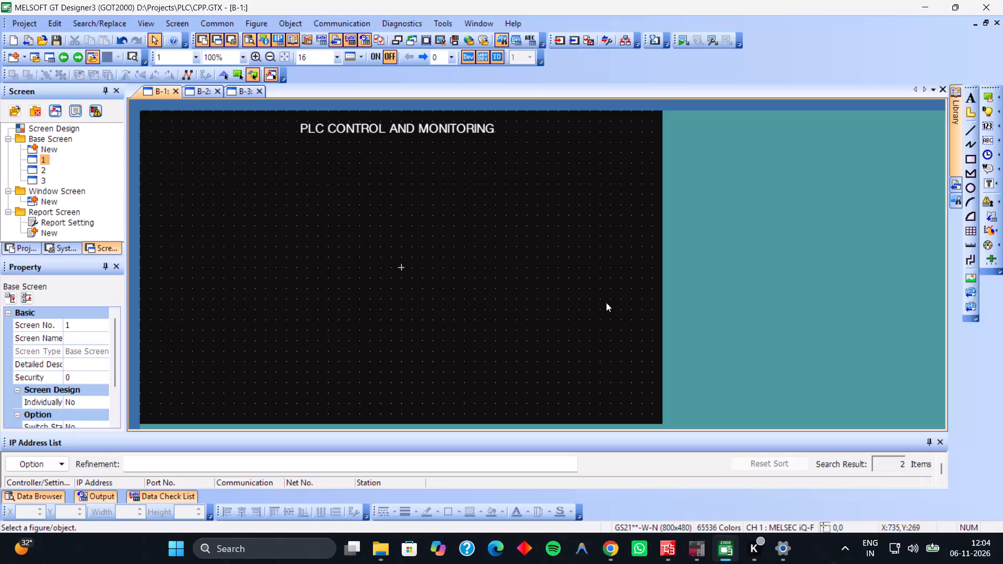
Switch to GX Works3 and examine the ProgPou ladder program from its first rung through the END rung.
click(670, 545)
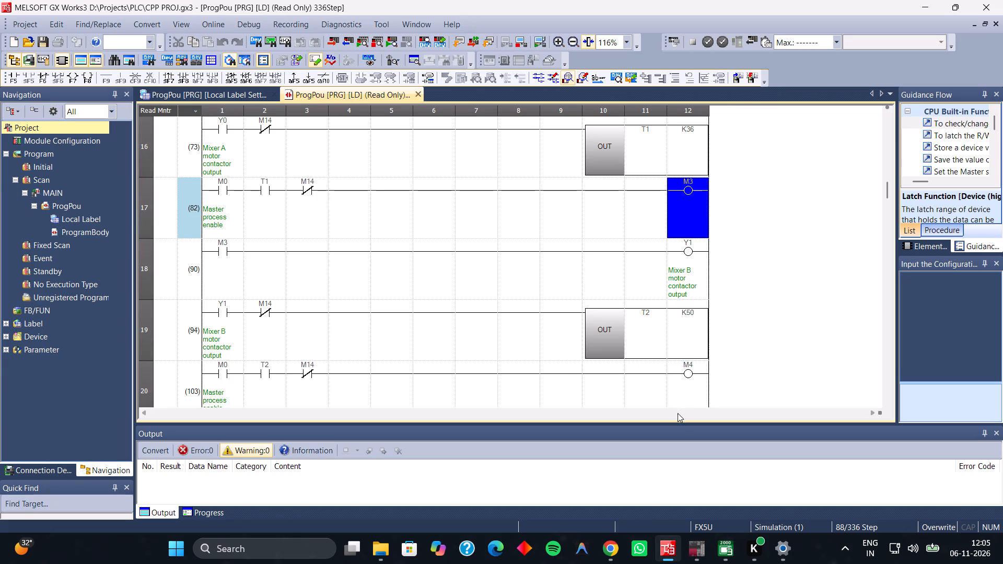
scroll(481, 362, down, 1)
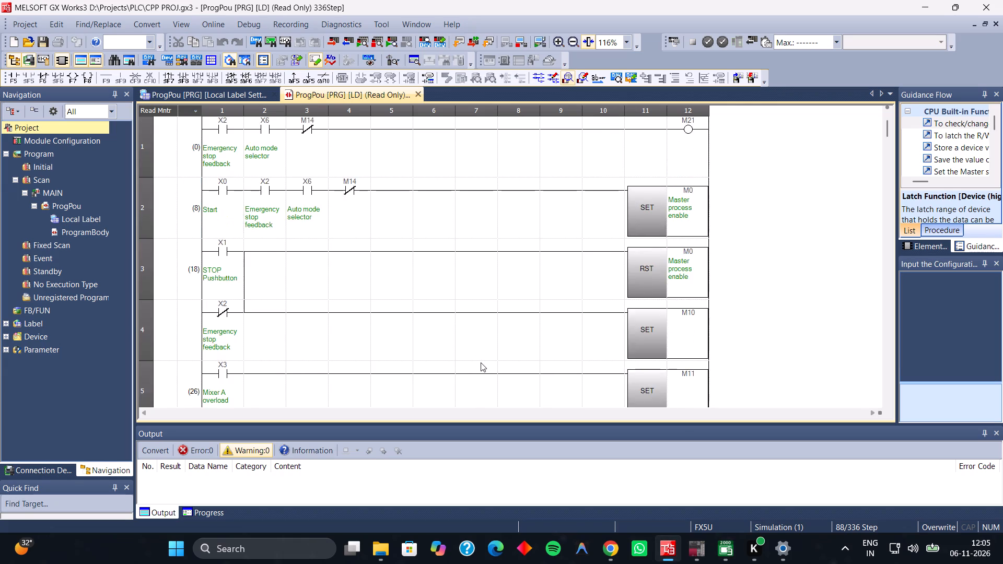
scroll(481, 362, down, 2)
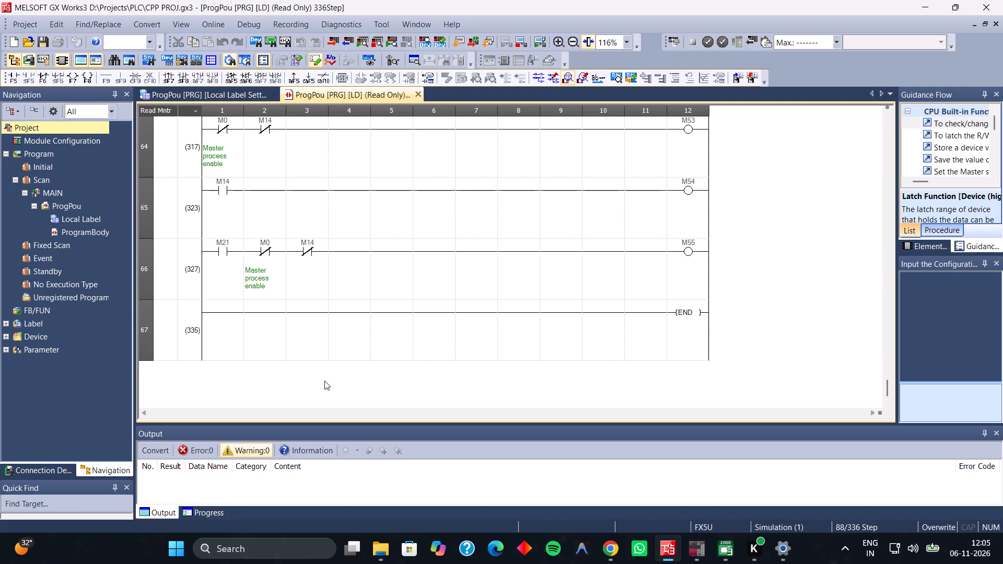
scroll(337, 336, up, 1)
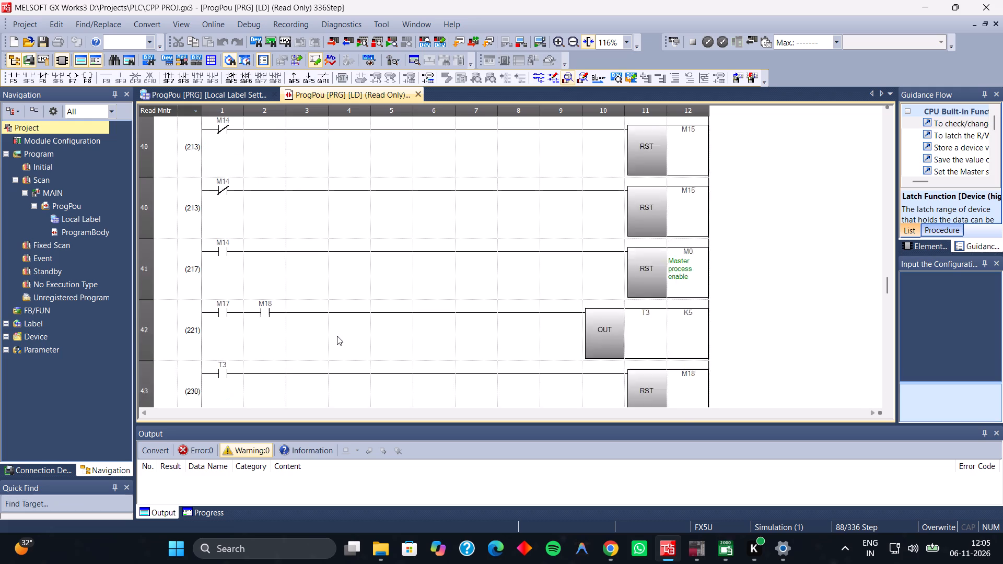
scroll(337, 336, up, 12)
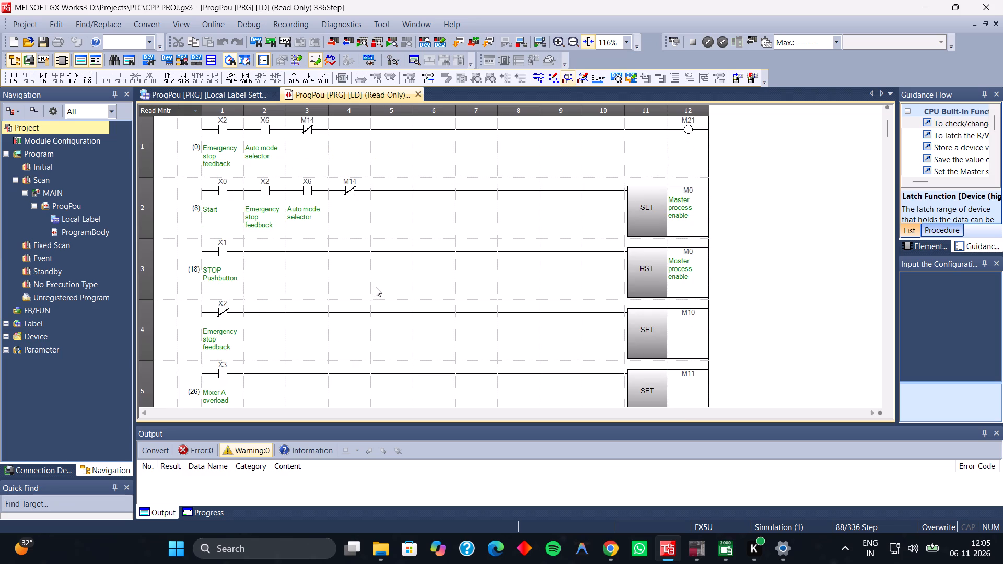
scroll(376, 287, up, 3)
scroll(390, 238, up, 3)
scroll(744, 373, down, 8)
scroll(744, 373, up, 7)
scroll(744, 373, down, 4)
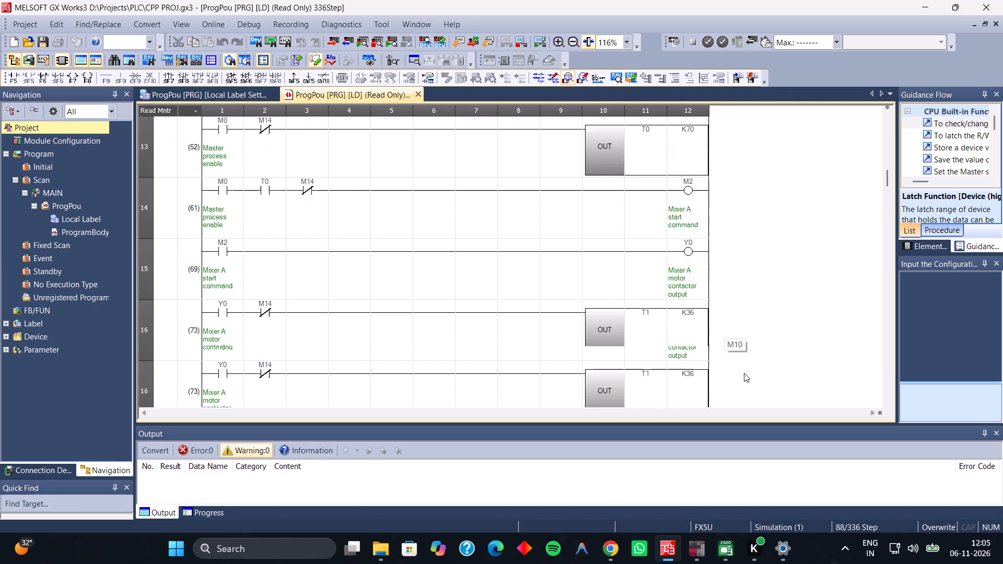
scroll(744, 373, down, 2)
scroll(744, 373, up, 6)
scroll(744, 373, down, 6)
scroll(744, 373, up, 10)
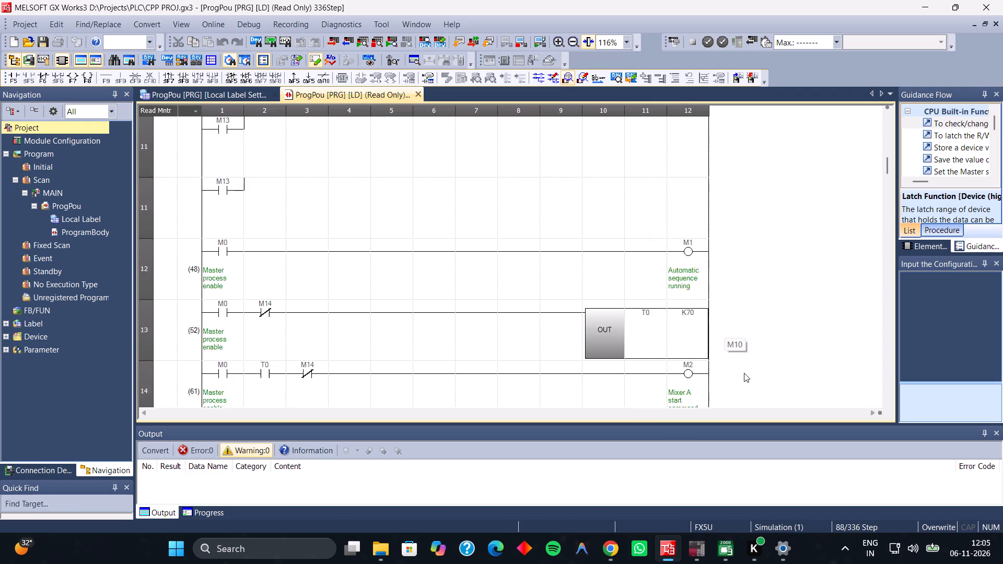
Start an online PLC operation for the ProgPou ladder project.
click(209, 20)
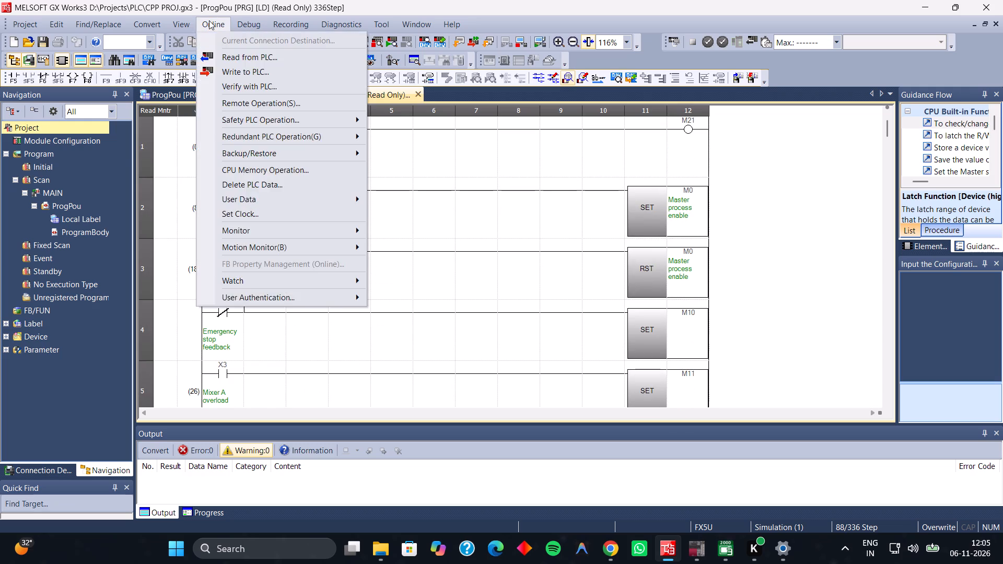
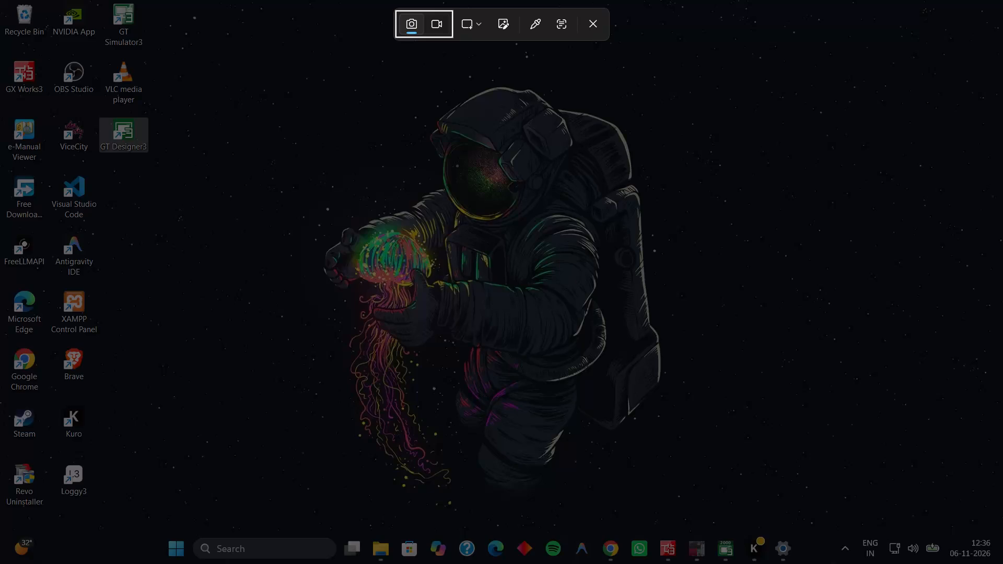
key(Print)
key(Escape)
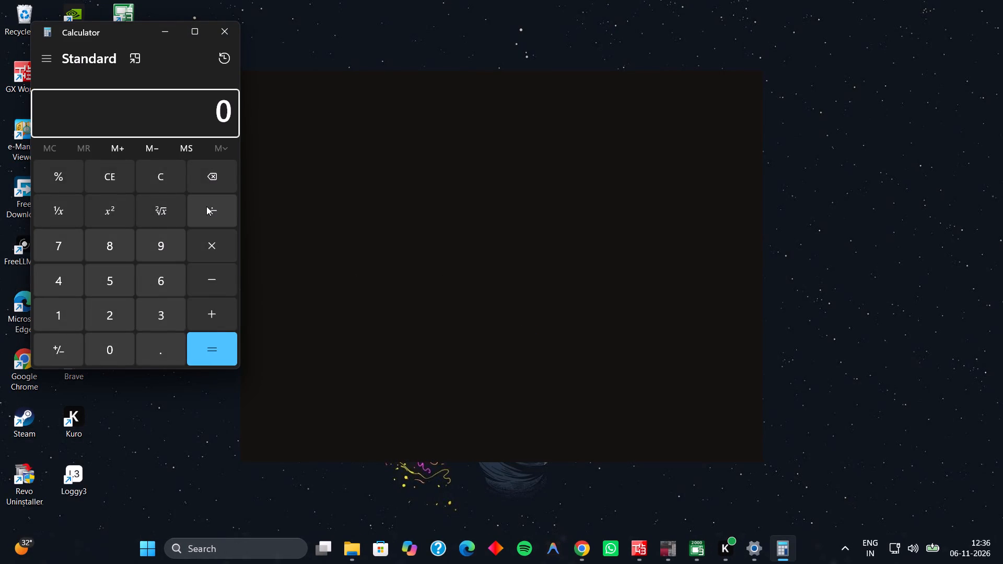
In Calculator, enter 358 as the first number of an addition.
text(358)
key(plus)
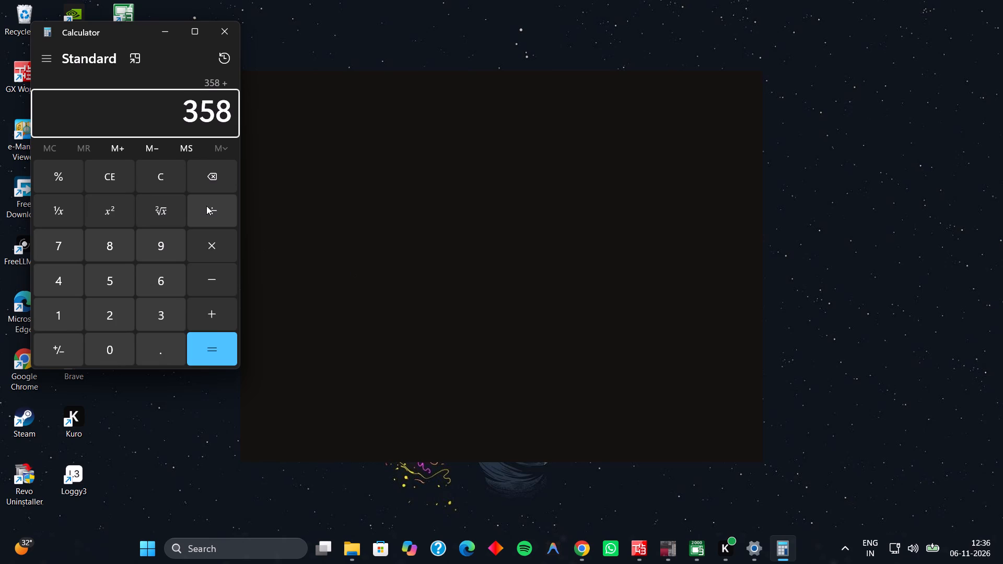
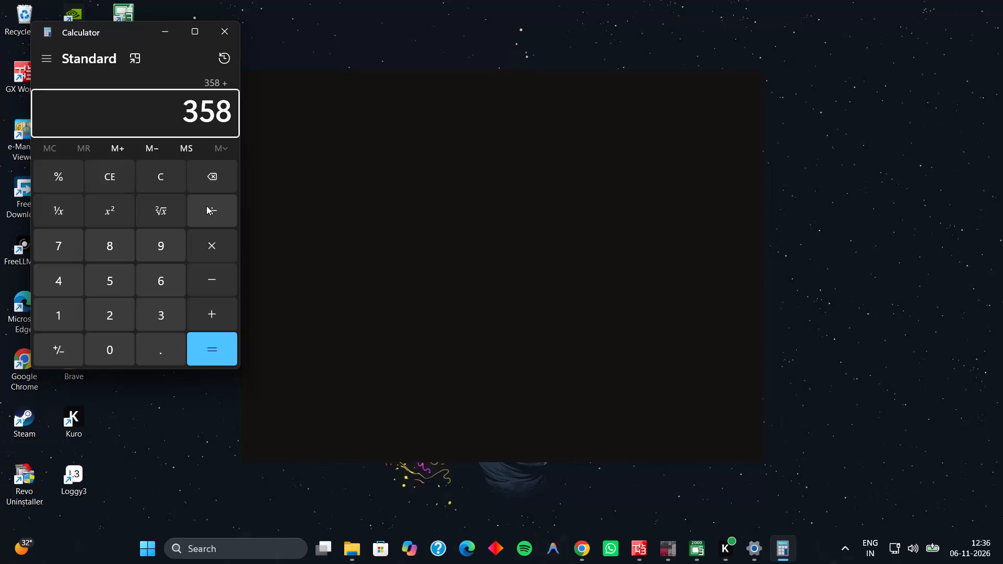
Add 957 to the entered 358 and calculate the sum.
text(95)
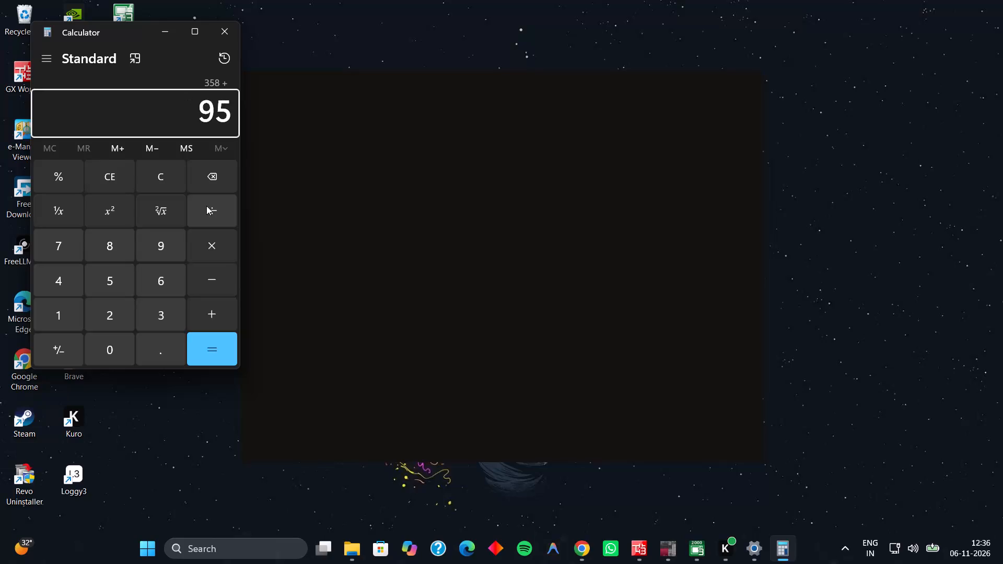
key(7)
key(Return)
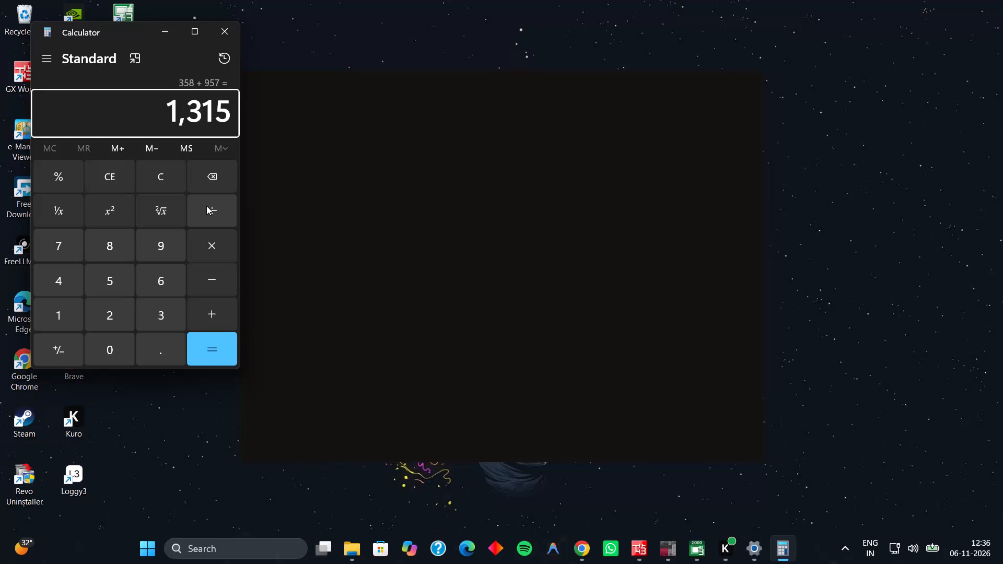
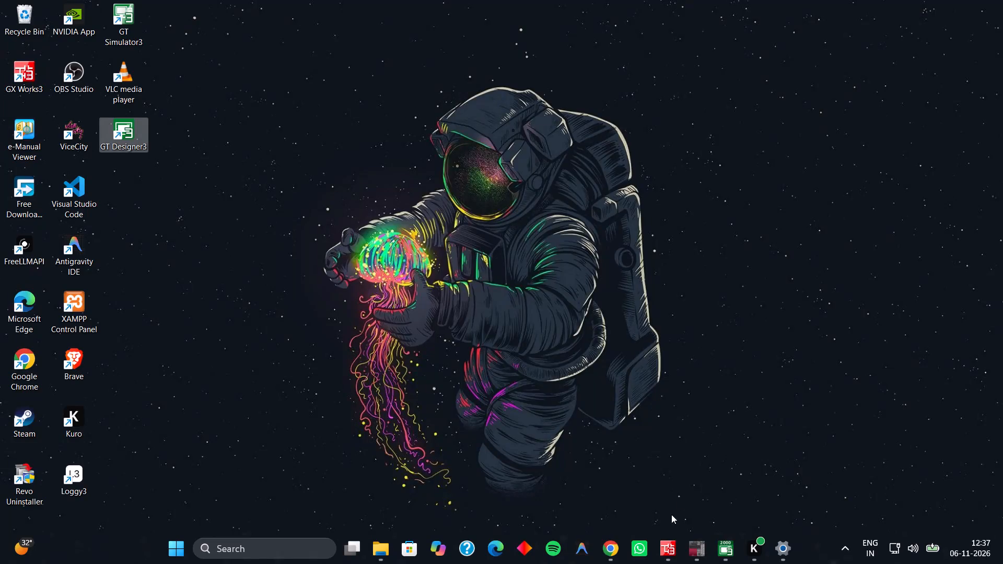
Switch to GX Works3 with the ProgPou ladder program open.
click(680, 538)
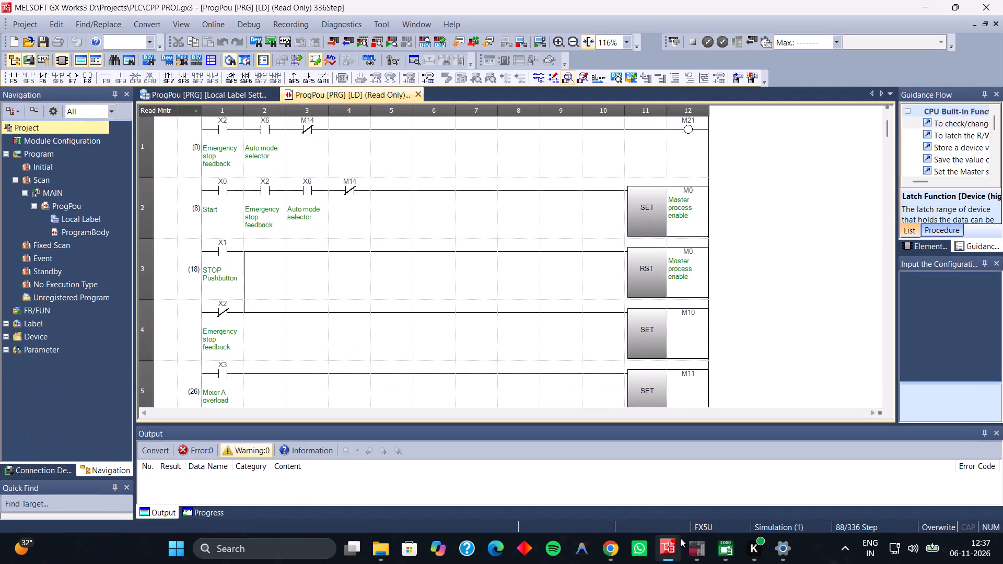
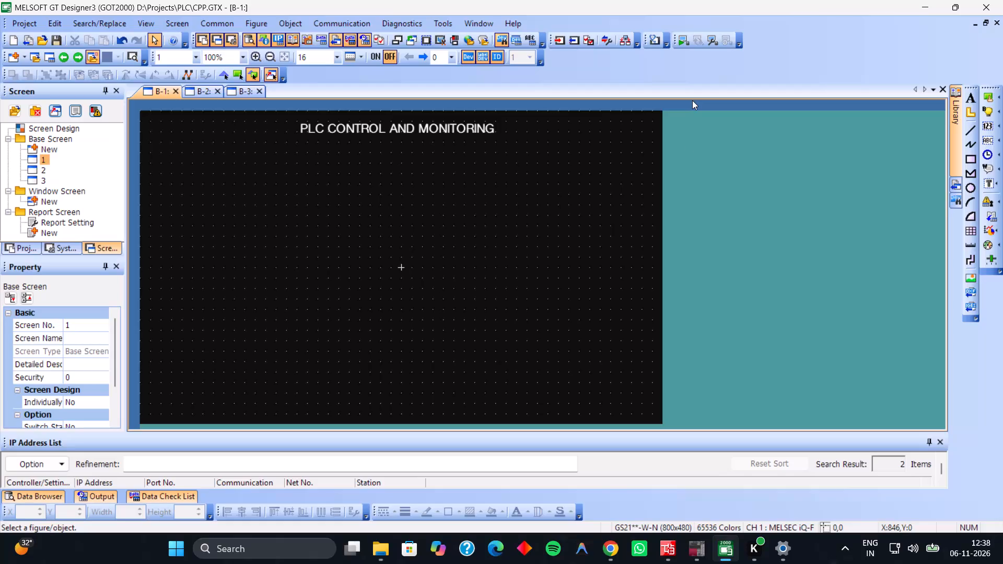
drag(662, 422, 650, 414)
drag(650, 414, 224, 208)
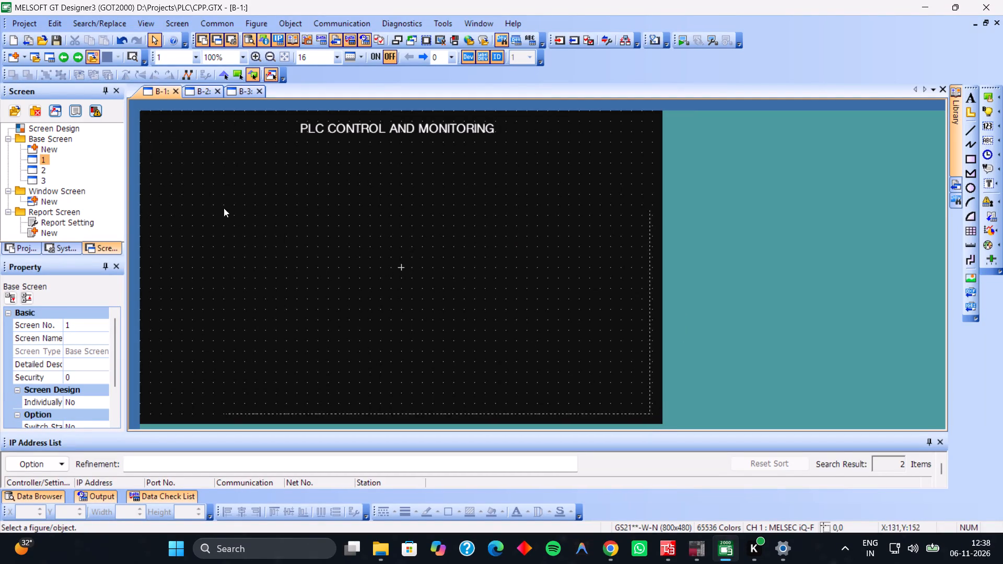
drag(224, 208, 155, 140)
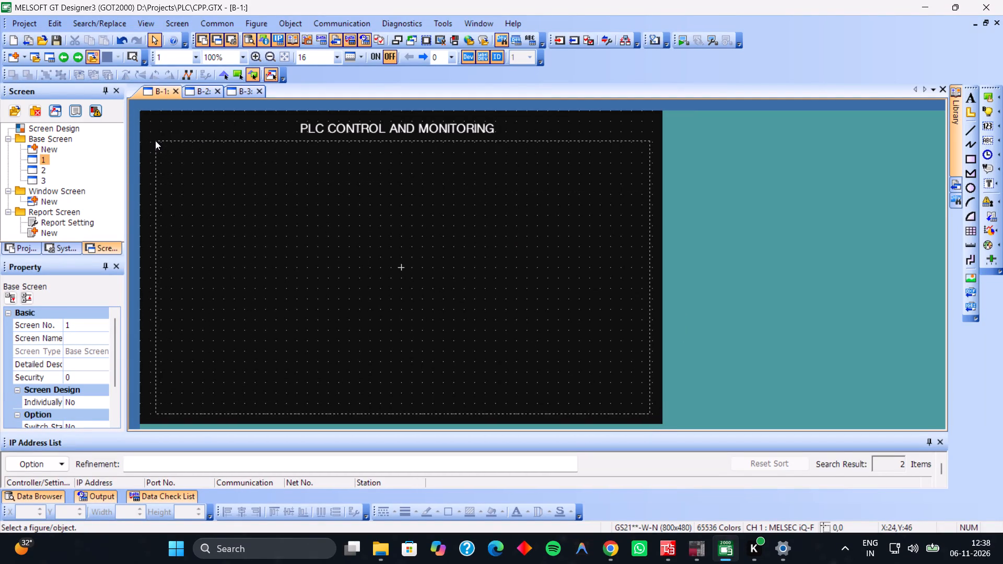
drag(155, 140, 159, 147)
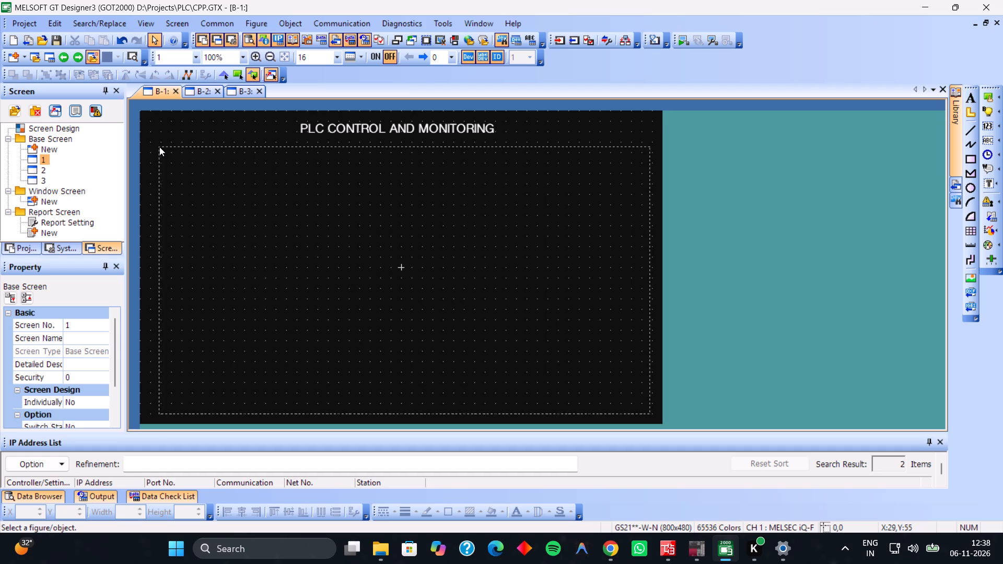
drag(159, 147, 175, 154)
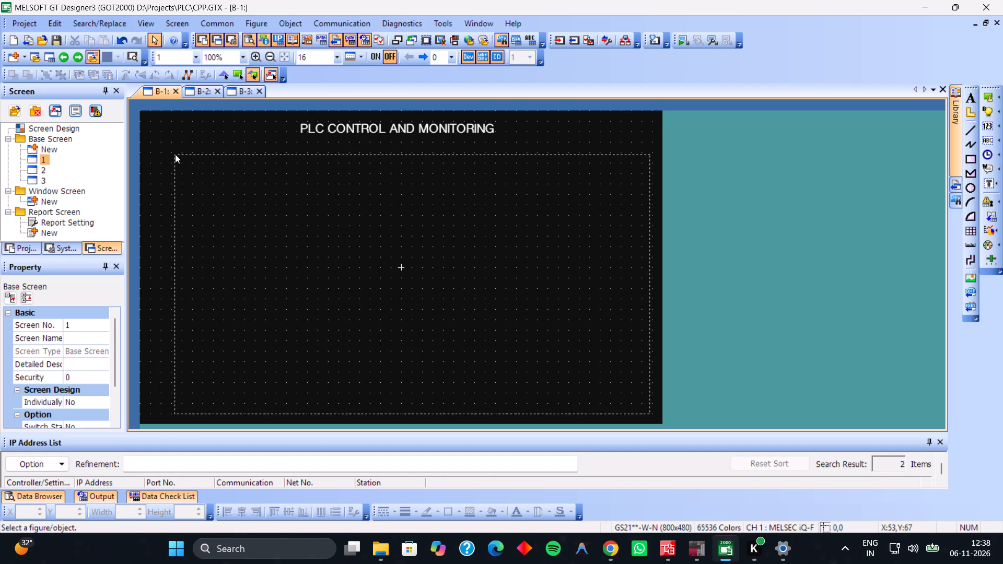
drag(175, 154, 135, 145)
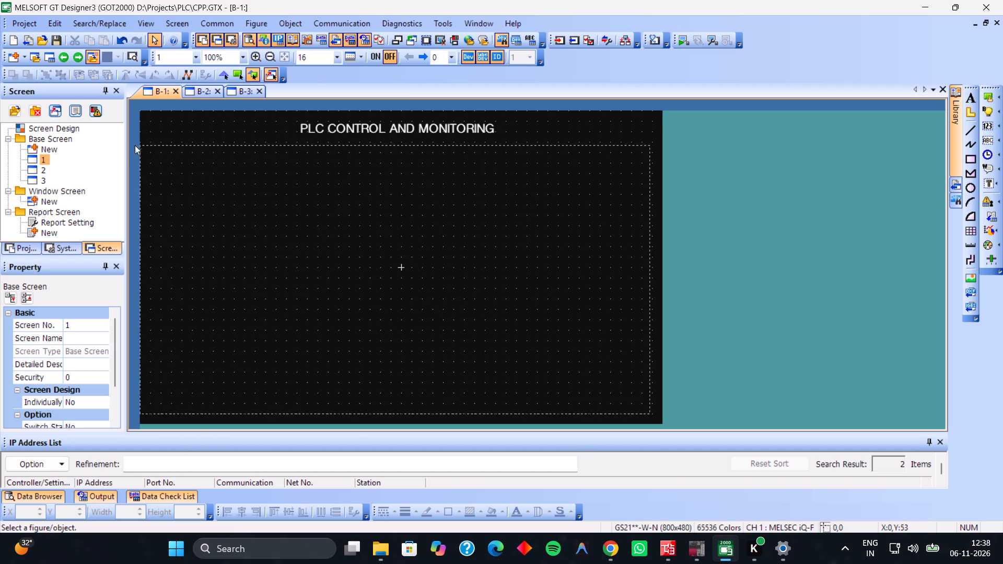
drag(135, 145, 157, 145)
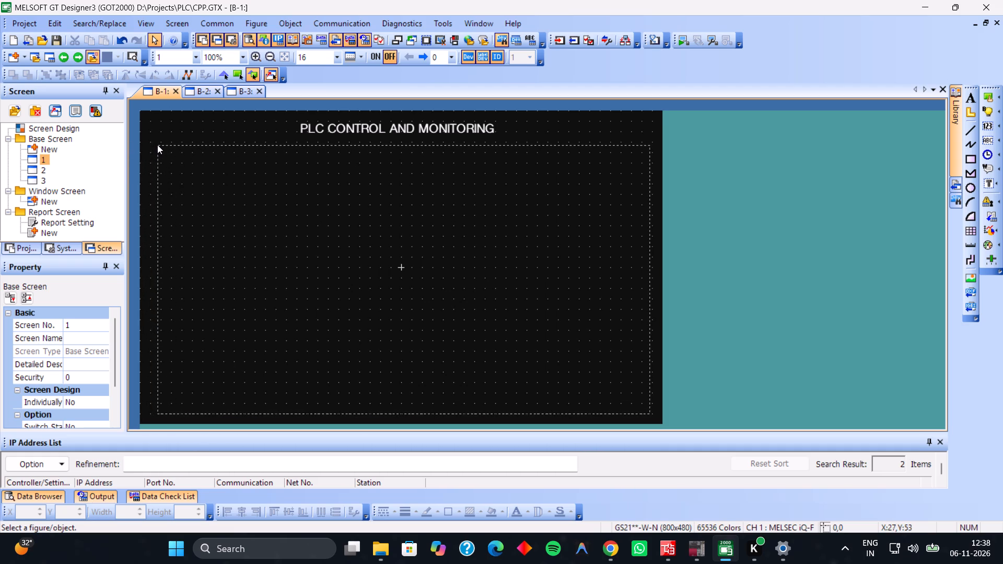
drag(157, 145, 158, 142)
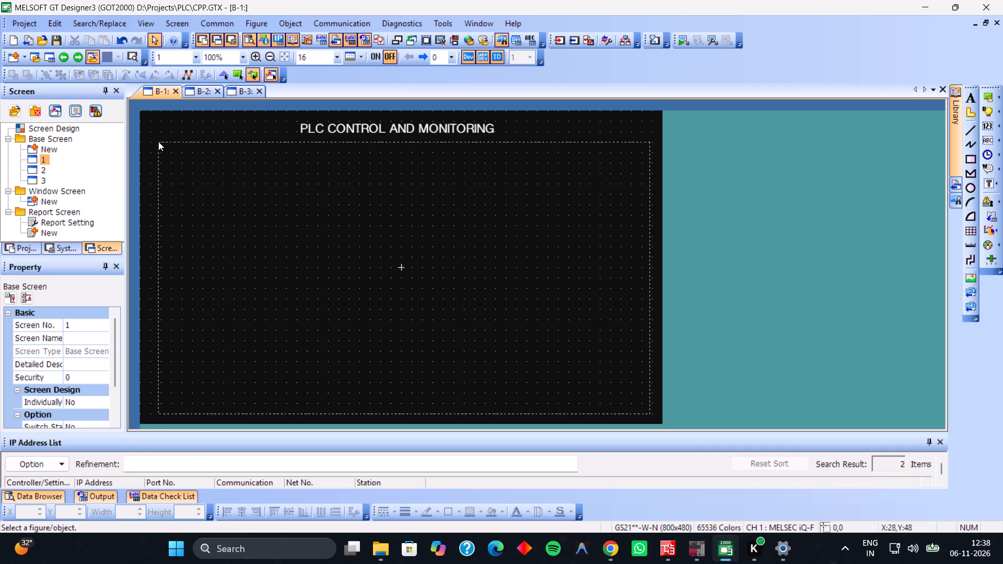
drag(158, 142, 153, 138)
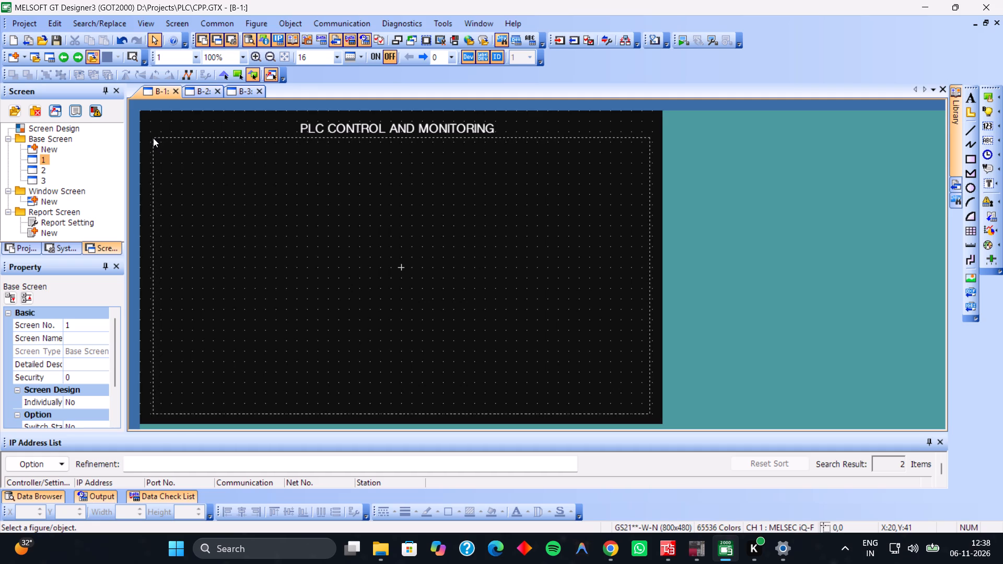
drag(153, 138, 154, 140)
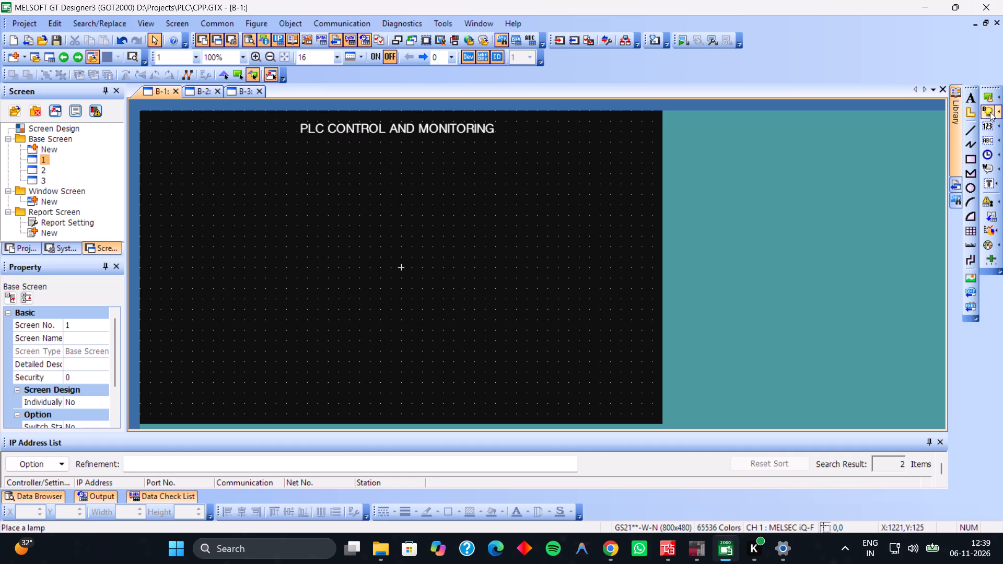
Draw a switch about 265 wide and 74 high below the PLC CONTROL AND MONITORING title on base screen 1.
click(989, 97)
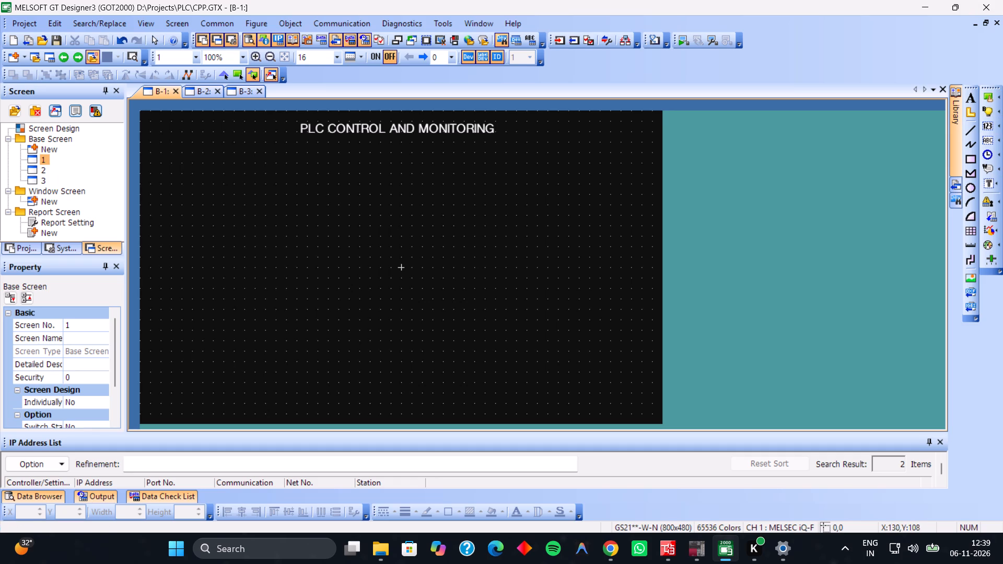
drag(224, 181, 396, 228)
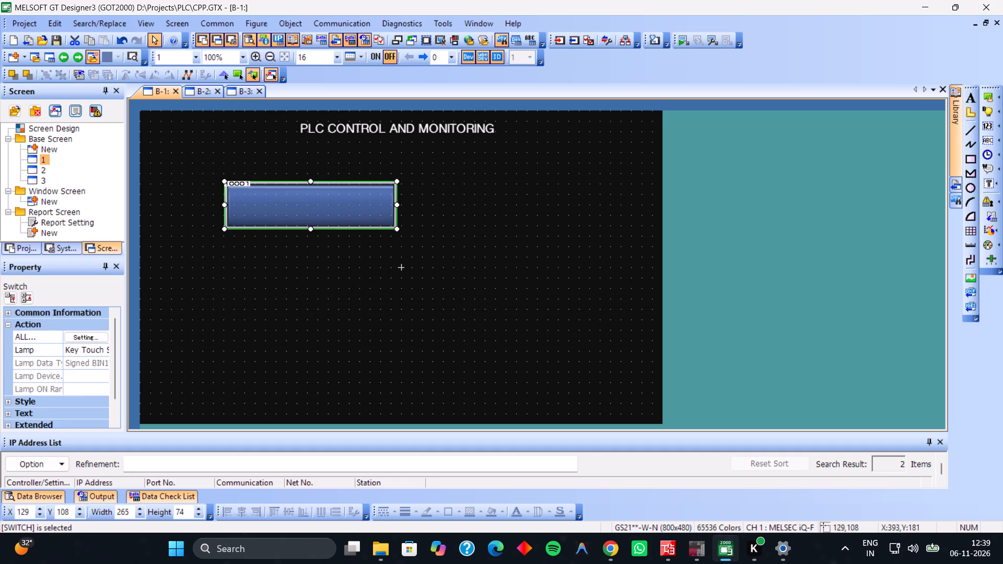
Copy the switch and paste three duplicates, one below and two beside, to form an aligned two-by-two grid.
click(329, 214)
key(ctrl+c)
key(ctrl+v)
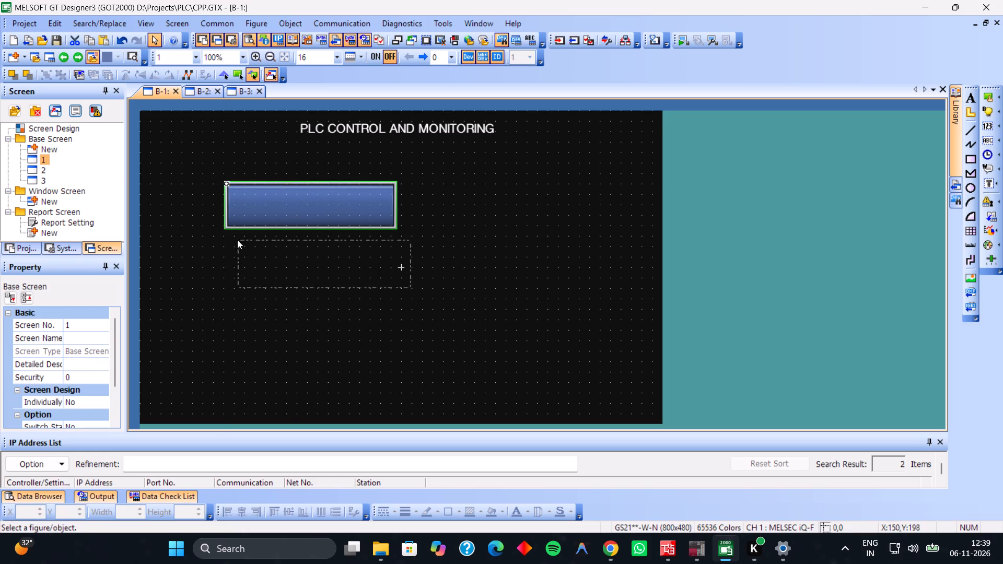
click(225, 243)
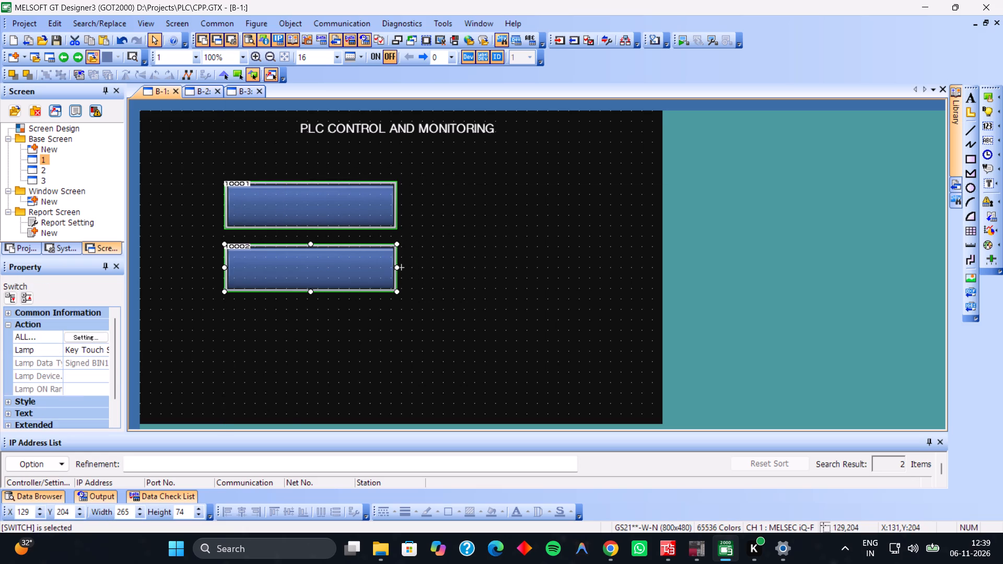
key(ctrl+v)
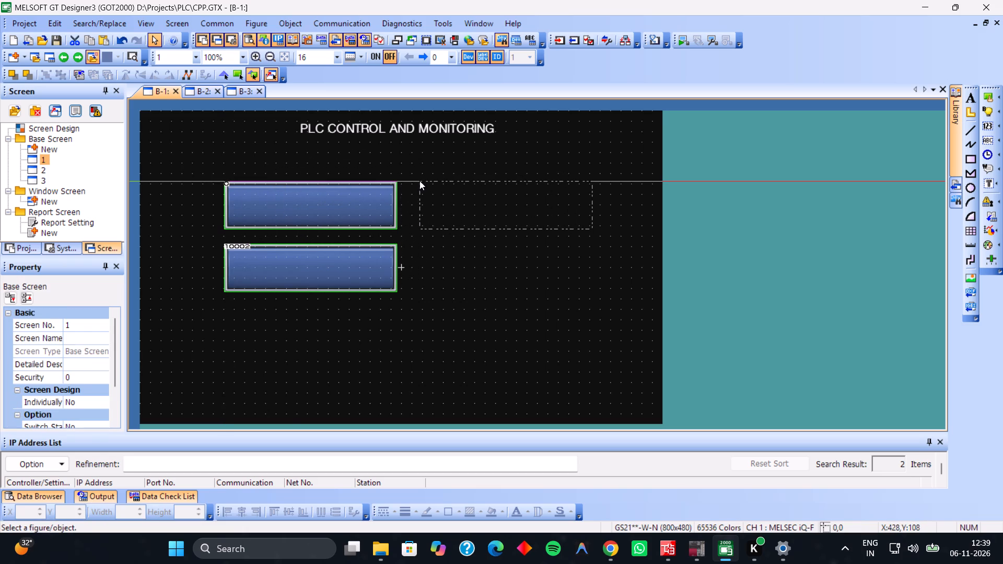
click(412, 182)
key(ctrl+v)
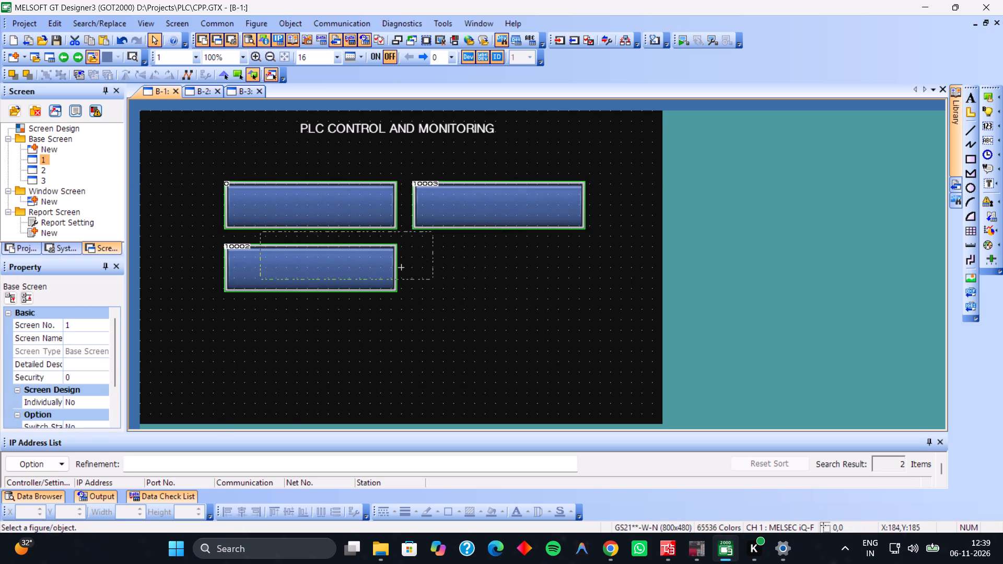
click(412, 244)
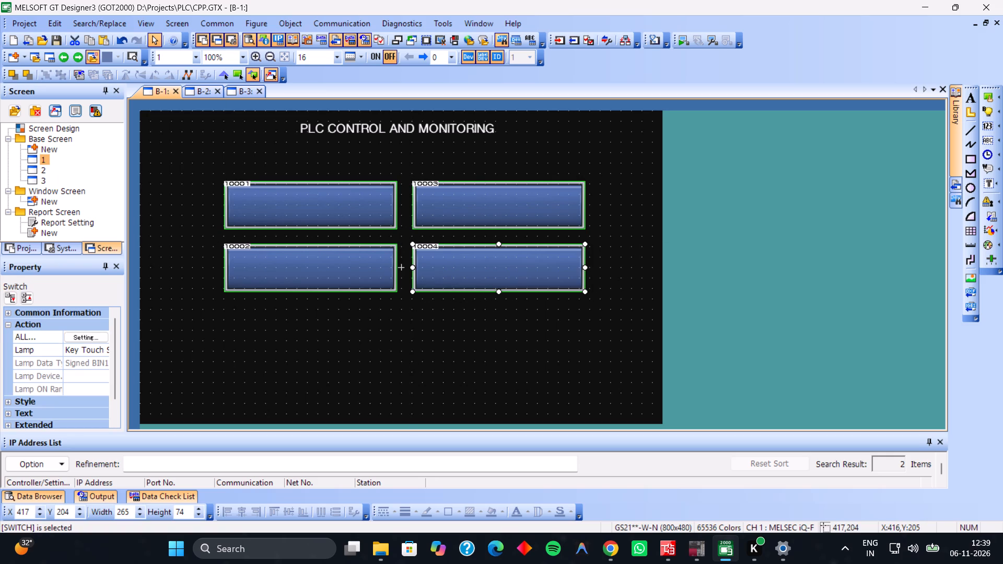
Label the grid's upper-left switch MAIN OPERATION and give it a screen switching action to fixed base screen 2.
double_click(350, 202)
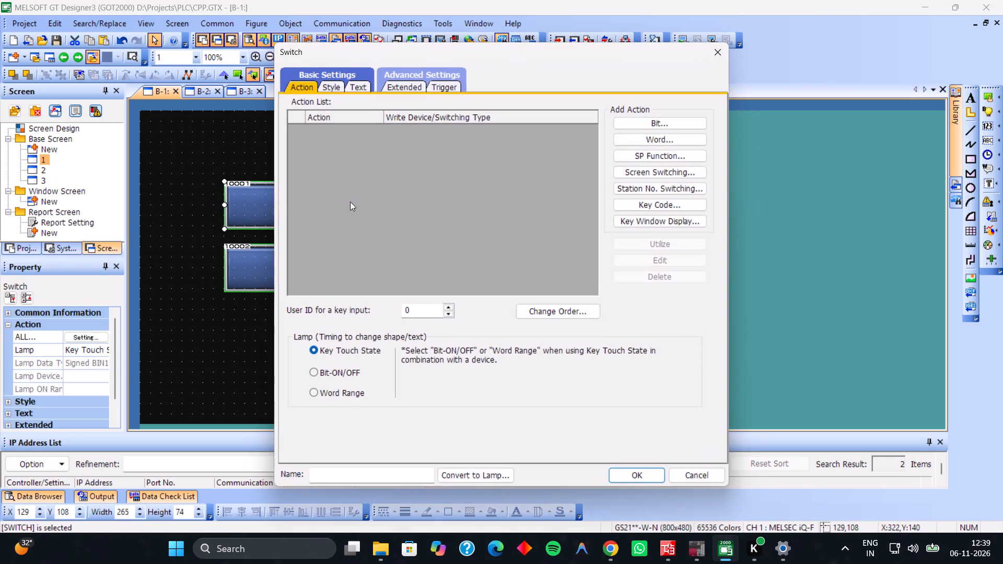
click(353, 89)
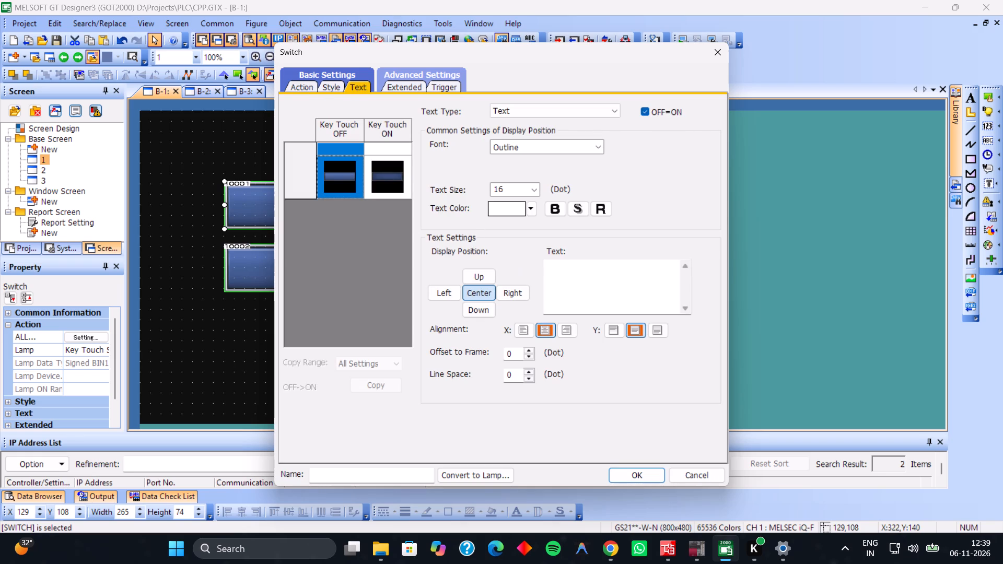
click(592, 296)
text(MAIN OPERATION)
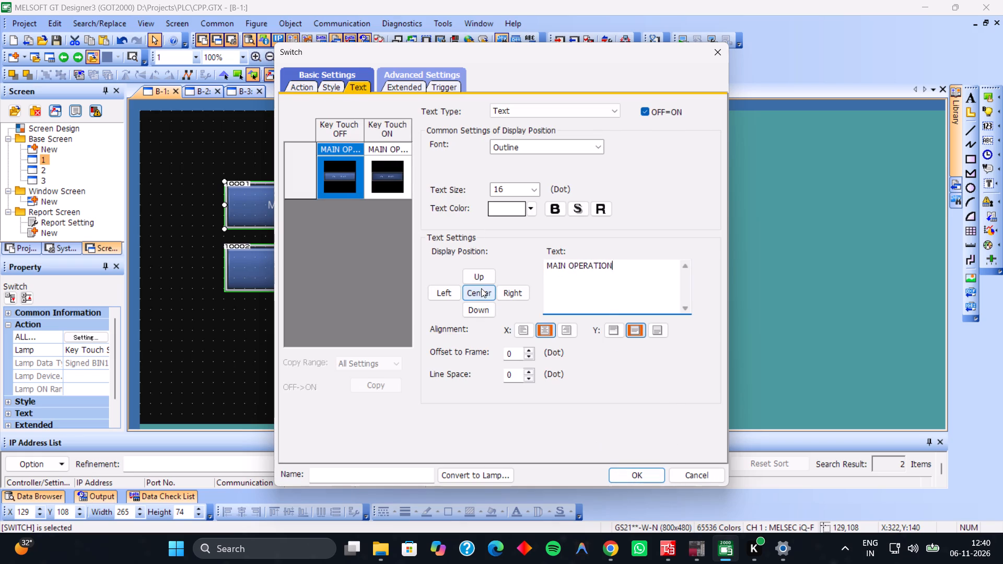
click(305, 89)
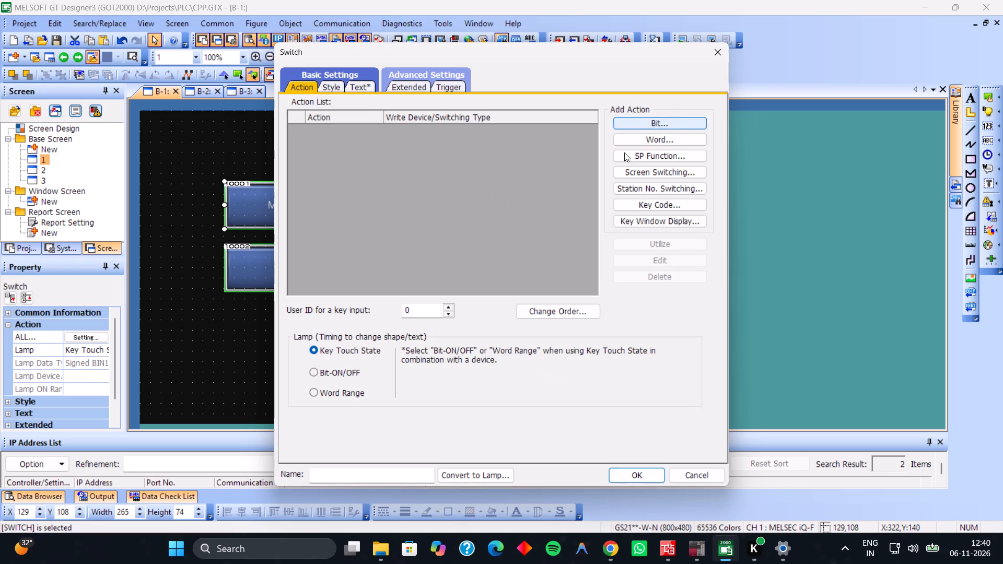
click(663, 176)
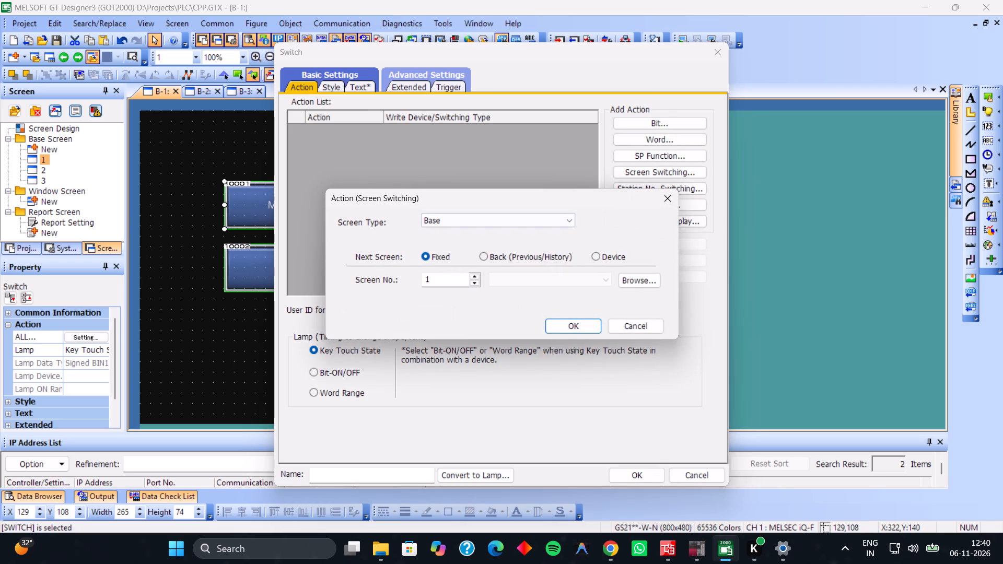
click(480, 273)
click(473, 280)
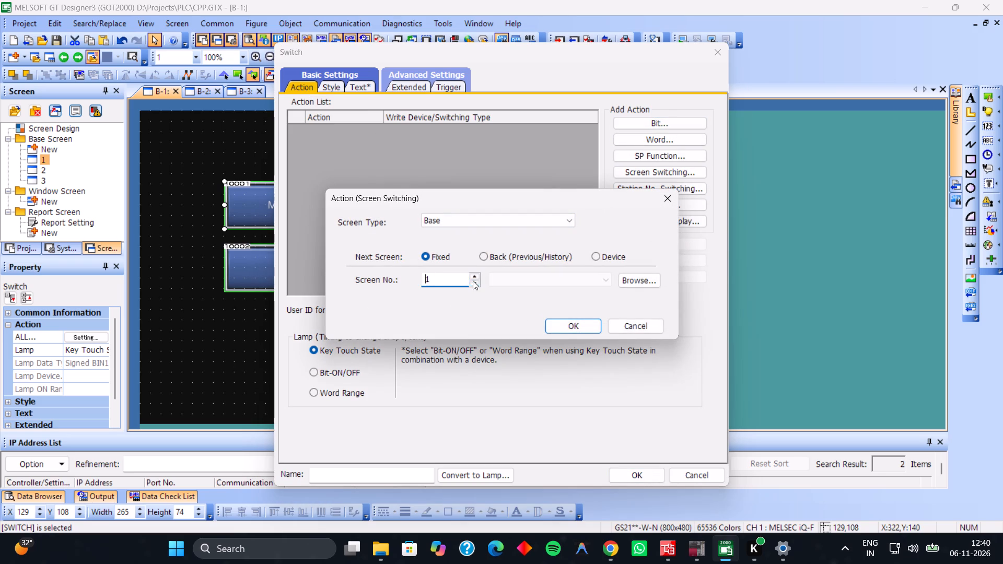
click(475, 277)
click(584, 326)
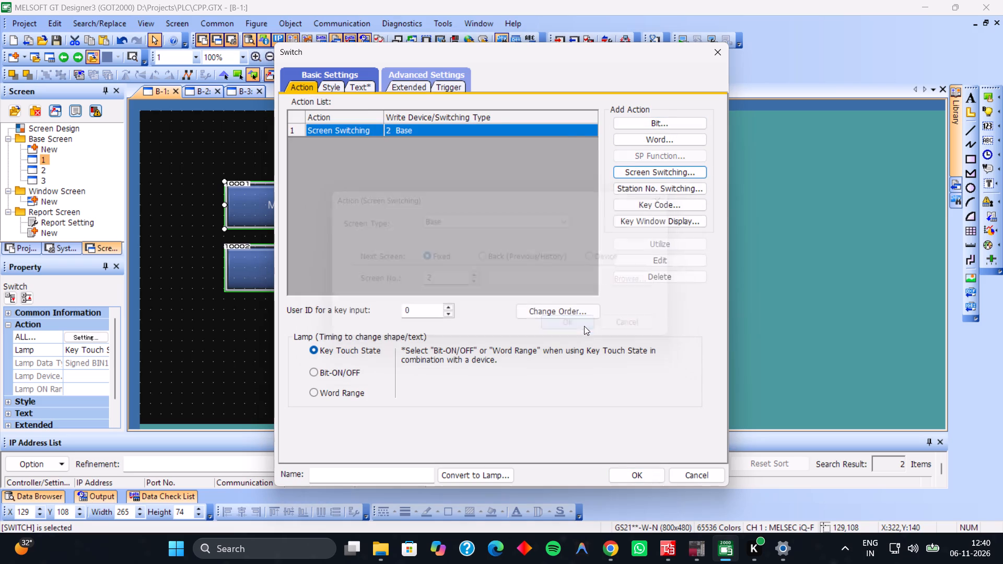
click(632, 471)
Label the grid's upper-right switch MANUAL OPERATION and give it a screen switching action to fixed base screen 3.
double_click(462, 222)
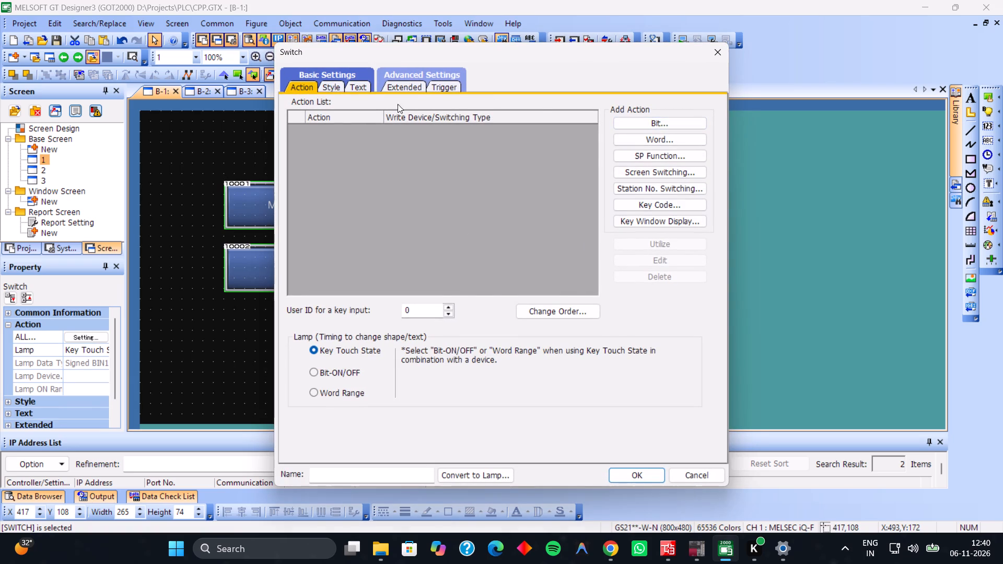
click(361, 88)
click(566, 266)
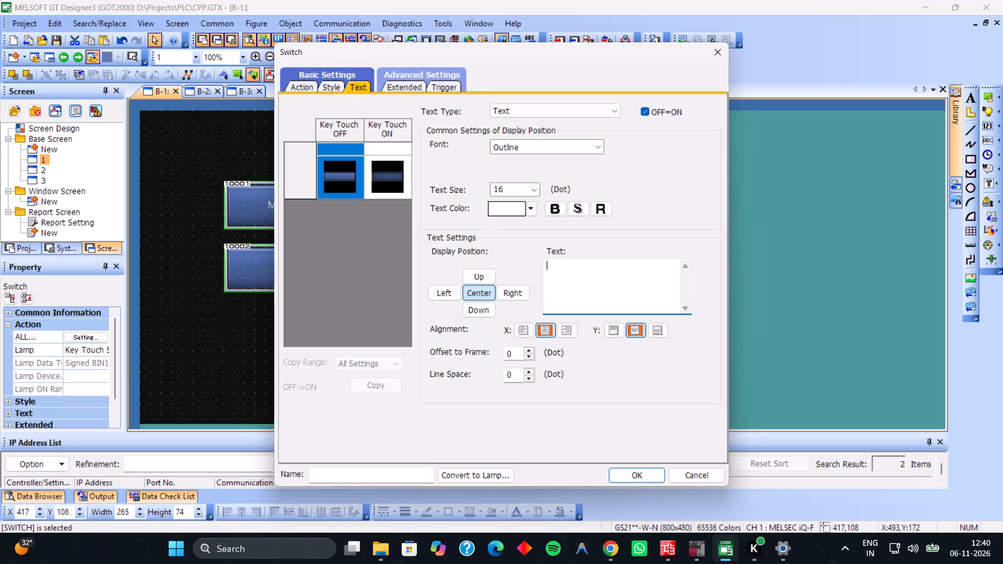
text(MANUAL OPERATION)
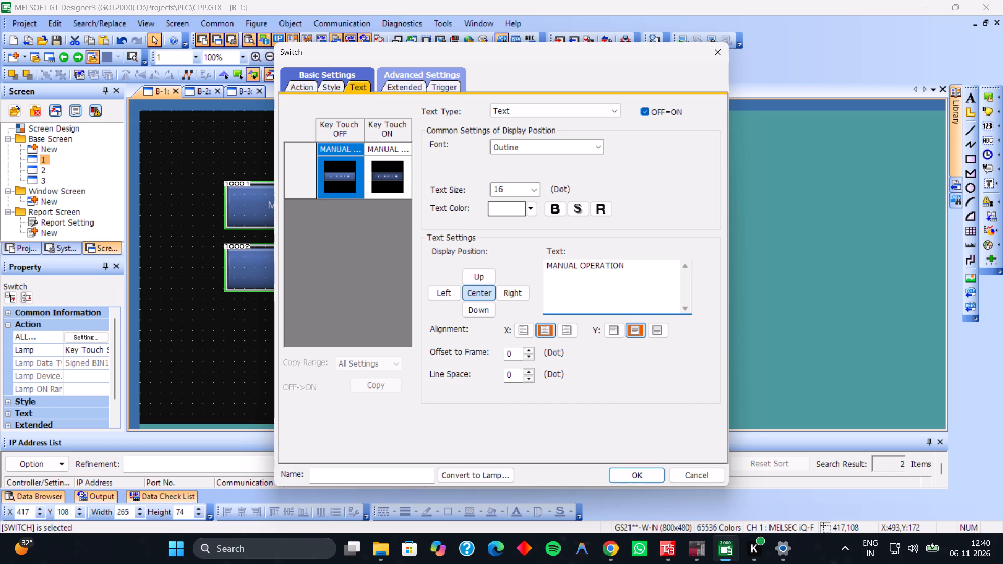
click(308, 84)
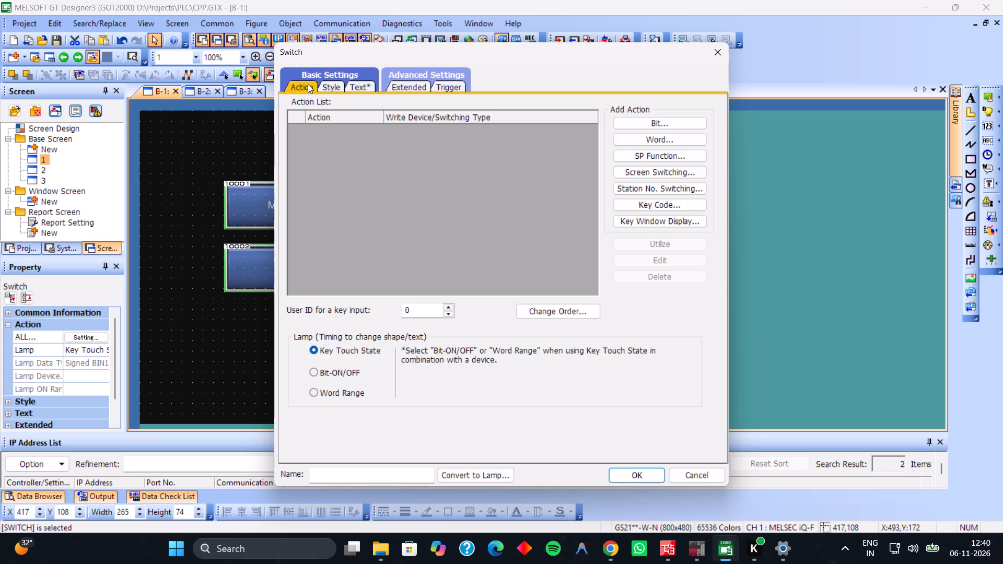
click(679, 169)
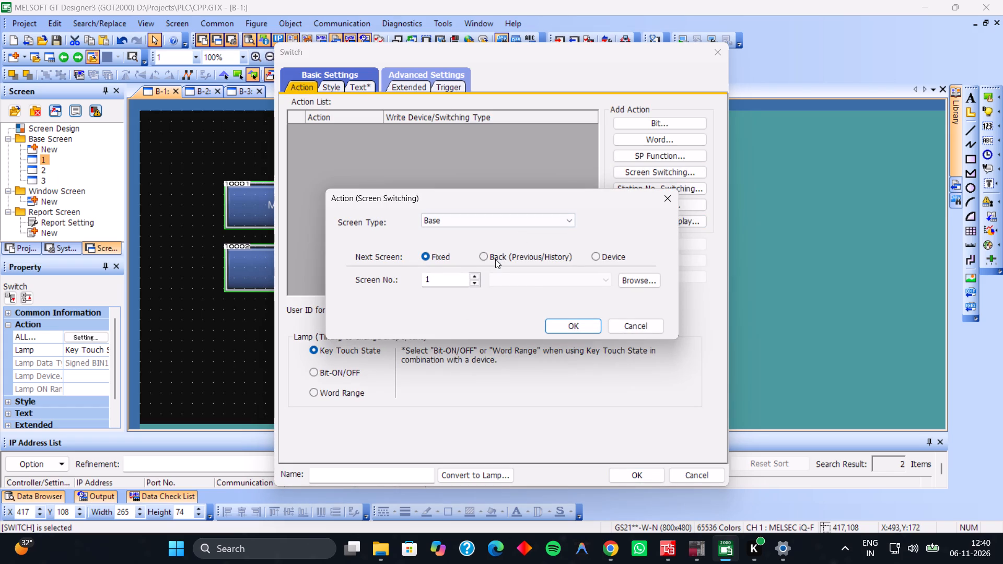
triple_click(474, 278)
click(474, 283)
click(566, 325)
click(637, 476)
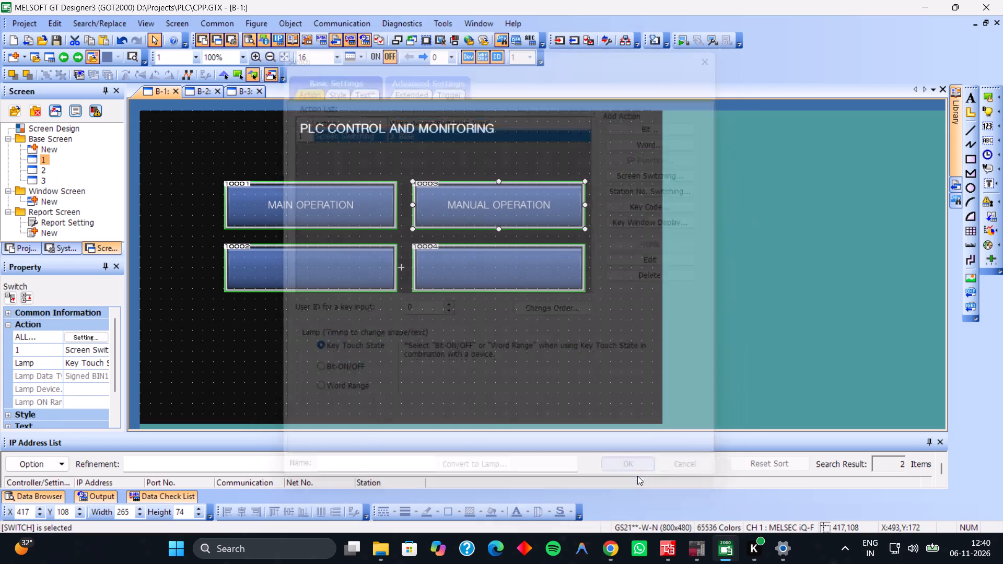
Label the grid's lower-left switch ALARM MONITORING.
double_click(360, 285)
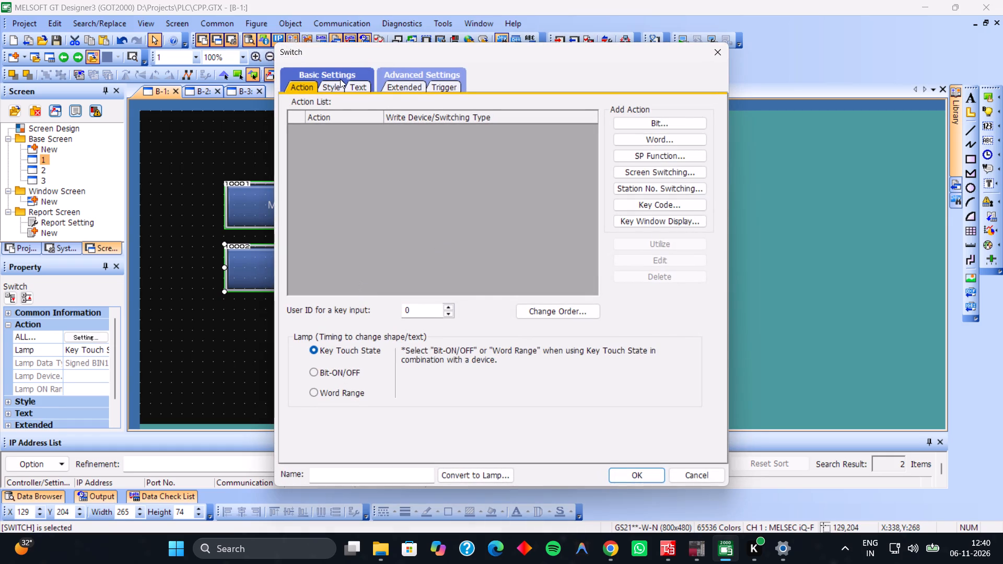
drag(349, 83, 545, 287)
click(545, 287)
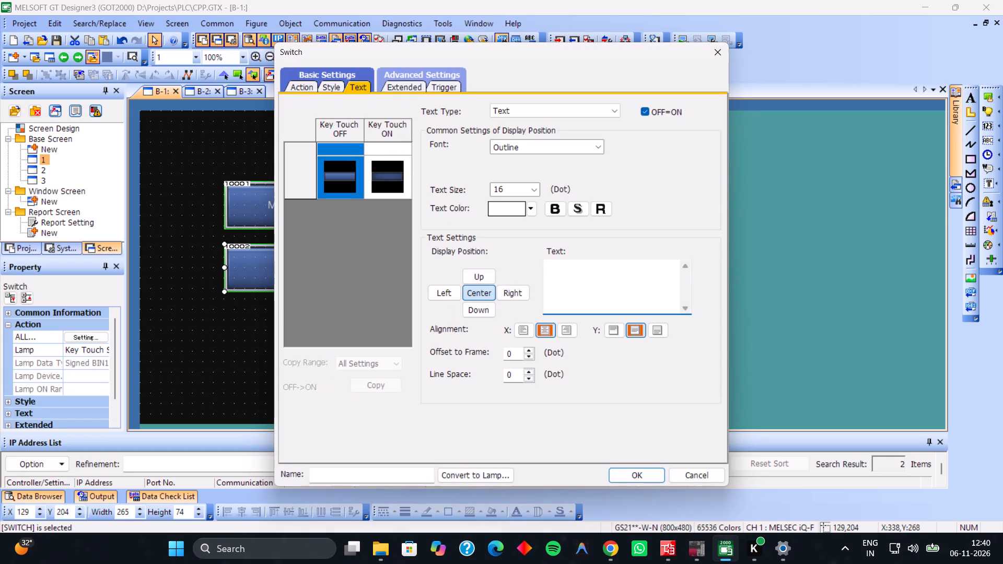
text(AARM MONITORIG)
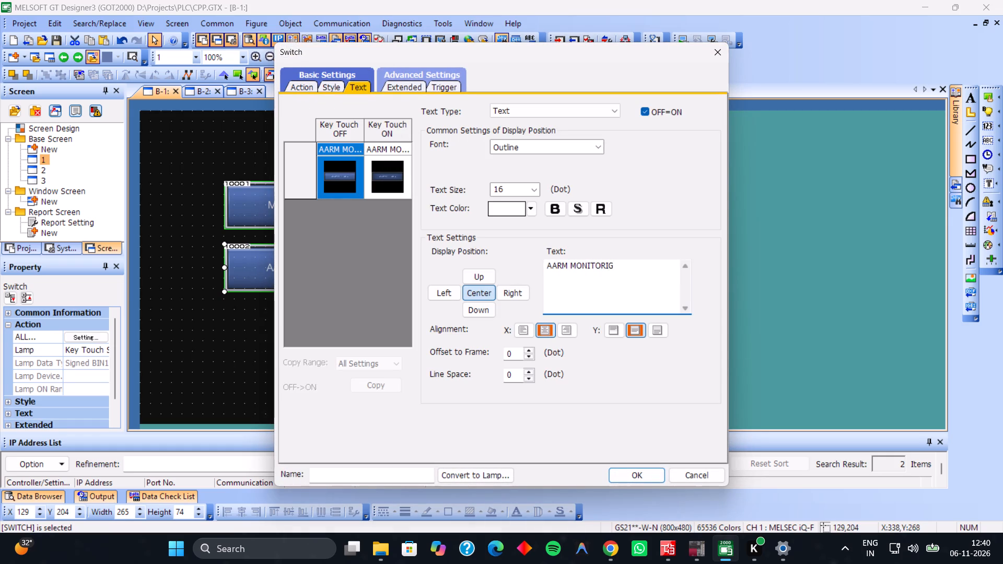
key(shift+BackSpace)
text(NG)
click(555, 267)
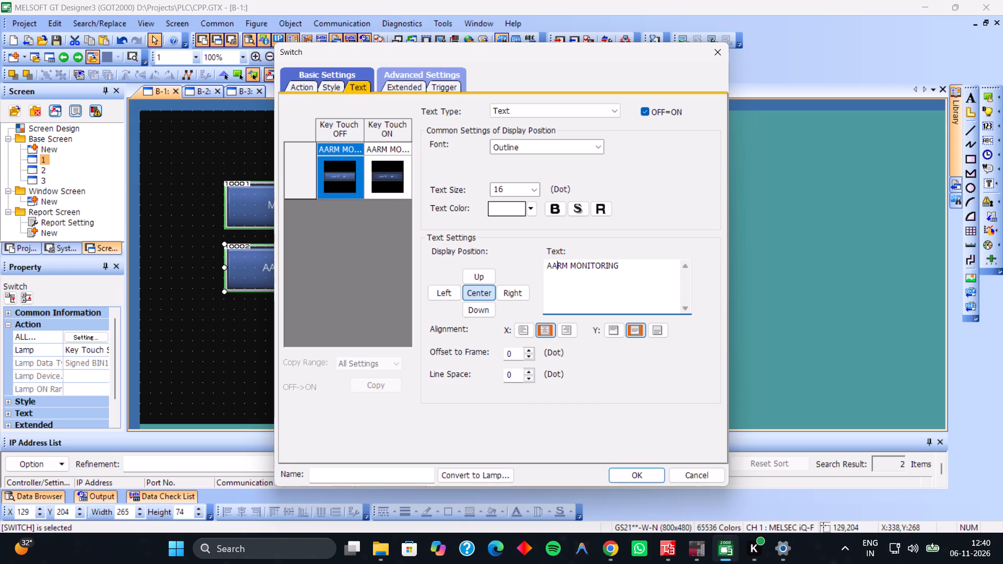
key(Left)
key(shift+l)
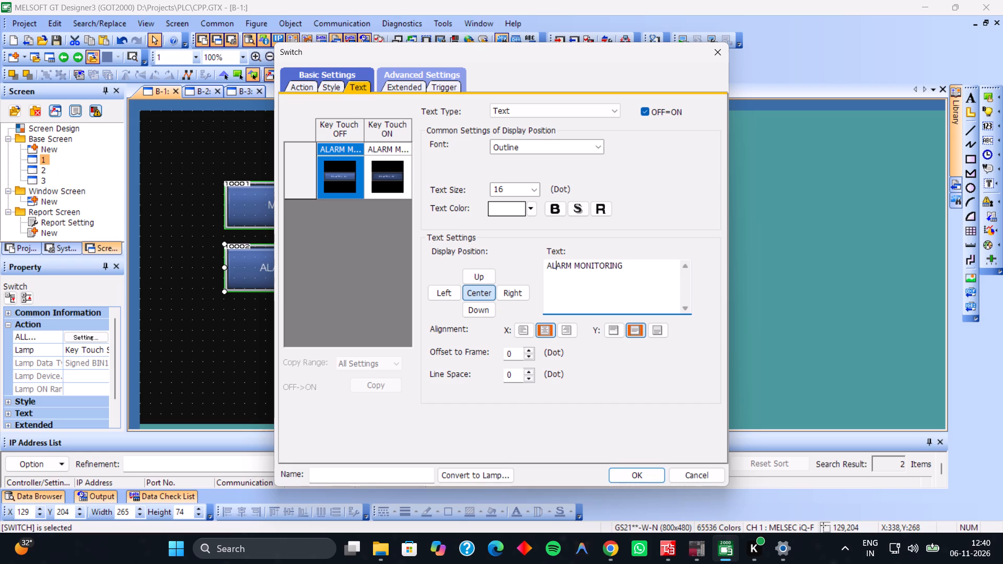
Give the ALARM MONITORING switch a screen switching action to fixed base screen 4.
click(309, 87)
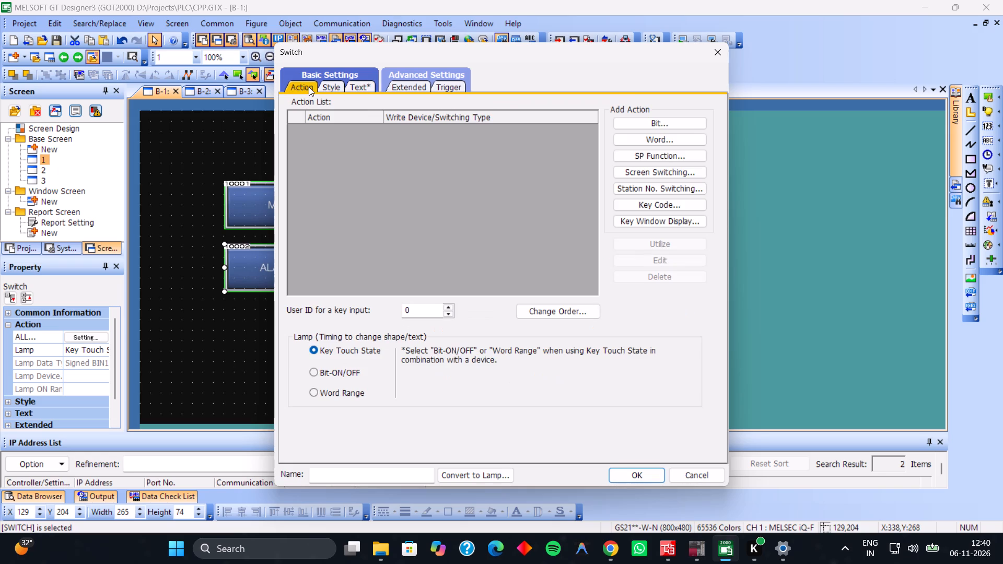
click(648, 169)
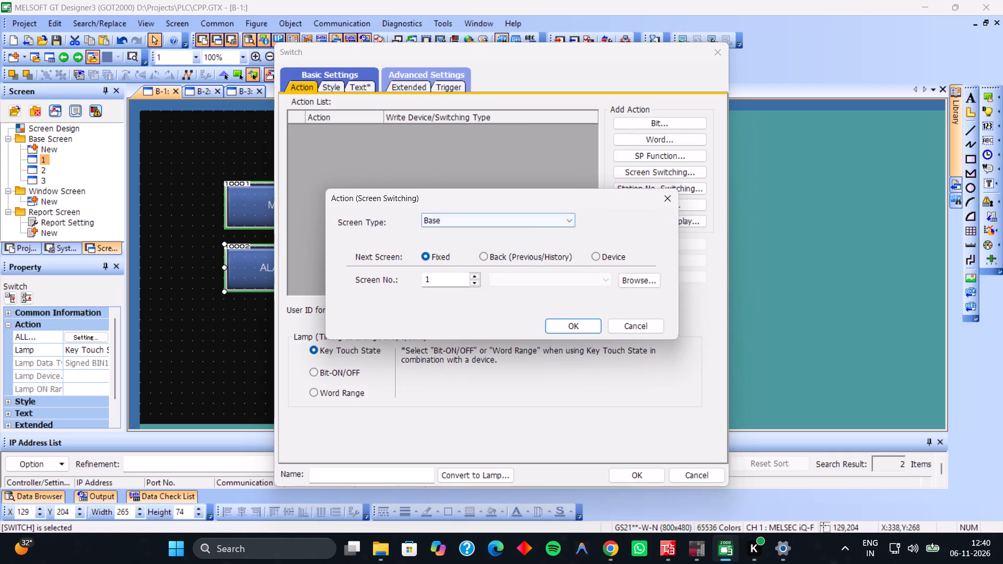
triple_click(472, 279)
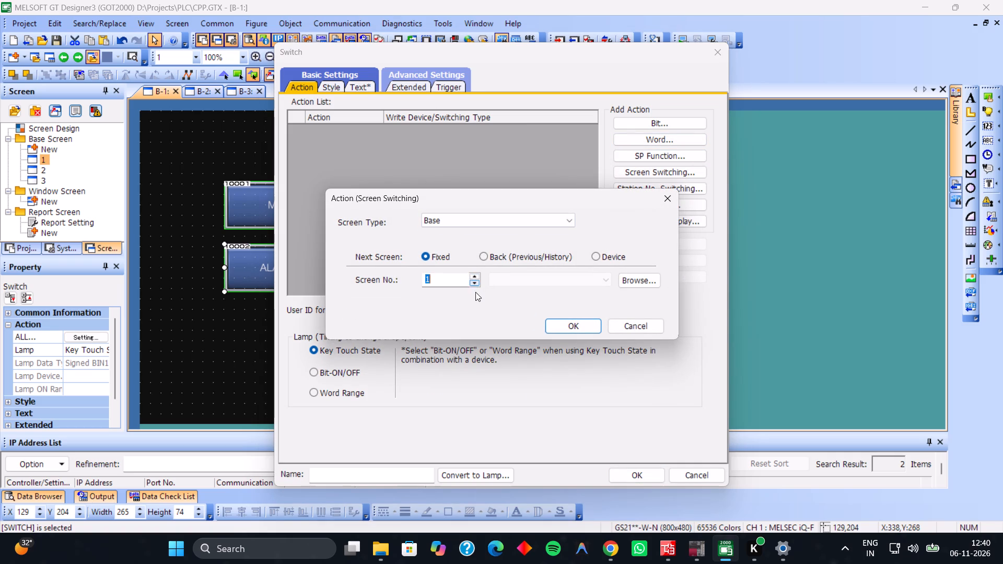
triple_click(474, 277)
click(474, 277)
drag(474, 283, 559, 325)
click(559, 325)
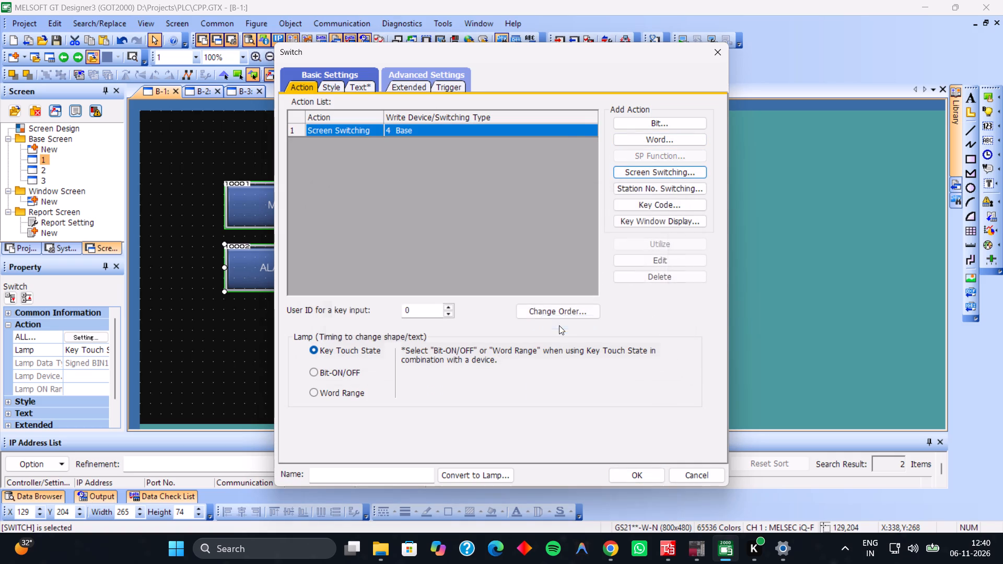
click(643, 472)
Label the grid's lower-right switch PLC I/O MONITORING.
click(469, 289)
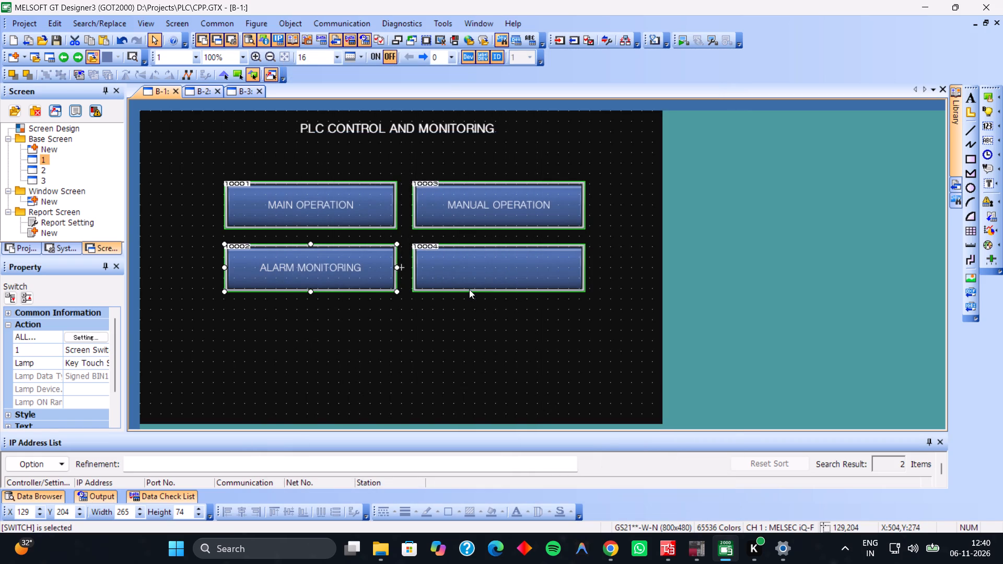
double_click(476, 274)
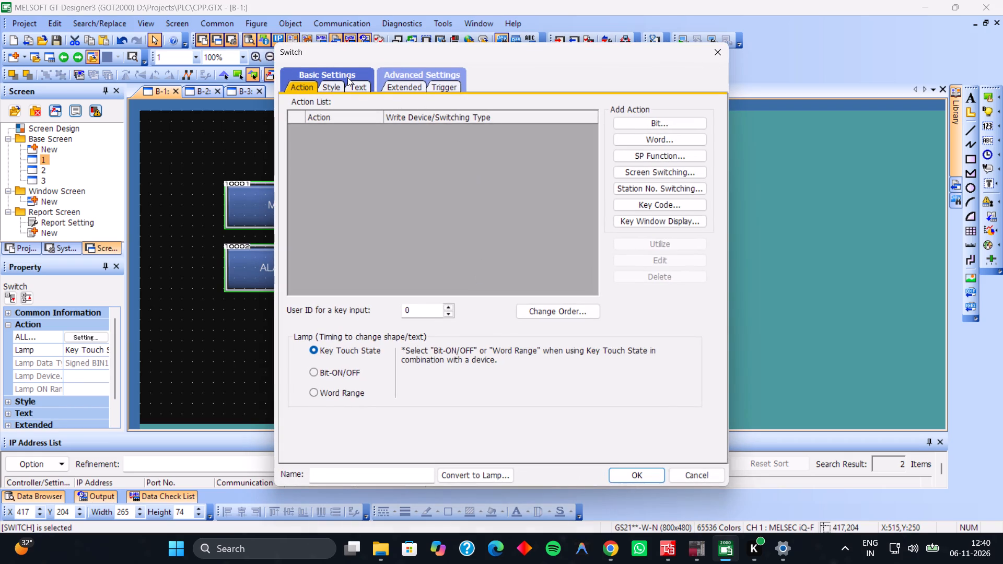
click(347, 77)
click(351, 82)
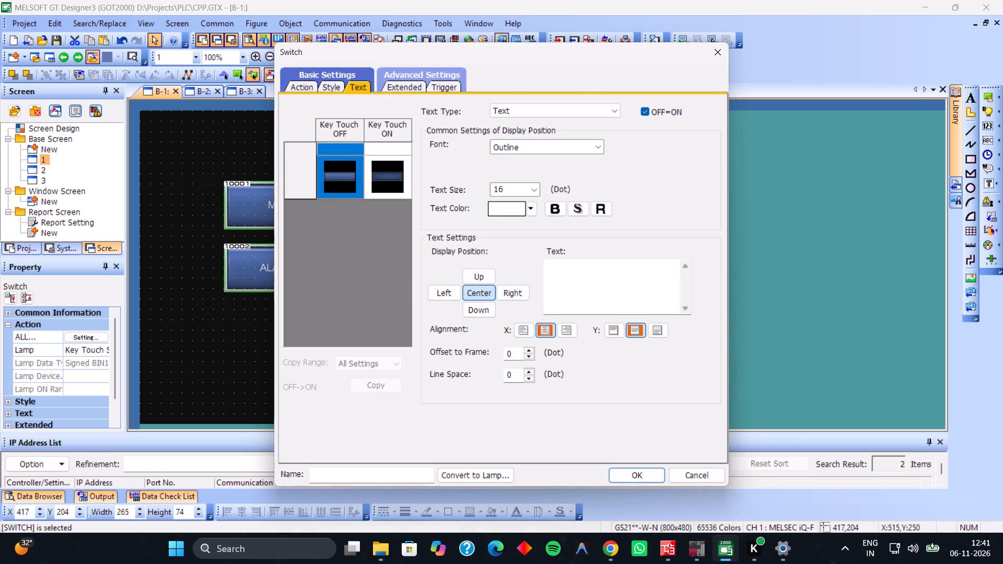
click(606, 290)
text(PLC)
key(space)
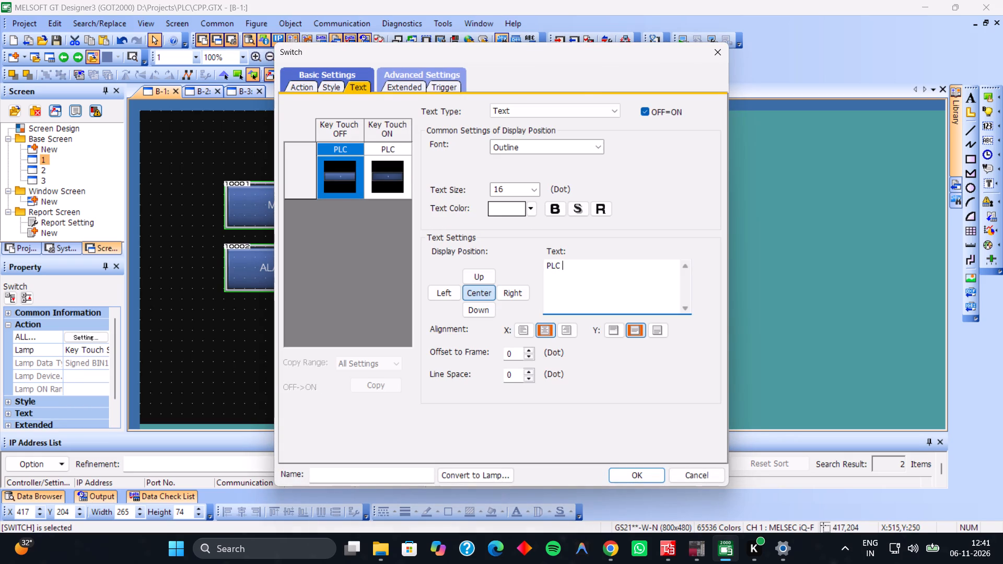
text(I/O)
key(space)
text(MONITORING)
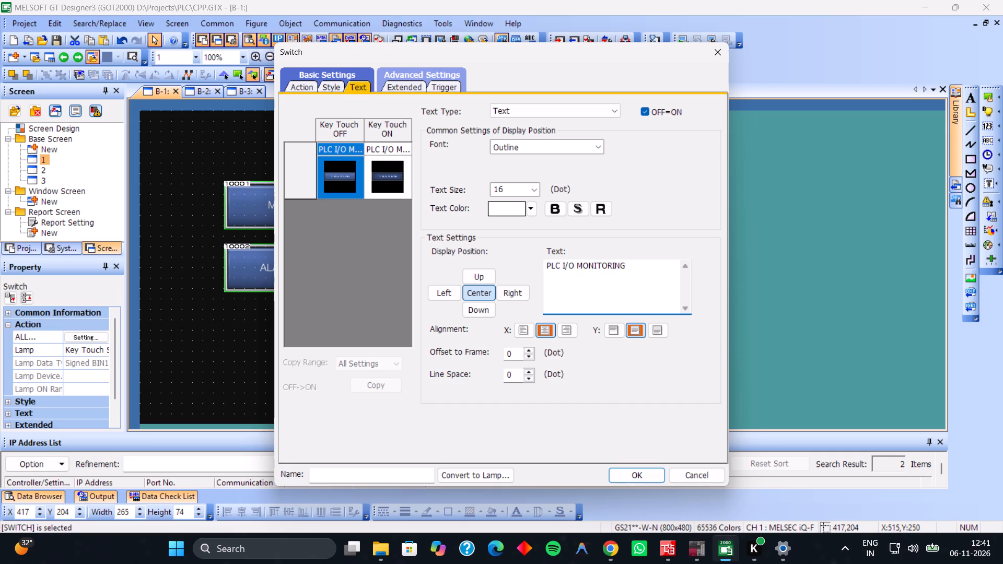
key(Return)
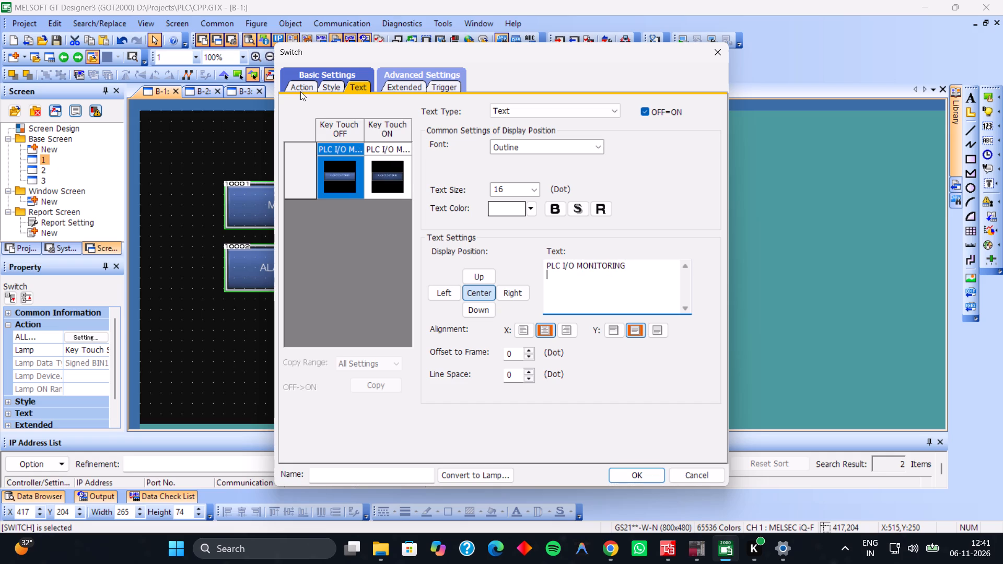
Give the PLC I/O MONITORING switch a screen switching action to fixed base screen 5.
click(302, 88)
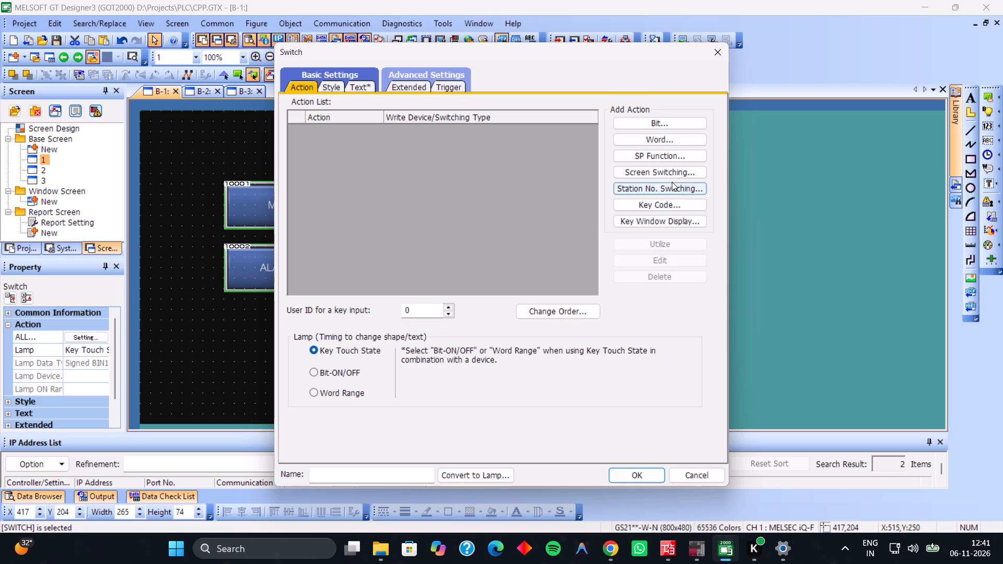
click(678, 173)
double_click(469, 274)
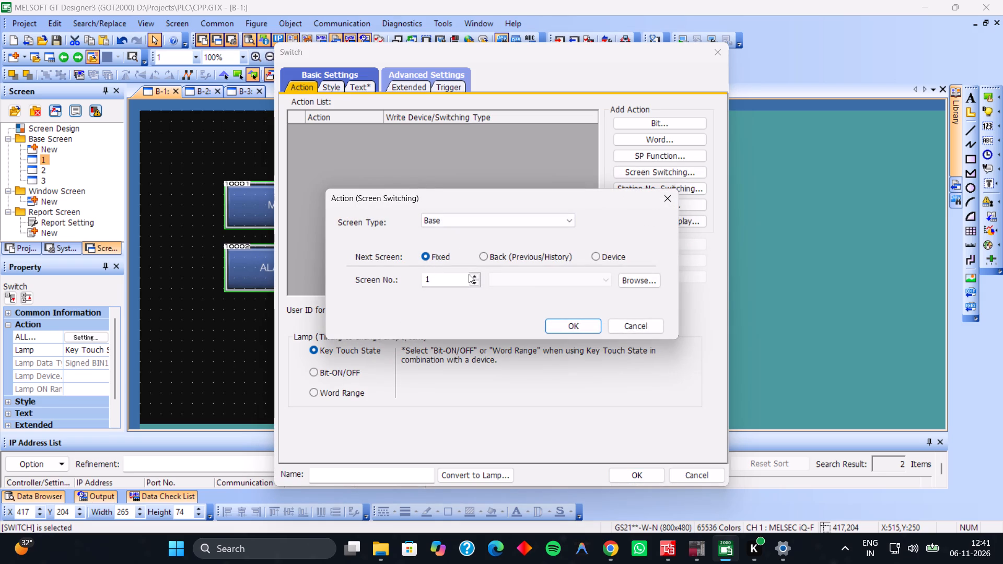
triple_click(473, 275)
click(473, 275)
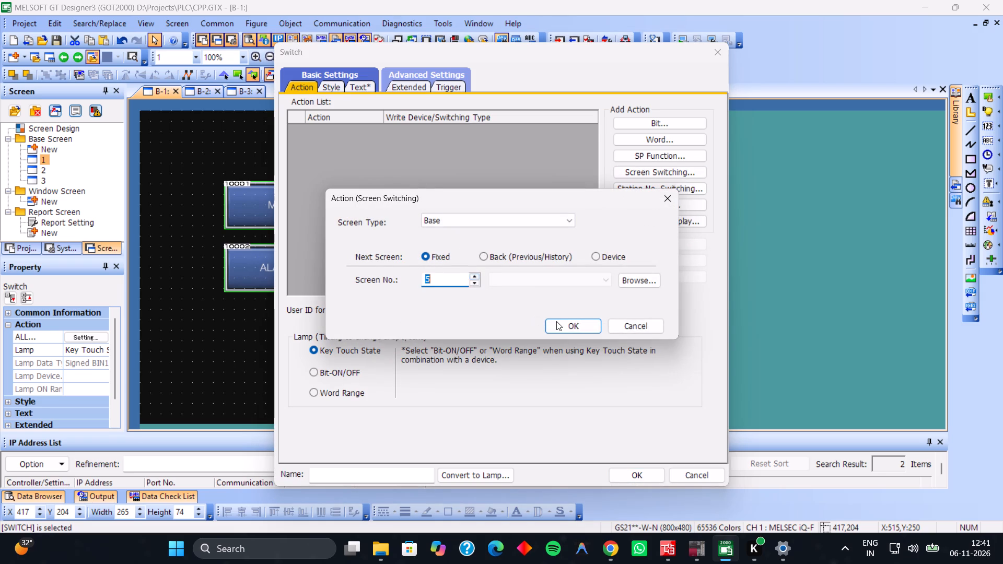
click(557, 322)
click(629, 478)
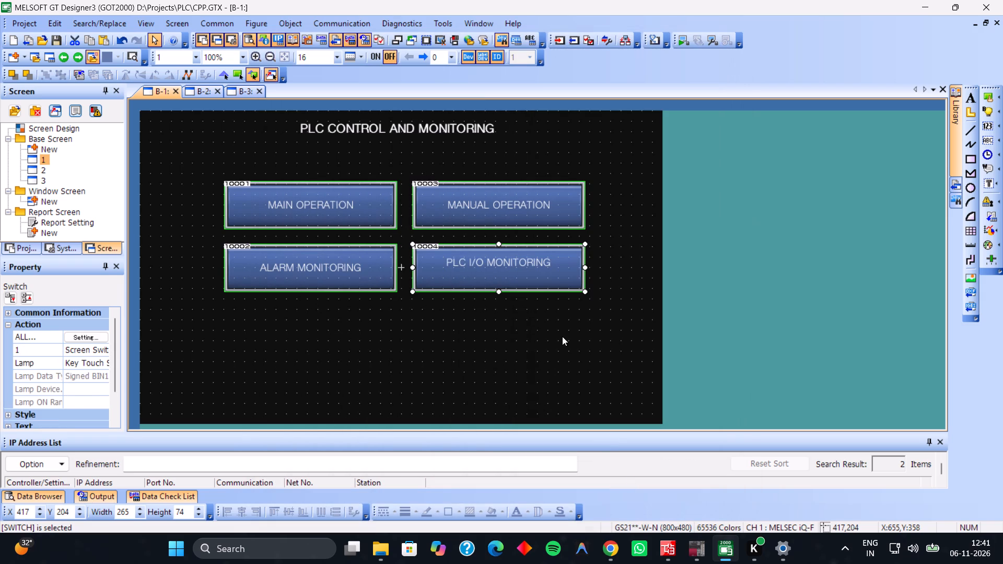
Remove the extra line break after the PLC I/O MONITORING label so its text is centred vertically in the switch.
click(541, 323)
double_click(537, 282)
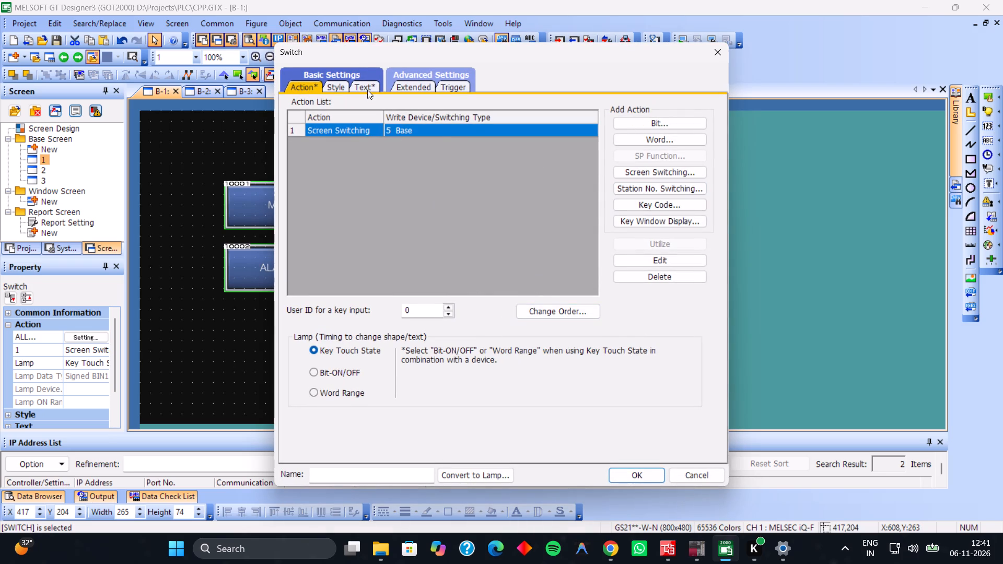
click(366, 87)
click(629, 266)
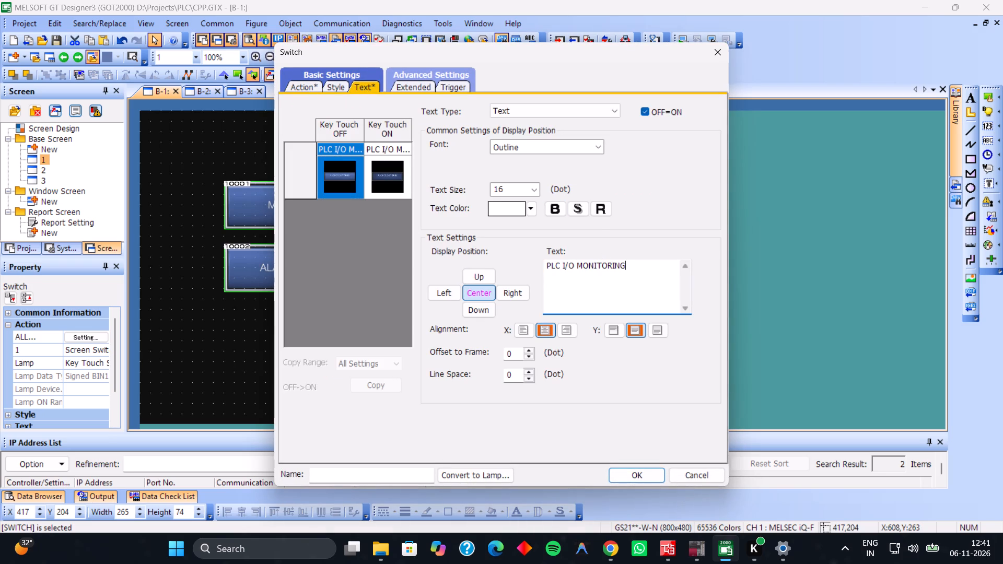
click(610, 283)
key(BackSpace)
key(Return)
key(BackSpace)
click(629, 473)
click(629, 473)
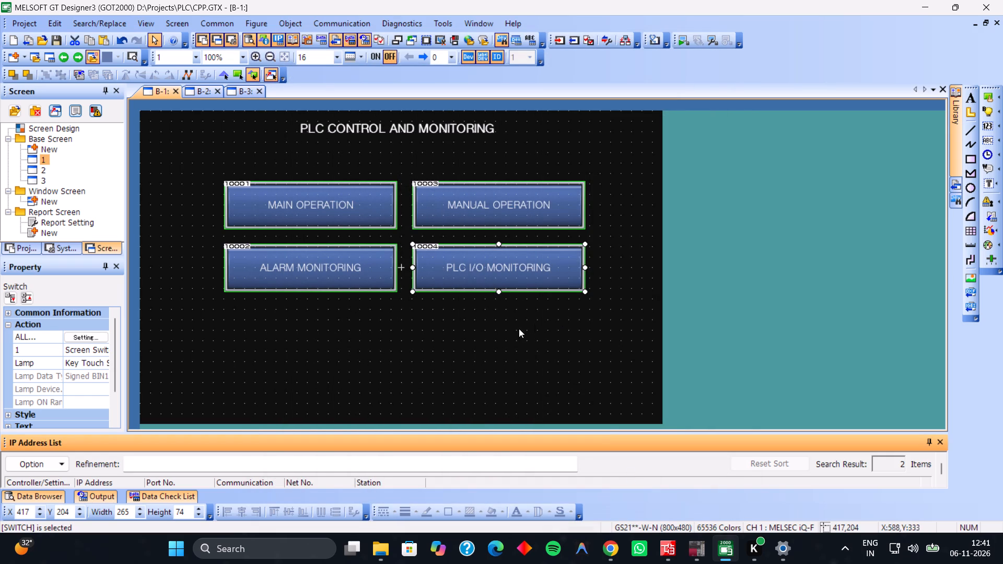
Draw a switch about 200 wide and 61 high below the grid, near the lower-right corner of base screen 1.
click(988, 98)
drag(481, 337, 590, 389)
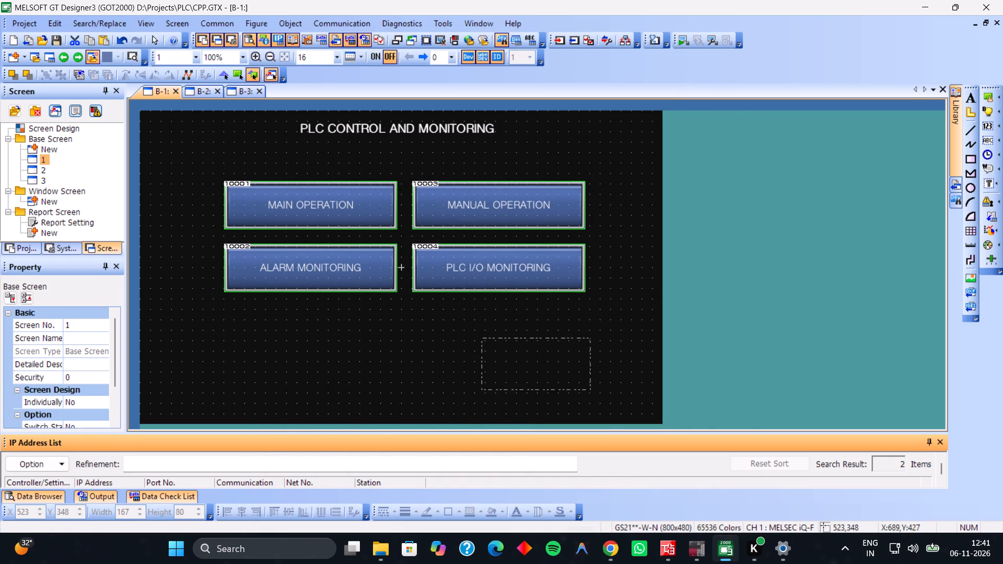
drag(590, 389, 611, 377)
Label the new lower switch NEXT and give it a screen switching action to fixed base screen 2.
double_click(556, 357)
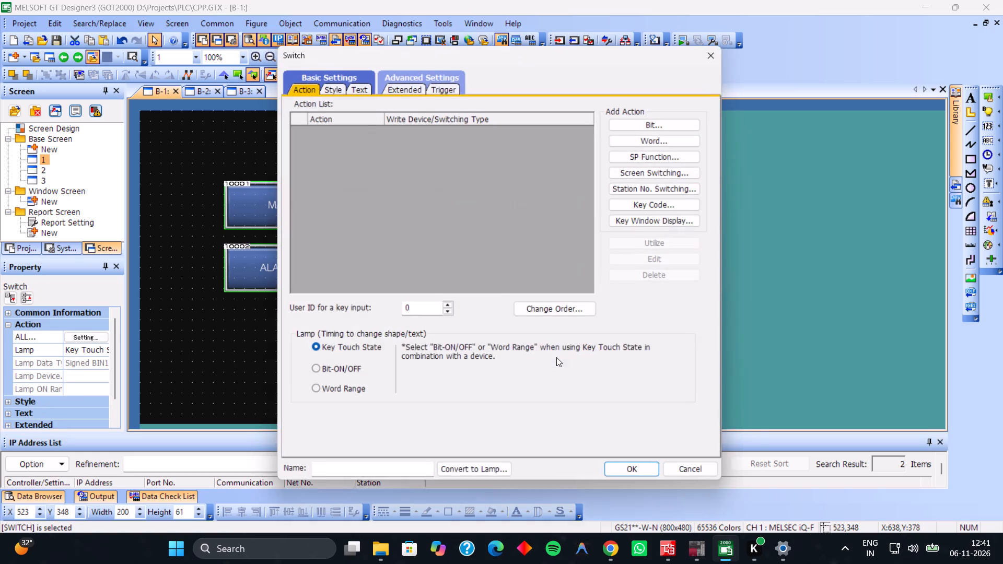
click(359, 92)
click(569, 291)
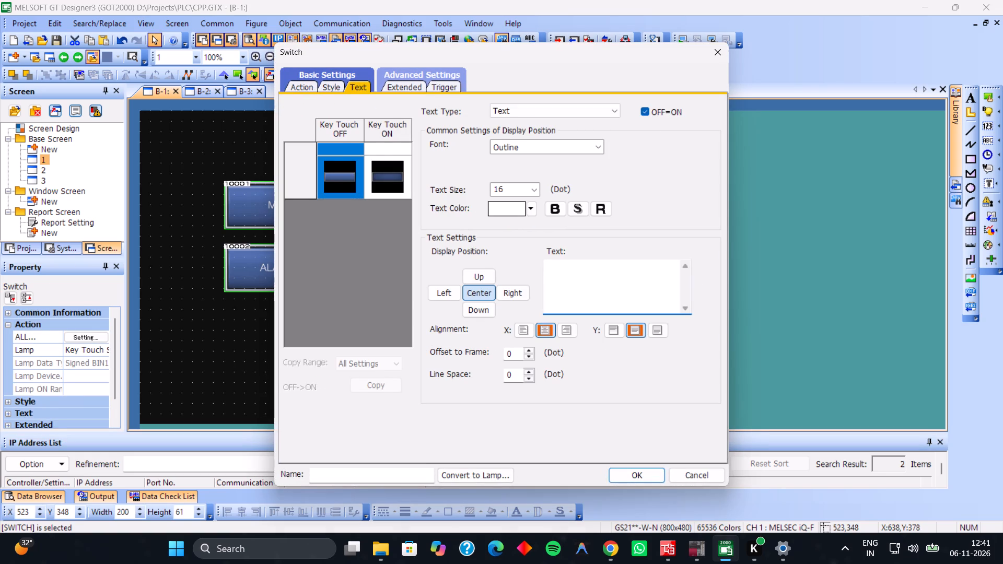
text(NEXT)
click(307, 89)
click(657, 168)
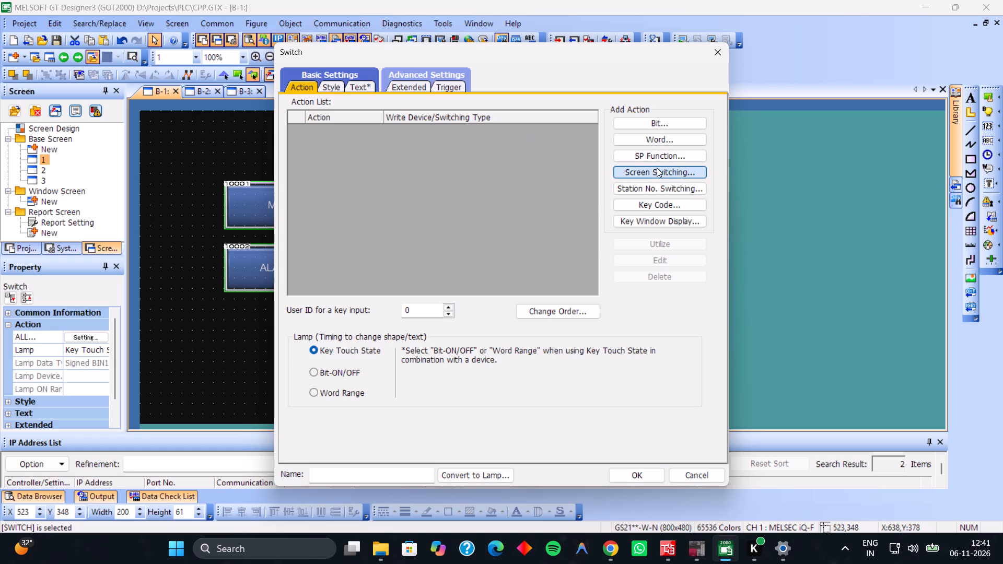
click(473, 277)
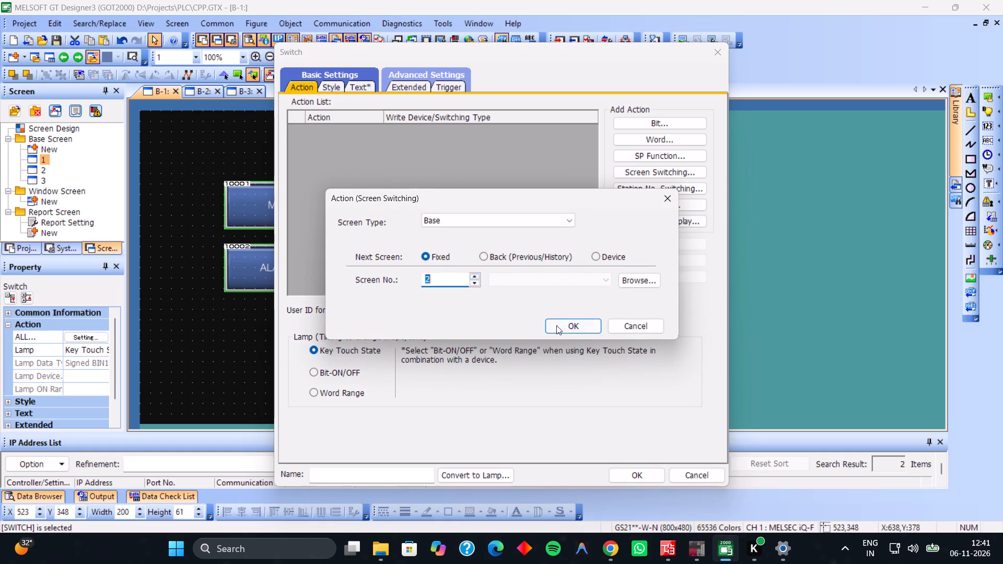
click(562, 326)
click(616, 473)
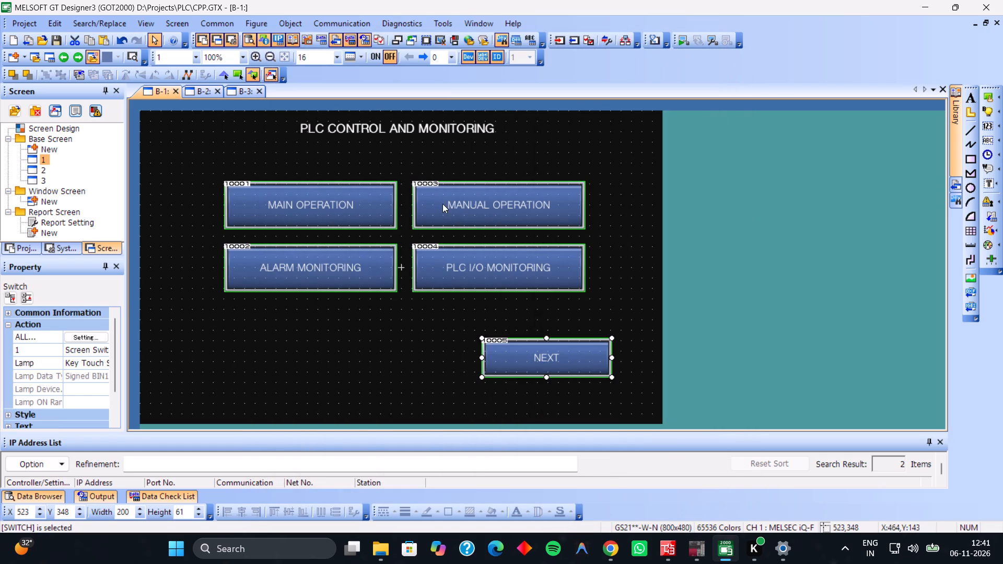
Delete all seven switches in the row under the title on base screen 2.
click(199, 92)
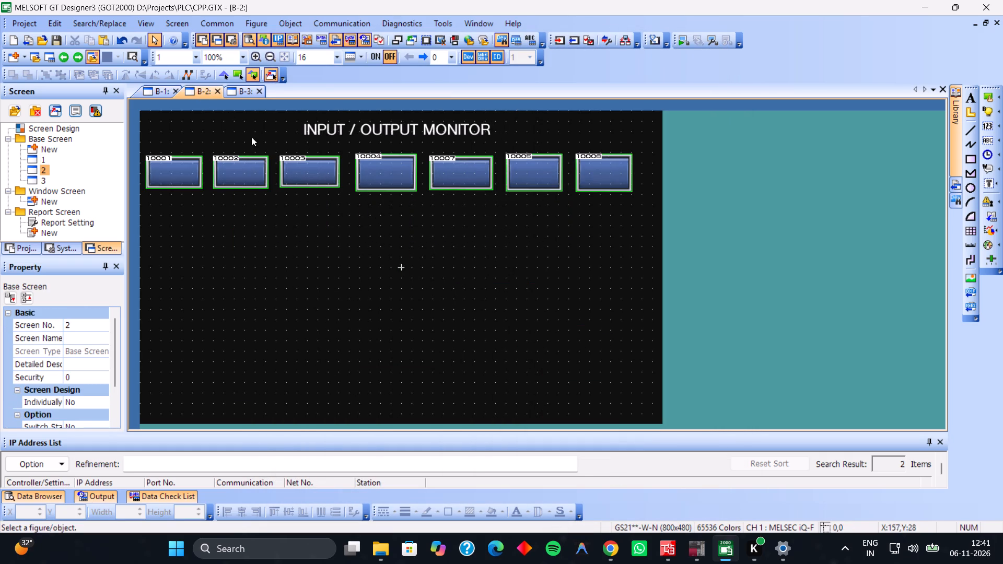
drag(617, 239, 130, 142)
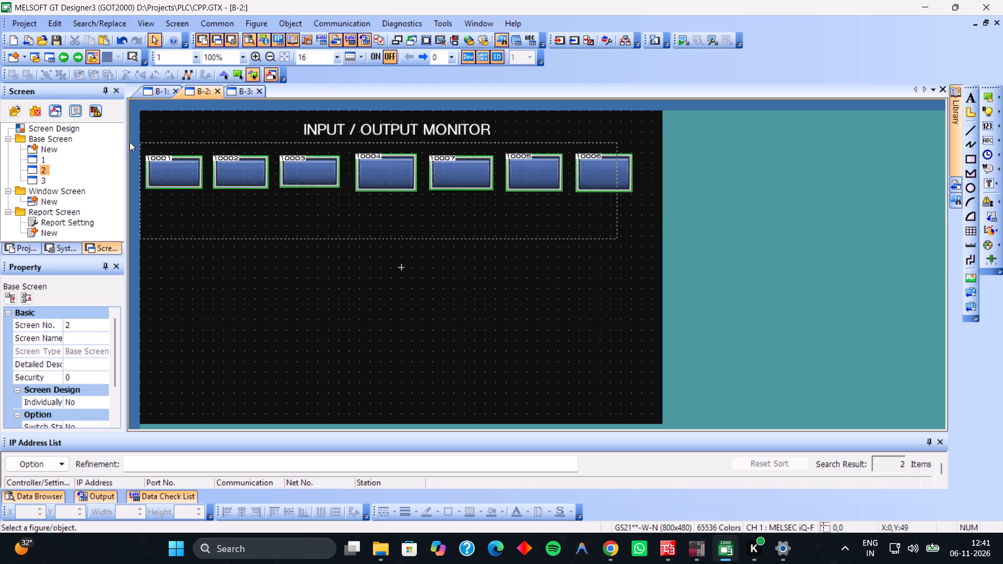
drag(130, 142, 149, 135)
click(507, 244)
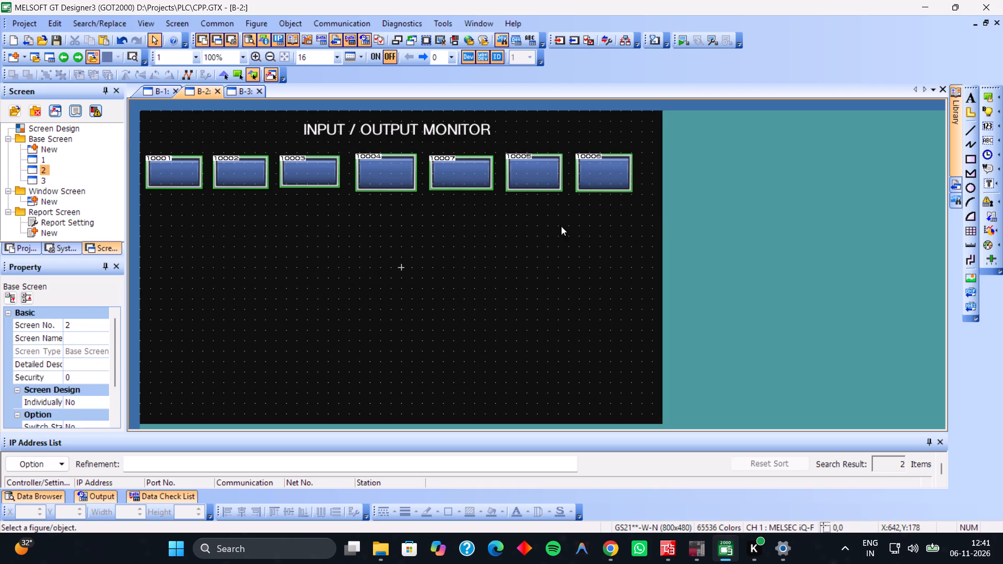
drag(145, 142, 639, 213)
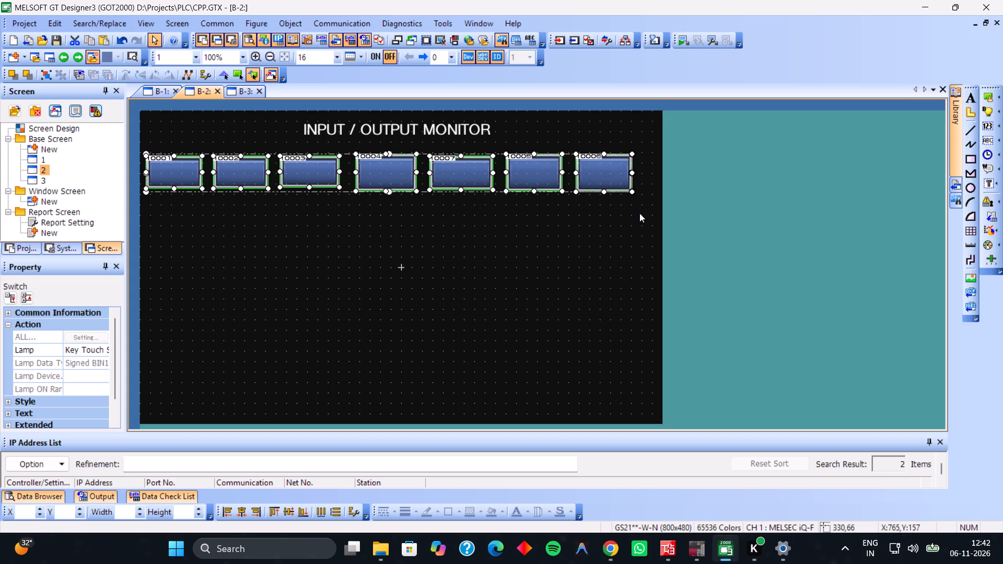
click(639, 213)
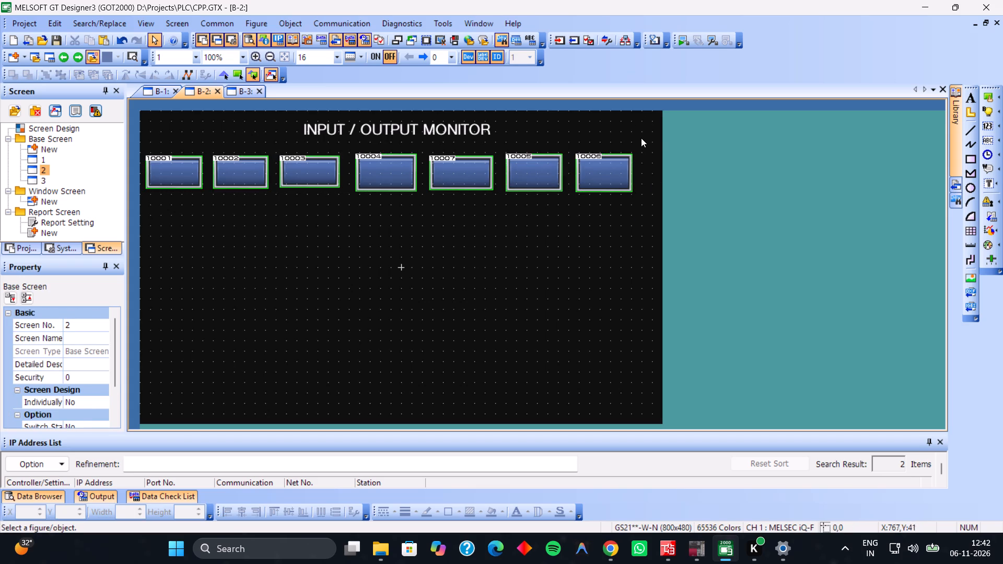
drag(641, 138, 139, 211)
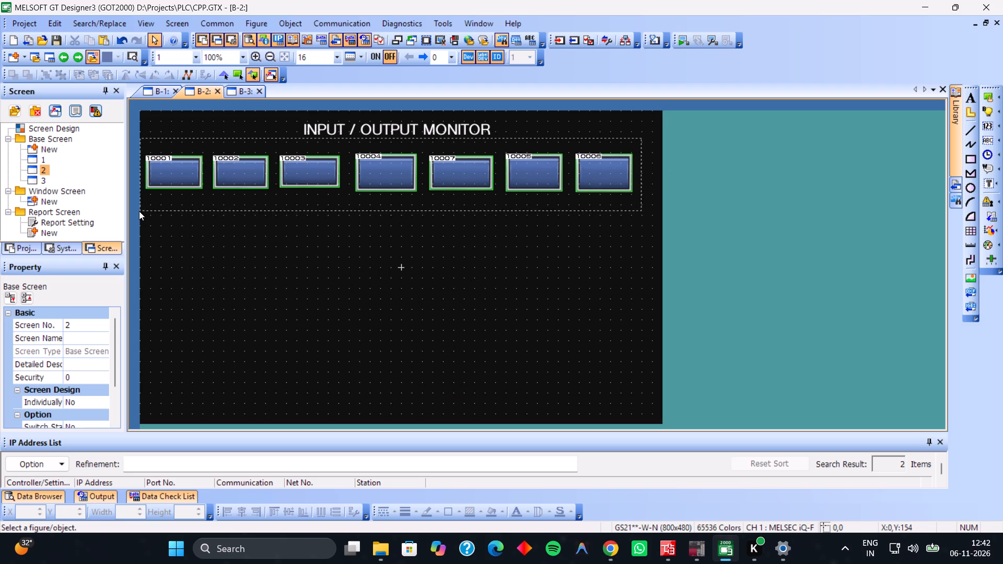
drag(139, 211, 145, 212)
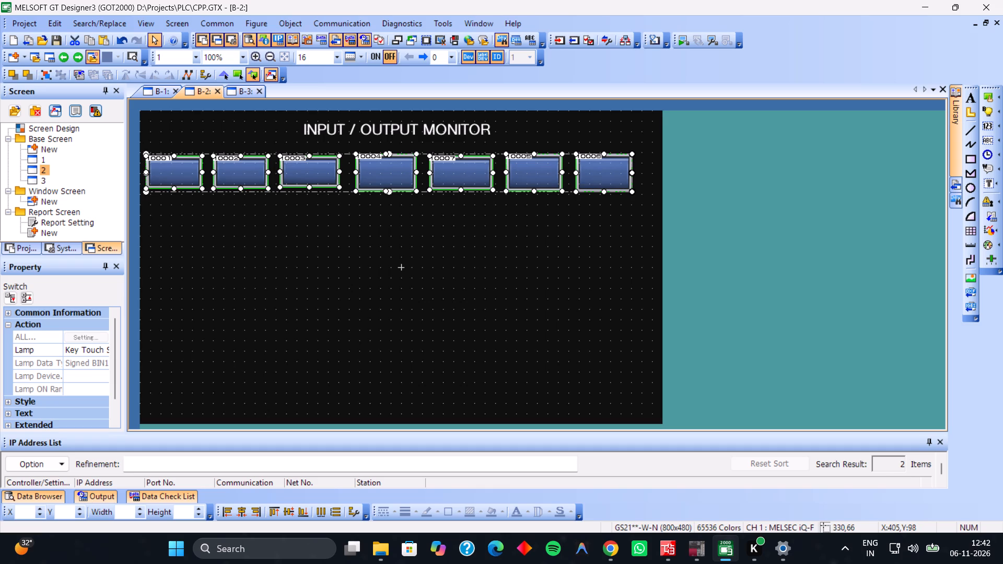
key(BackSpace)
key(Delete)
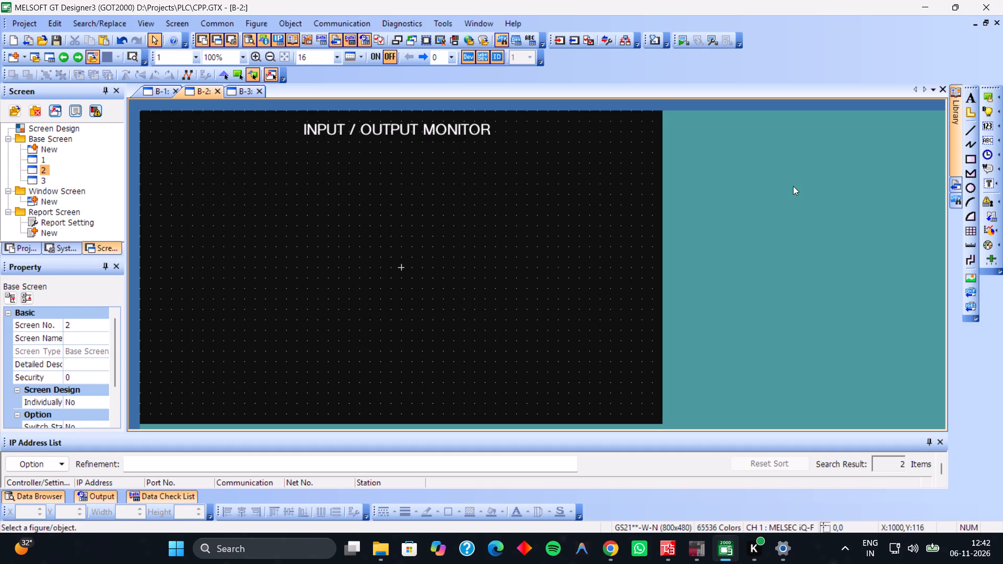
Draw a bit lamp about 73 wide and 71 high near the upper-left corner of base screen 2, at about X 24, Y 66.
click(986, 109)
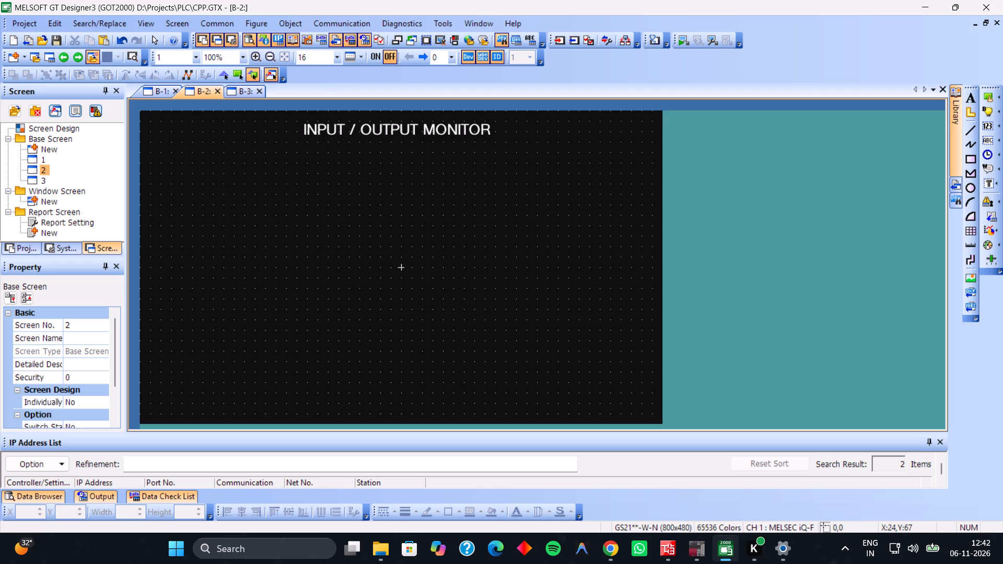
drag(156, 154, 203, 199)
click(195, 188)
Duplicate the bit lamp and place the copy just to its right, level with it at about X 111, Y 66.
key(ctrl+c)
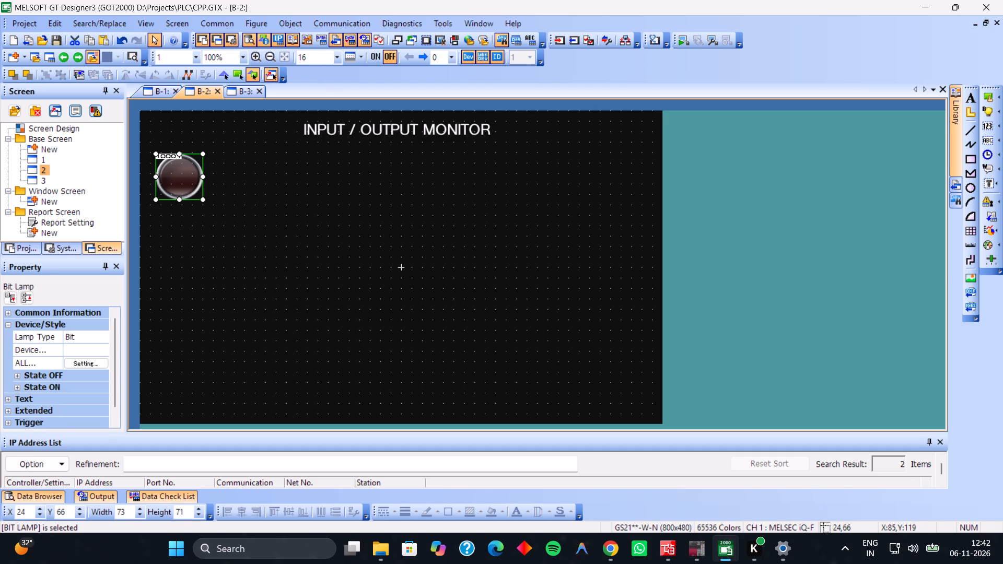
click(248, 178)
key(ctrl+v)
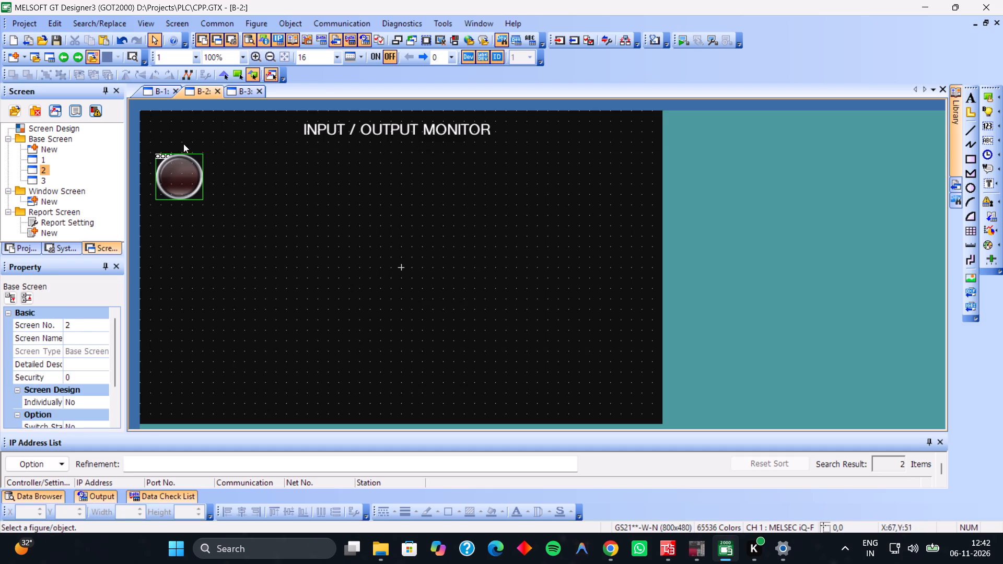
click(212, 154)
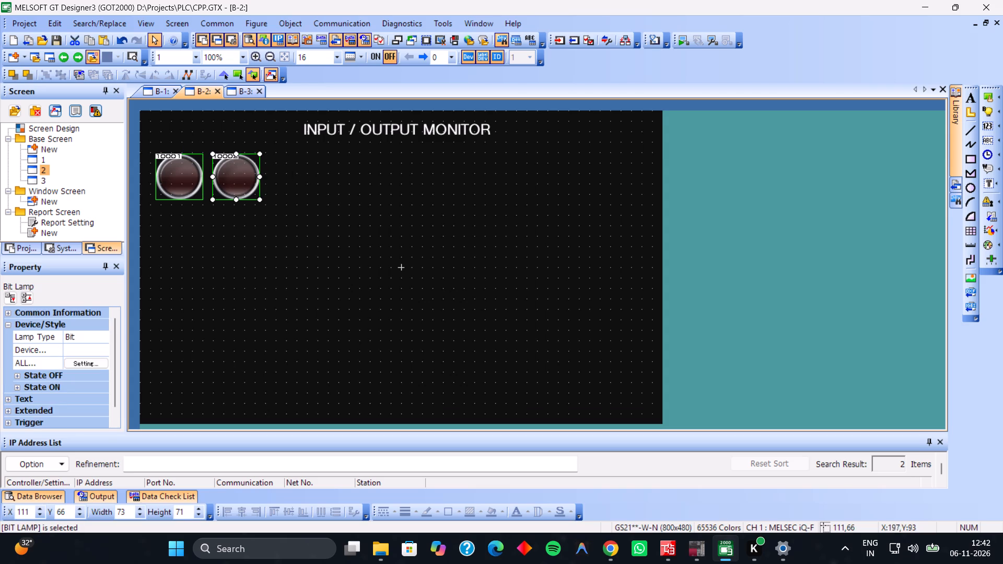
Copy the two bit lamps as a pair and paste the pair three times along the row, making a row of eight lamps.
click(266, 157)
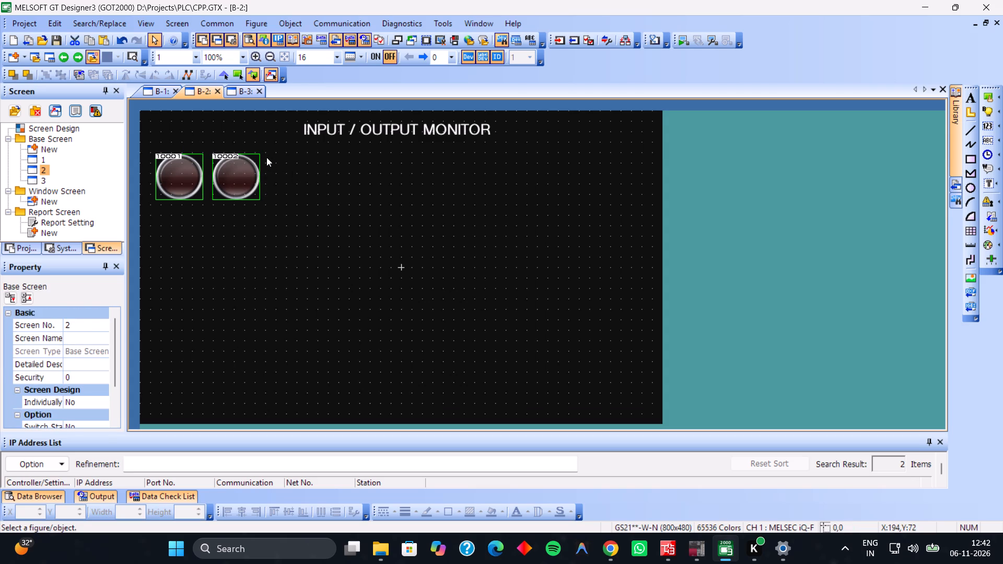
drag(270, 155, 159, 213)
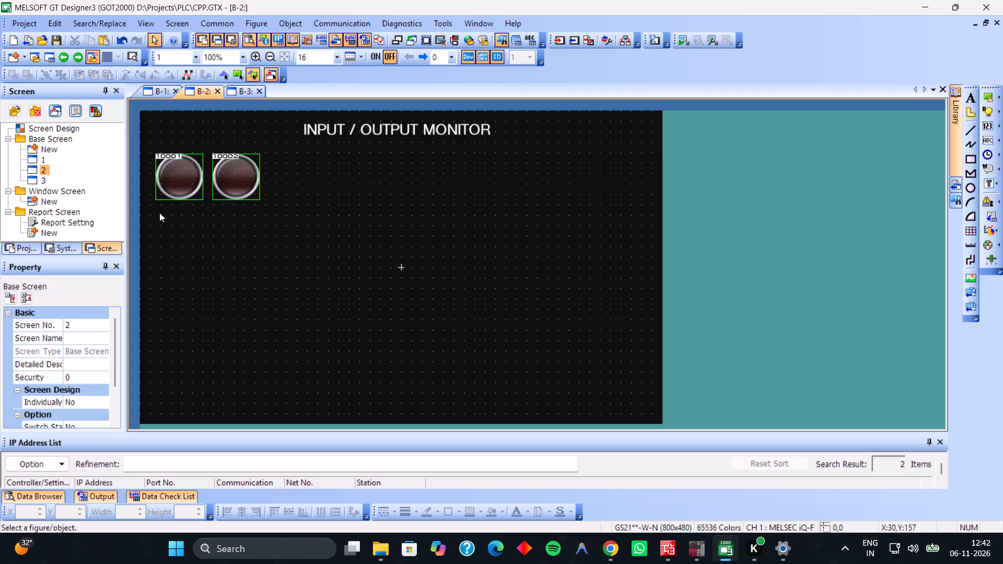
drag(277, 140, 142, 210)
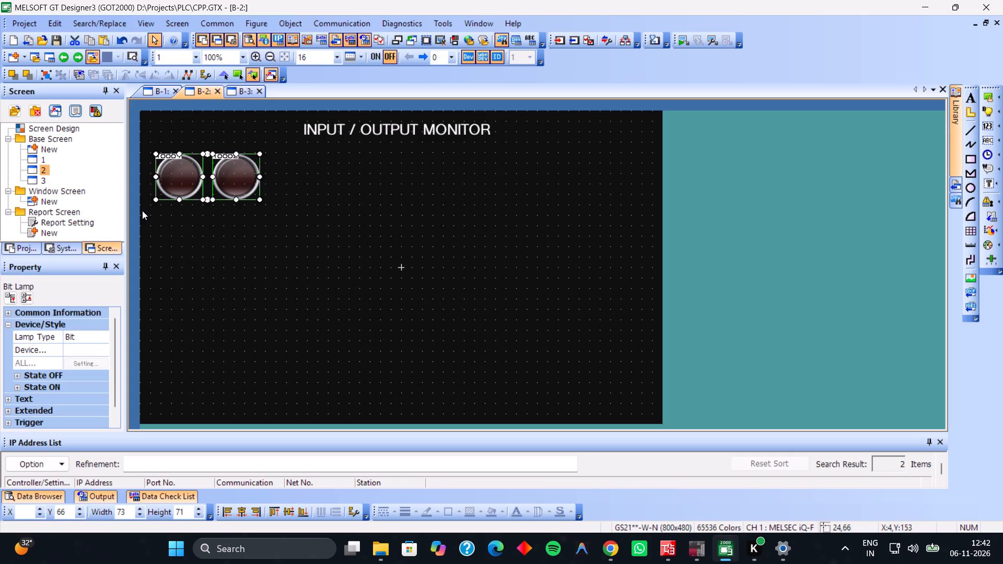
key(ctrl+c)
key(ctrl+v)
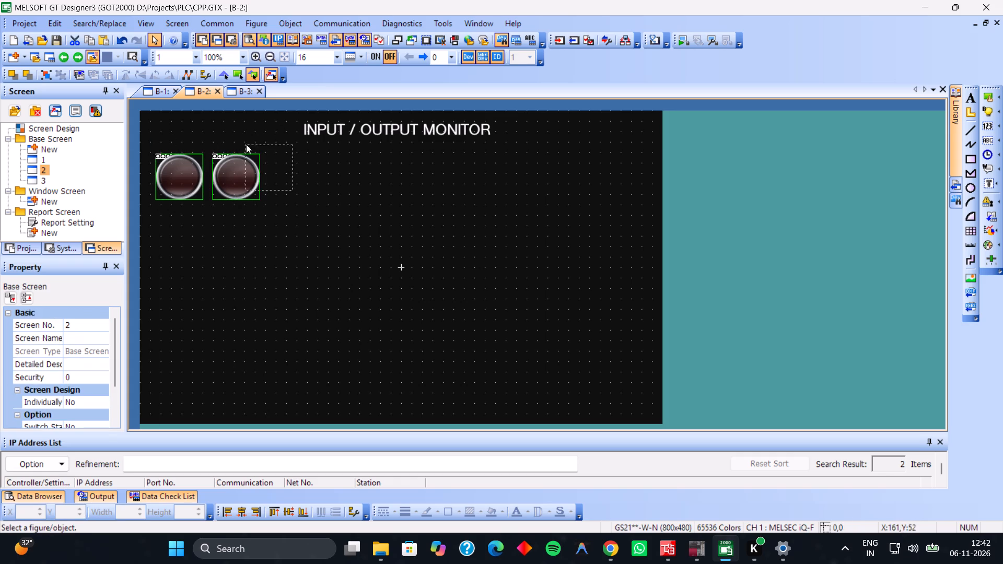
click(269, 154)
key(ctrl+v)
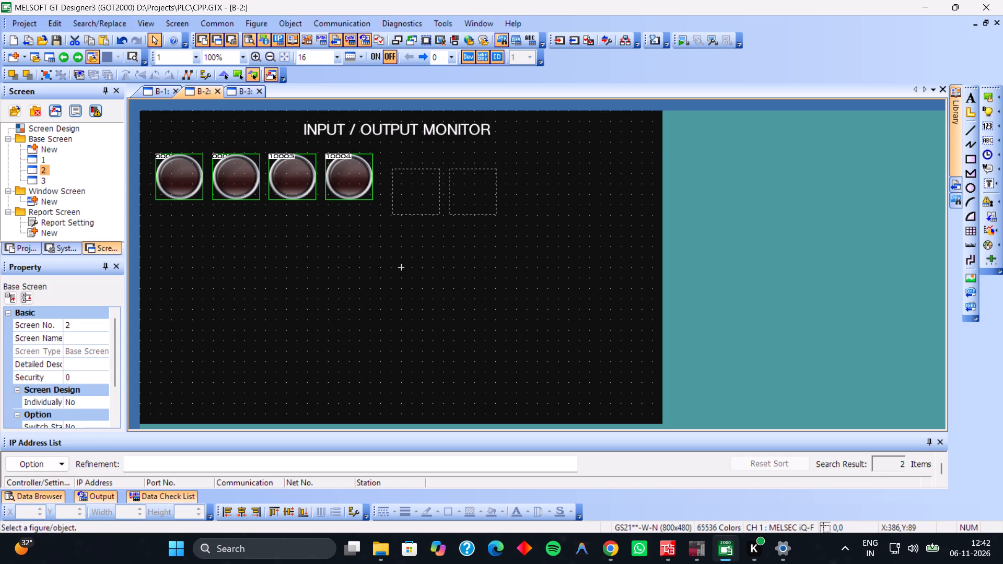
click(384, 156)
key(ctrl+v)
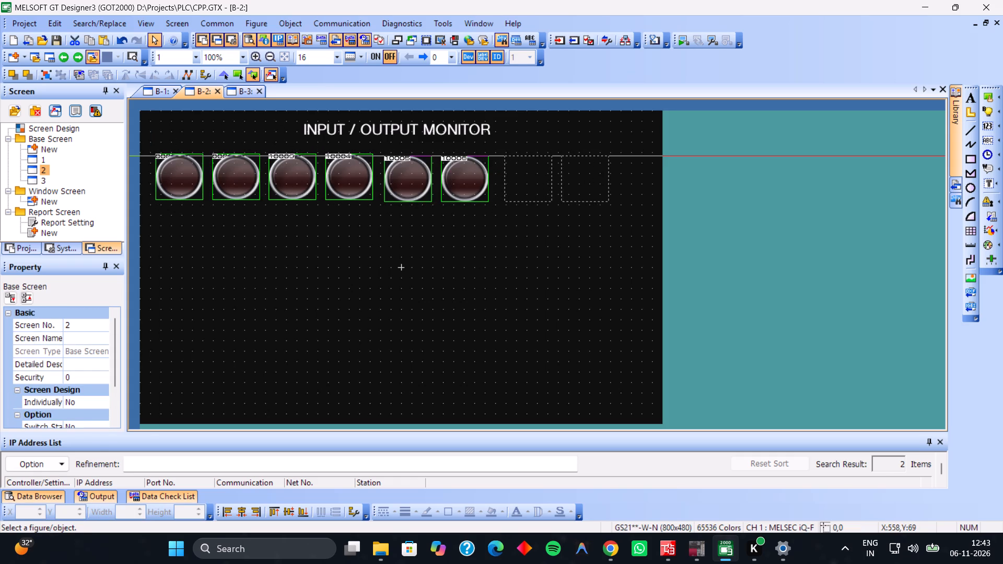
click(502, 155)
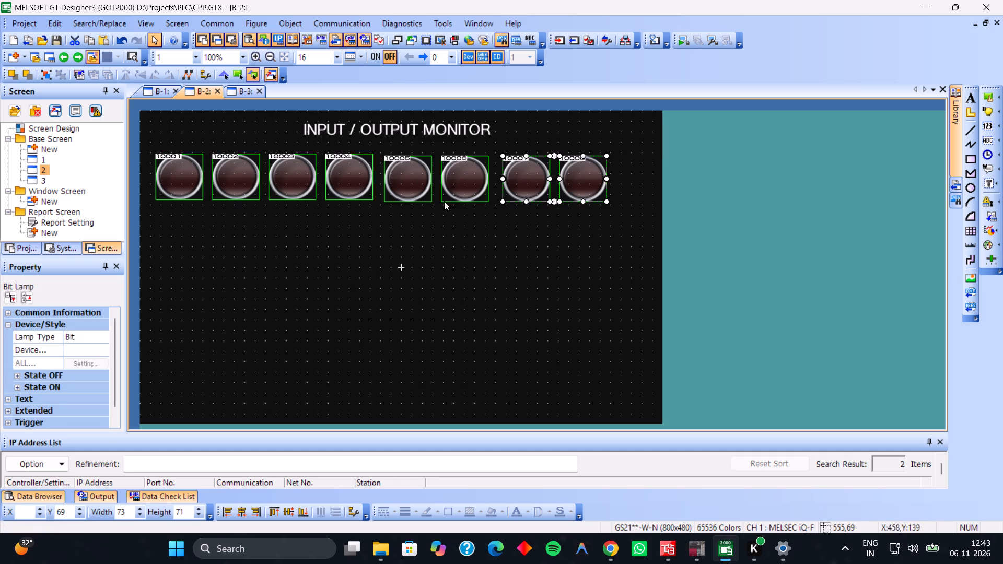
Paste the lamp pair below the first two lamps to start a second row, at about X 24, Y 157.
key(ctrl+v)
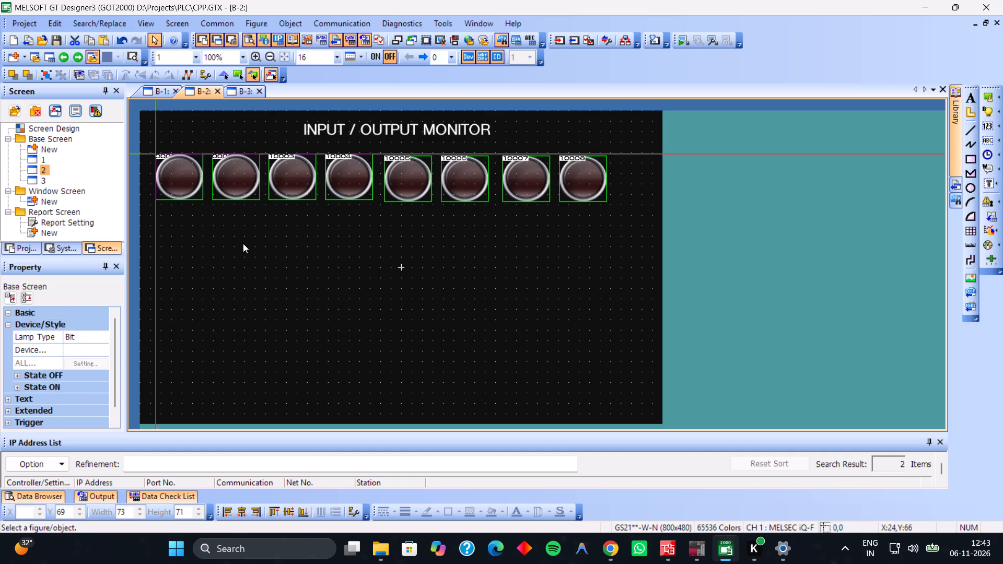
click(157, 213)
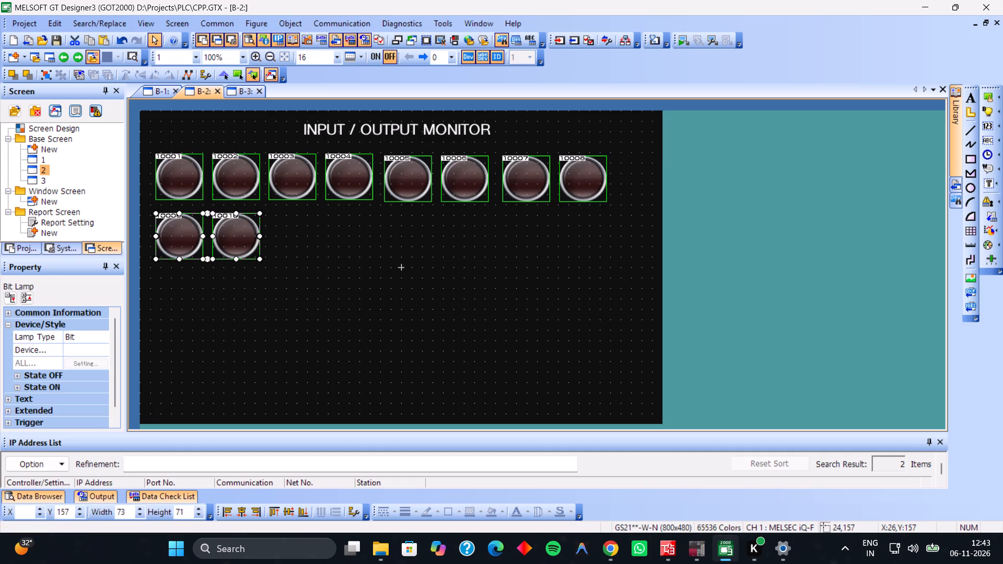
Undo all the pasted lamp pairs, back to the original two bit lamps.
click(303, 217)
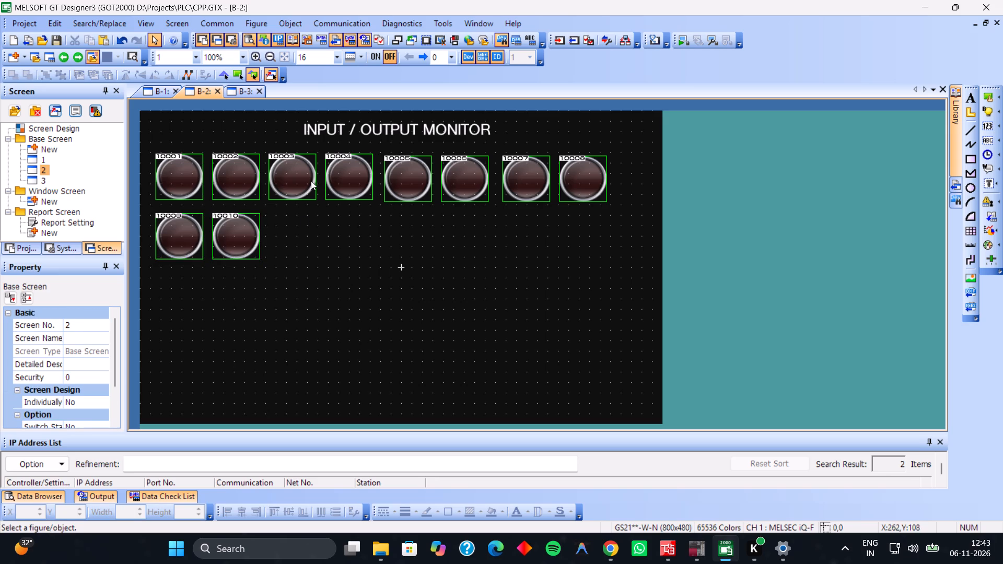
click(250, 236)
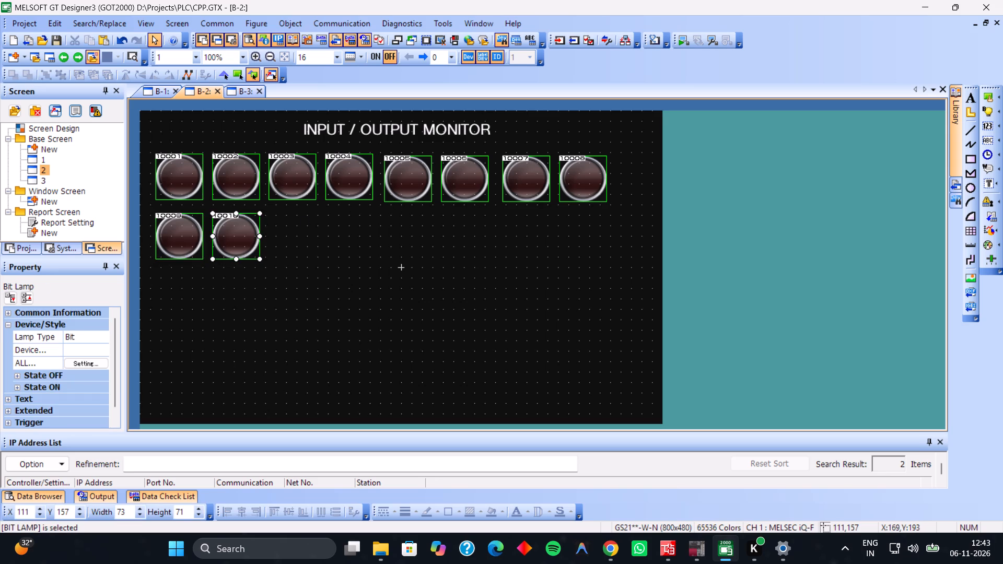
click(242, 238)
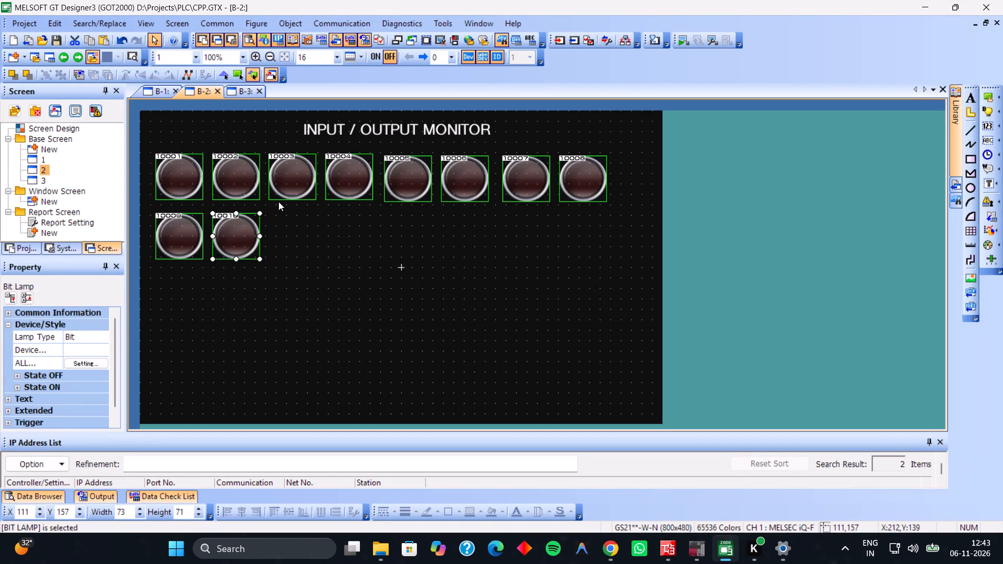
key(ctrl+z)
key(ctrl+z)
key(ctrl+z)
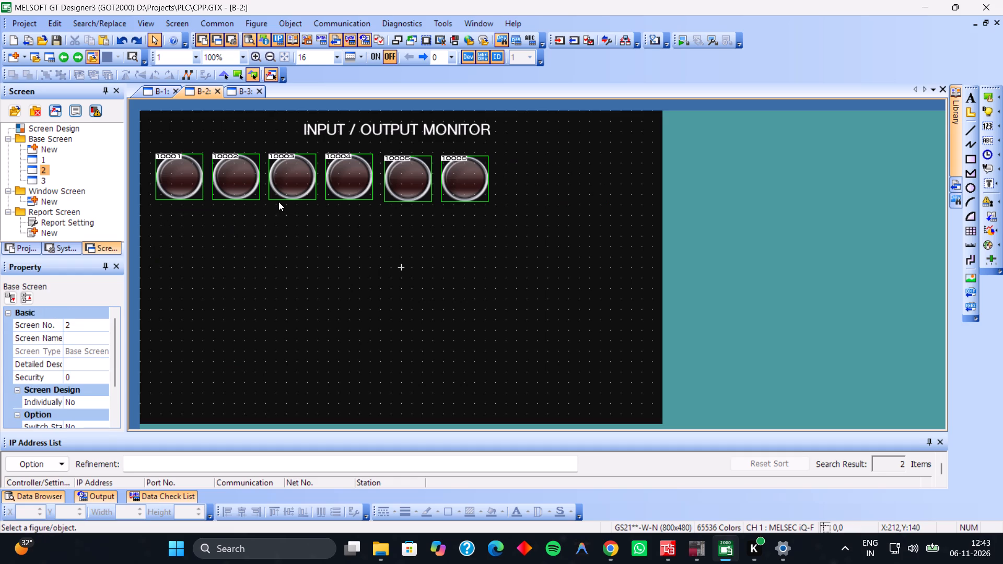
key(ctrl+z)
Paste the copied lamp pair directly below the first two lamps, at about X 24, Y 159.
key(ctrl+v)
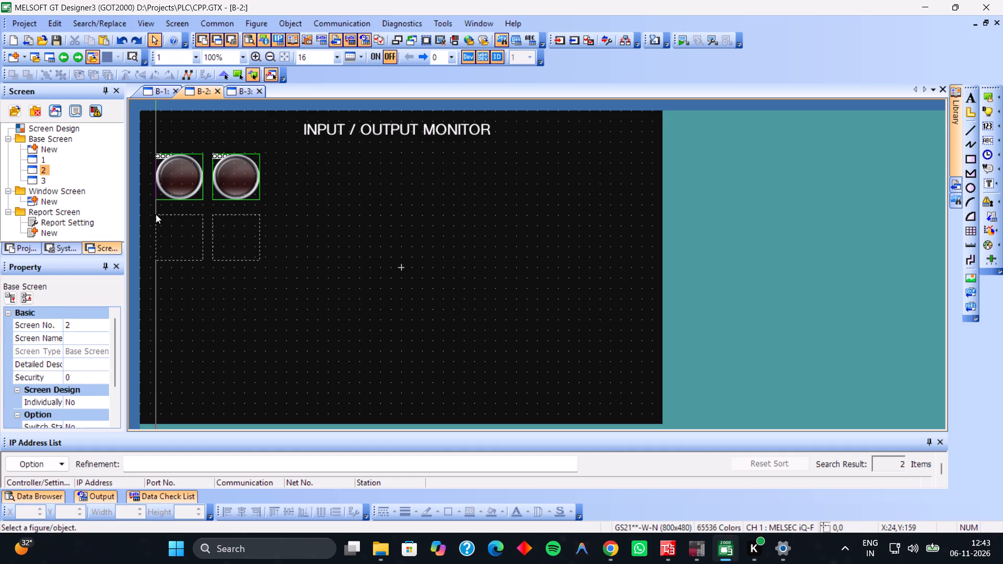
click(156, 214)
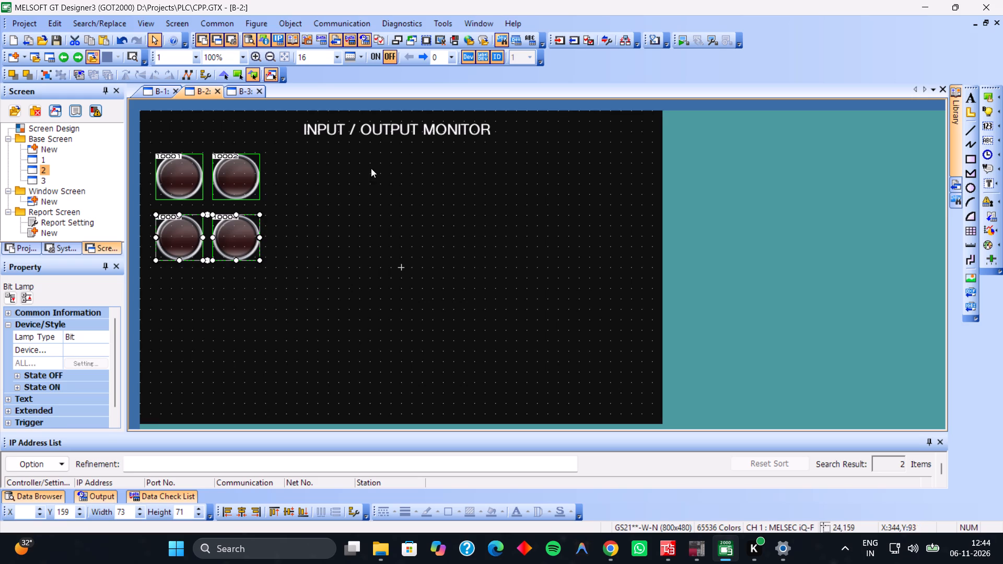
Change the title text of base screen 2 to MIXING PLANT.
double_click(405, 132)
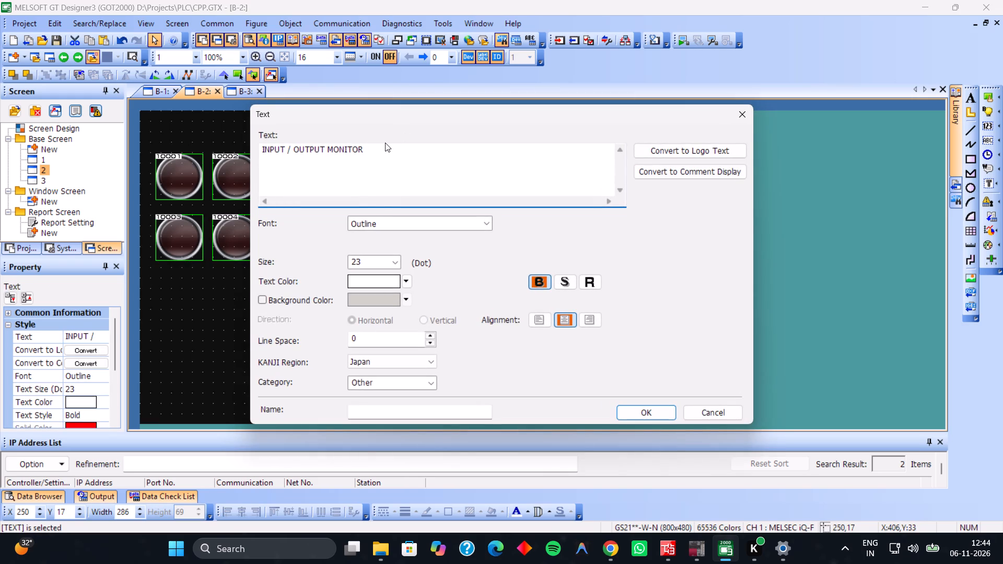
triple_click(385, 143)
triple_click(379, 150)
click(379, 150)
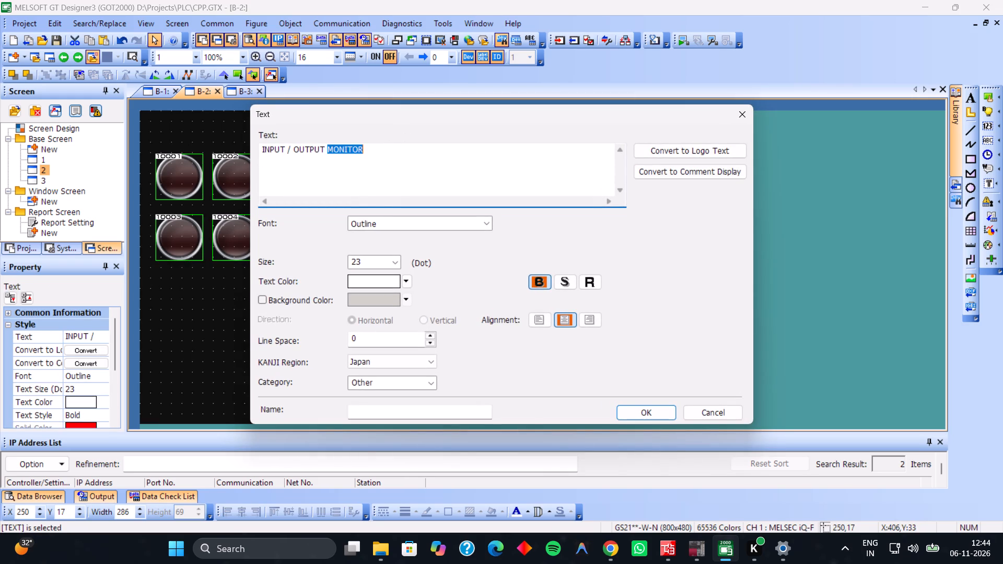
key(ctrl+a)
text(MICI)
key(shift+BackSpace)
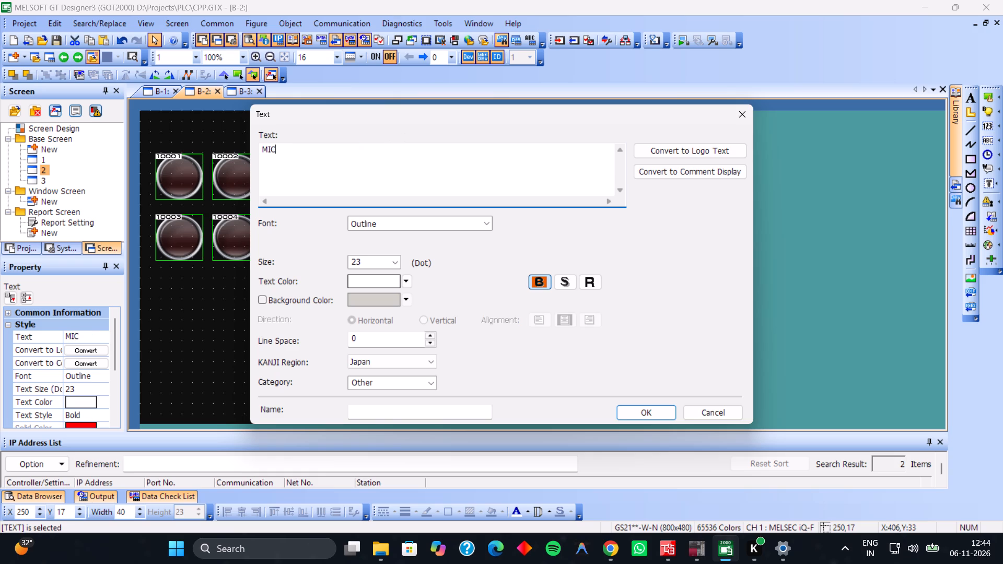
key(shift+BackSpace)
text(XING PLANT)
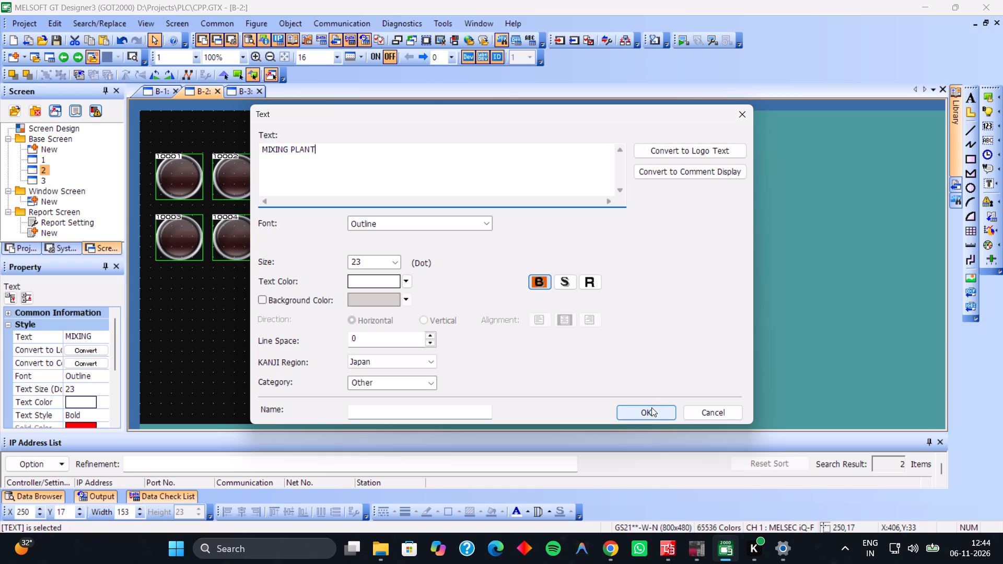
click(650, 408)
click(282, 251)
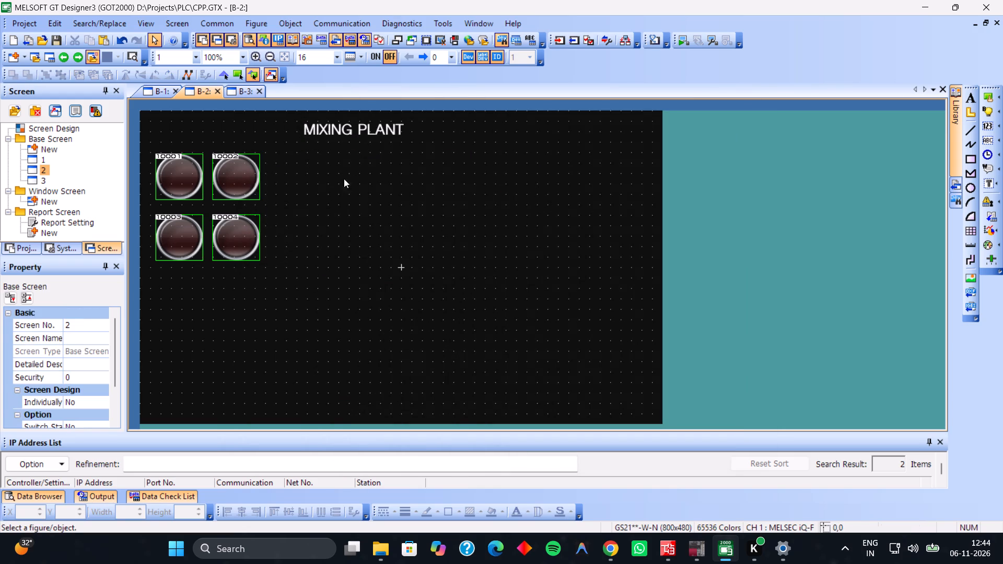
Move the MIXING PLANT title horizontally to the centre of the screen, at about X 325, Y 17.
click(366, 131)
drag(371, 128, 423, 127)
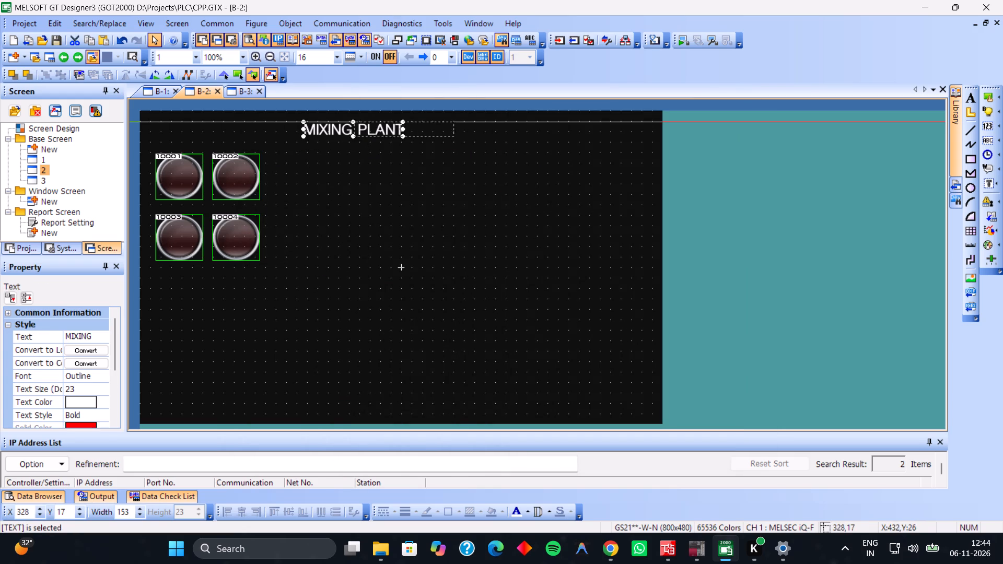
drag(423, 127, 420, 128)
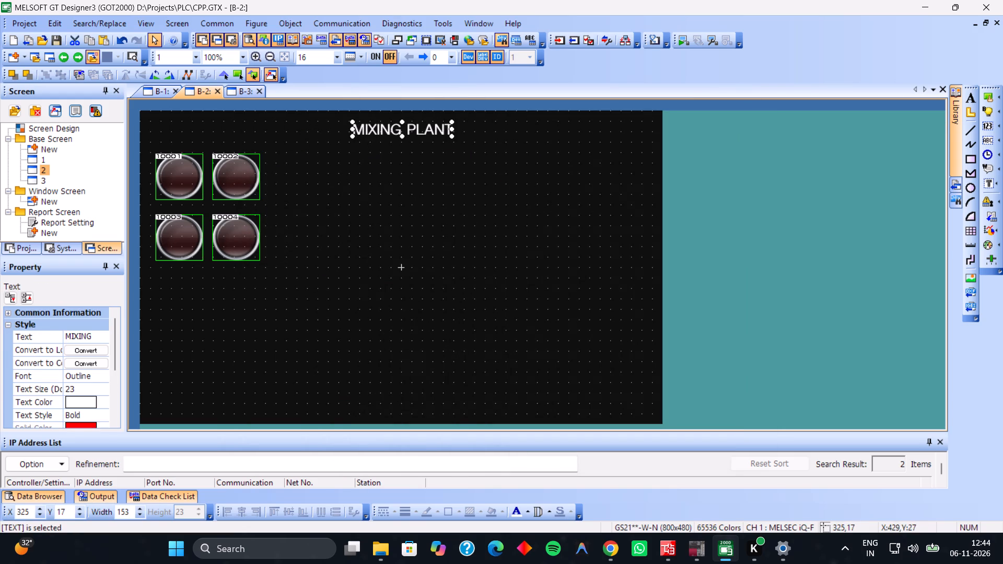
Change the title text of base screen 2 to MAIN OPERATION.
click(395, 335)
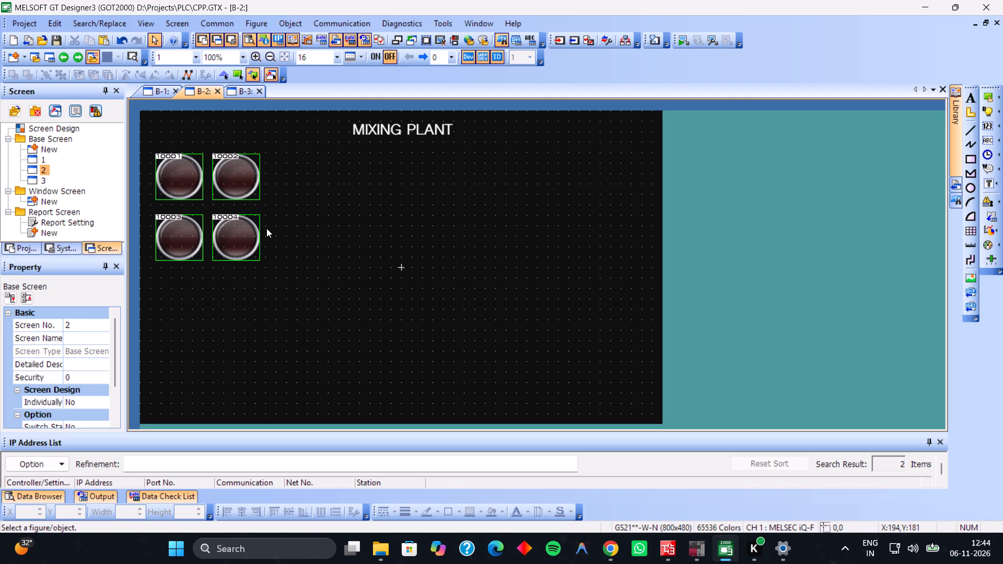
double_click(418, 125)
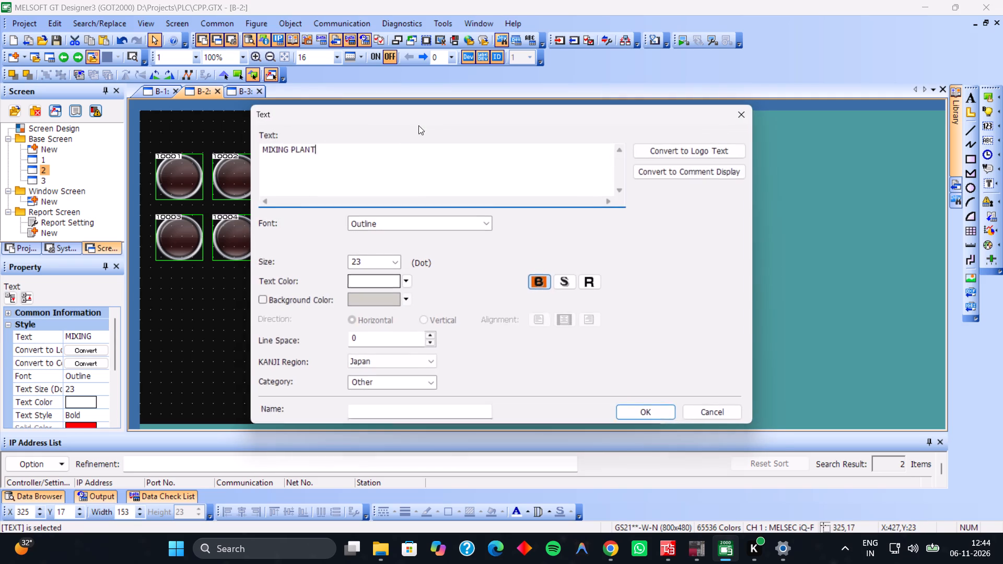
triple_click(347, 156)
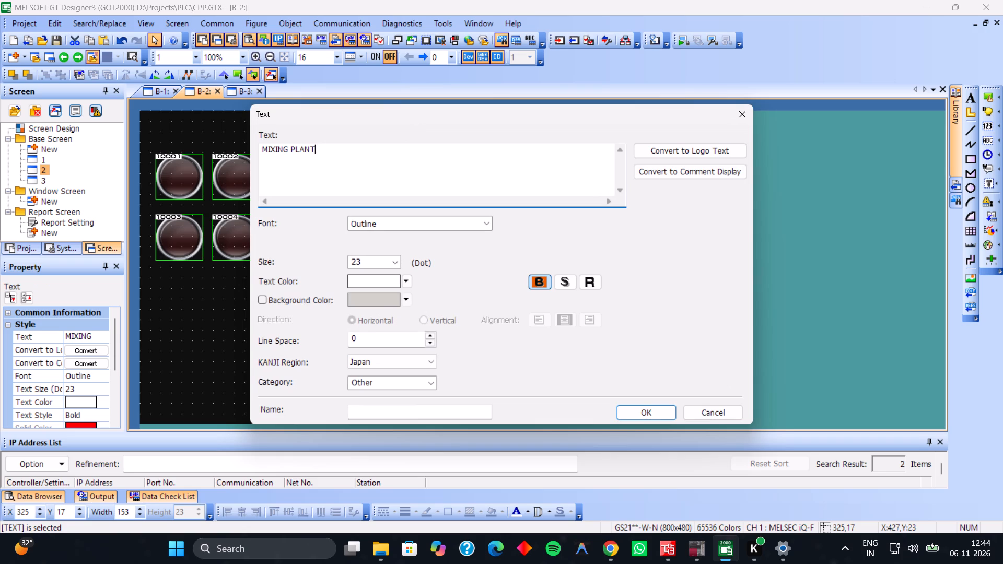
key(shift+a)
key(ctrl+a)
text(MAIN OPERATION)
key(Return)
key(BackSpace)
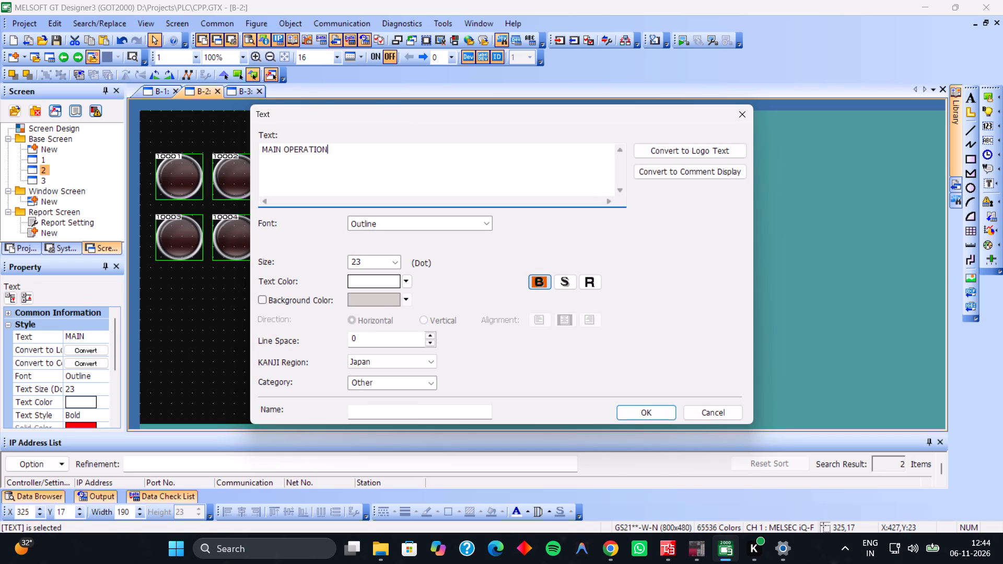
click(662, 407)
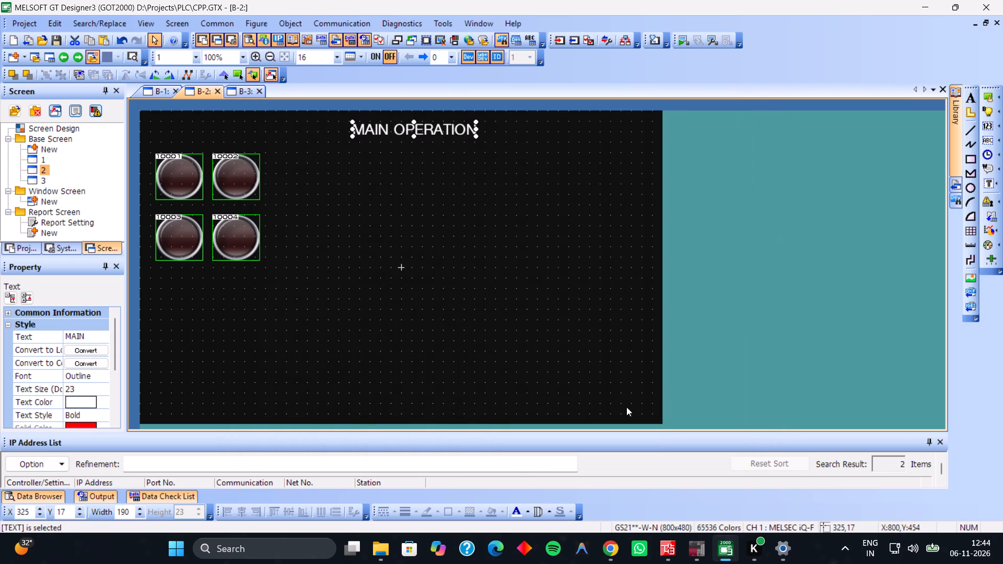
click(292, 169)
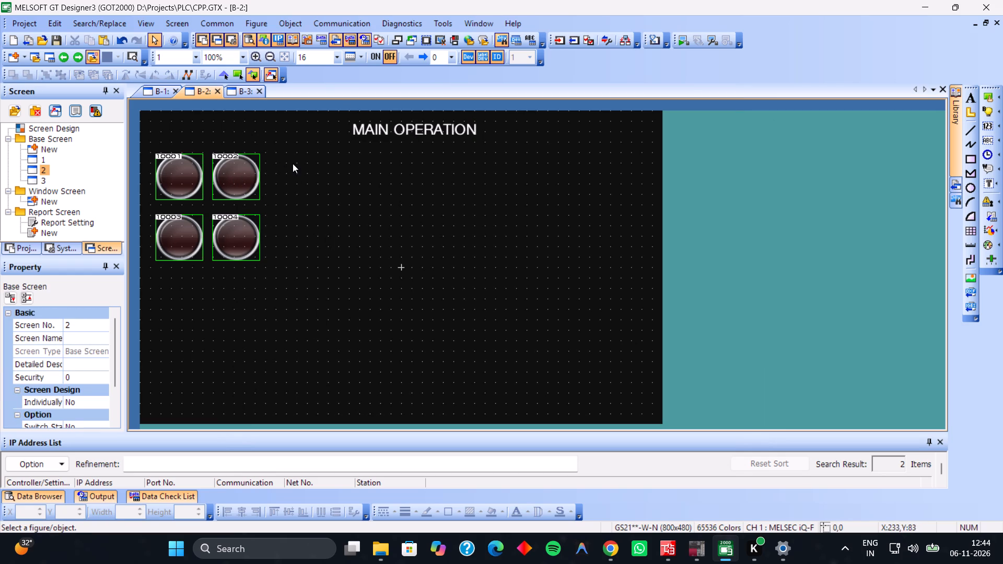
Move the four bit lamps together to the middle of the screen, at about X 331, Y 159.
ctrl+click(293, 147)
drag(287, 147, 145, 274)
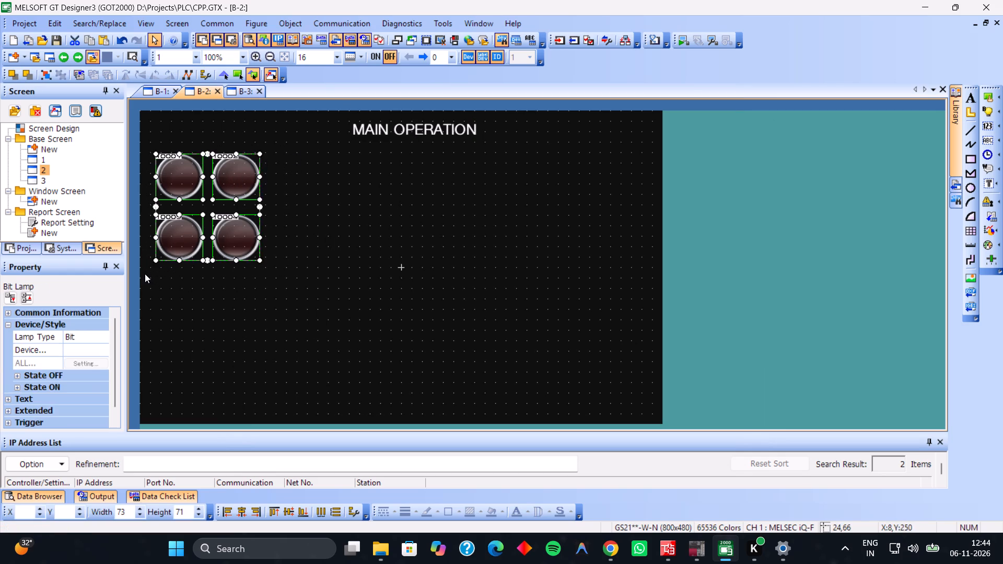
drag(235, 246, 372, 290)
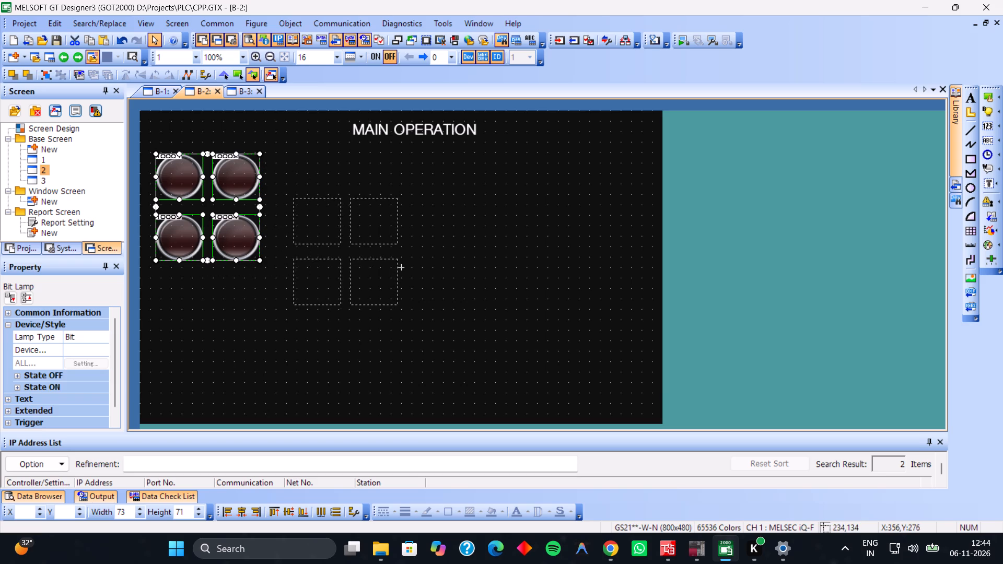
drag(372, 290, 435, 308)
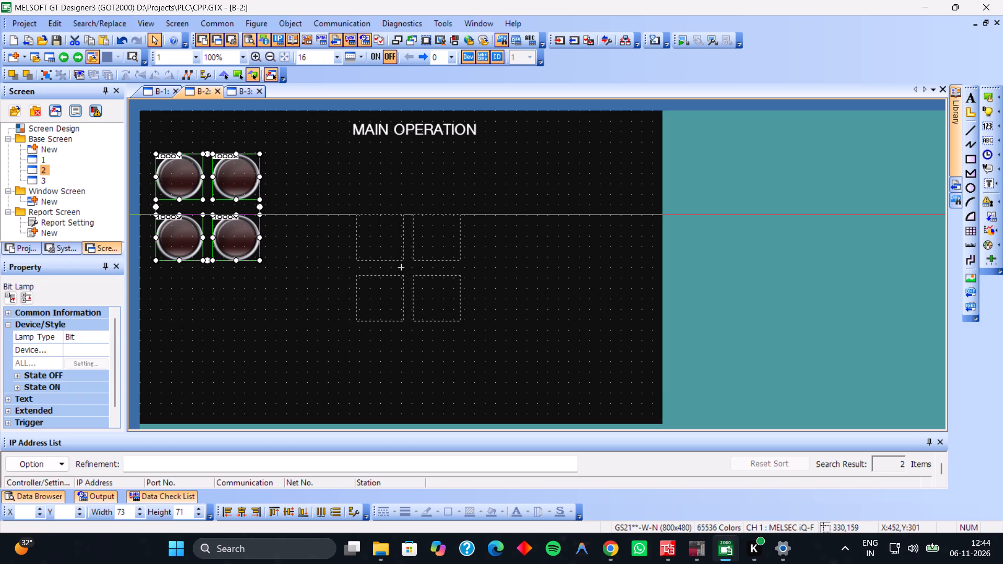
drag(435, 308, 435, 308)
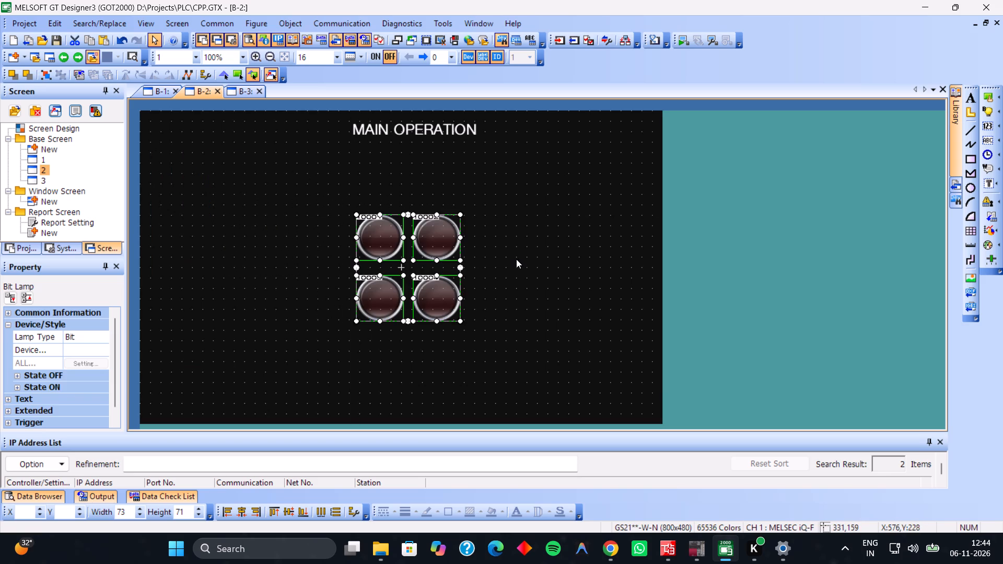
click(516, 259)
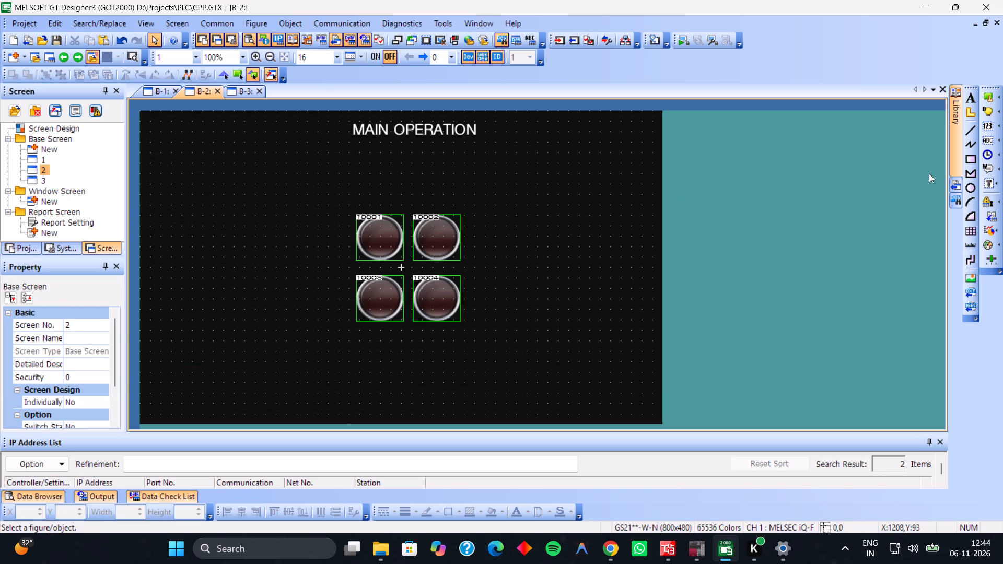
Place a wide bit lamp of about 169 by 75 directly below the MAIN OPERATION title, at about X 325, Y 60.
click(987, 111)
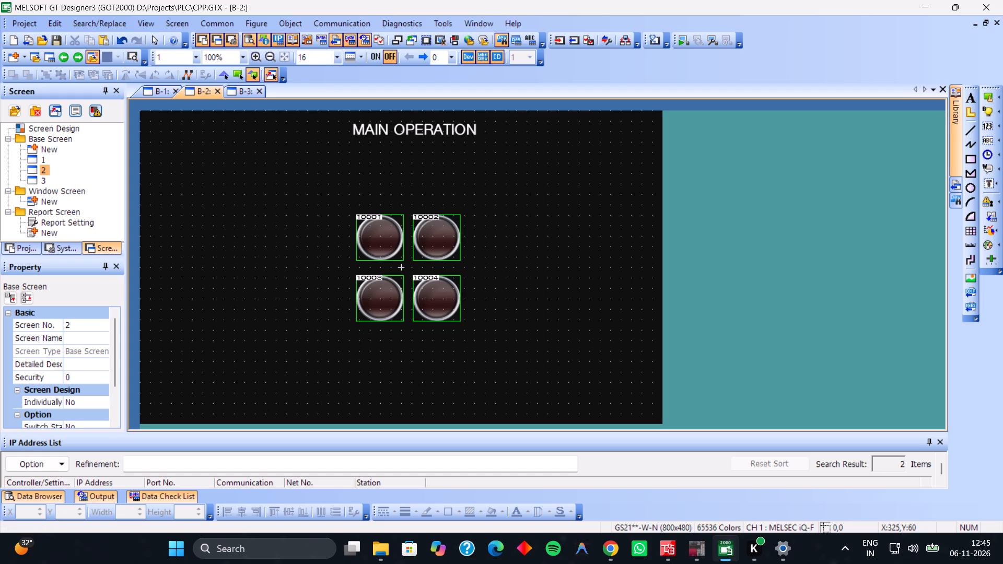
drag(352, 149, 467, 195)
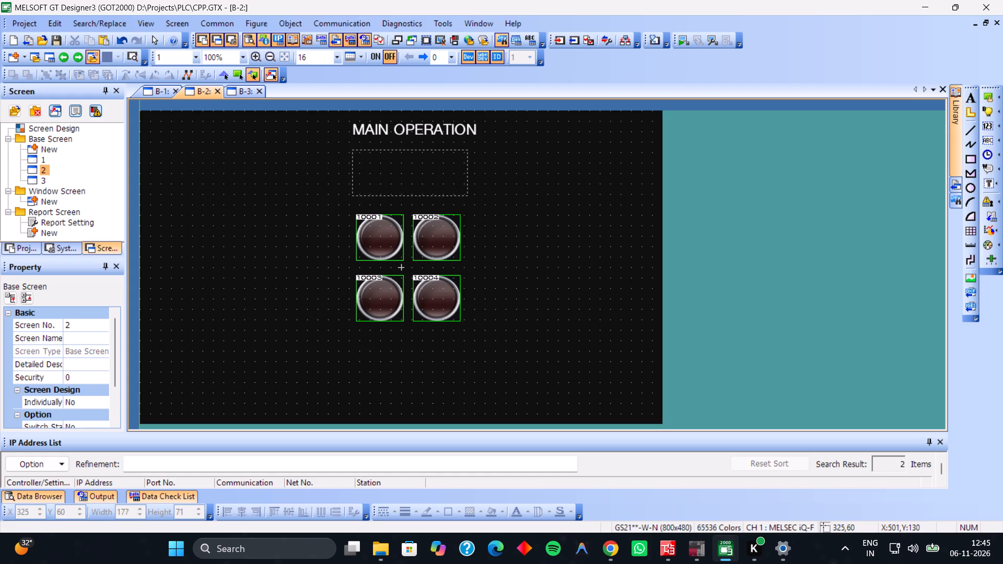
drag(467, 195, 462, 198)
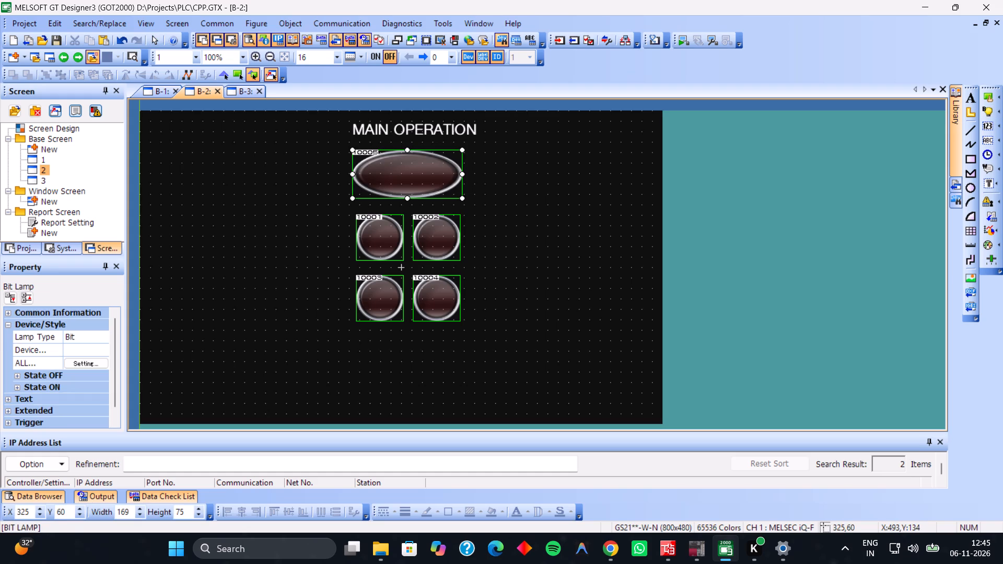
click(533, 178)
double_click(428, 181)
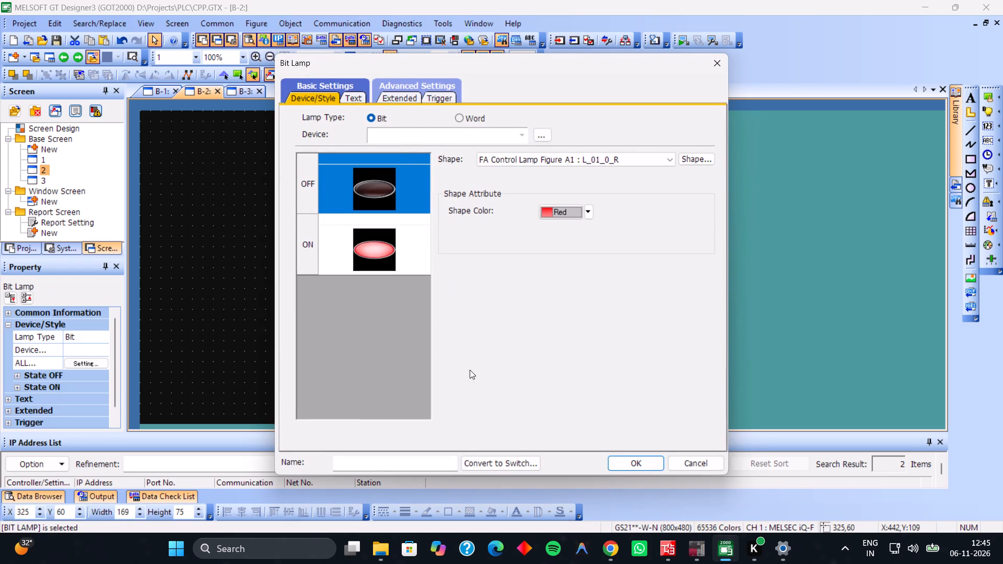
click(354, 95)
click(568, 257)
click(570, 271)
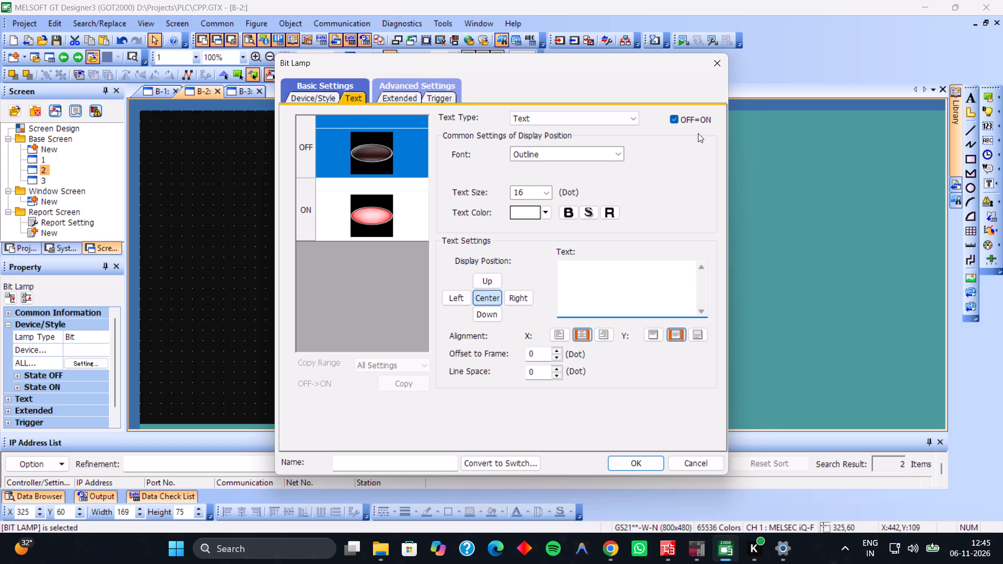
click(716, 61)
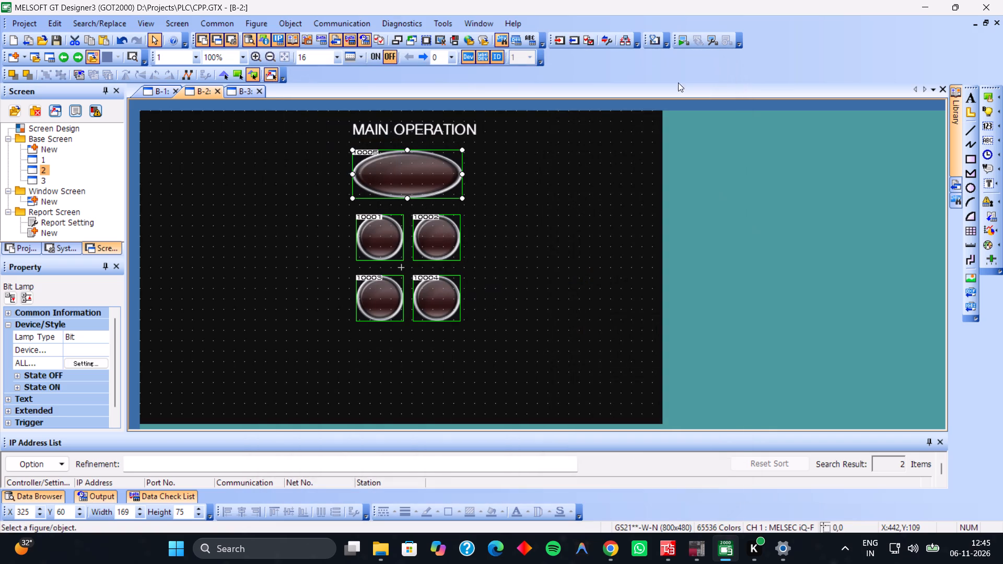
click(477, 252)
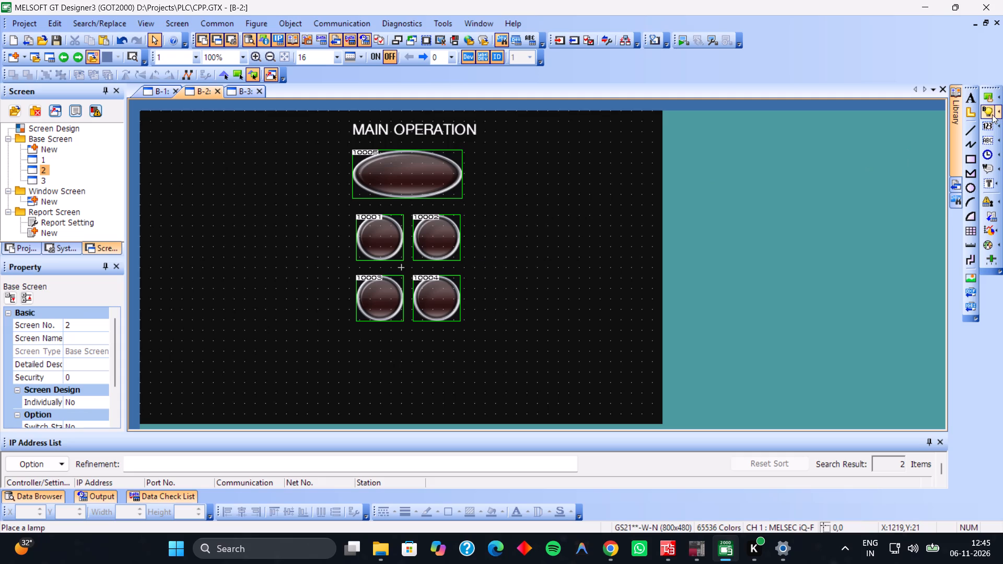
Place a bit lamp of about 86 by 75 below the four round lamps, at about X 245, Y 353.
click(986, 111)
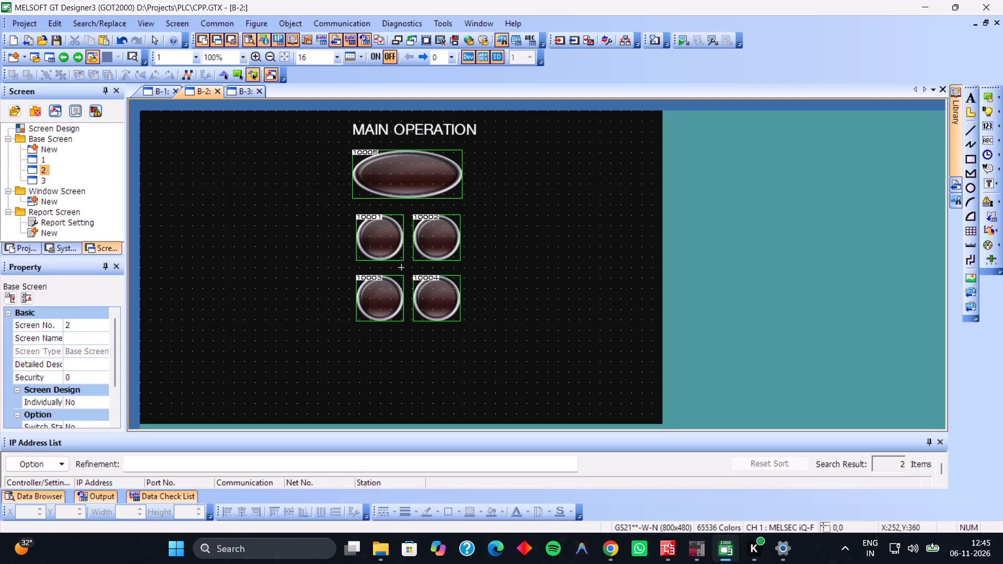
drag(300, 341, 358, 387)
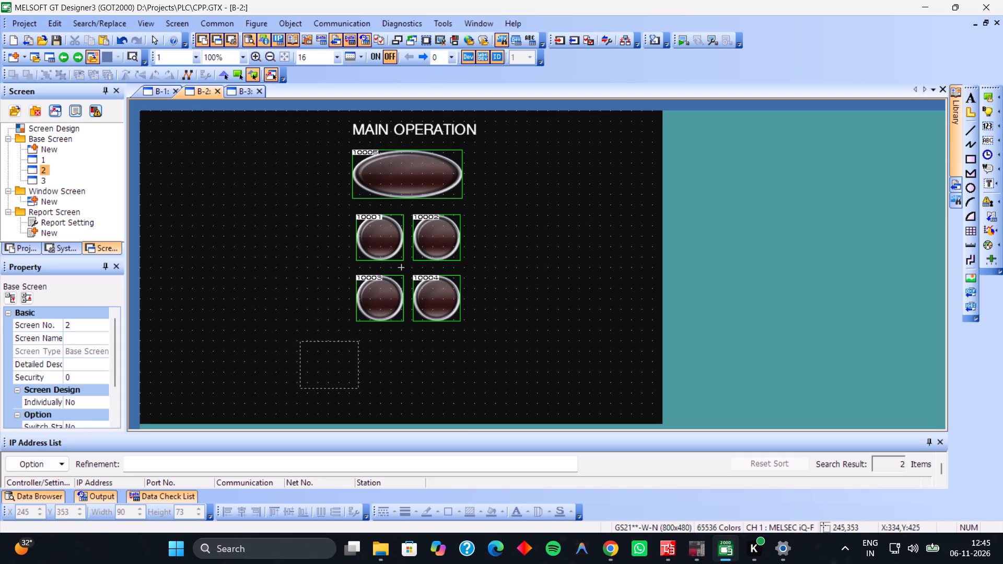
drag(358, 387, 355, 389)
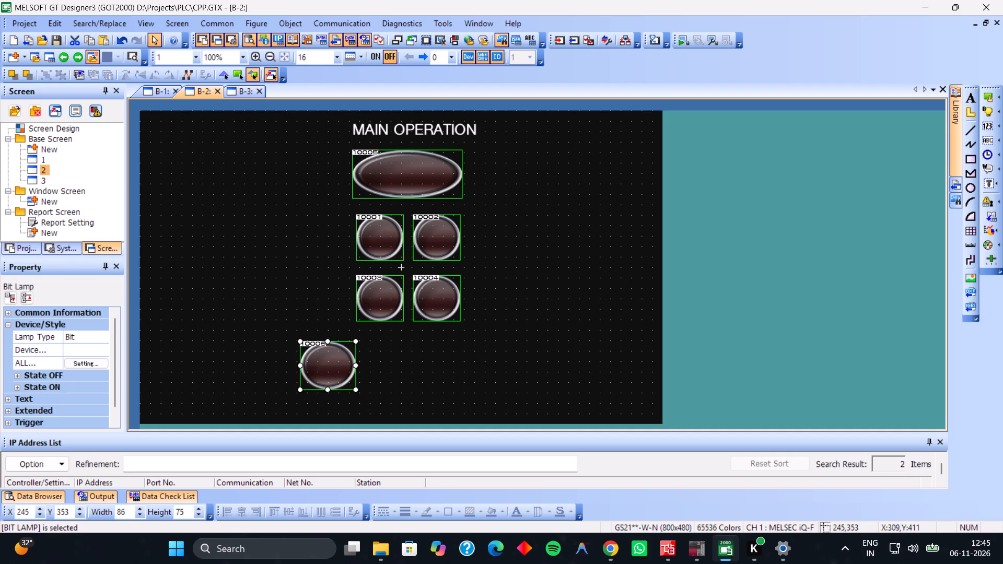
Copy the new bottom lamp and paste two copies beside it in the same row, the last at about X 466, Y 353.
key(ctrl+c)
click(344, 375)
key(ctrl+c)
key(ctrl+v)
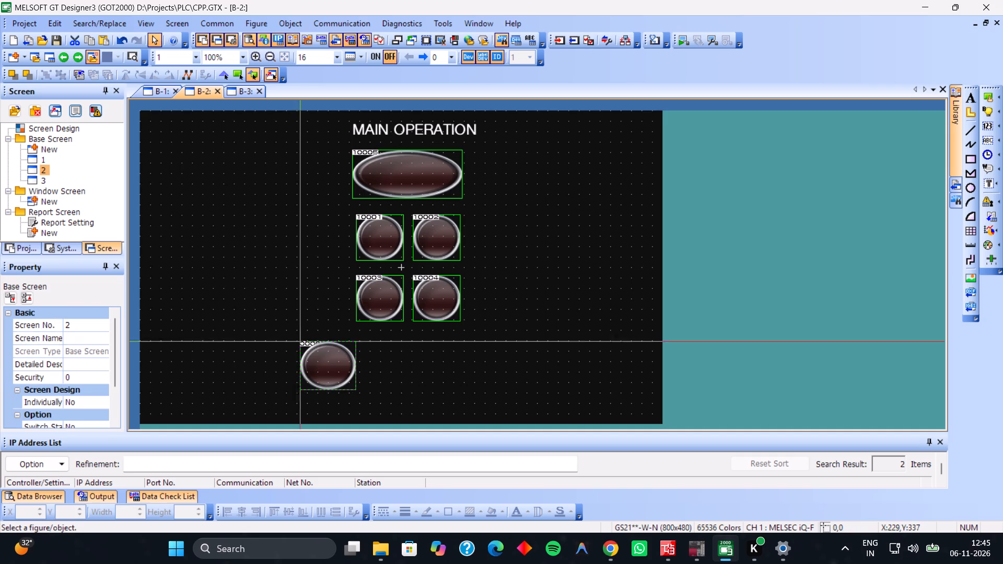
click(370, 342)
key(ctrl+v)
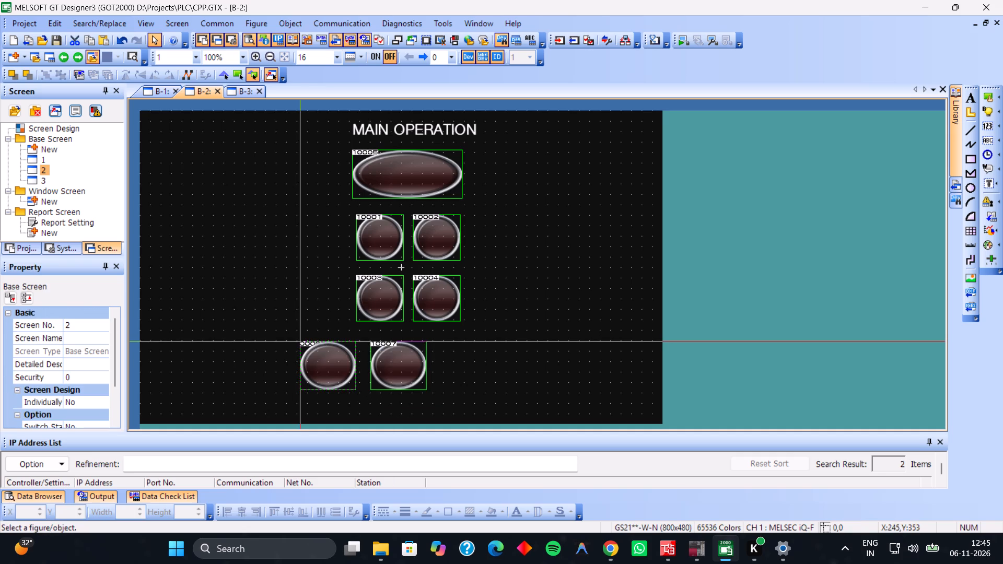
click(444, 342)
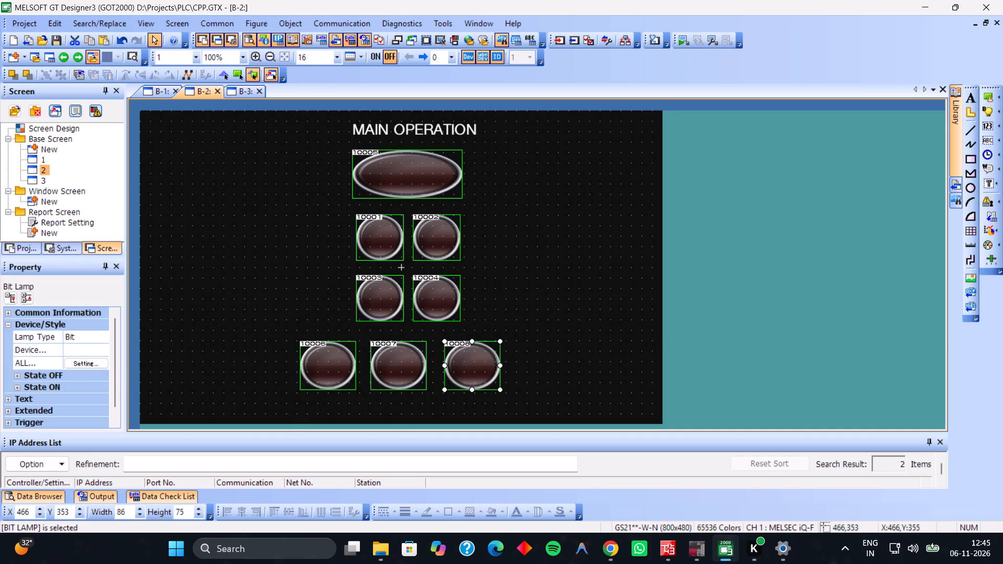
click(509, 324)
Shrink the IP Address List pane to its title bar to enlarge the screen editing area.
scroll(498, 296, down, 2)
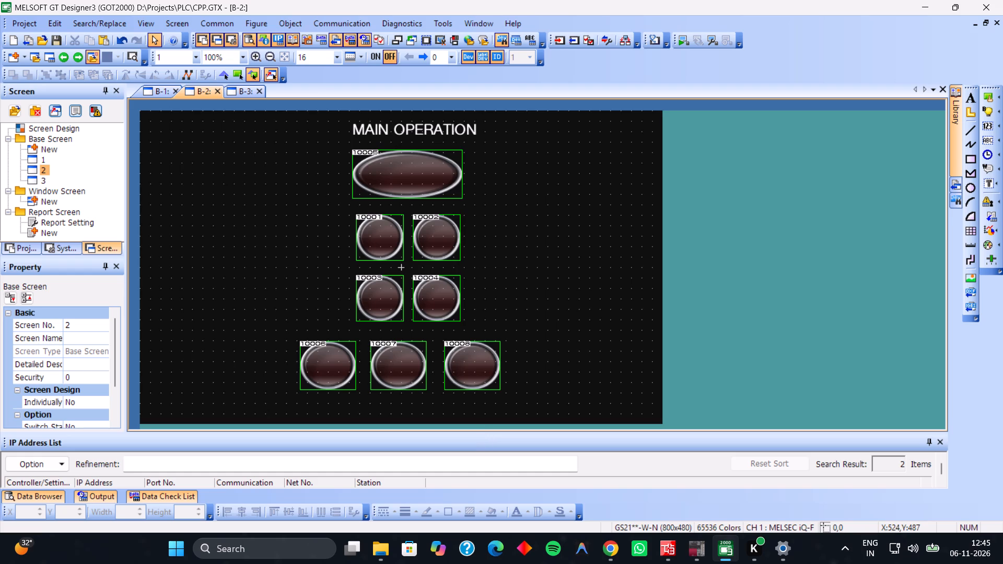
drag(482, 432, 483, 479)
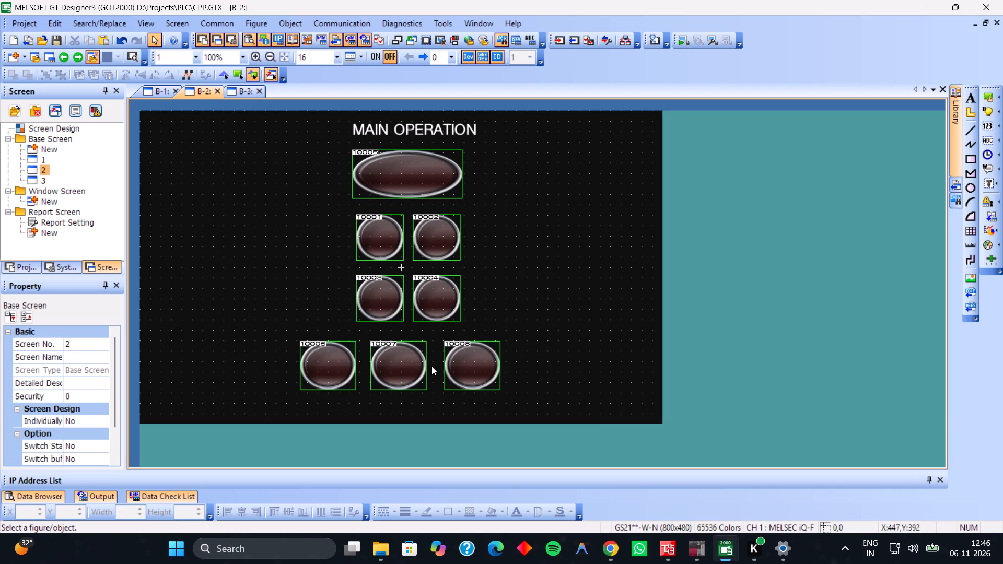
Shift the three bottom-row lamps horizontally to space them evenly, with the middle one at about X 369, Y 353.
click(470, 368)
drag(470, 368, 482, 368)
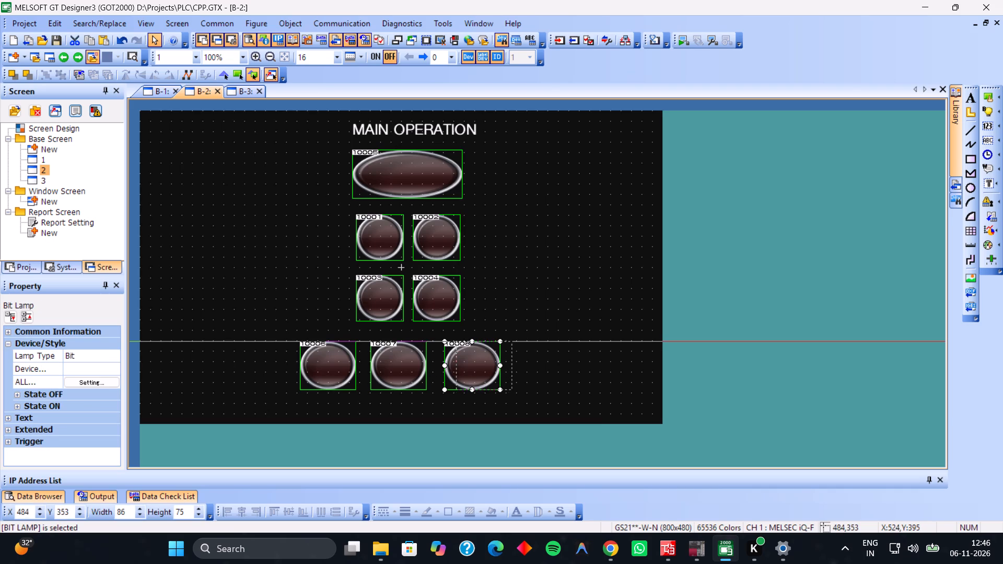
drag(482, 368, 484, 367)
click(421, 364)
drag(409, 362, 419, 361)
click(331, 360)
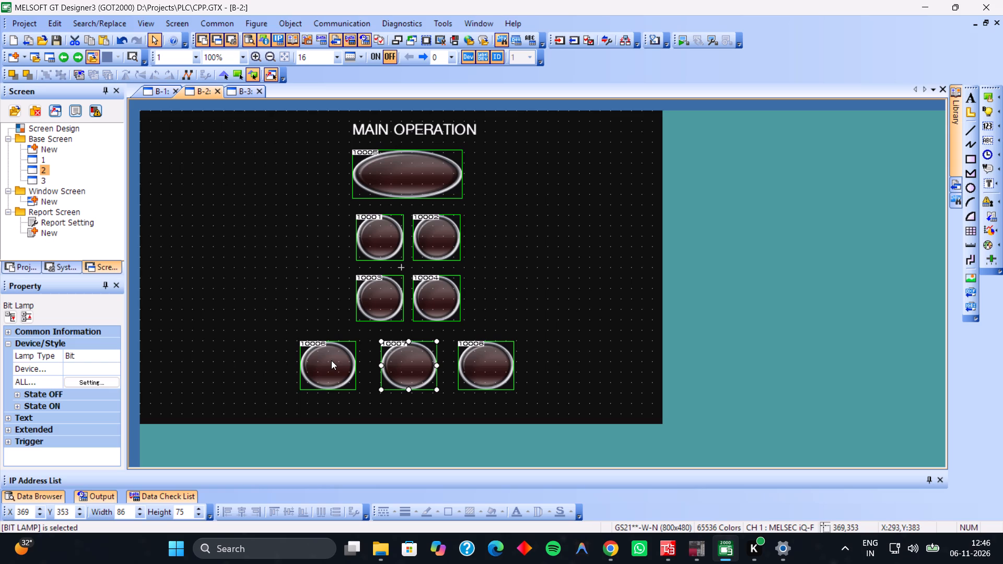
drag(331, 360, 338, 360)
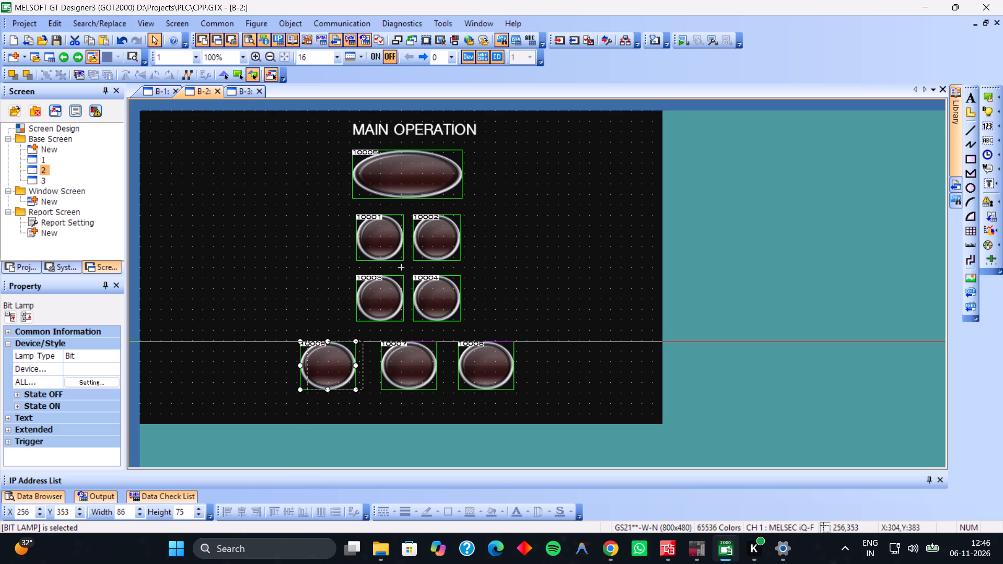
drag(338, 360, 336, 361)
click(578, 332)
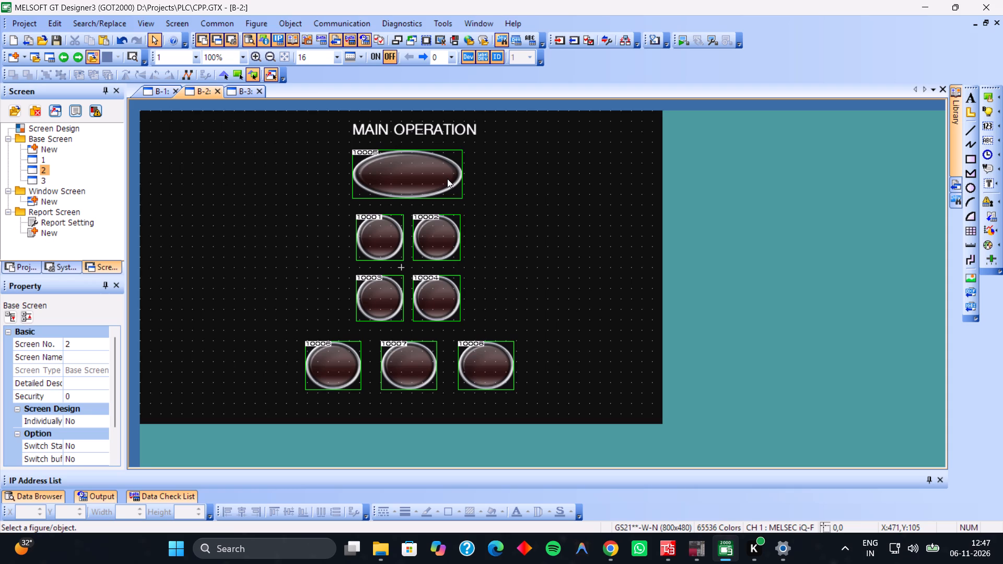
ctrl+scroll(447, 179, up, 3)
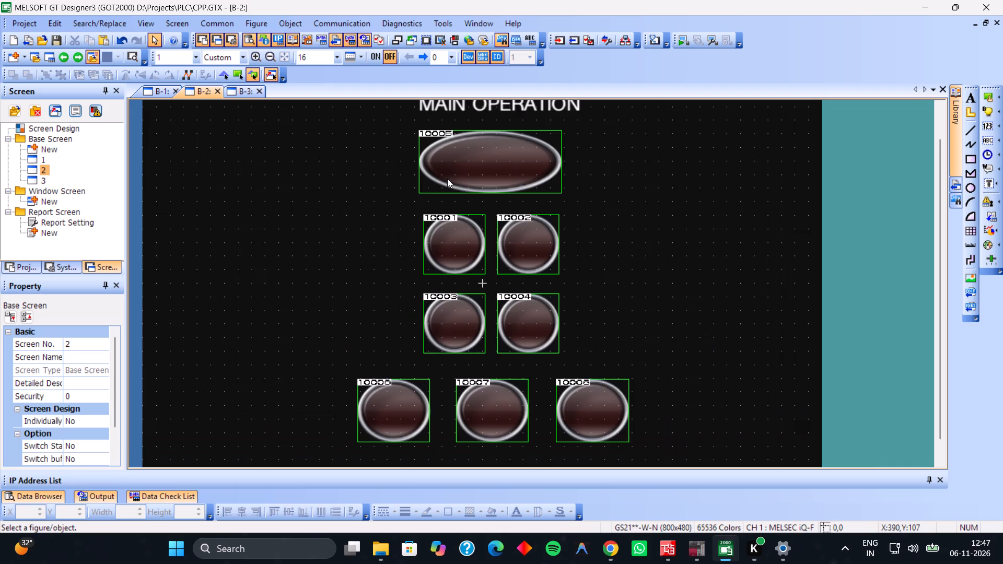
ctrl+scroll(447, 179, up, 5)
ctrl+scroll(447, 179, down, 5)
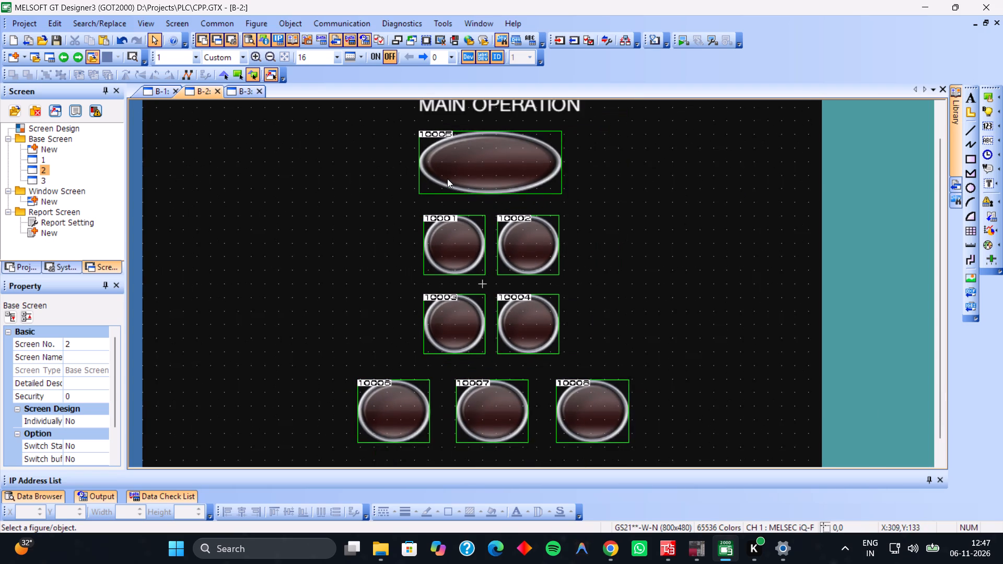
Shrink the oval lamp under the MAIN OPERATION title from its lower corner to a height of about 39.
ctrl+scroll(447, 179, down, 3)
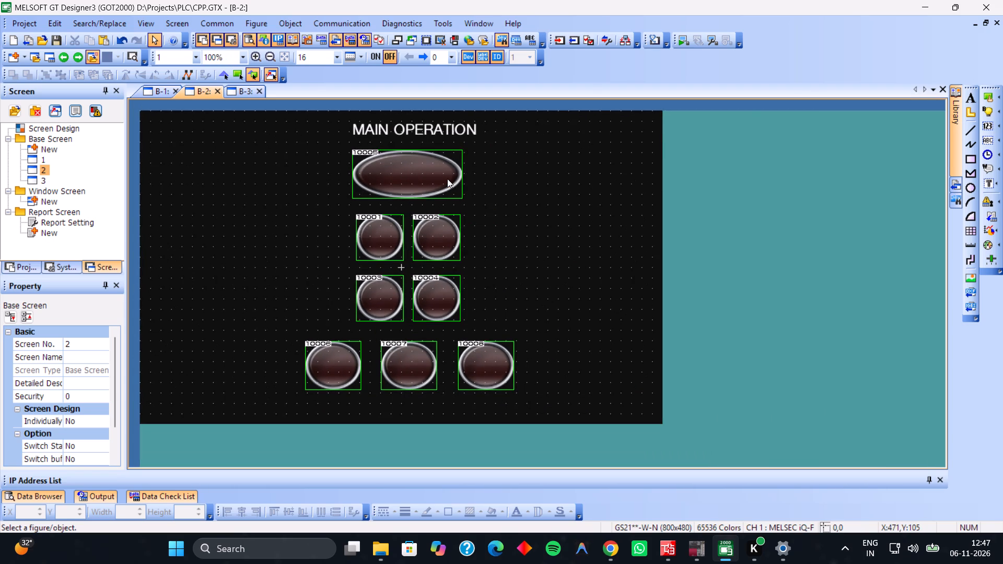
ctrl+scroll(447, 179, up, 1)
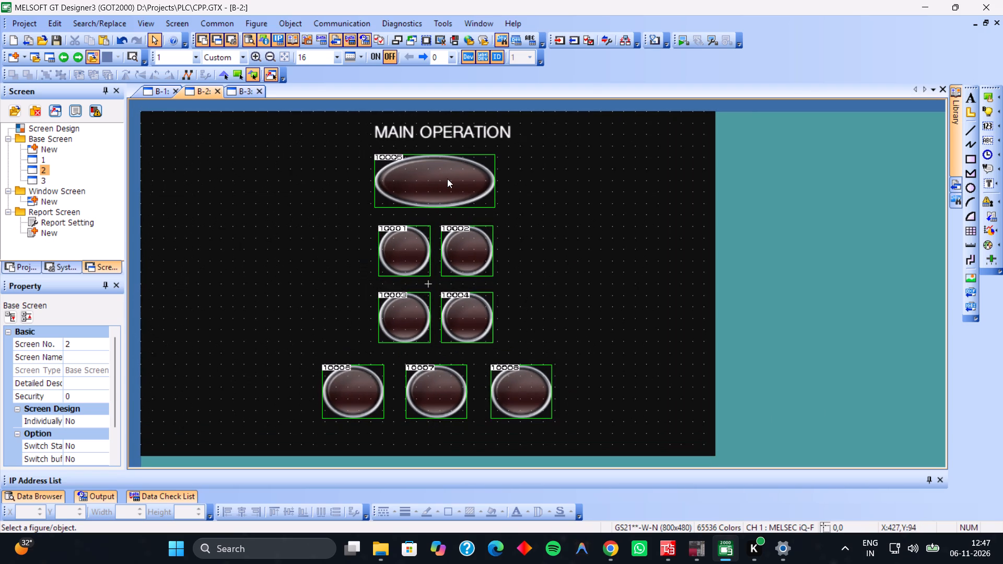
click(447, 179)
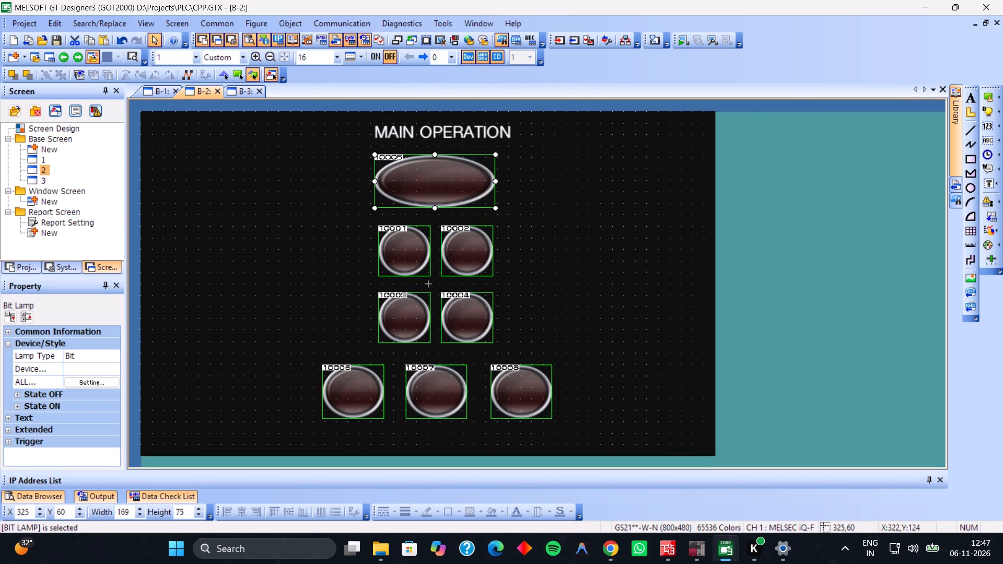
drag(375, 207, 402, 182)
Scale the seven lower bit lamps down together to about two-thirds of their size.
click(389, 263)
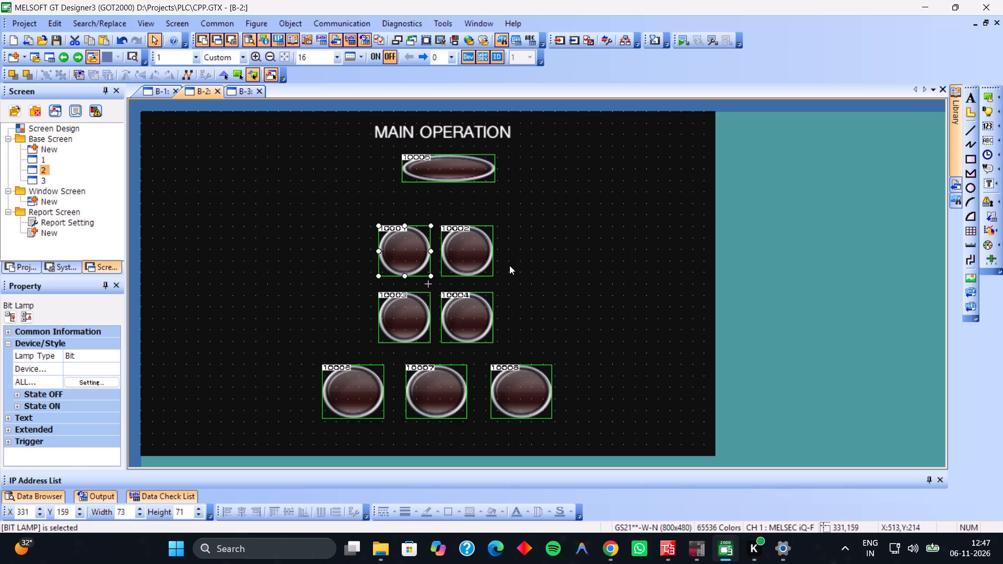
click(509, 265)
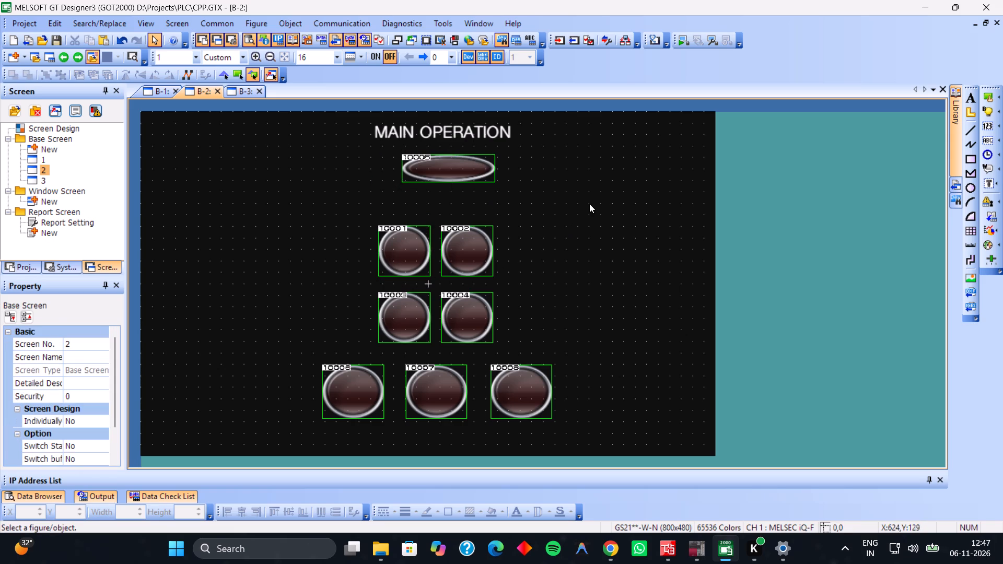
drag(589, 202, 288, 427)
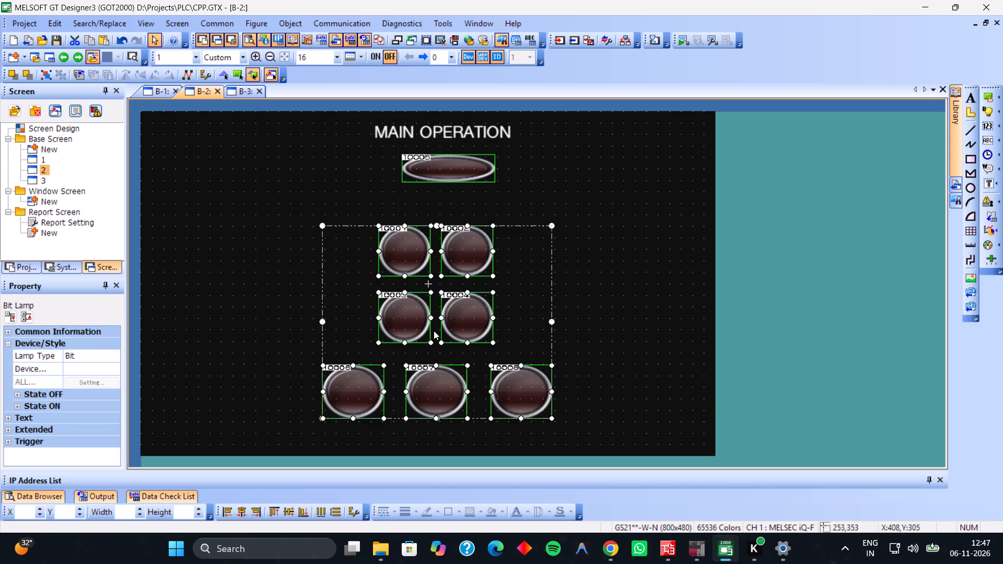
drag(322, 419, 342, 394)
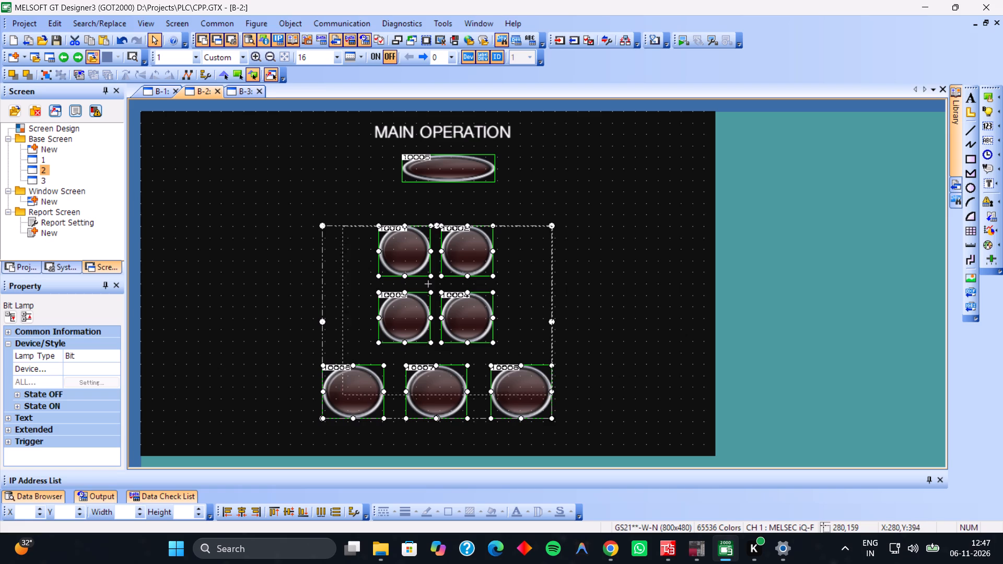
drag(342, 394, 366, 369)
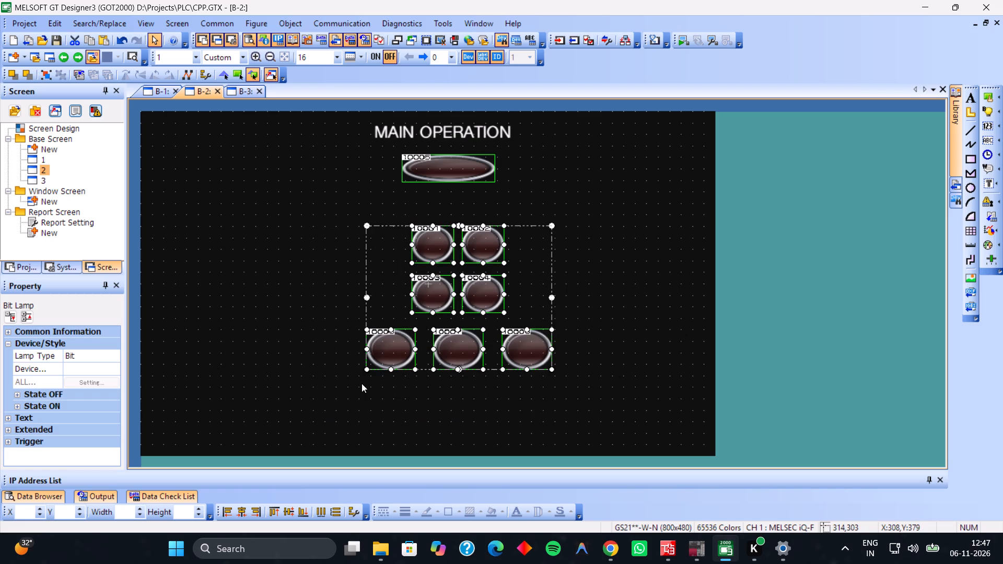
drag(365, 371, 392, 356)
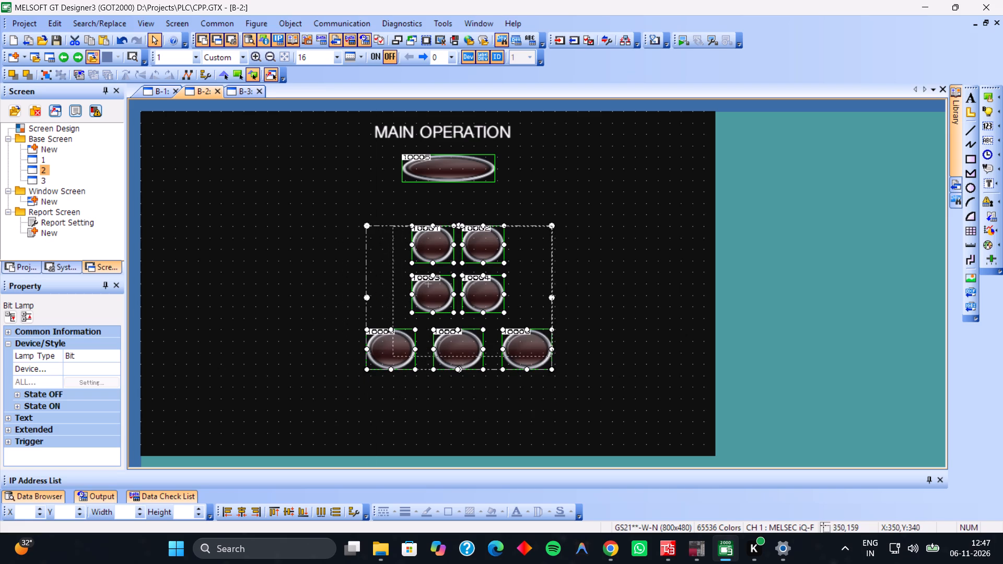
drag(392, 356, 398, 352)
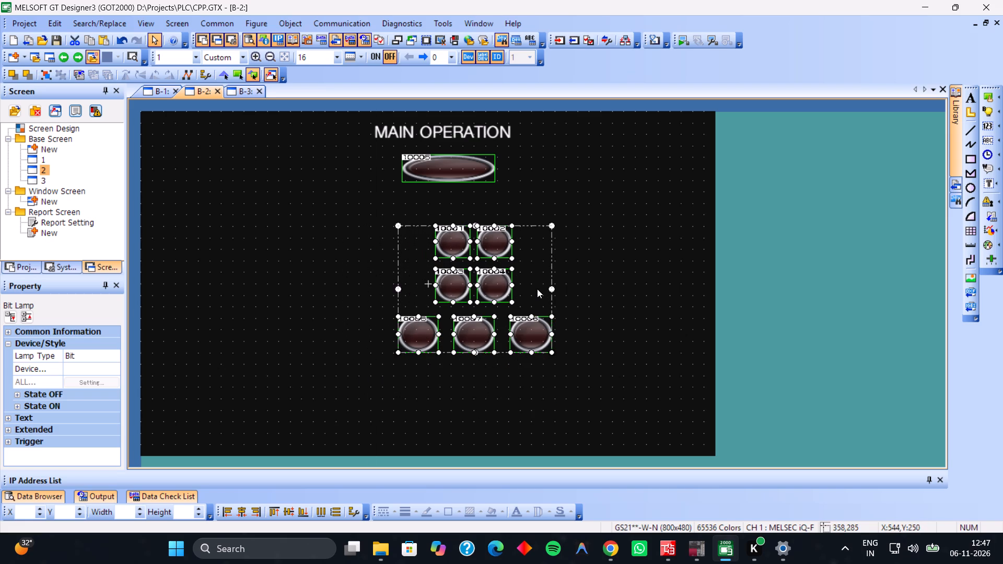
click(542, 280)
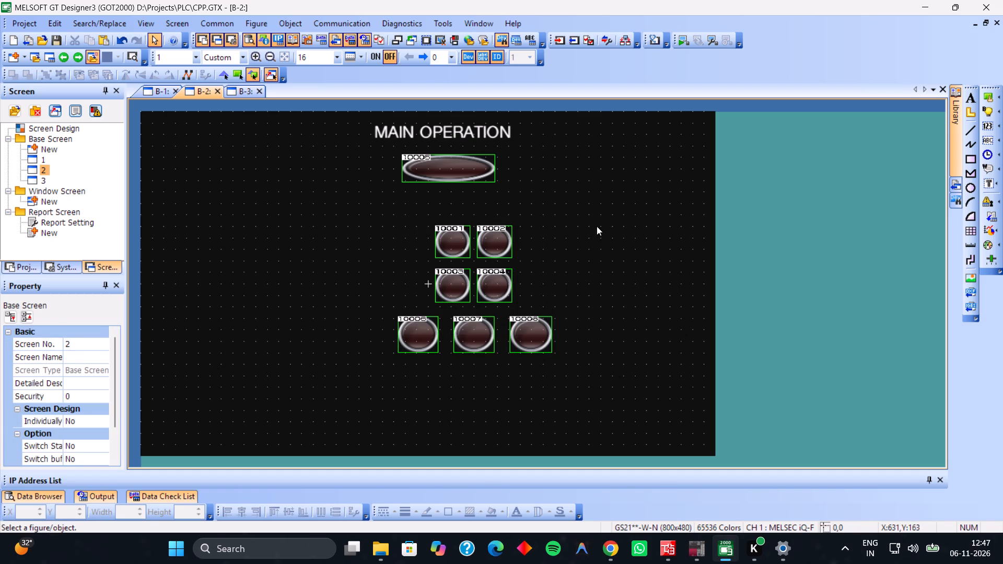
Move the seven lower lamps up as a group beneath the oval lamp, with the bottom row starting at about X 322, Y 236.
drag(591, 210, 349, 374)
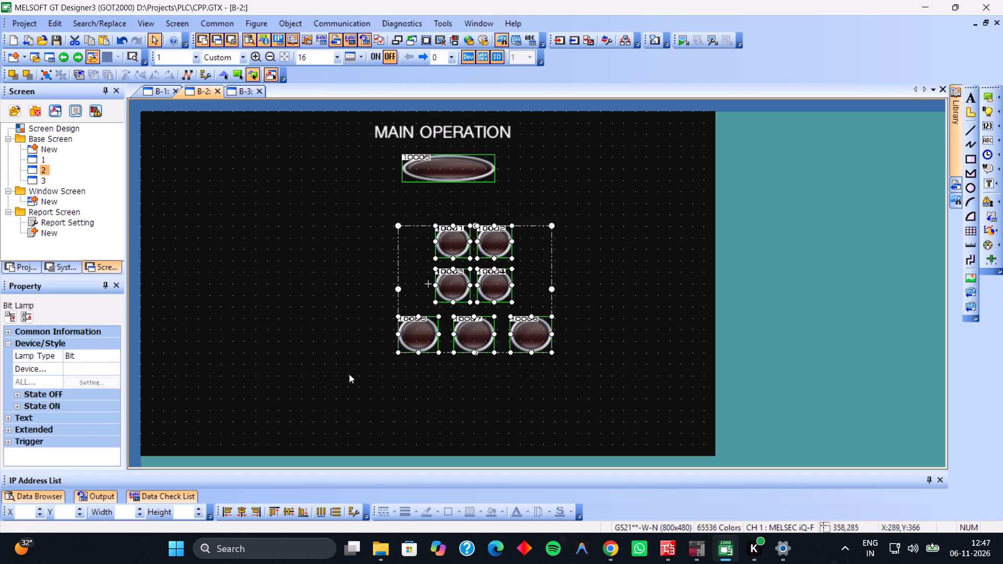
drag(528, 273, 540, 261)
drag(582, 215, 386, 368)
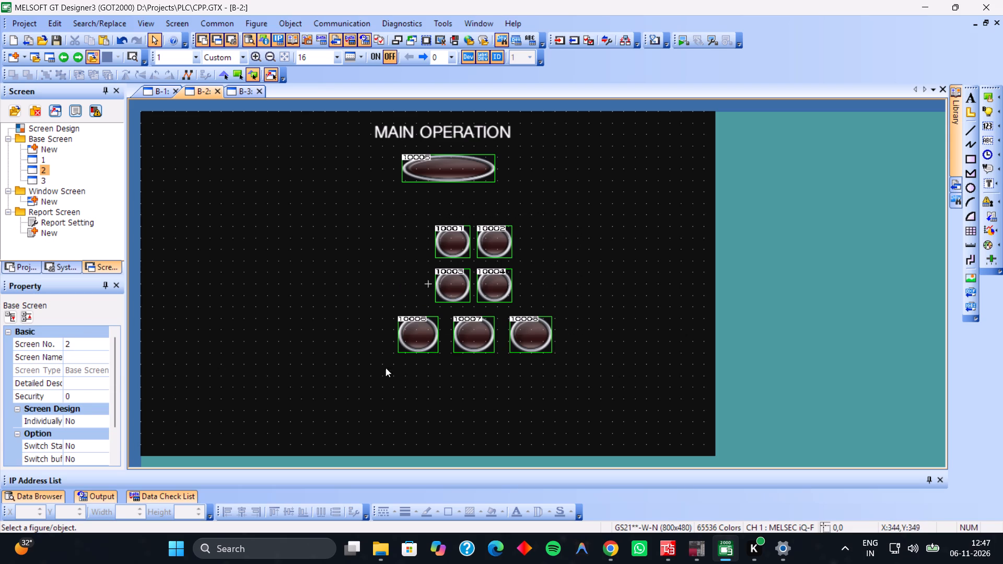
drag(386, 368, 379, 377)
drag(481, 333, 465, 312)
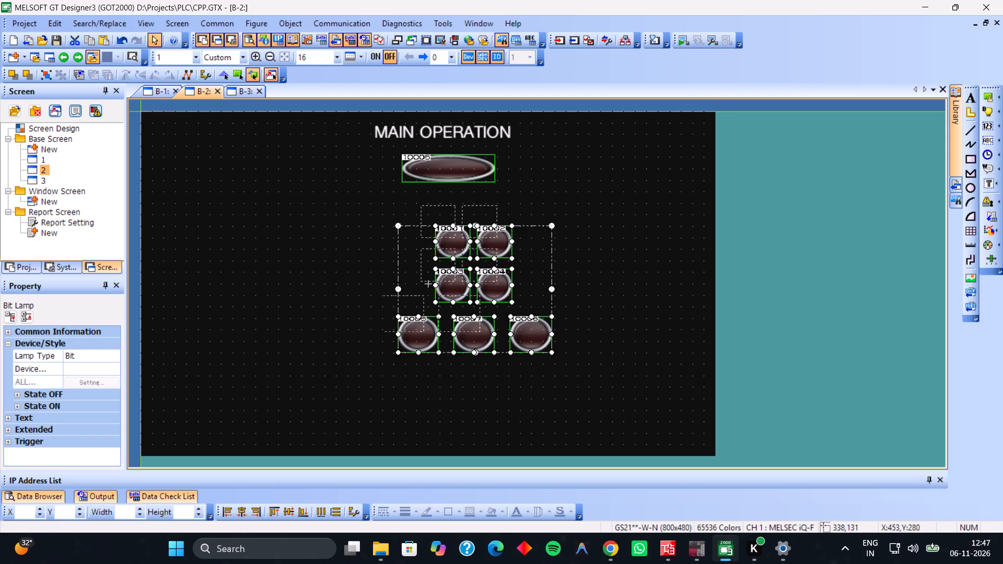
drag(465, 312, 457, 299)
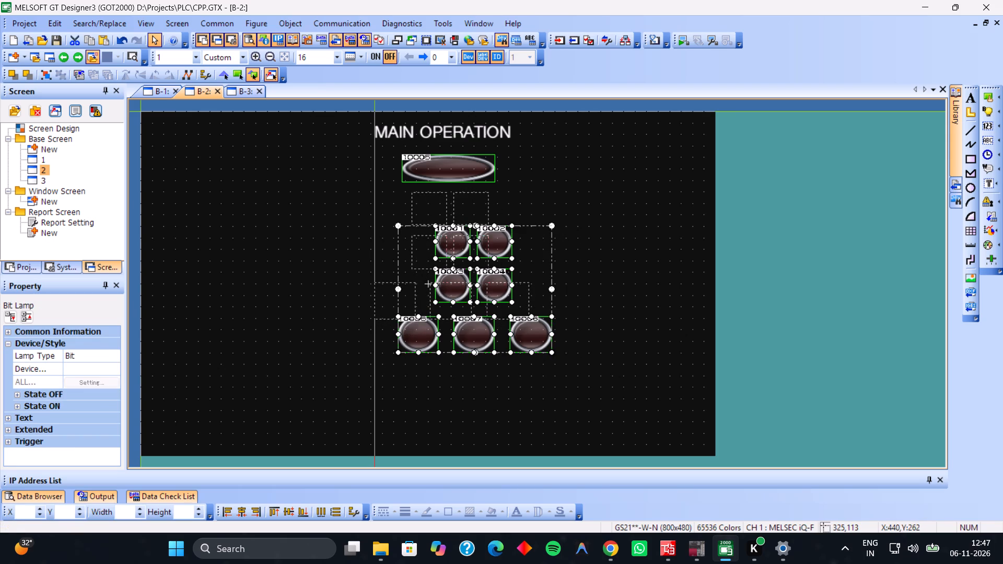
drag(457, 299, 455, 298)
click(550, 244)
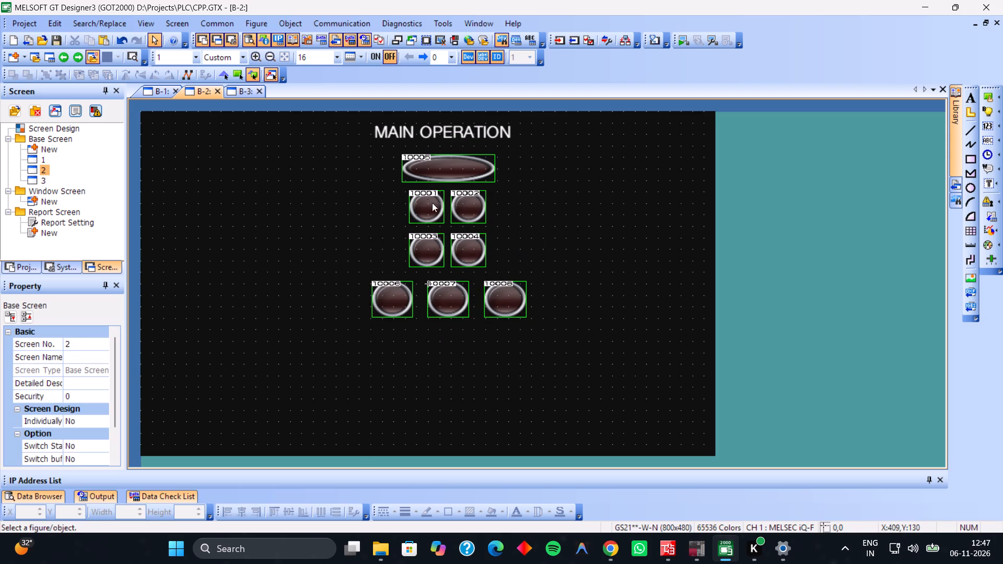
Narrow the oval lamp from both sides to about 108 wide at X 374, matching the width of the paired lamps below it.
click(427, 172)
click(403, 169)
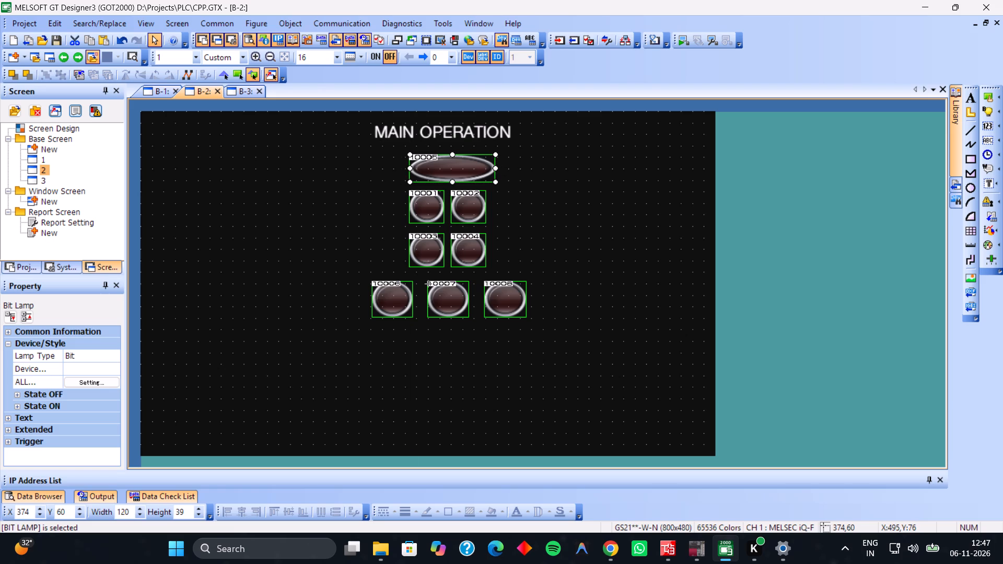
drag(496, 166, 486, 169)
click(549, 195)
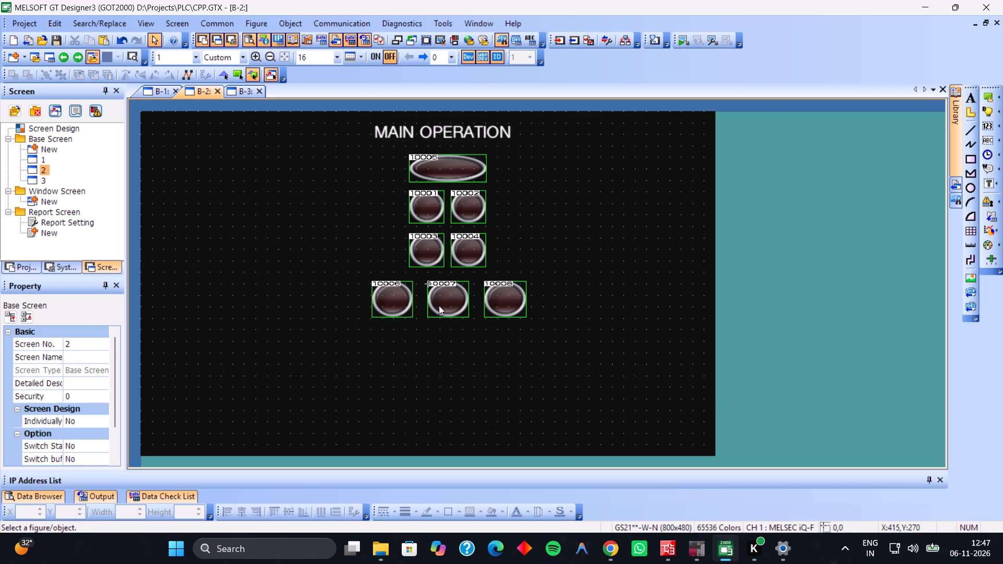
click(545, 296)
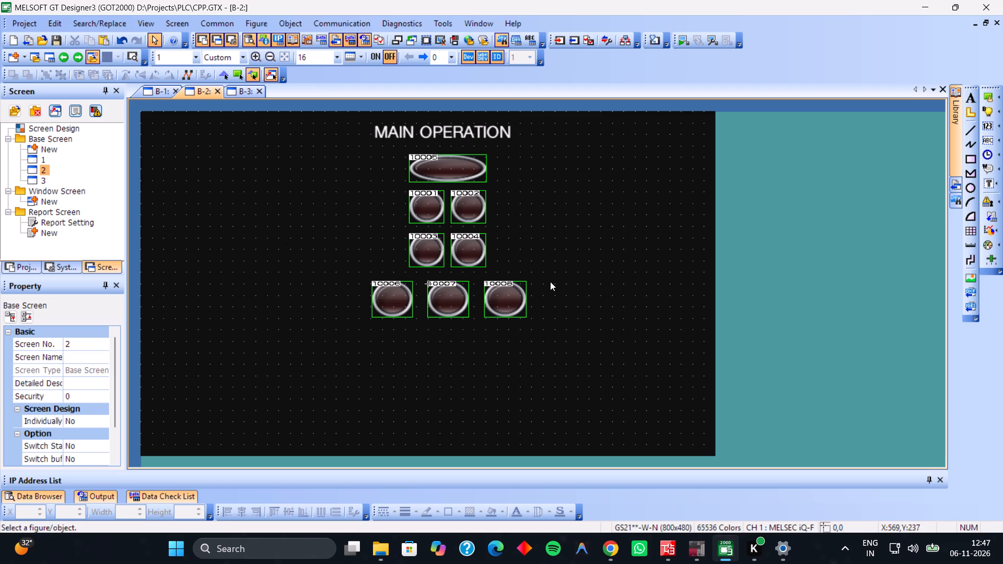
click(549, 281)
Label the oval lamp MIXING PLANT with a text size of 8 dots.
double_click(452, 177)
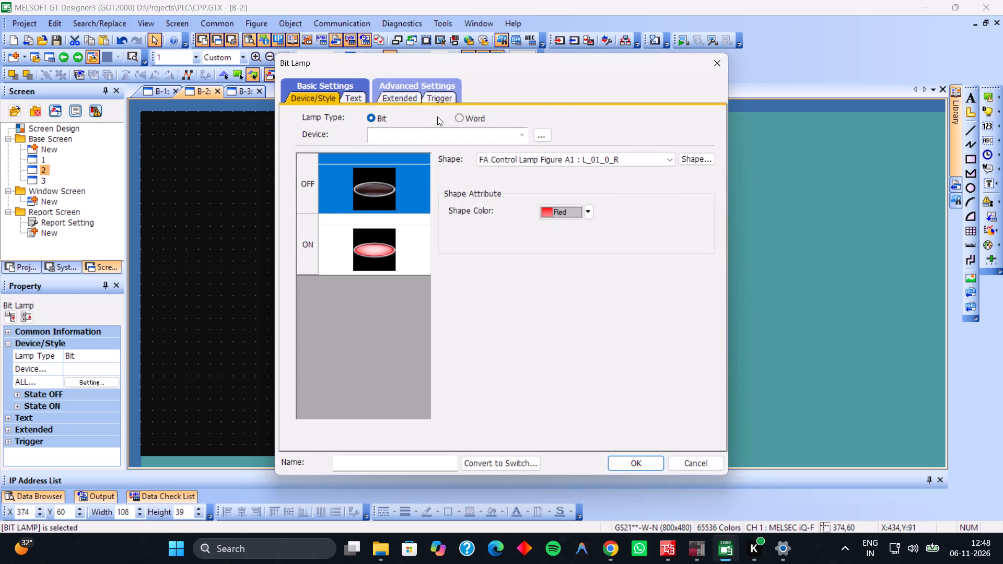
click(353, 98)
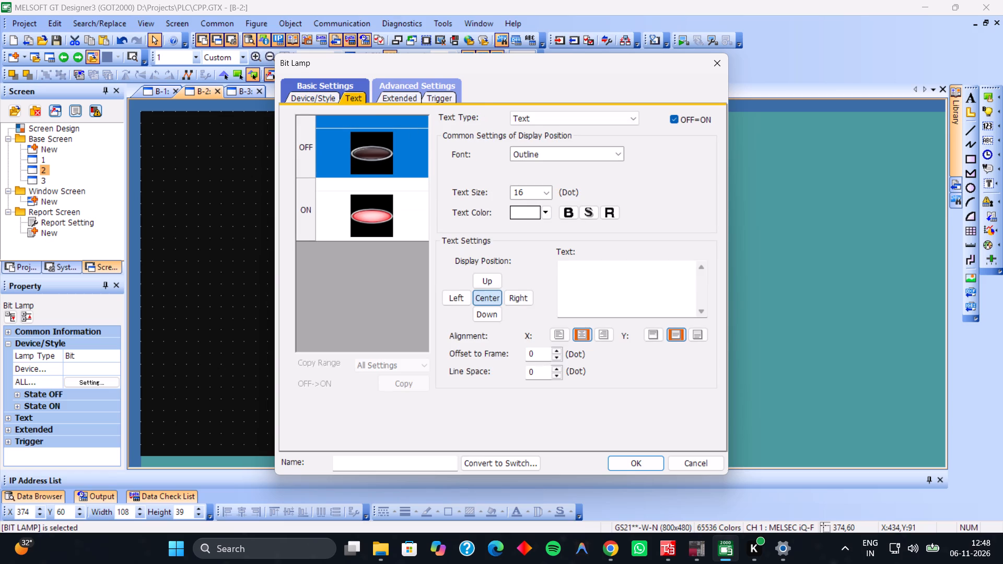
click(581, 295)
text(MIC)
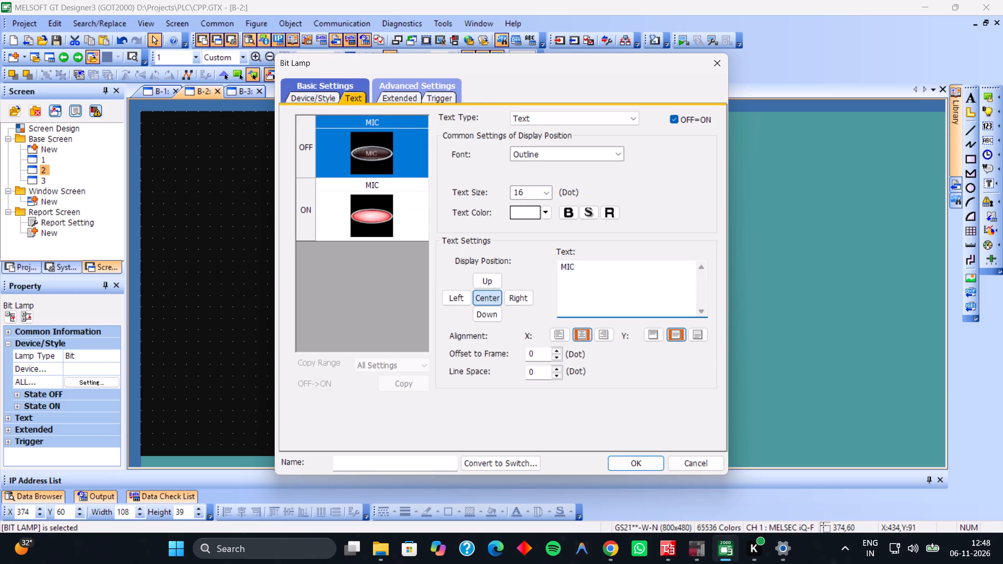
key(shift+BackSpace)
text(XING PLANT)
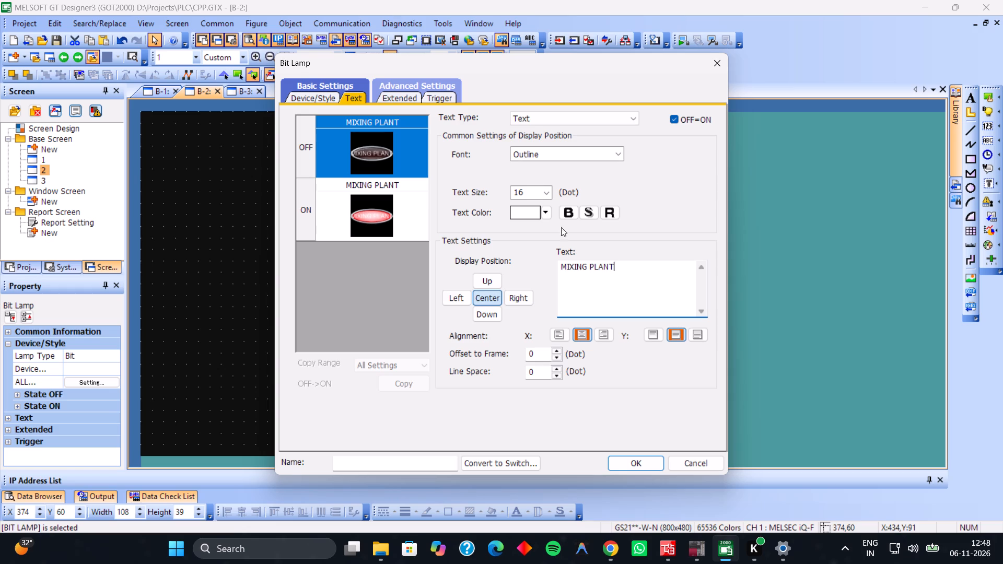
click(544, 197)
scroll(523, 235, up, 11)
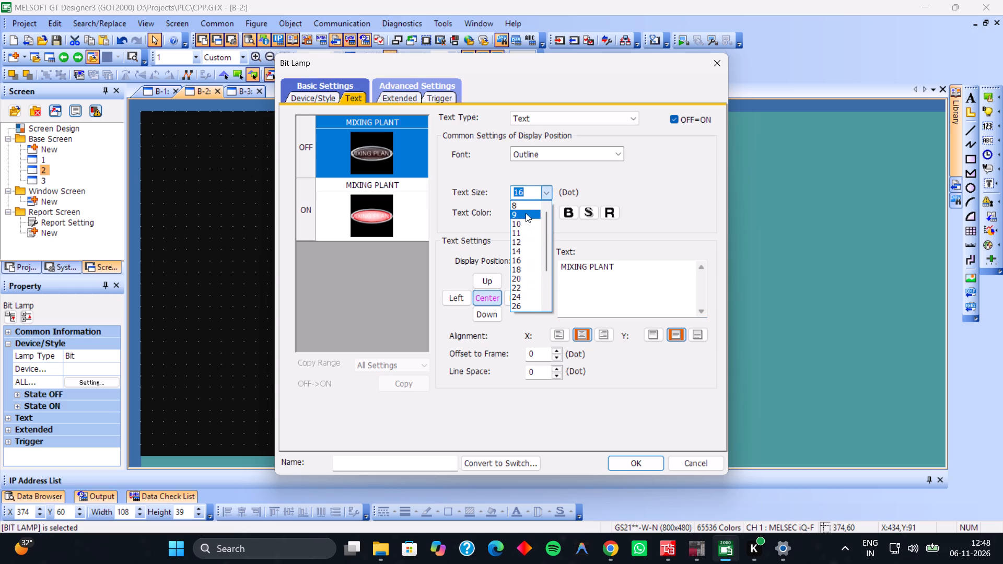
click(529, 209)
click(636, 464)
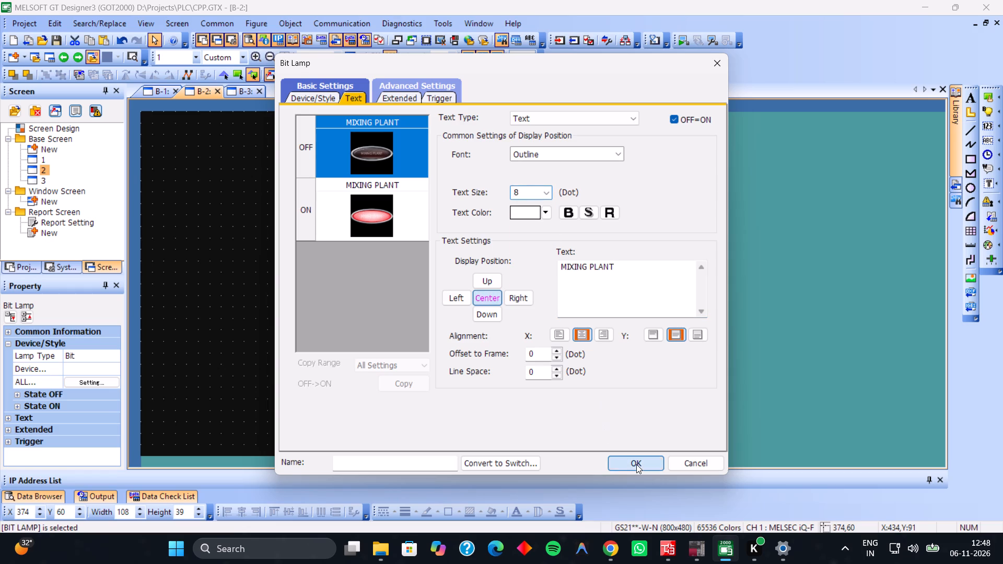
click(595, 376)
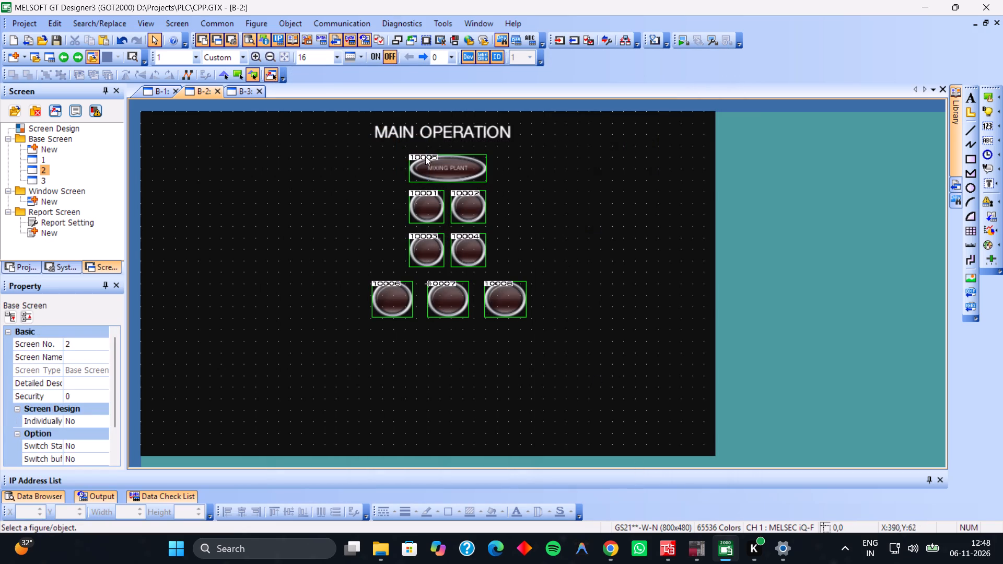
Delete the oval MIXING PLANT lamp from the MAIN OPERATION screen.
ctrl+scroll(461, 176, up, 4)
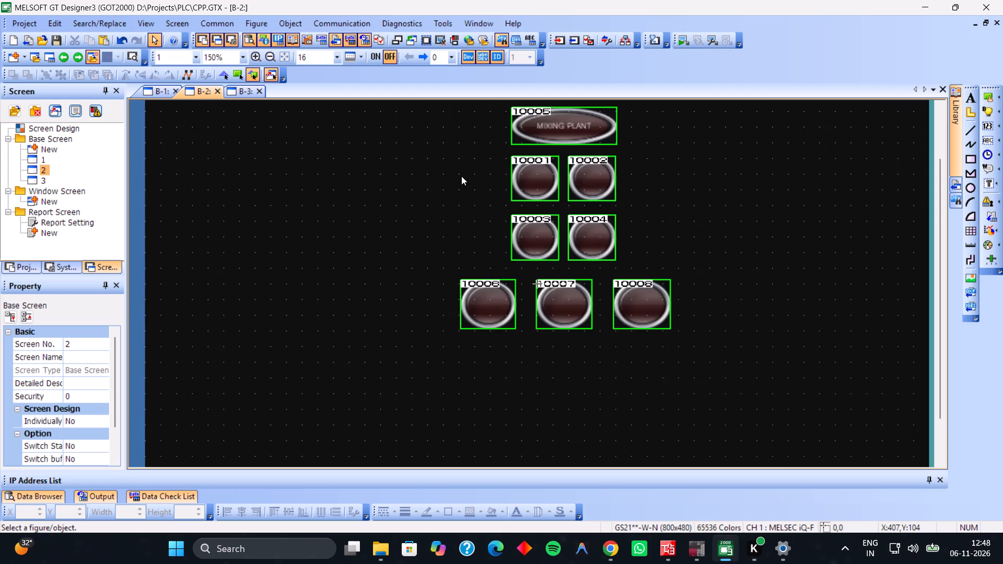
ctrl+scroll(525, 162, down, 2)
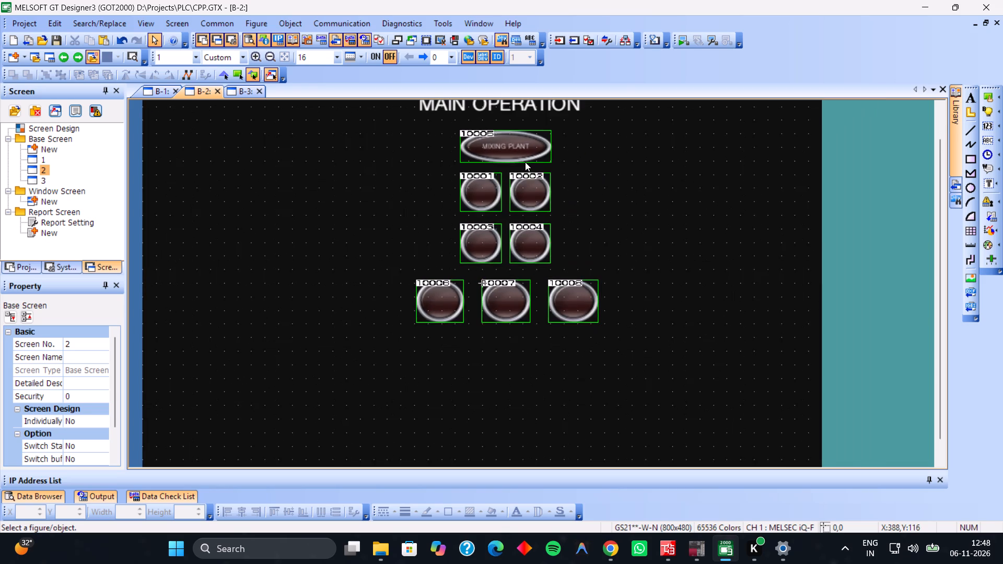
ctrl+scroll(525, 162, down, 2)
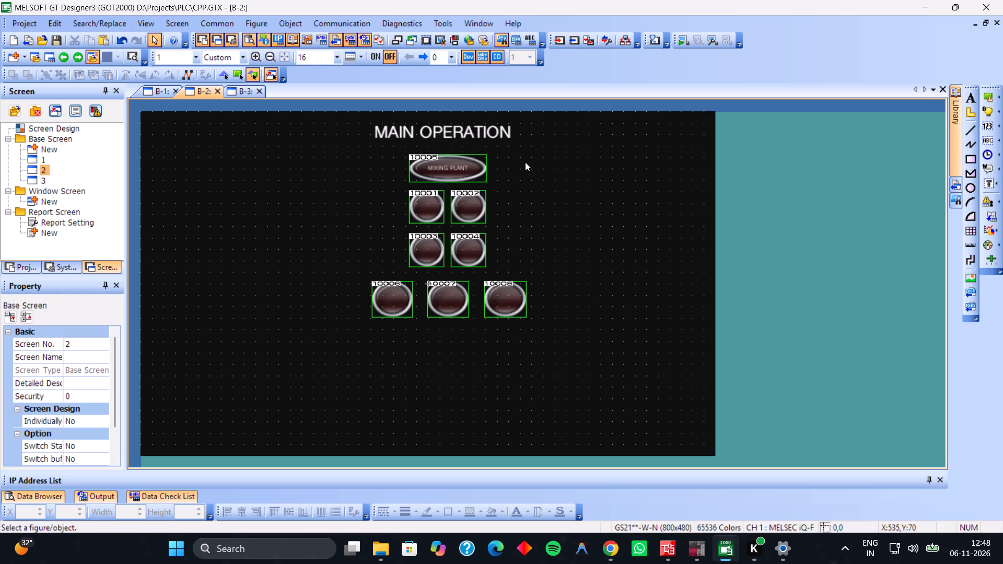
click(450, 175)
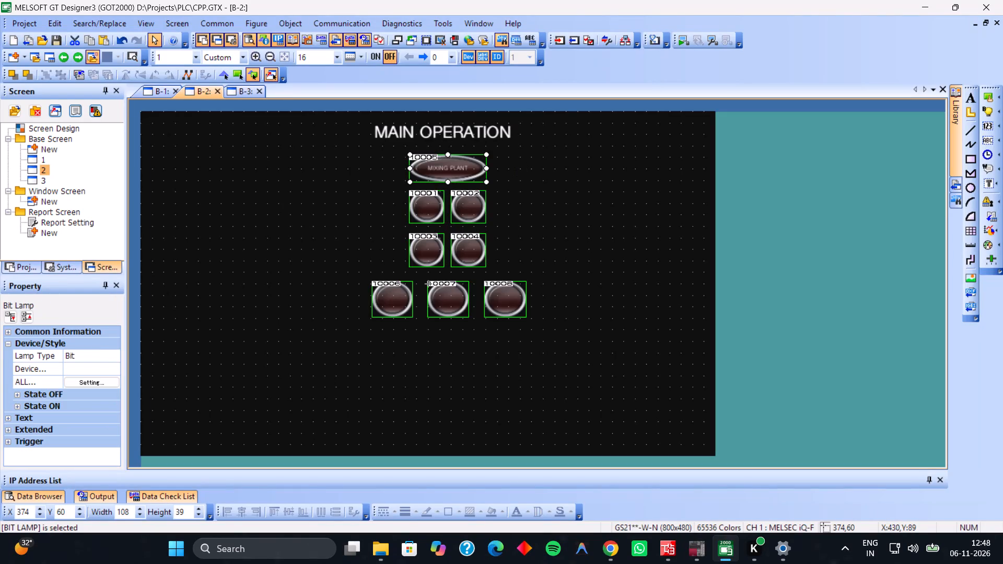
double_click(450, 175)
click(721, 64)
key(Delete)
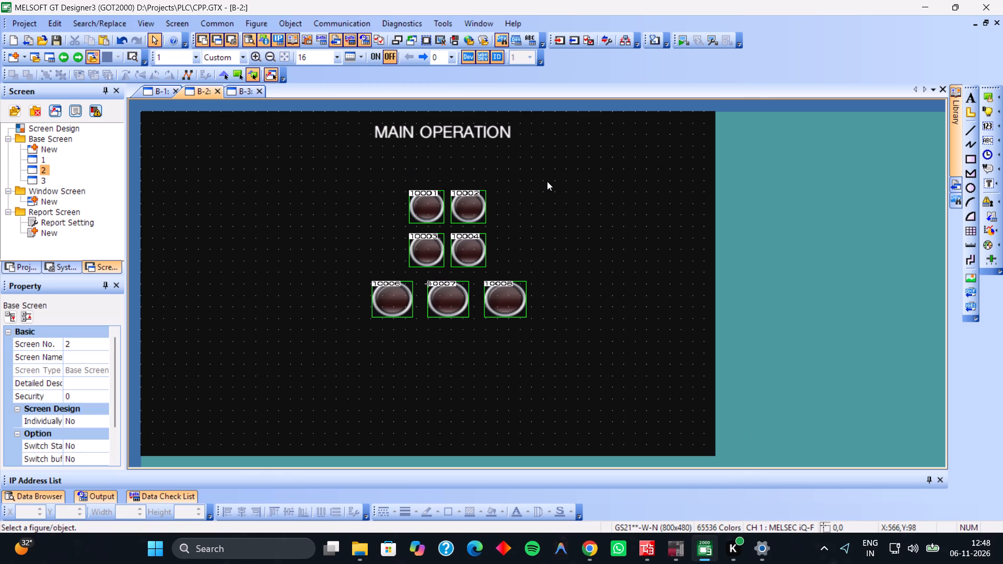
Move all seven lamps up as a group beneath the MAIN OPERATION title, with the bottom row starting at about X 311, Y 194.
drag(547, 181, 358, 351)
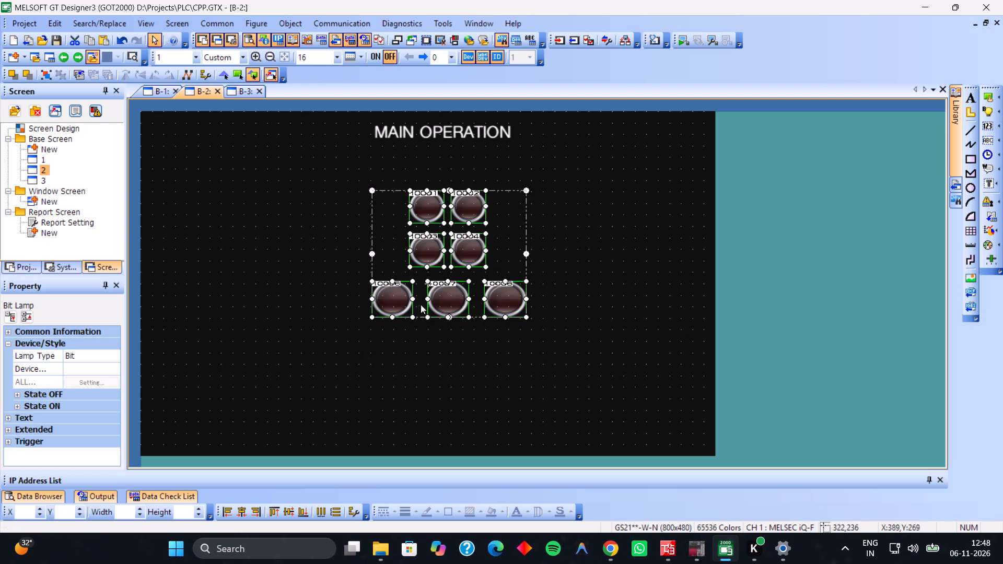
drag(442, 298, 435, 267)
double_click(423, 180)
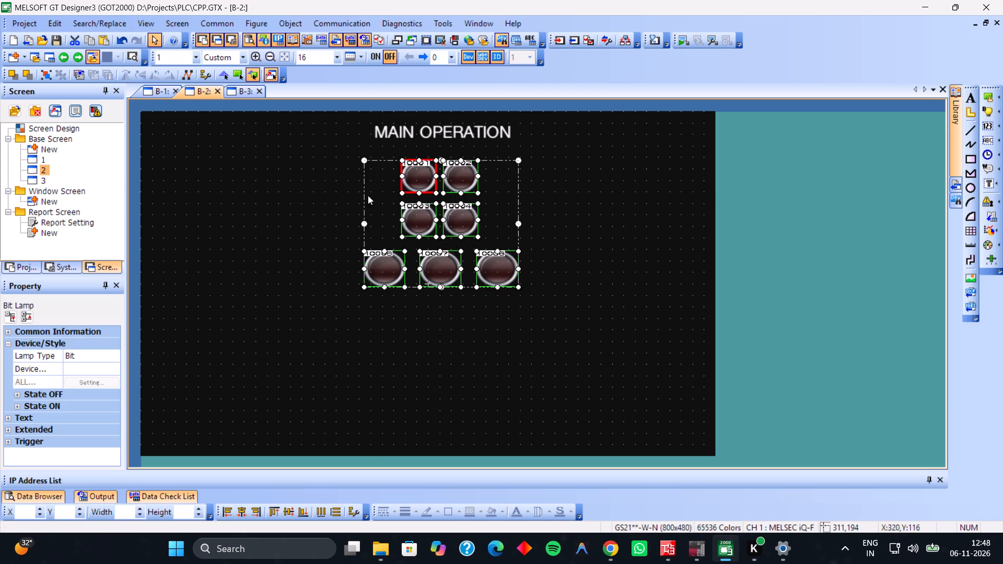
click(331, 218)
Label the first lamp in the top row SYSTEM READY with a text size of 8 dots.
double_click(421, 181)
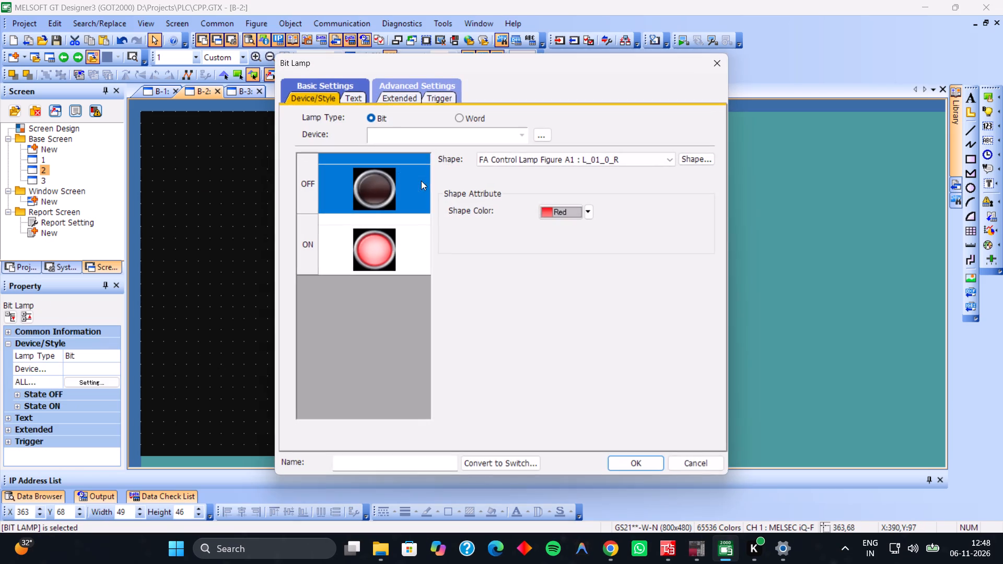
click(363, 100)
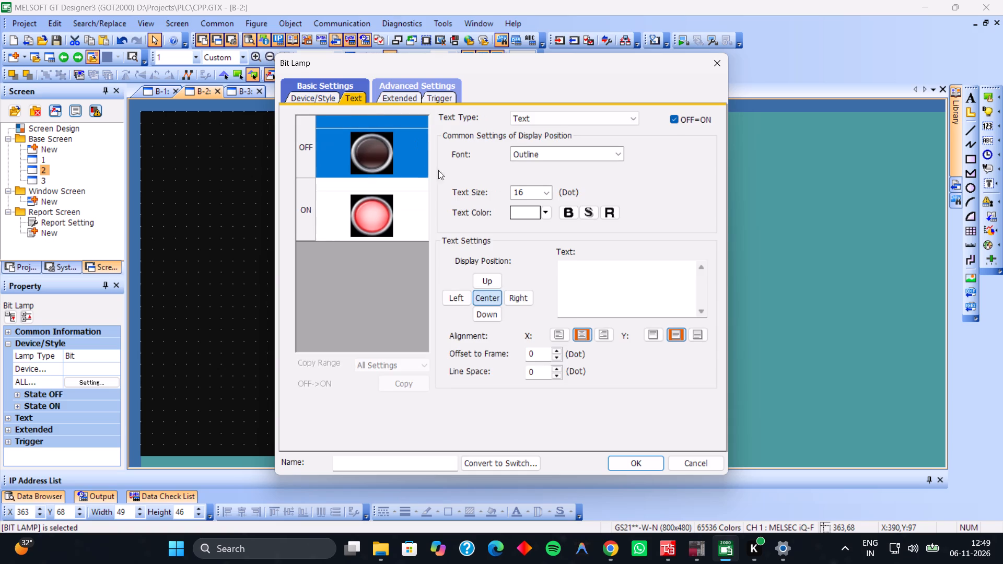
click(573, 284)
text(SU)
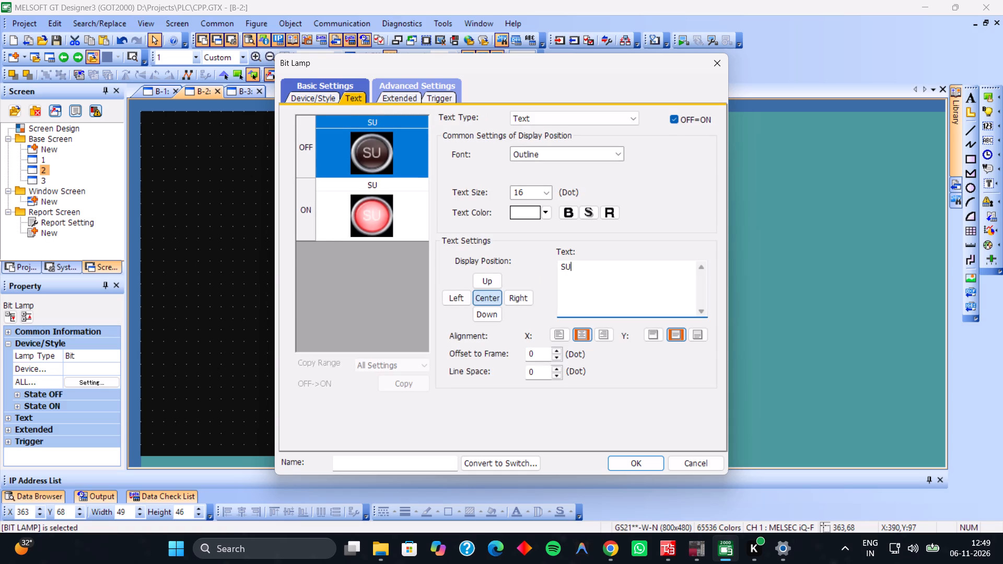
key(shift+BackSpace)
text(YSTEM READY)
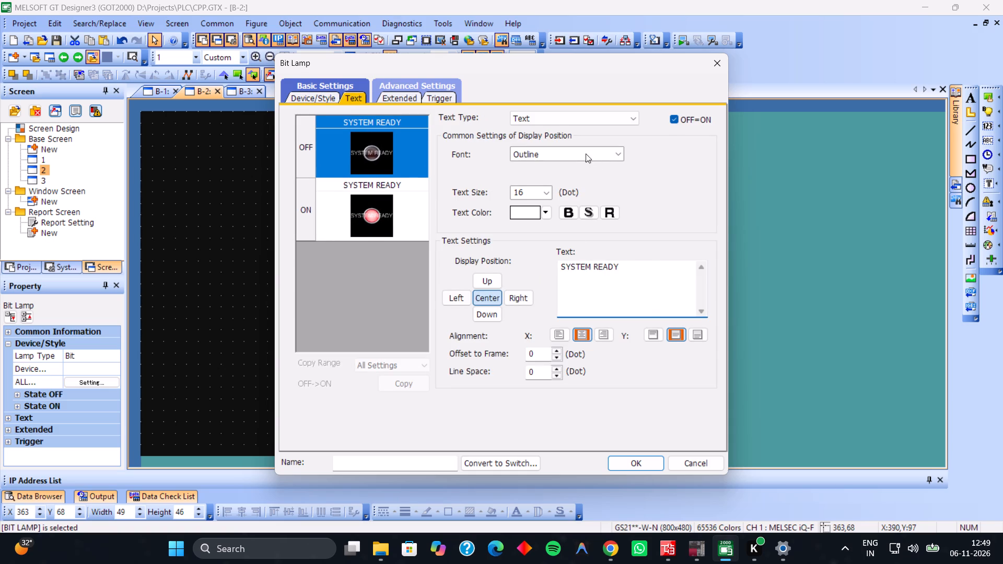
click(584, 153)
drag(492, 206, 539, 184)
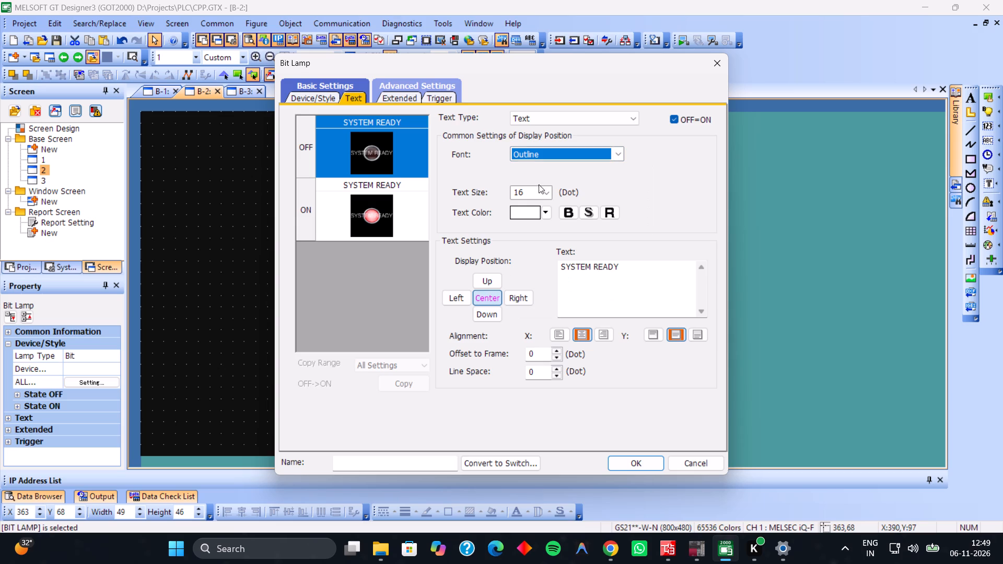
drag(539, 184, 544, 182)
click(538, 187)
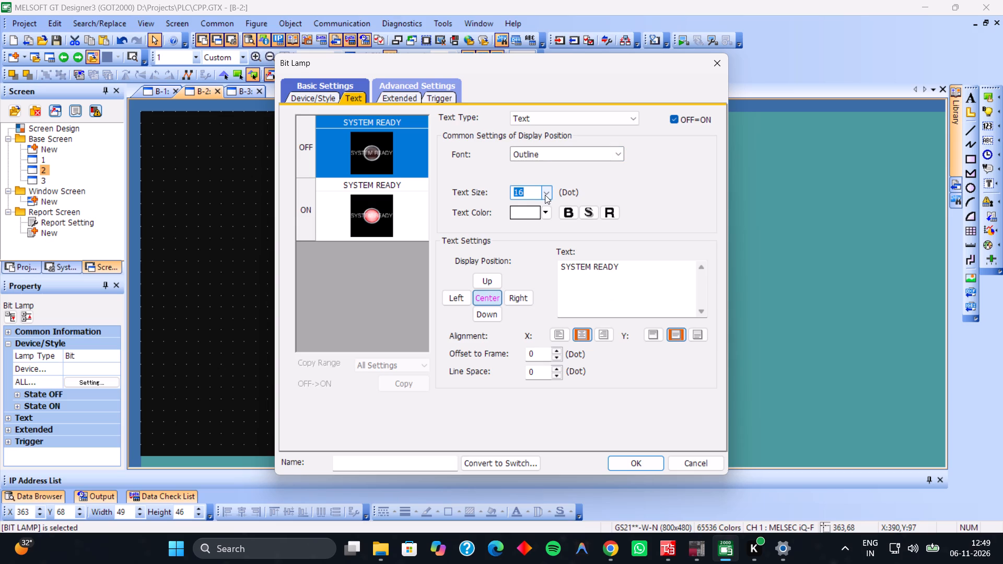
key(8)
key(Return)
Assign device M21 to the SYSTEM READY lamp.
double_click(418, 183)
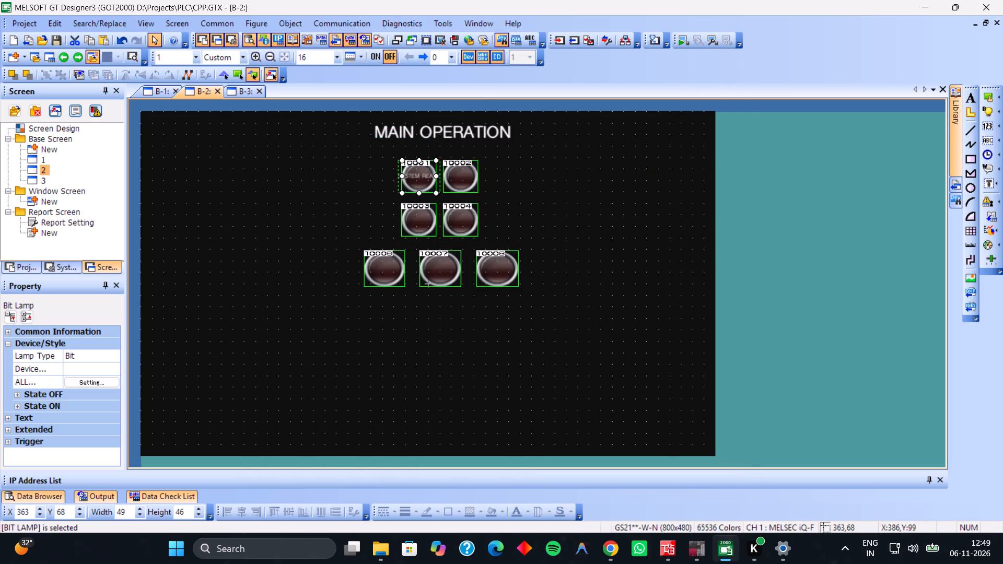
click(377, 134)
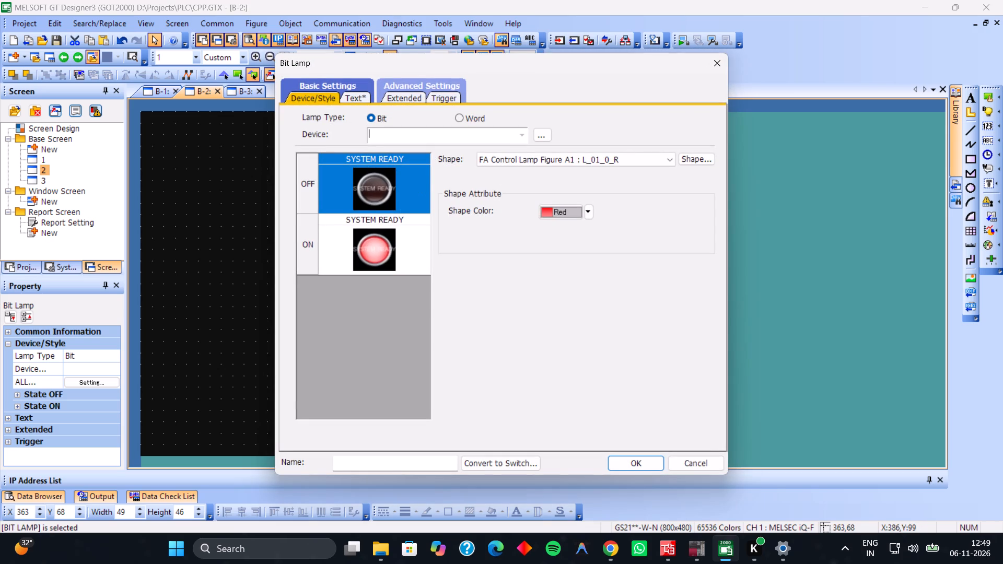
text(m21)
key(Return)
key(Return)
Assign device M1 to the second lamp in the top row and label it PROCESS RUNNING.
double_click(449, 186)
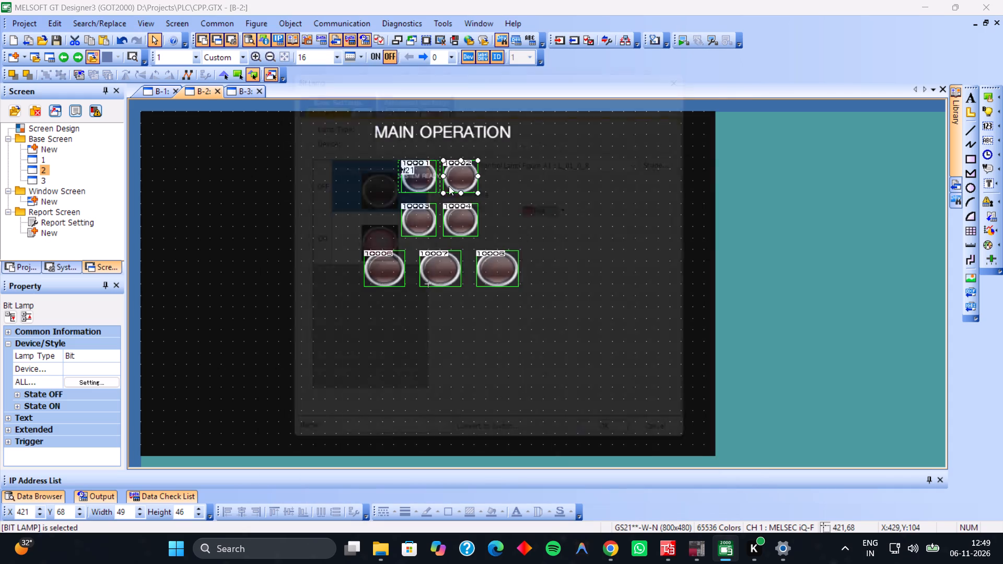
click(430, 137)
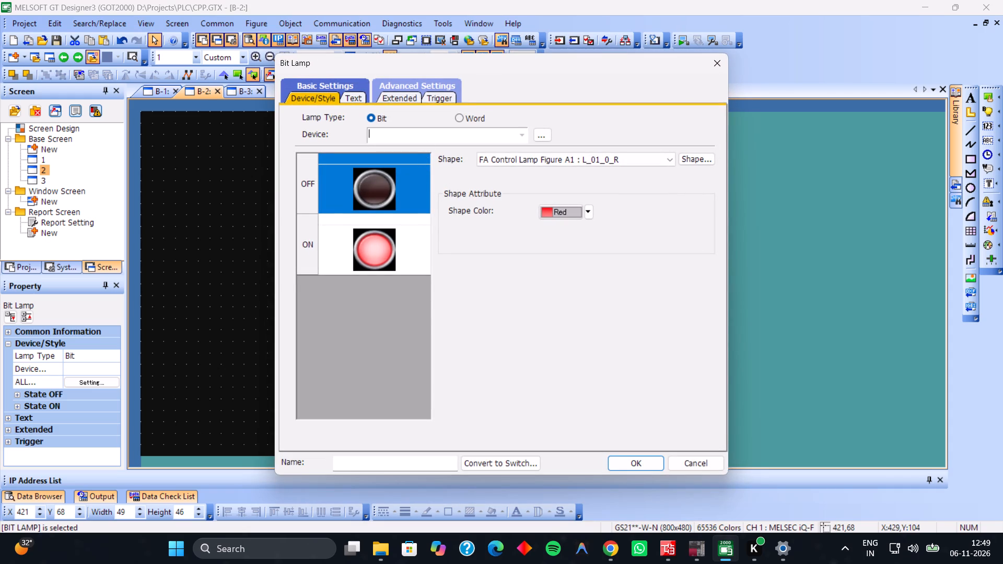
text(m1)
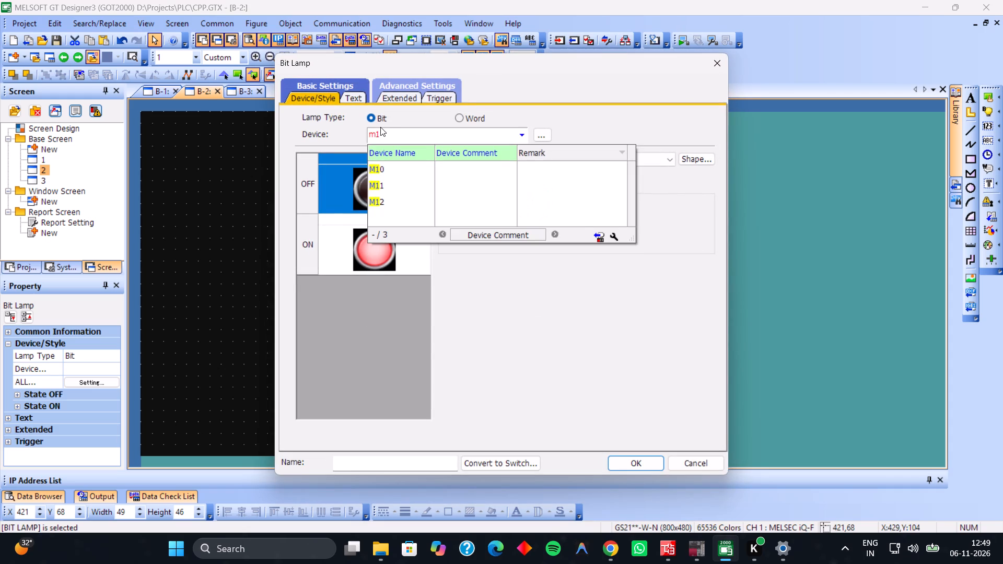
key(Return)
click(358, 100)
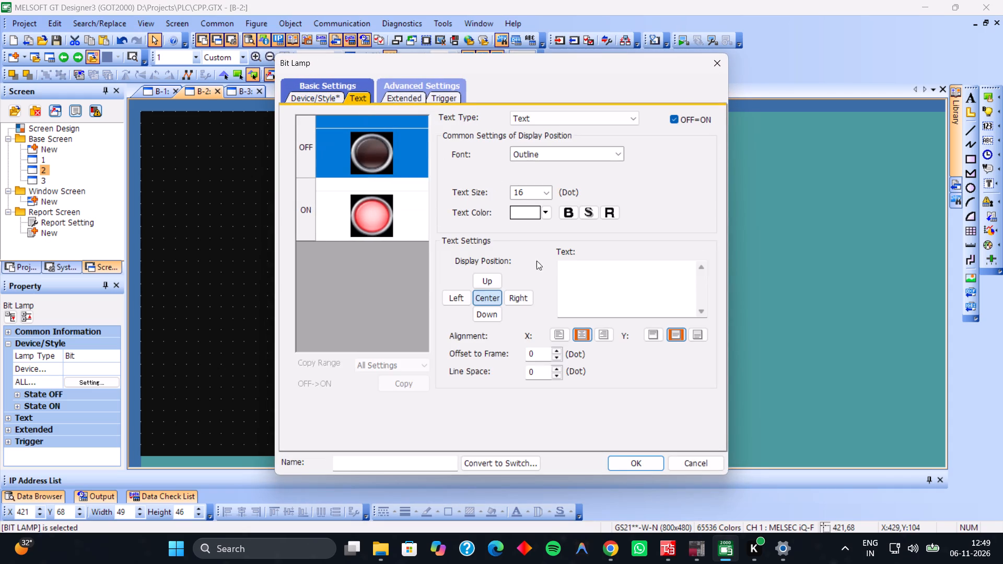
click(573, 280)
text(PROCESS RUNNING)
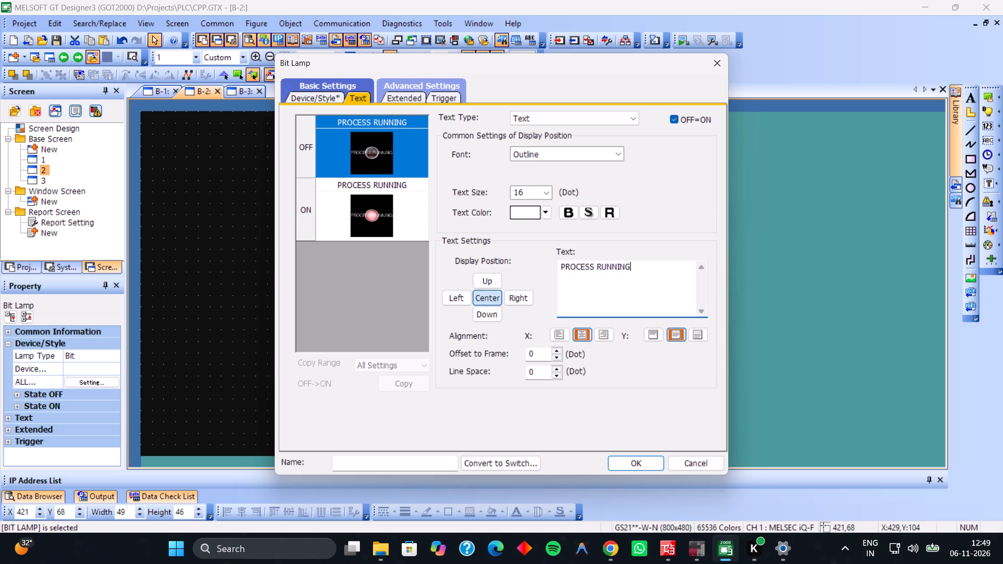
click(632, 459)
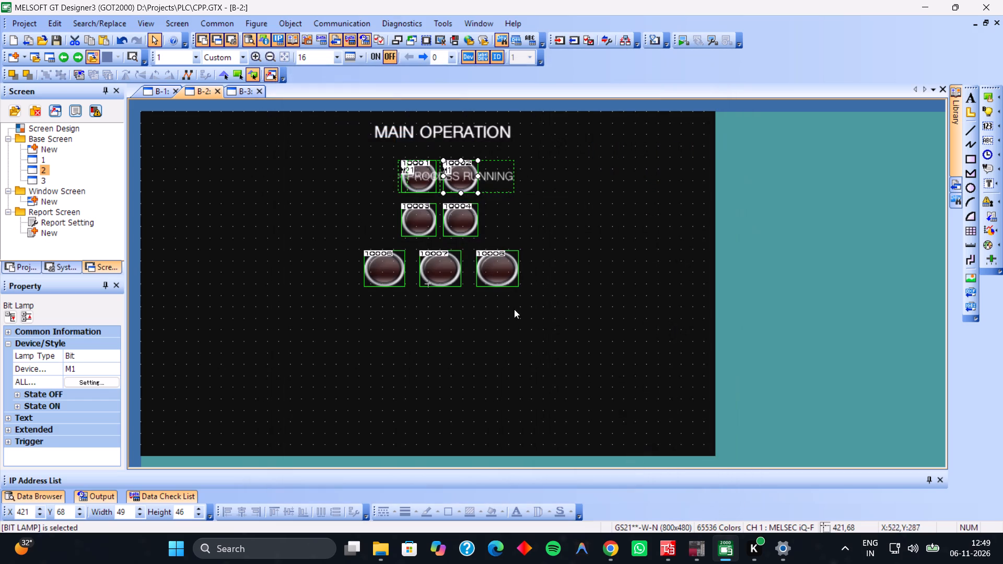
Set the PROCESS RUNNING lamp's text size to 8 dots.
double_click(481, 178)
double_click(468, 176)
click(360, 99)
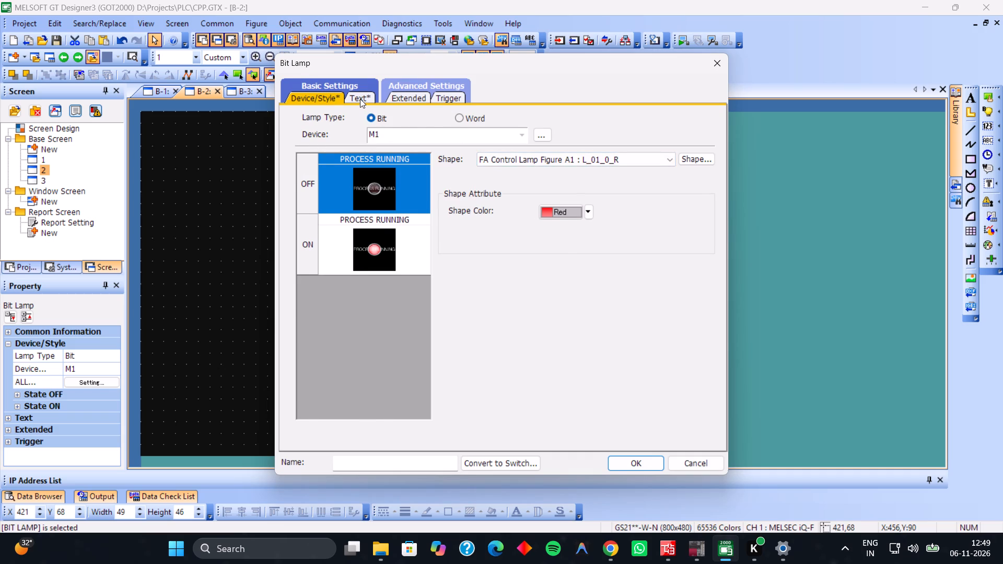
click(551, 194)
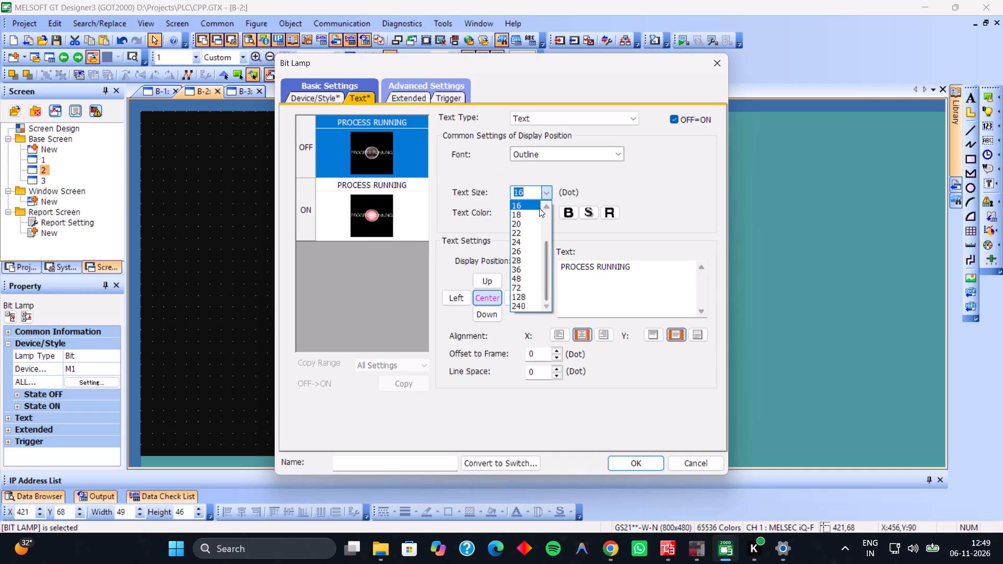
scroll(538, 206, up, 12)
click(523, 206)
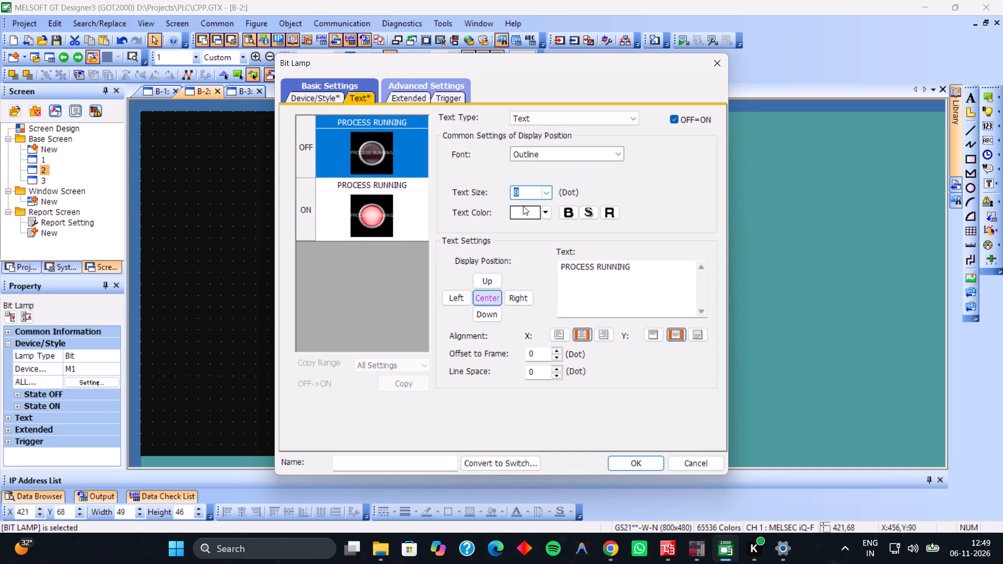
key(Return)
key(Return)
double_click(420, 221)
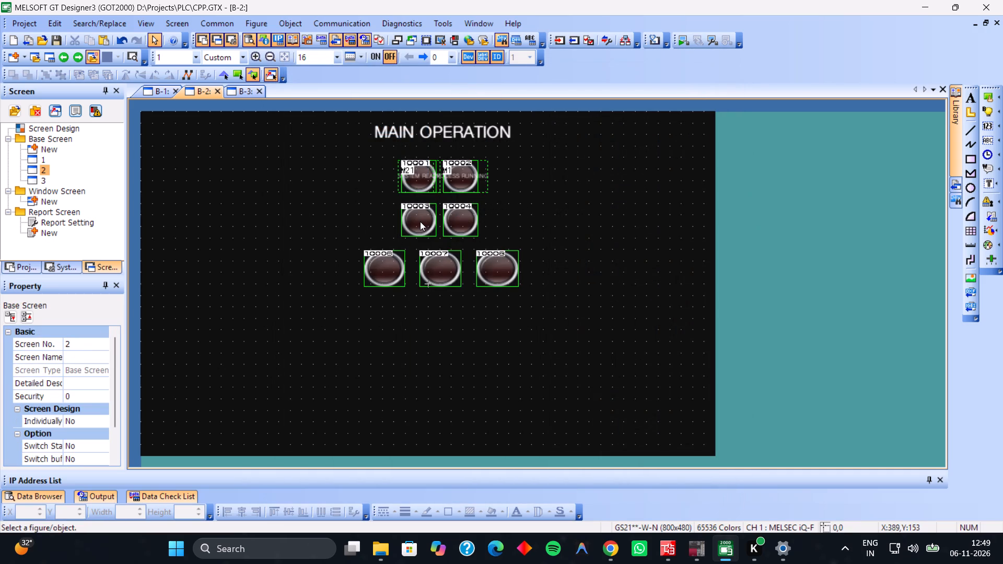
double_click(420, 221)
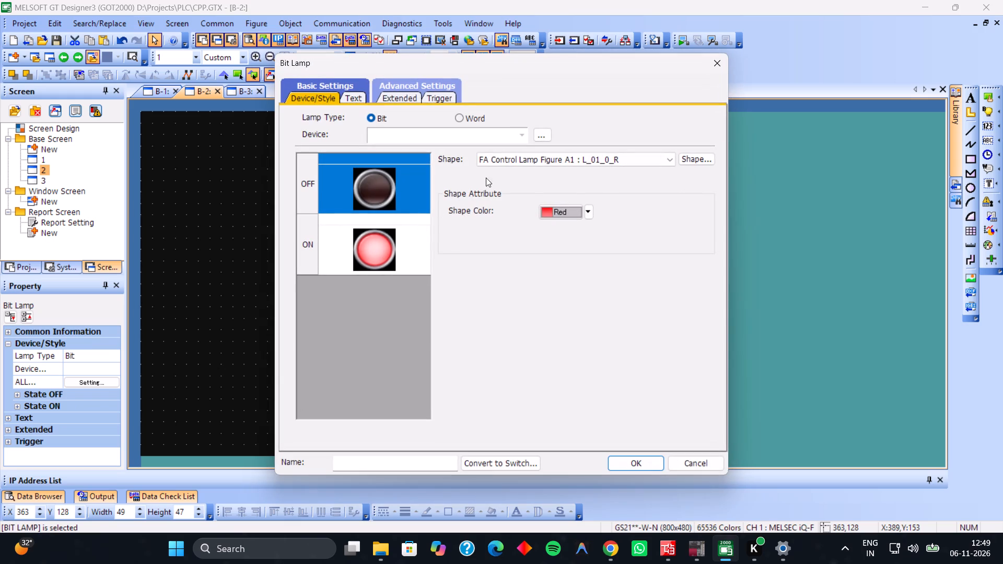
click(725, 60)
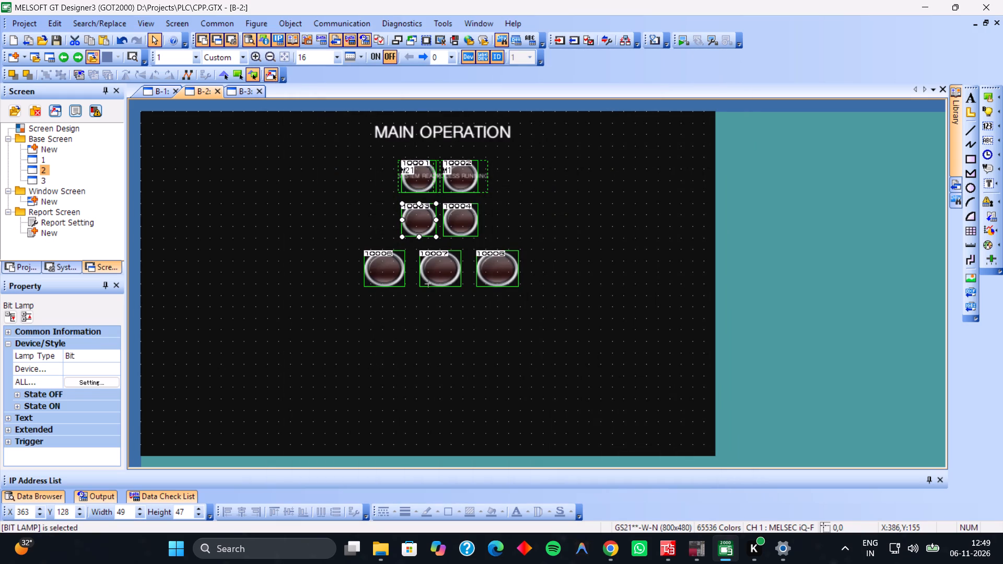
Assign device M20 to the first lamp in the second row.
double_click(418, 222)
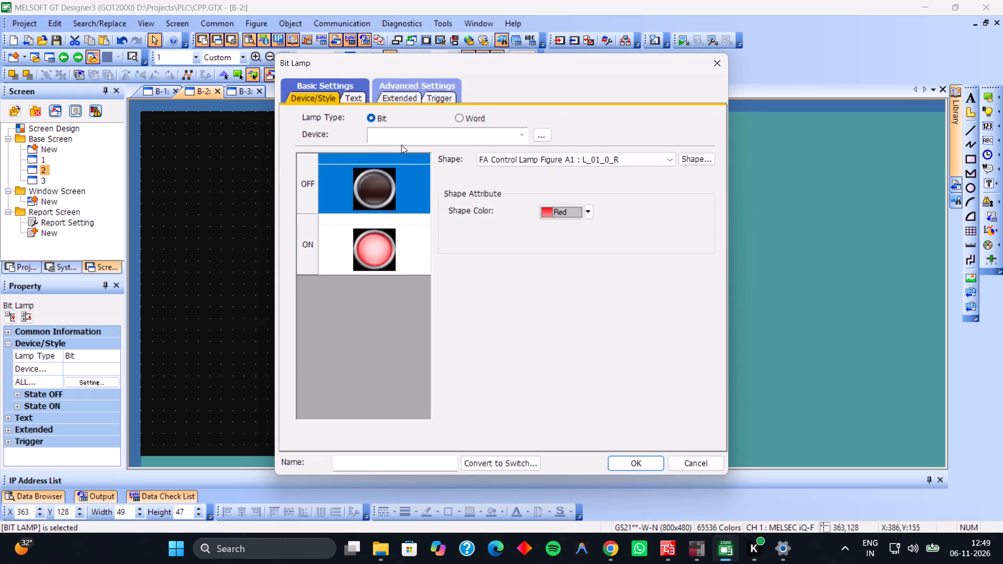
click(400, 136)
text(m21)
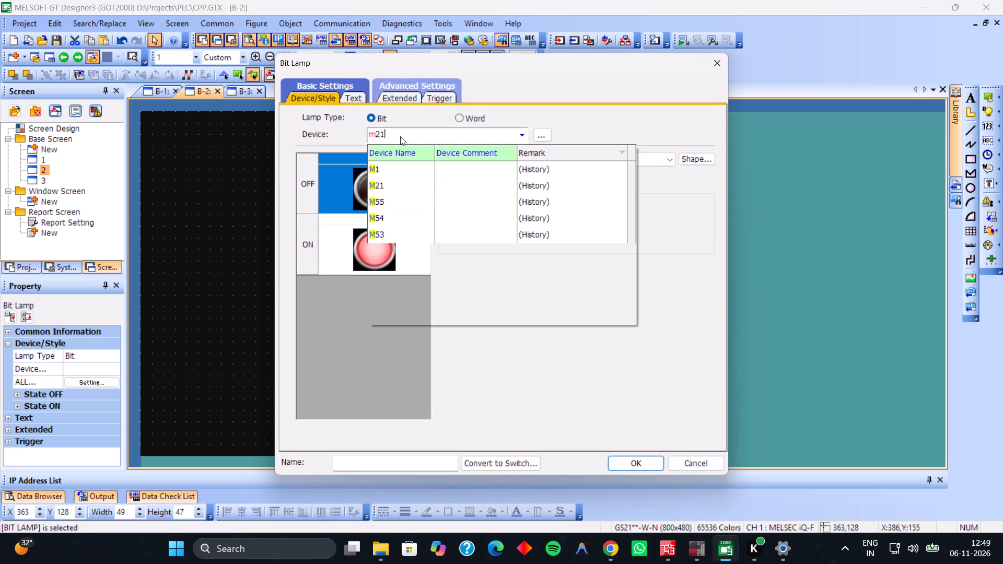
key(BackSpace)
key(0)
key(Return)
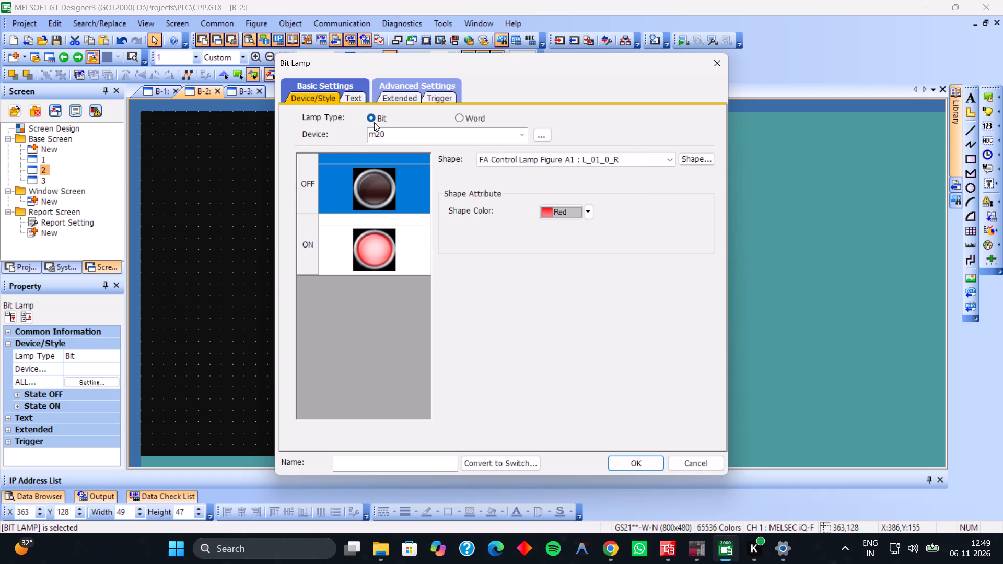
Label the M20 lamp POCESS COMPLETE with a text size of 8 dots.
click(354, 103)
click(595, 280)
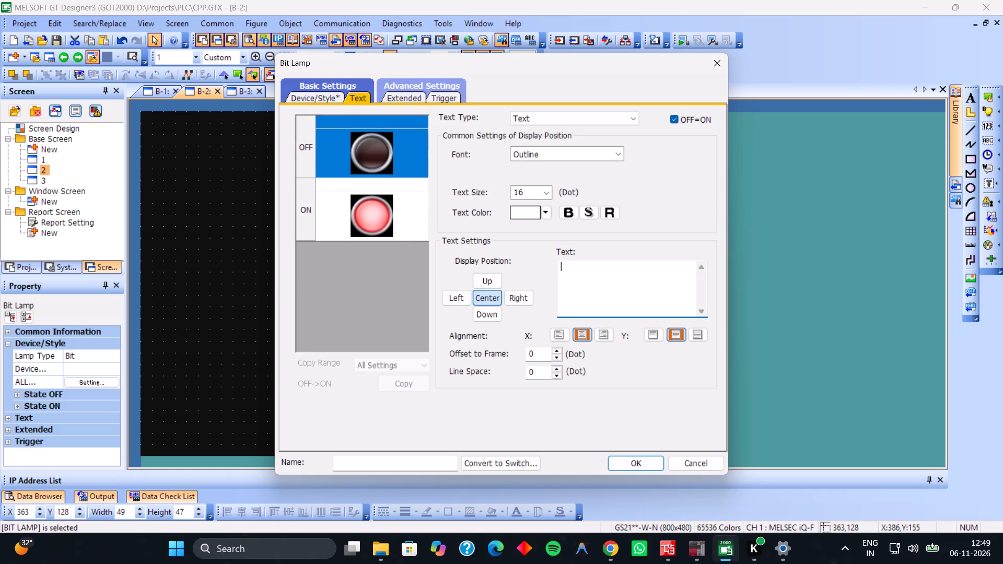
key(shift+p)
key(ctrl+shift+r)
text(OCESS COMPLETE)
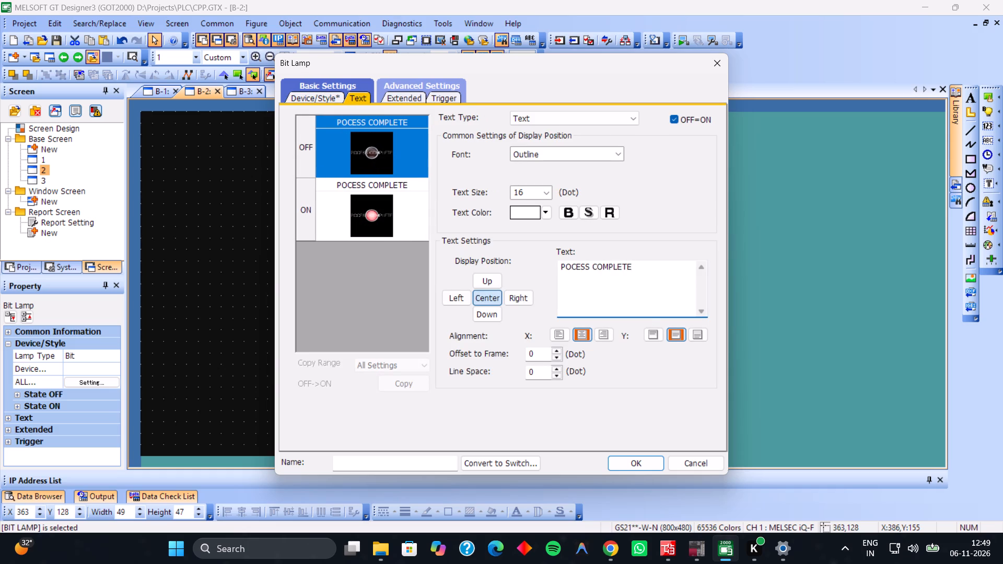
click(533, 185)
click(531, 194)
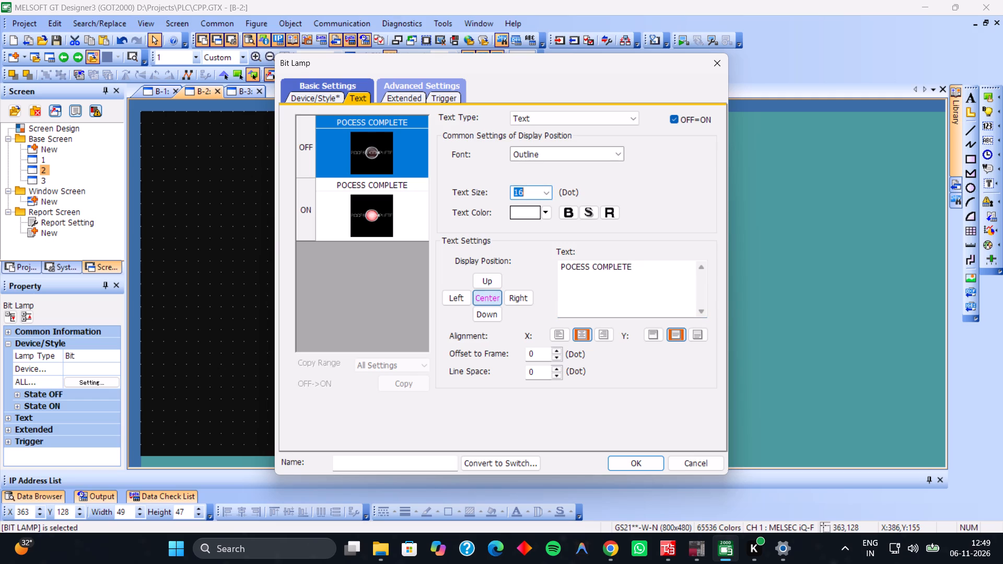
key(8)
key(Return)
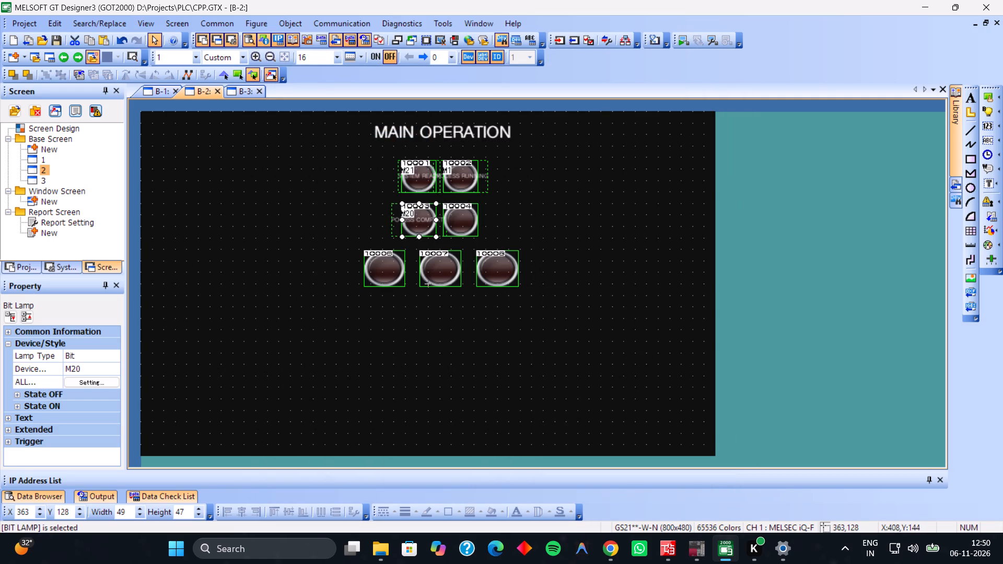
Set the ON-state shape colour of the POCESS COMPLETE lamp to White.
double_click(434, 215)
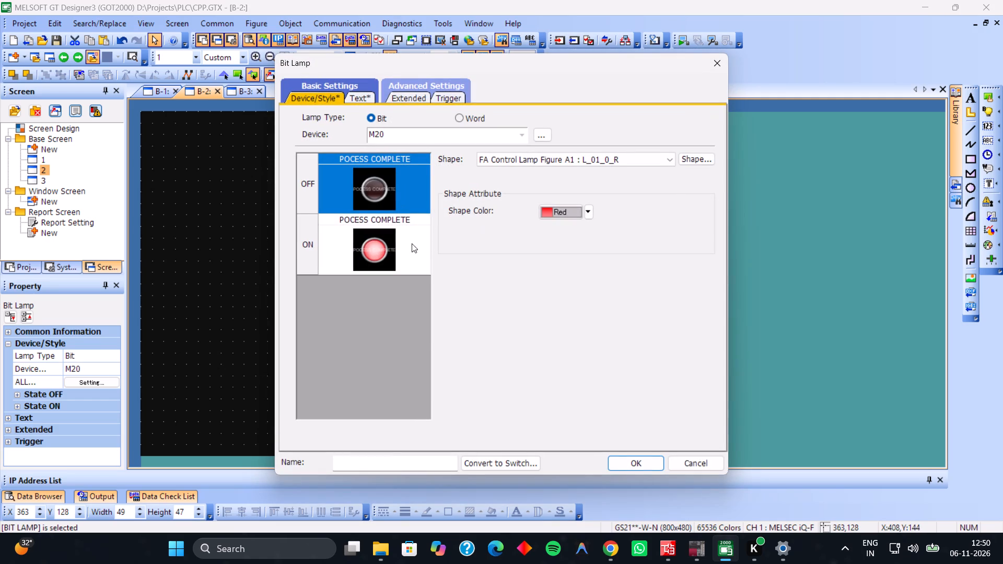
click(403, 246)
click(547, 216)
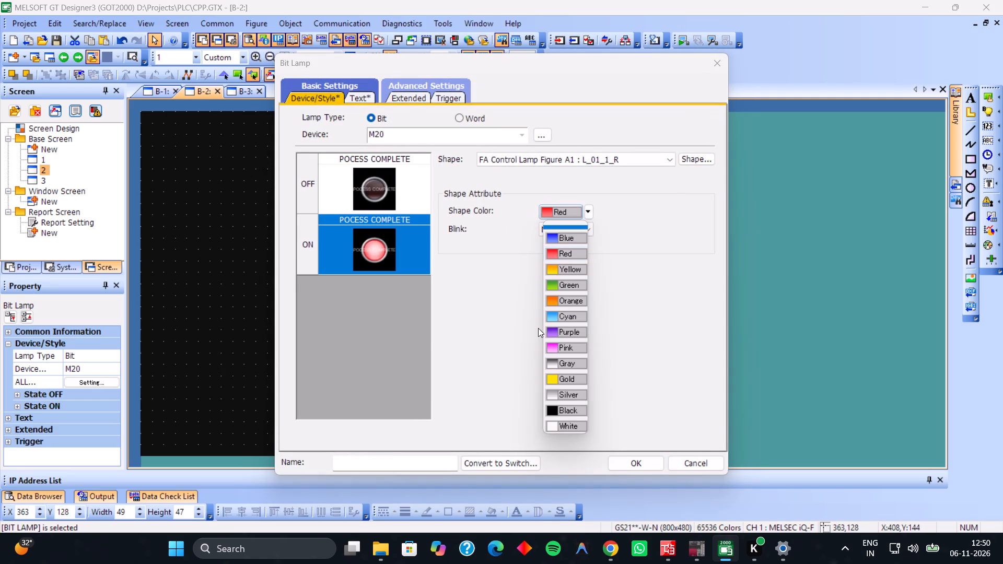
scroll(538, 328, down, 2)
click(570, 395)
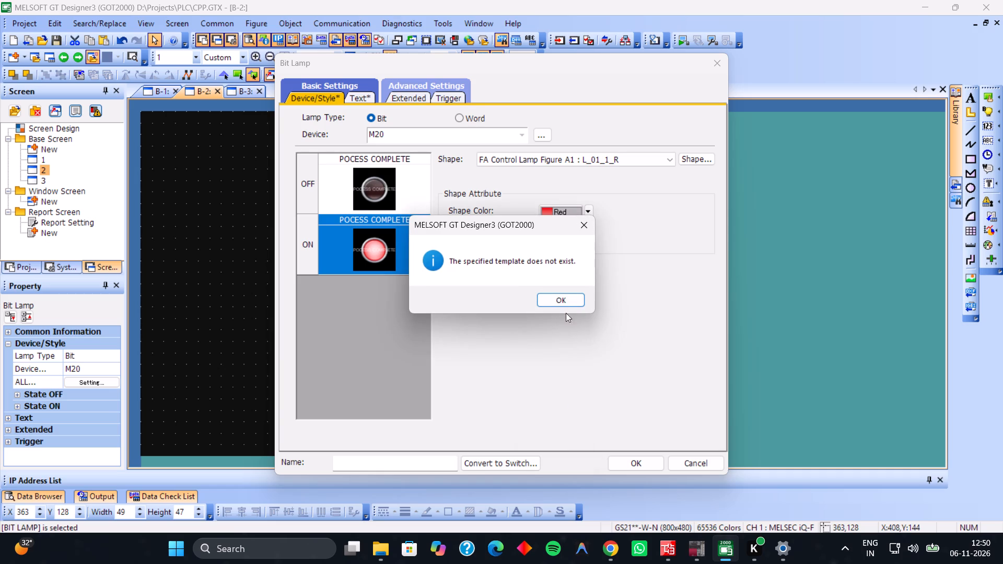
click(565, 300)
click(577, 209)
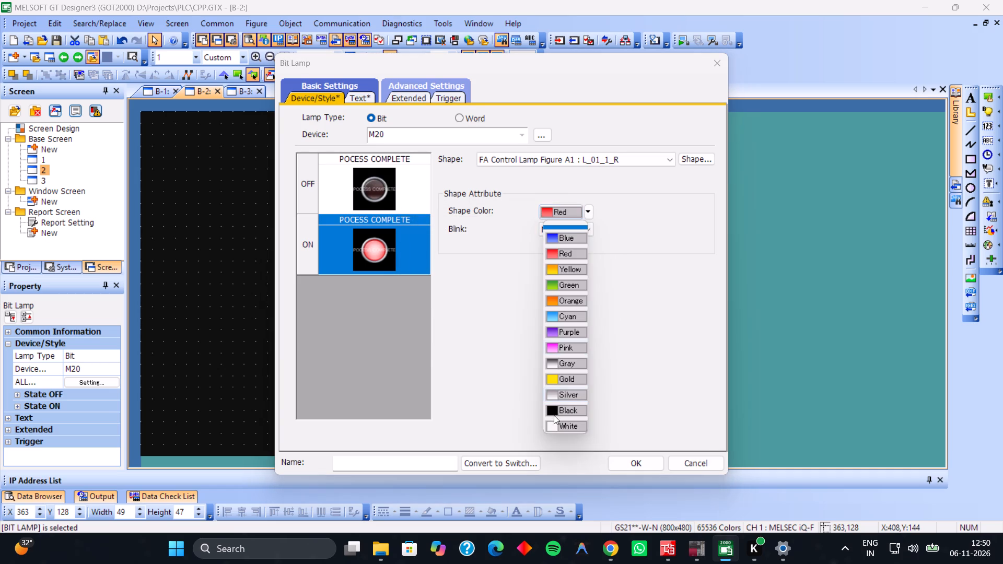
click(552, 428)
click(622, 464)
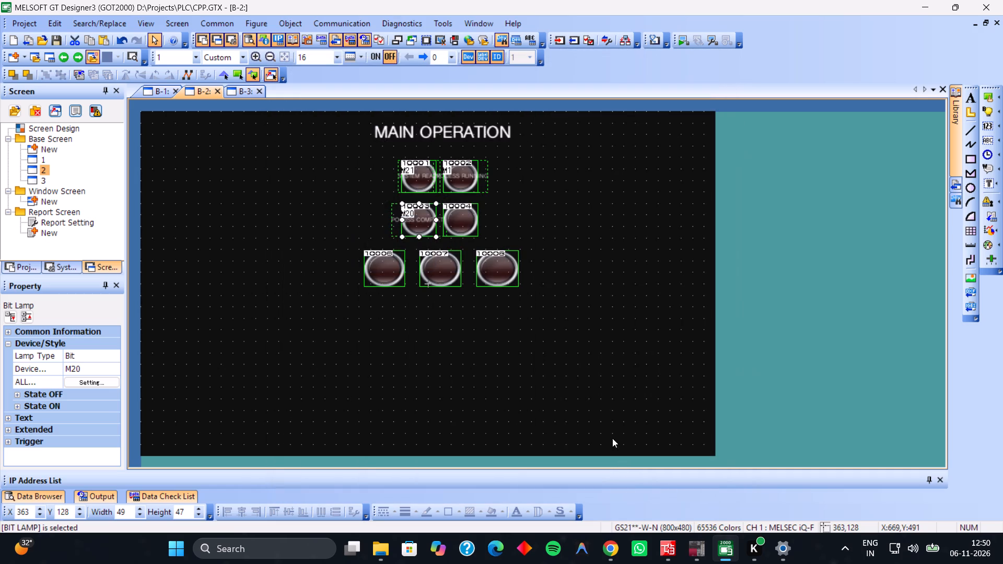
click(510, 346)
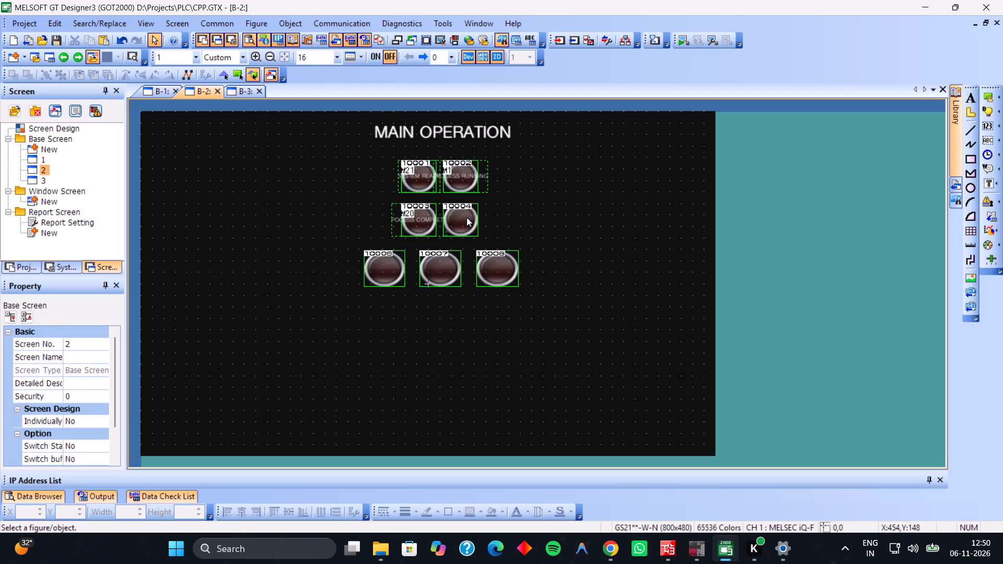
Set the ON-state shape colour of the SYSTEM READY lamp to Green.
double_click(417, 175)
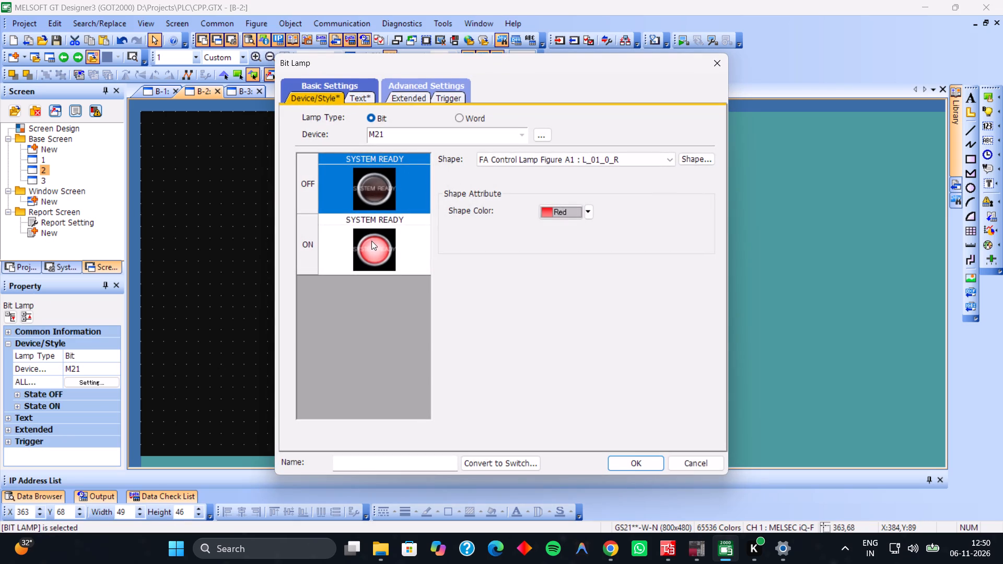
click(371, 241)
click(547, 216)
click(558, 286)
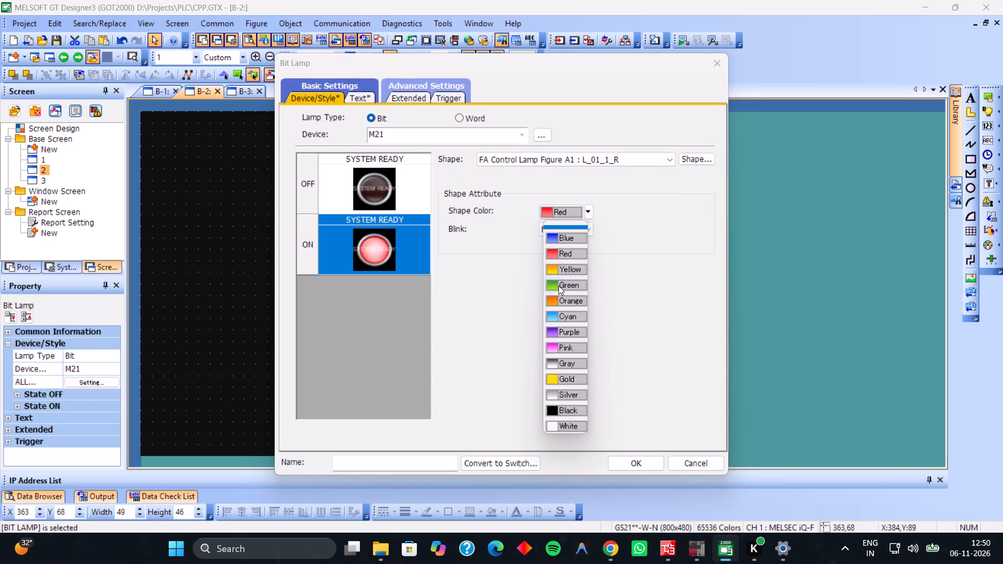
click(620, 451)
click(620, 456)
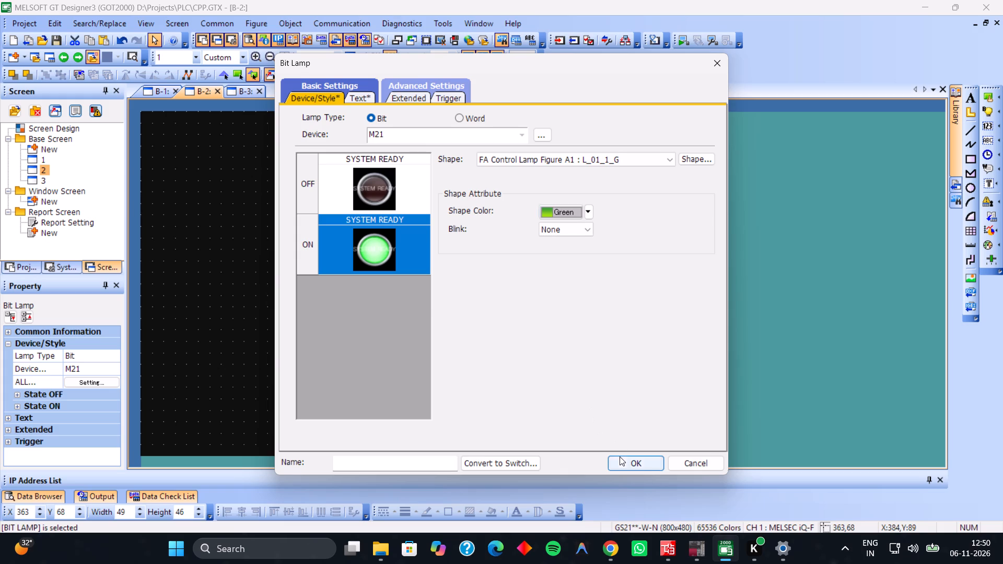
Set the ON-state shape colour of the PROCESS RUNNING lamp to White.
double_click(461, 177)
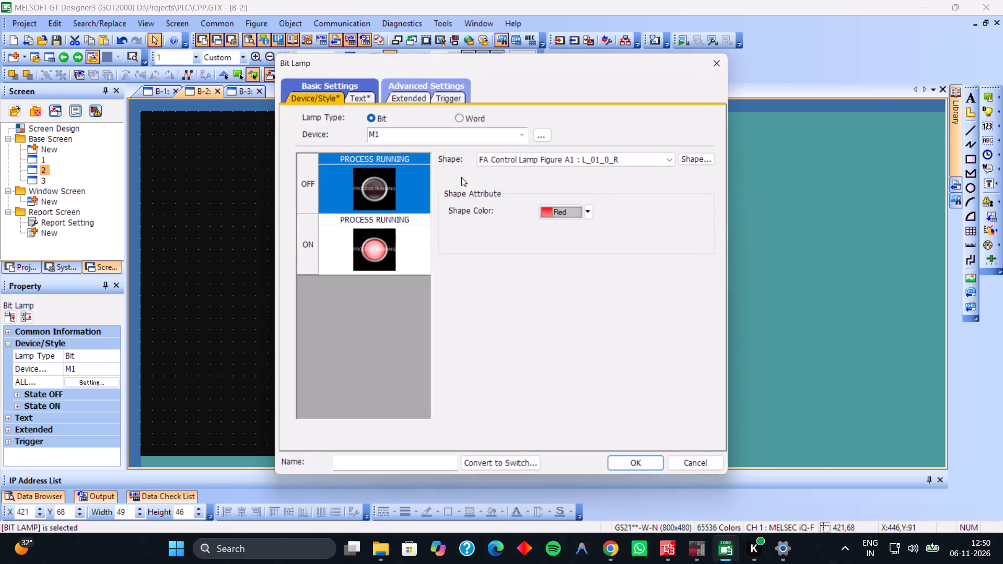
click(564, 213)
click(386, 227)
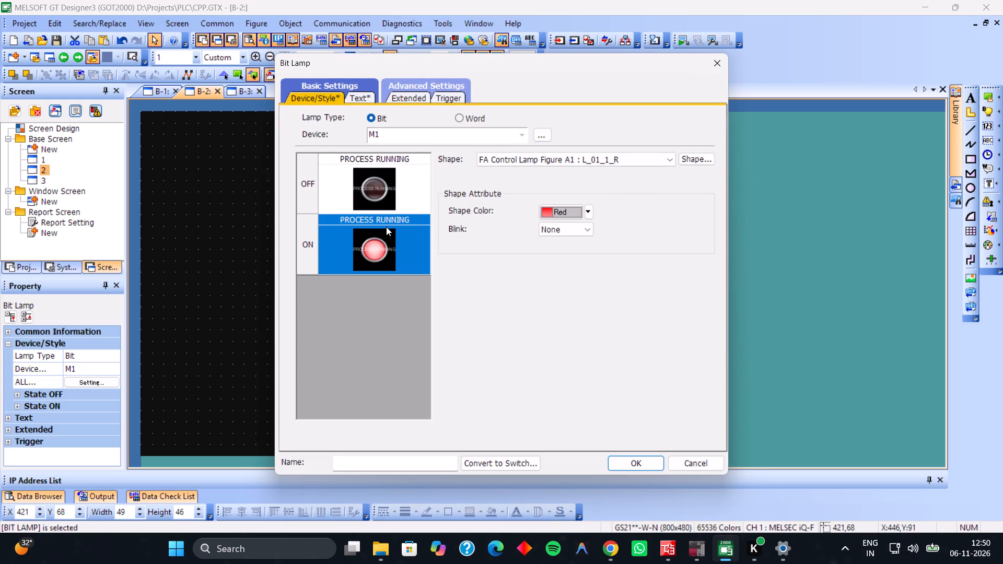
click(386, 227)
click(546, 217)
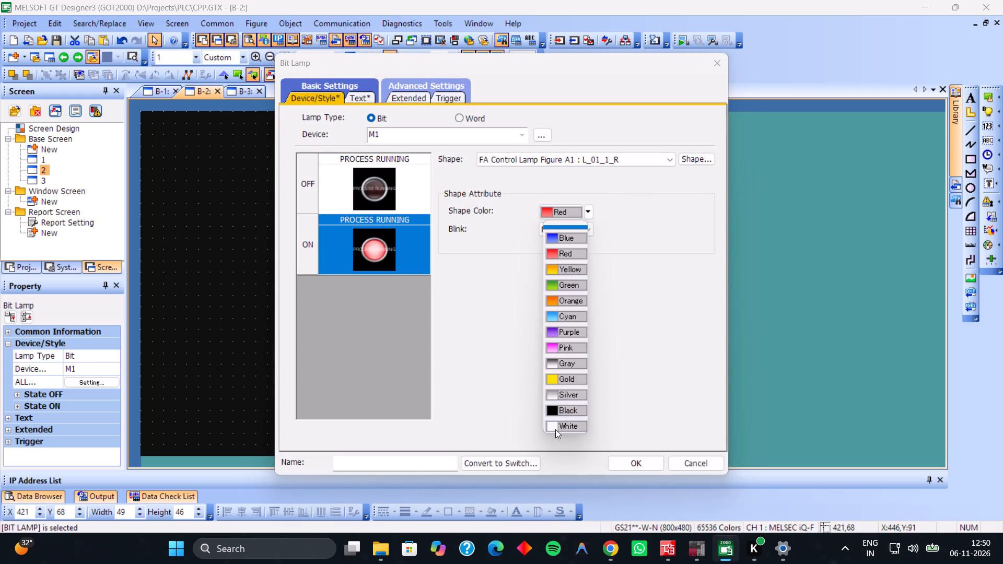
click(555, 429)
click(621, 464)
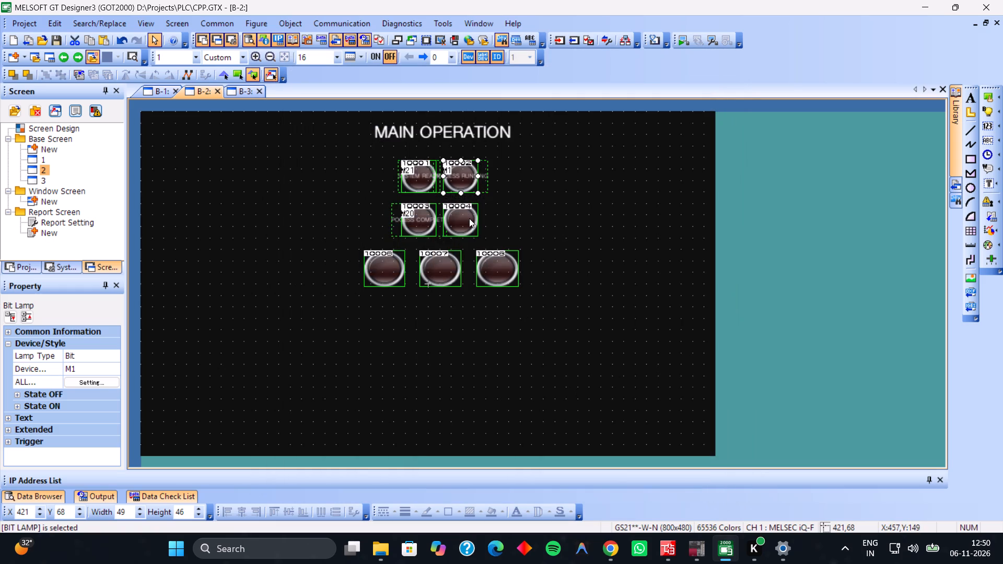
Assign device M14 to the second lamp in the second row.
double_click(469, 218)
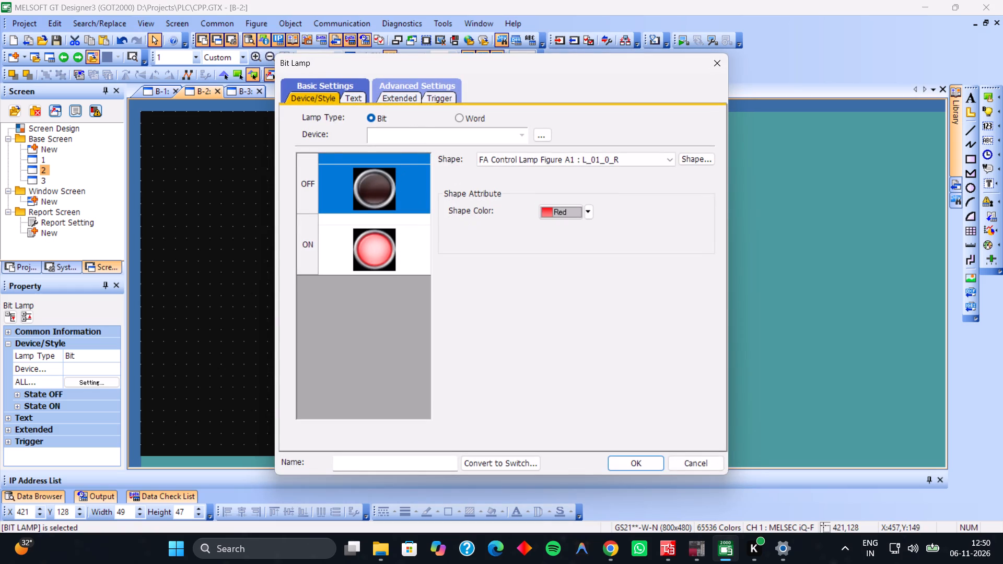
click(402, 134)
text(m14)
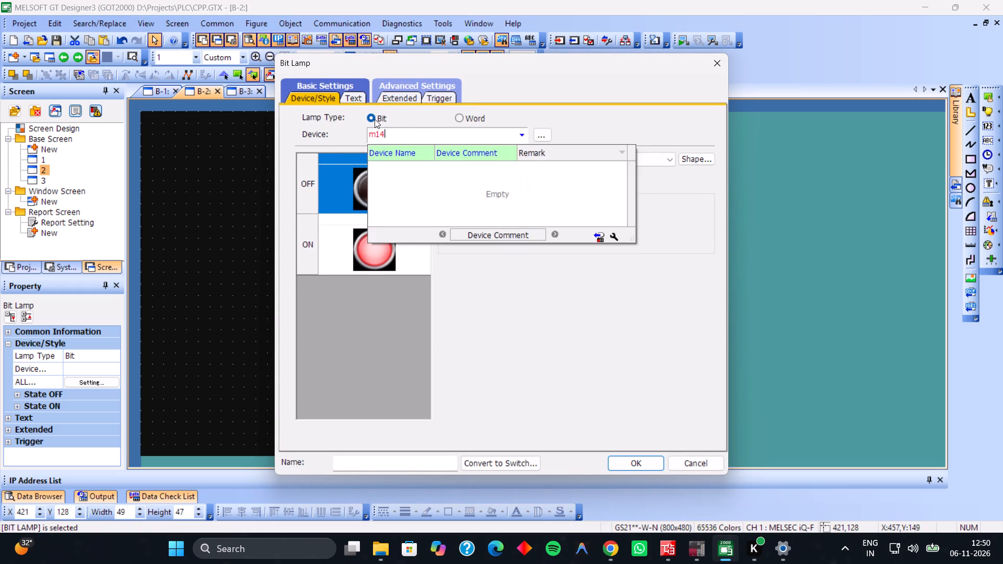
key(Return)
Label the M14 lamp GENERAL FAULT with a text size of 8 dots.
click(356, 94)
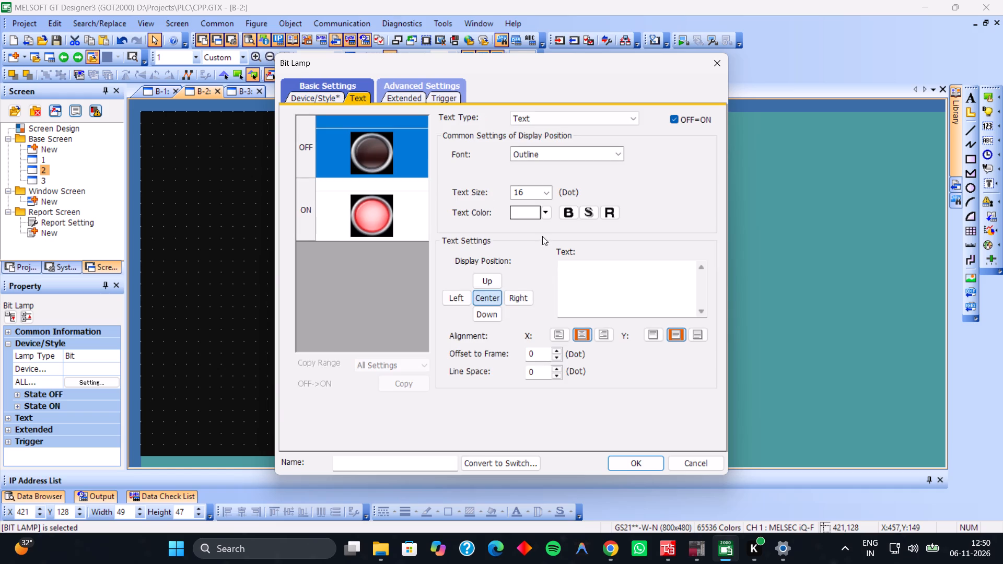
click(575, 274)
text(GENERAL G)
key(shift+BackSpace)
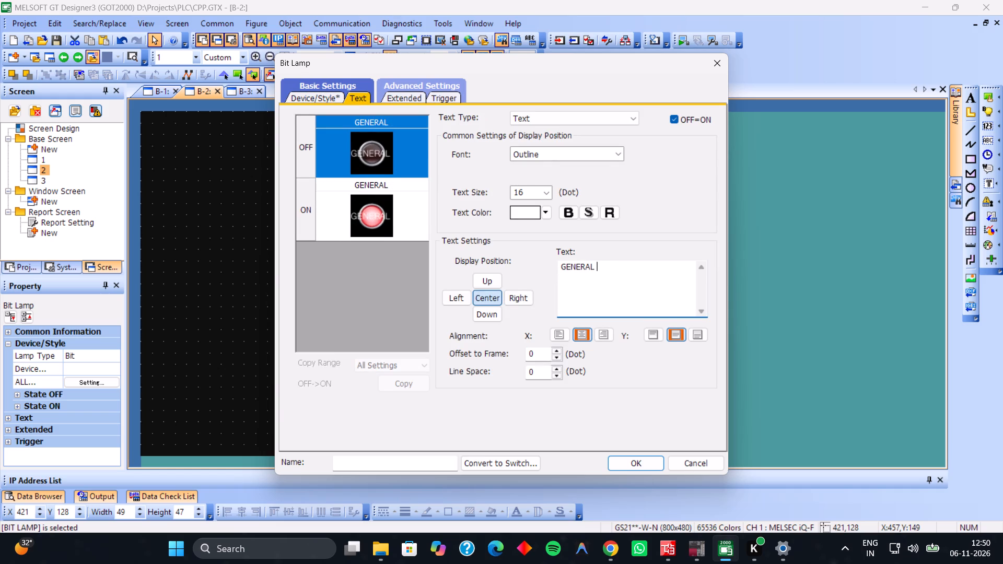
text(FAUL)
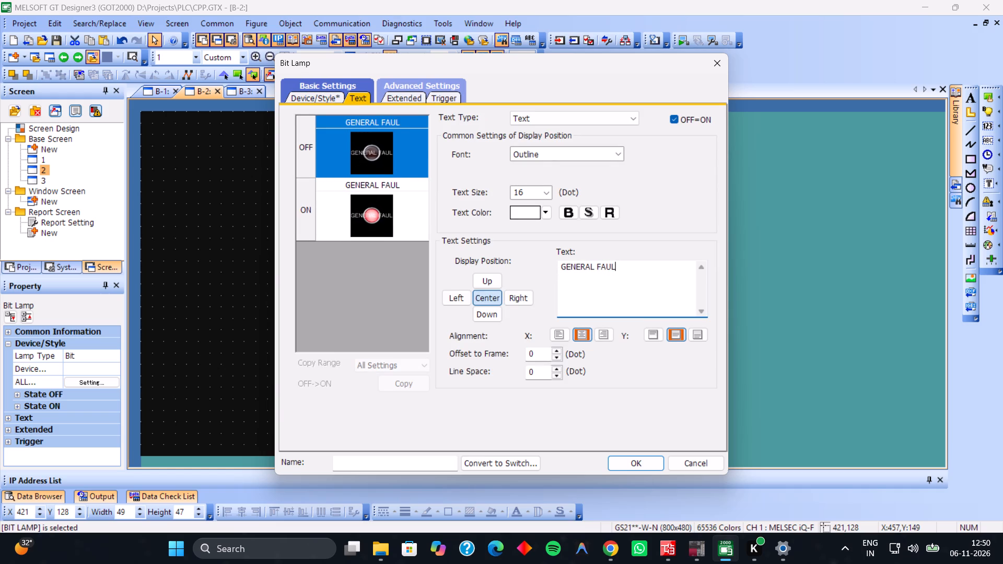
key(t)
key(BackSpace)
key(shift+t)
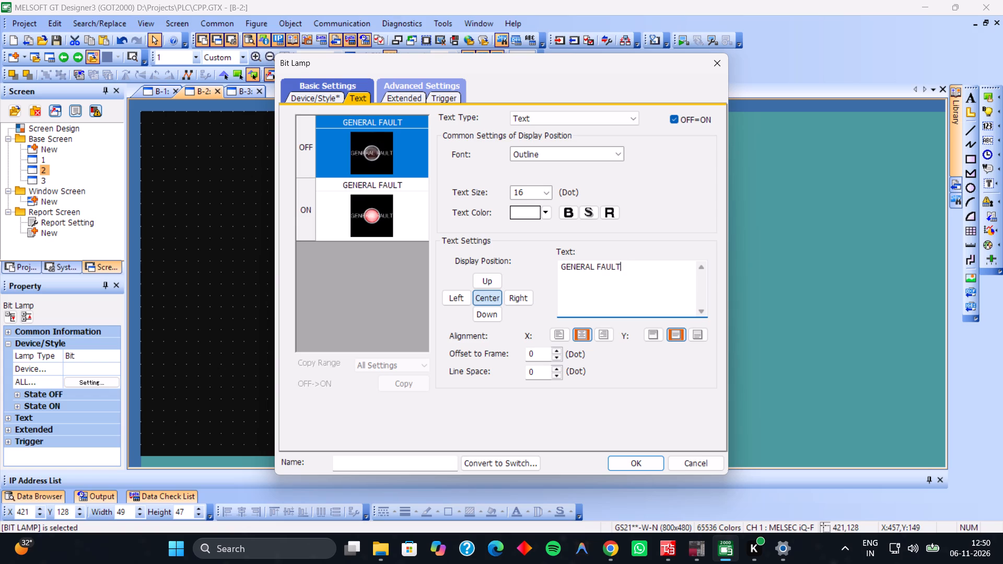
click(537, 193)
key(8)
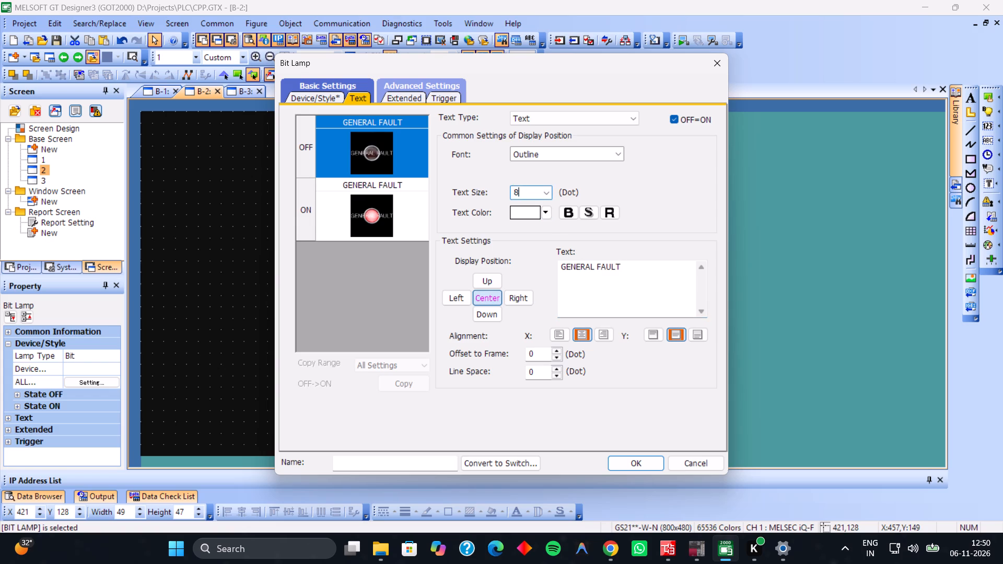
key(Return)
key(Return)
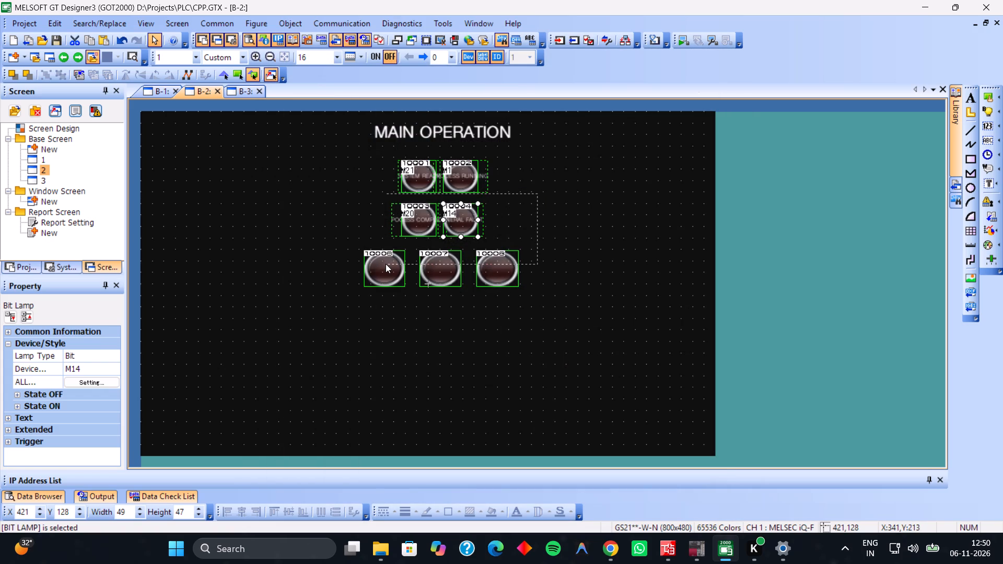
Label the first lamp in the third row MIXER A with a text size of 8 dots.
click(386, 264)
triple_click(386, 264)
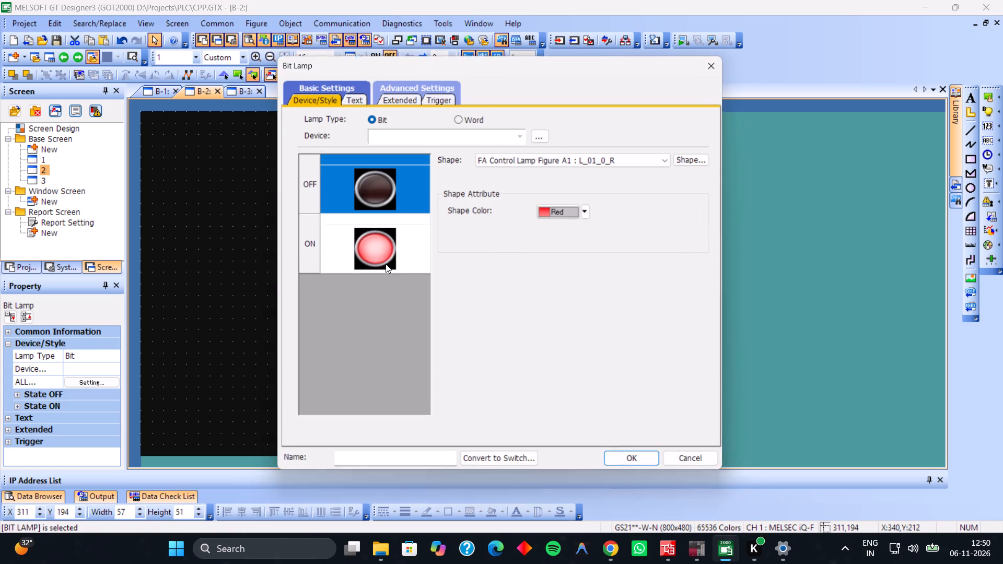
click(353, 96)
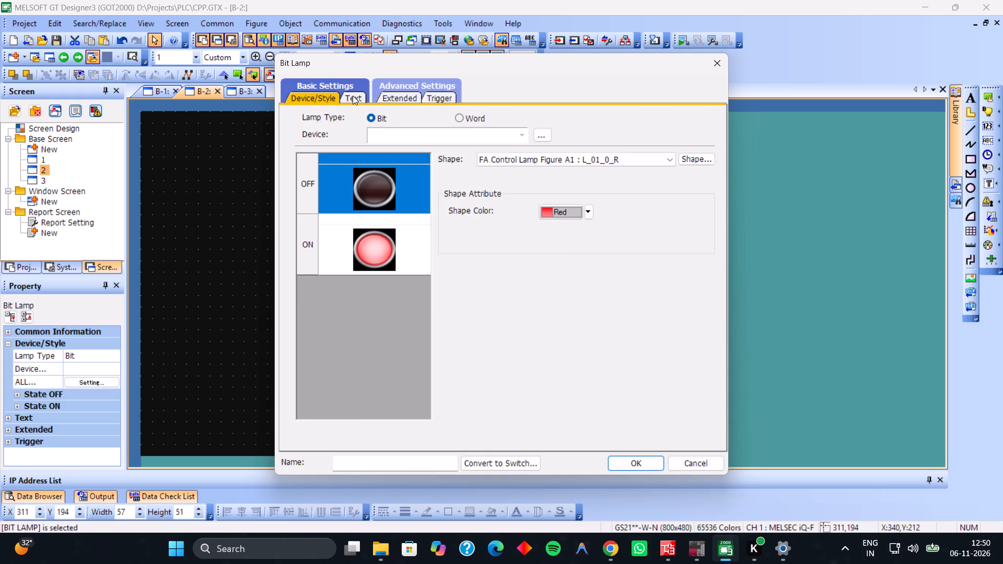
click(554, 273)
click(572, 275)
text(MIXER A)
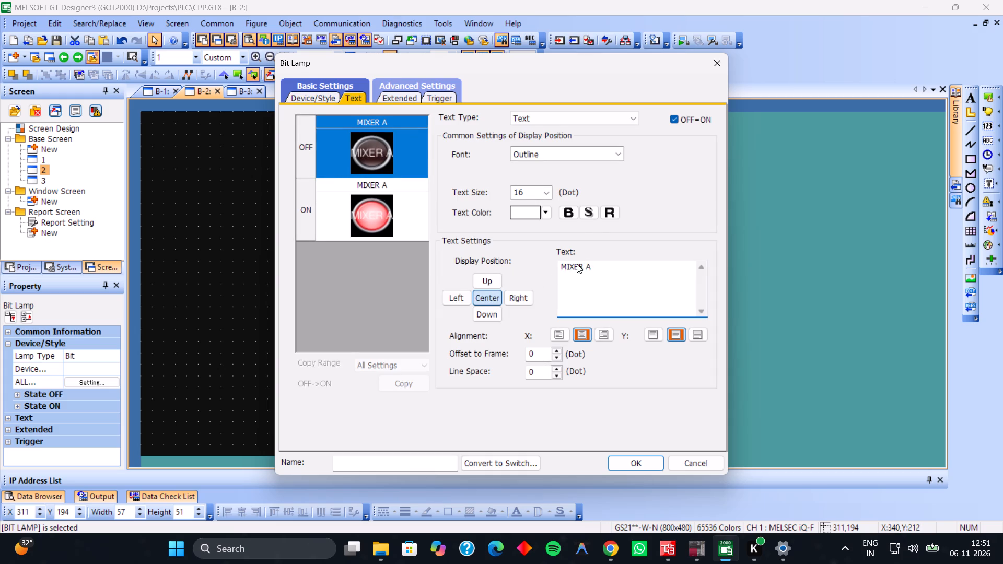
click(538, 194)
key(8)
key(Return)
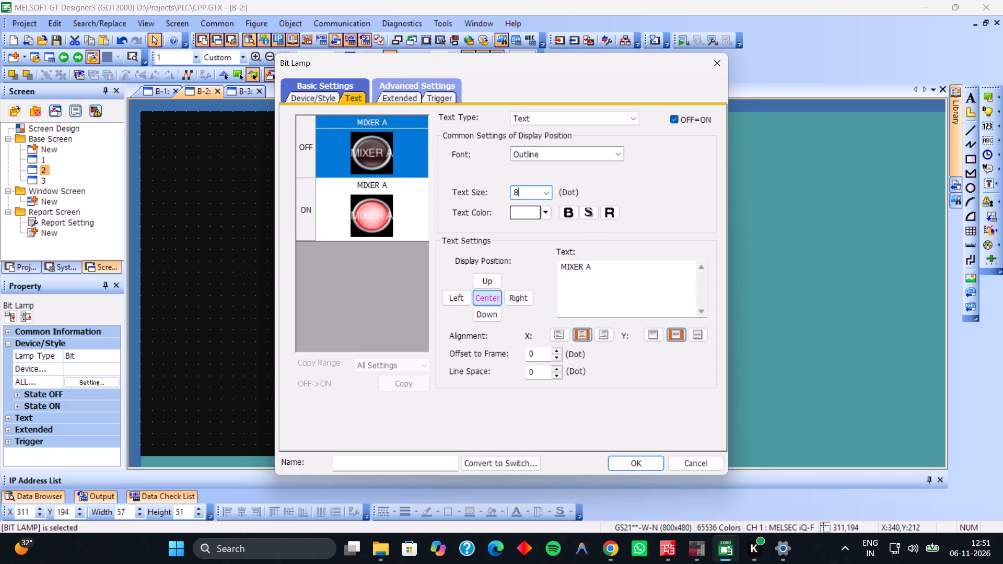
Set the ON-state shape colour of the MIXER A lamp to Green.
double_click(381, 264)
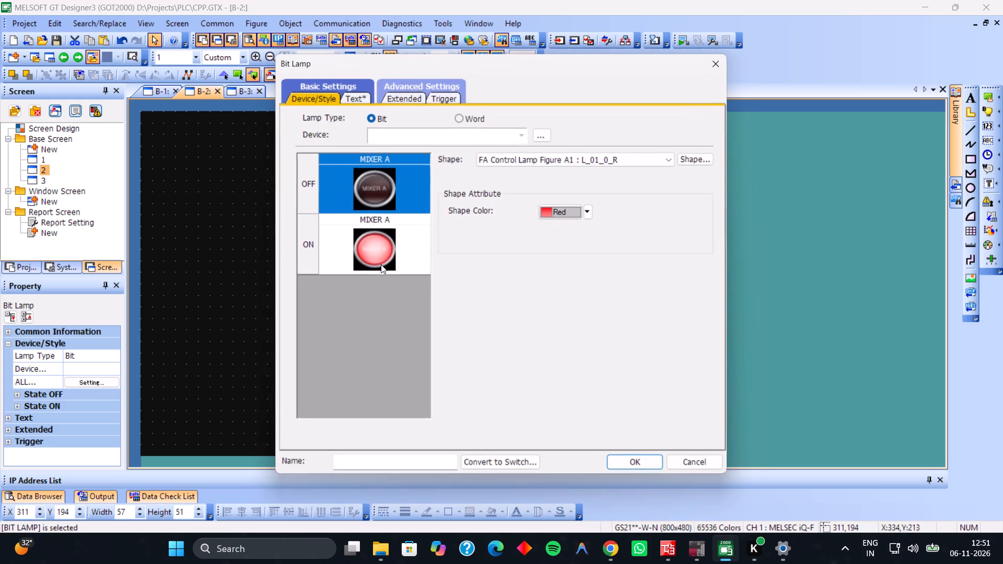
click(401, 265)
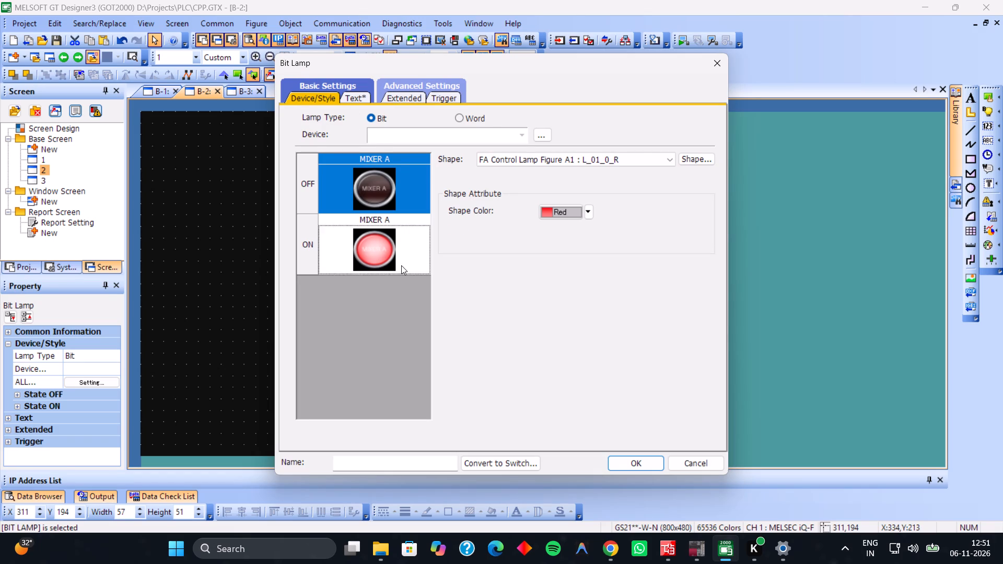
click(567, 210)
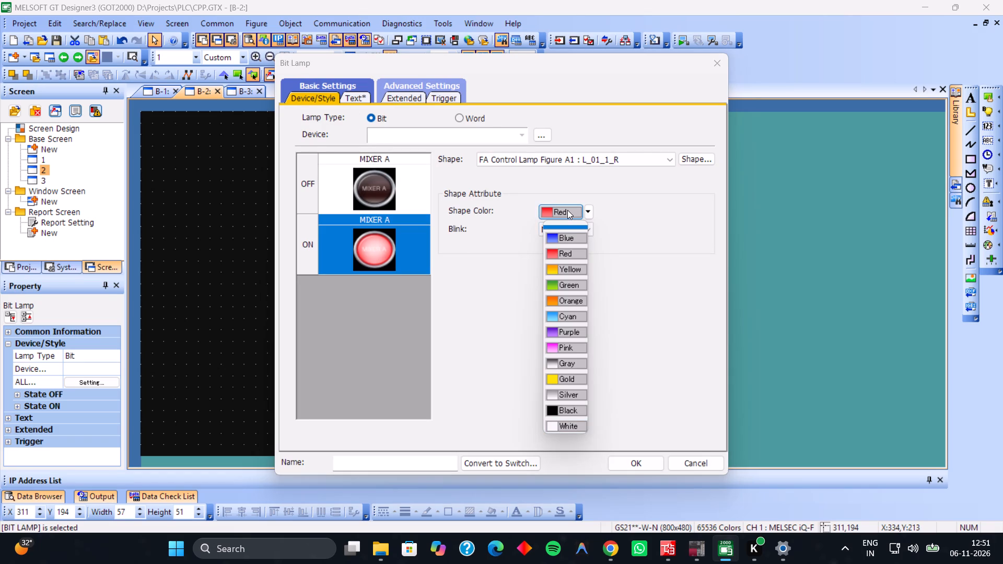
click(555, 287)
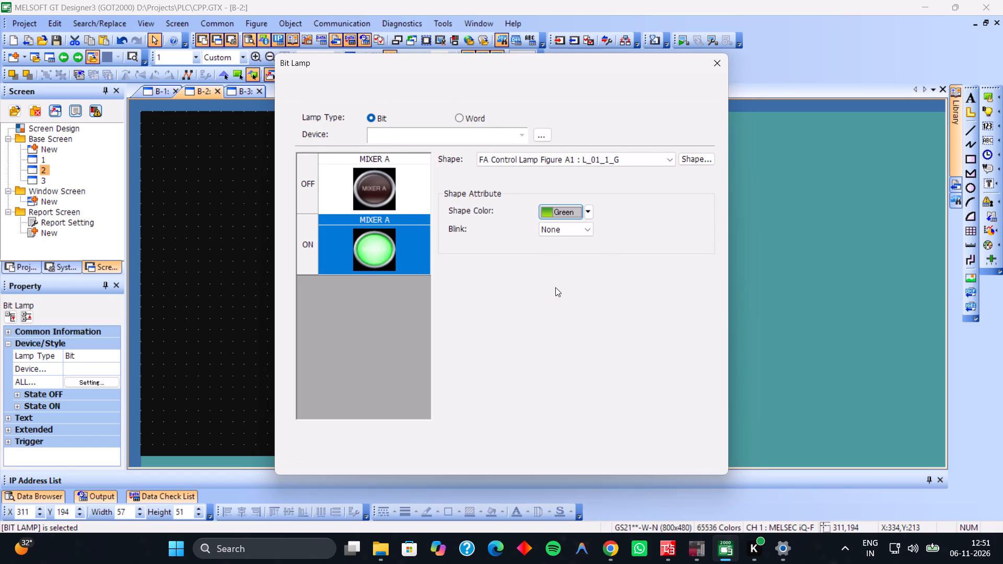
click(572, 216)
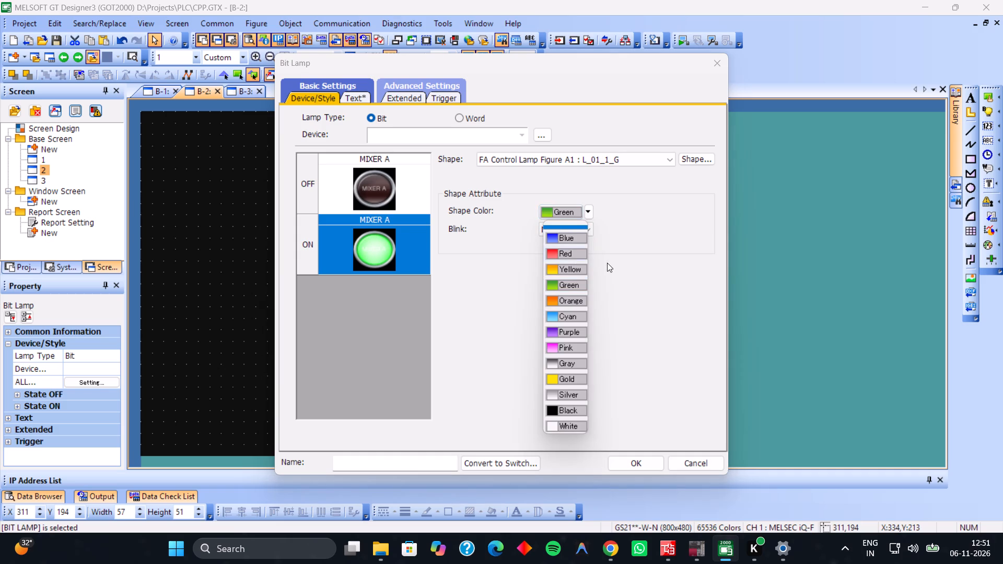
drag(620, 274, 388, 130)
Assign device Y0 to the MIXER A lamp.
click(388, 130)
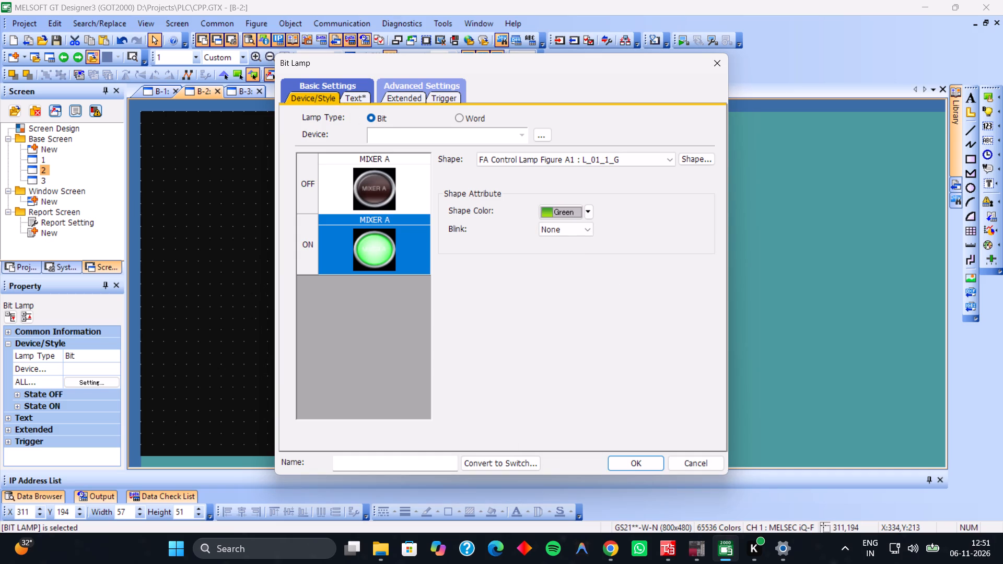
text(y0)
key(Return)
key(Return)
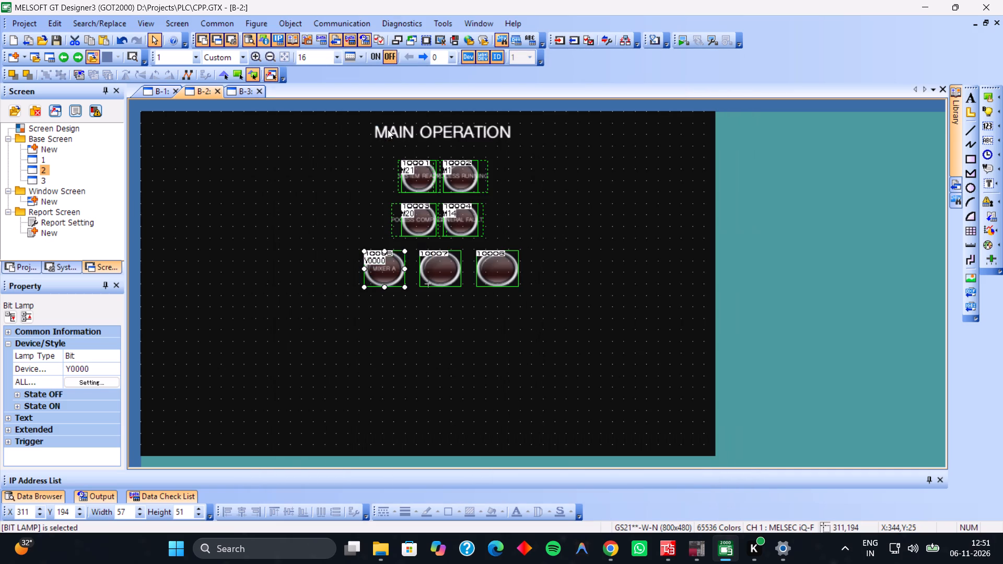
Assign device Y1 to the middle lamp in the third row and set its ON-state shape colour to Green.
double_click(430, 257)
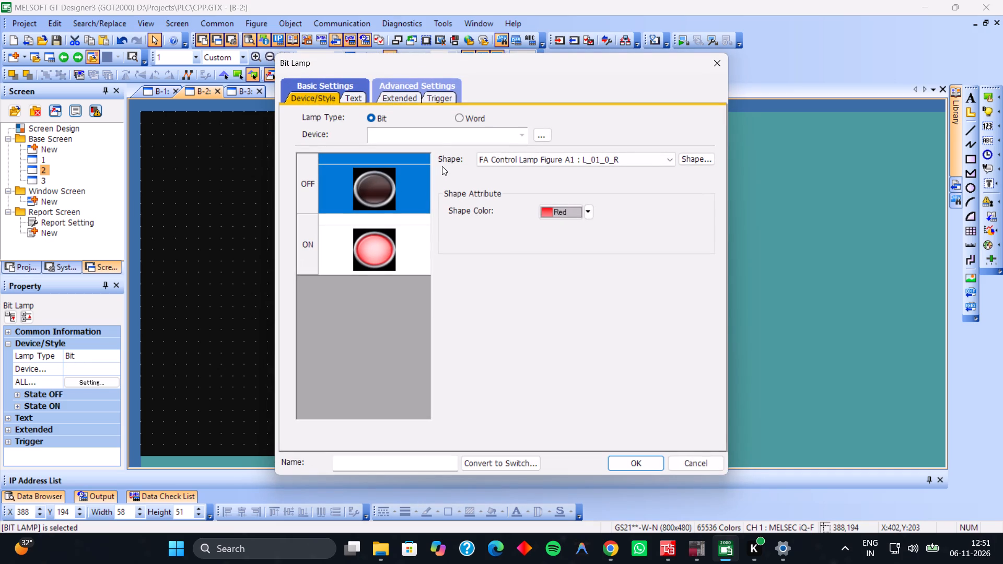
click(410, 138)
text(y1)
key(Return)
click(403, 231)
click(546, 212)
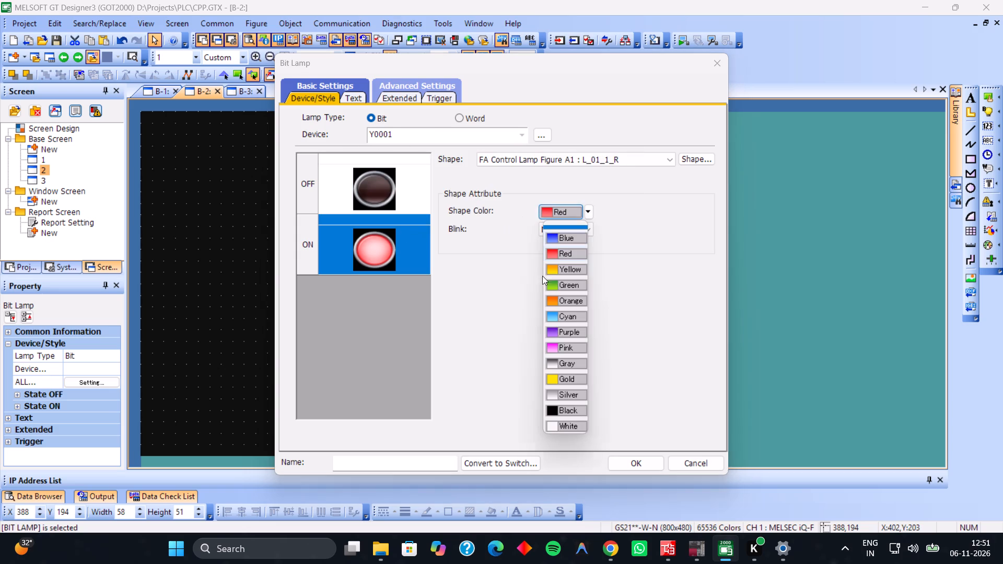
click(575, 287)
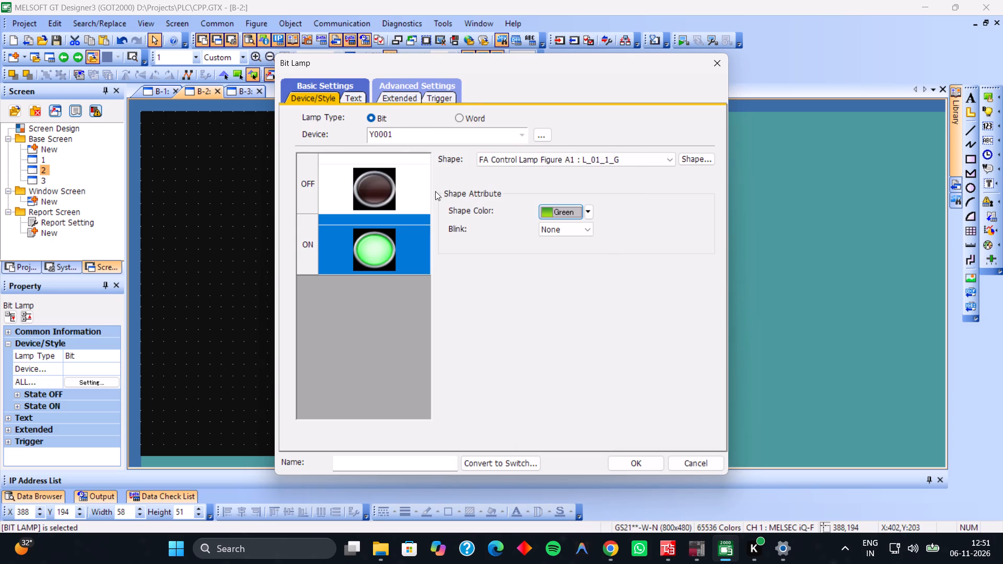
Label the Y1 lamp MIXER B with a text size of 8 dots.
click(358, 91)
click(571, 269)
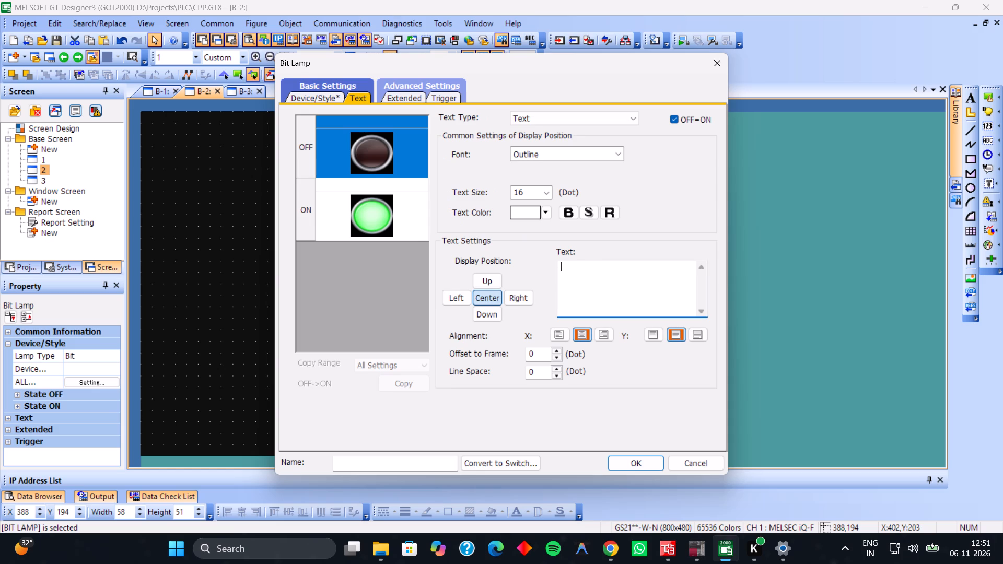
text(MIXER B)
click(620, 460)
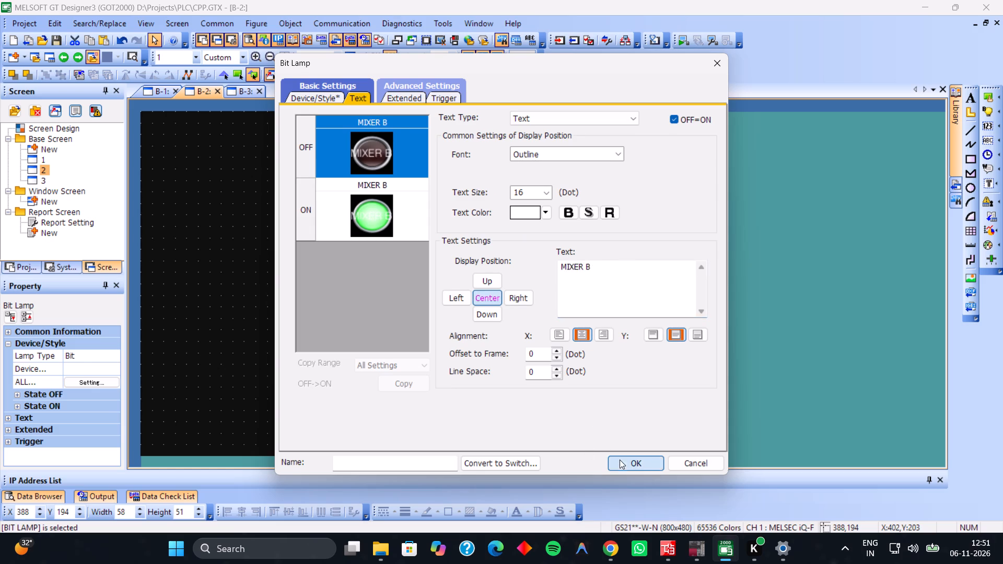
double_click(459, 280)
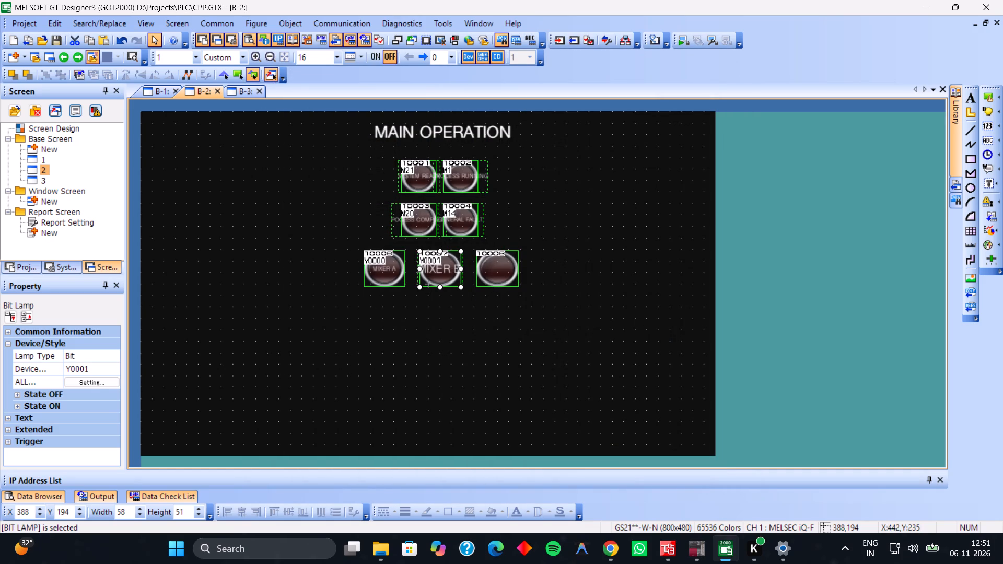
click(363, 96)
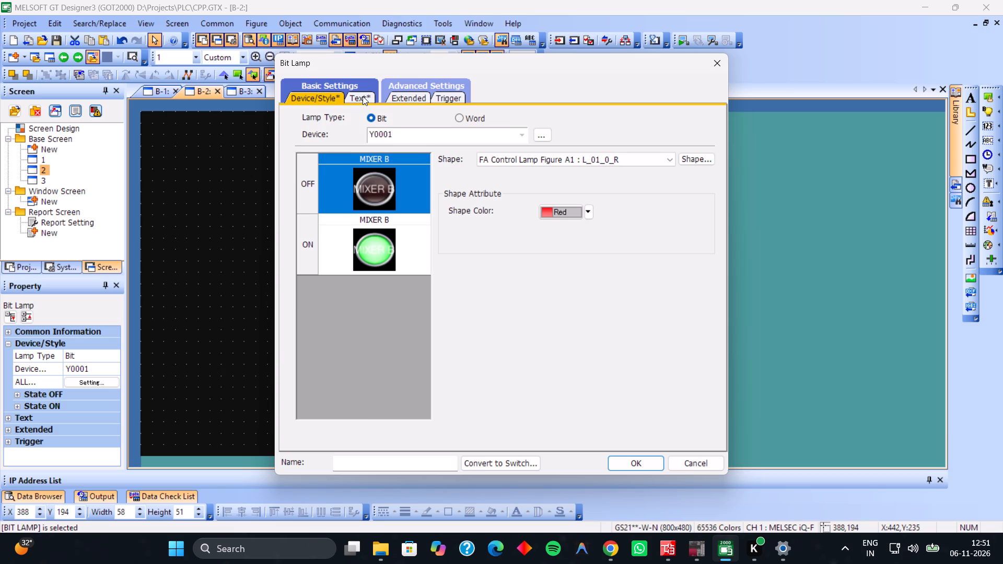
double_click(523, 194)
key(8)
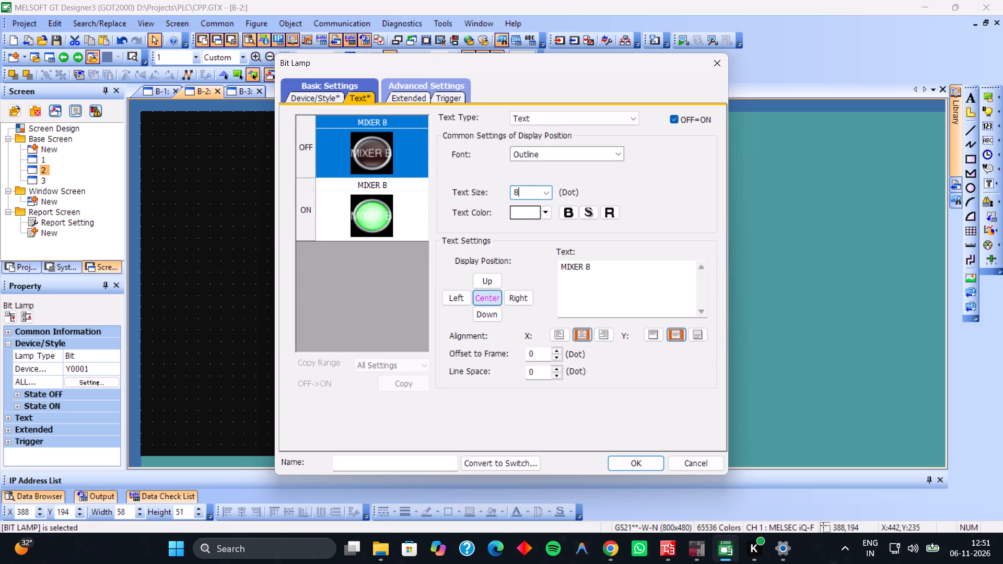
key(Return)
Assign device Y2 to the last lamp in the third row.
double_click(492, 257)
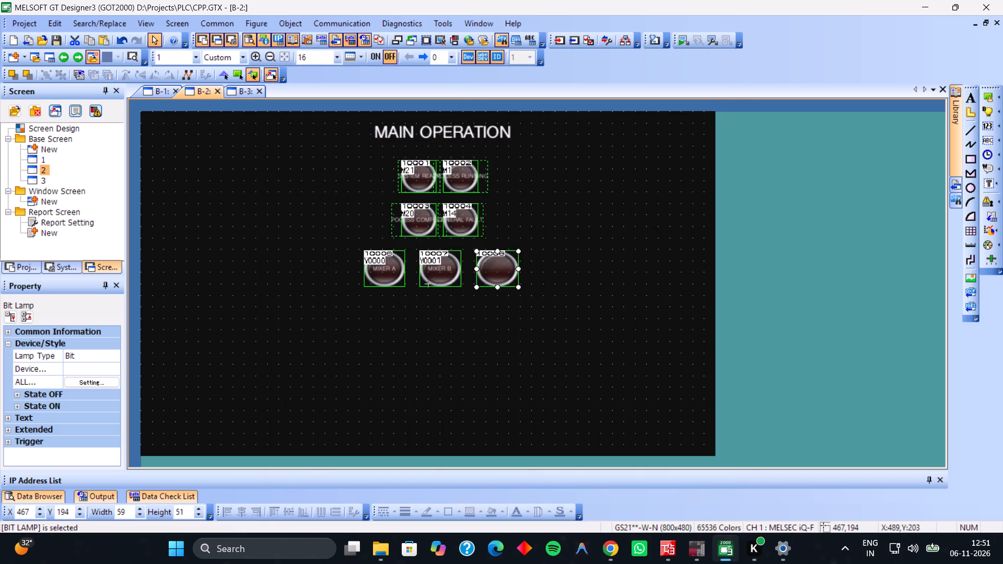
click(401, 134)
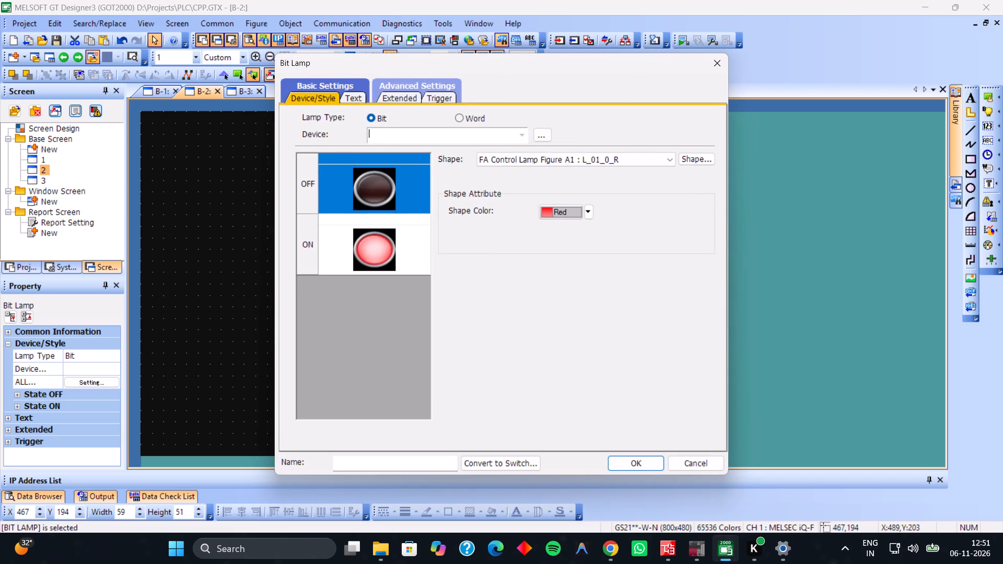
text(y2)
key(Return)
Label the Y2 lamp MIXER C with a text size of 8 dots.
click(348, 101)
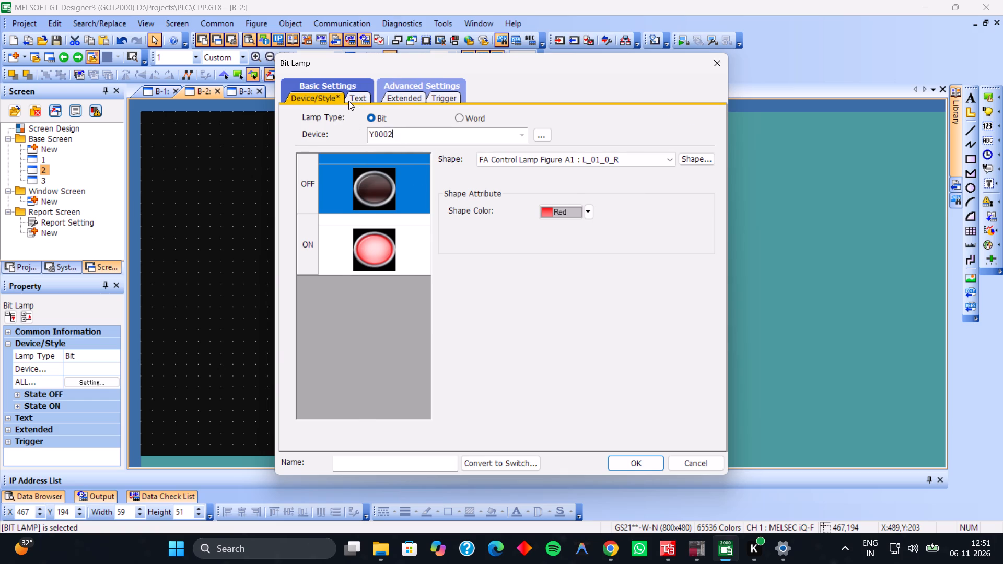
click(582, 275)
text(MIC)
key(shift+BackSpace)
text(XER C)
click(528, 192)
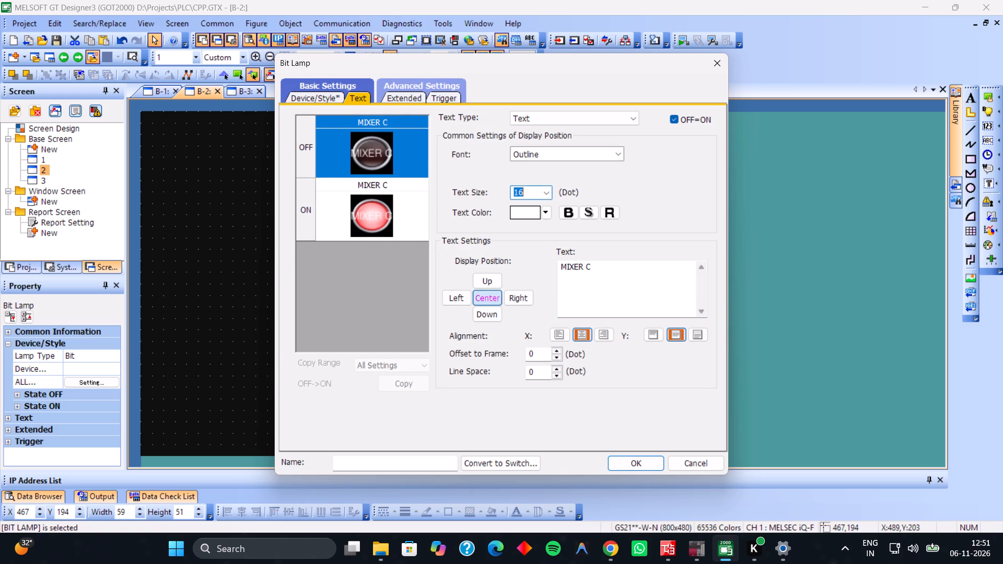
key(8)
Set the ON-state shape colour of the MIXER C lamp to Green.
click(324, 96)
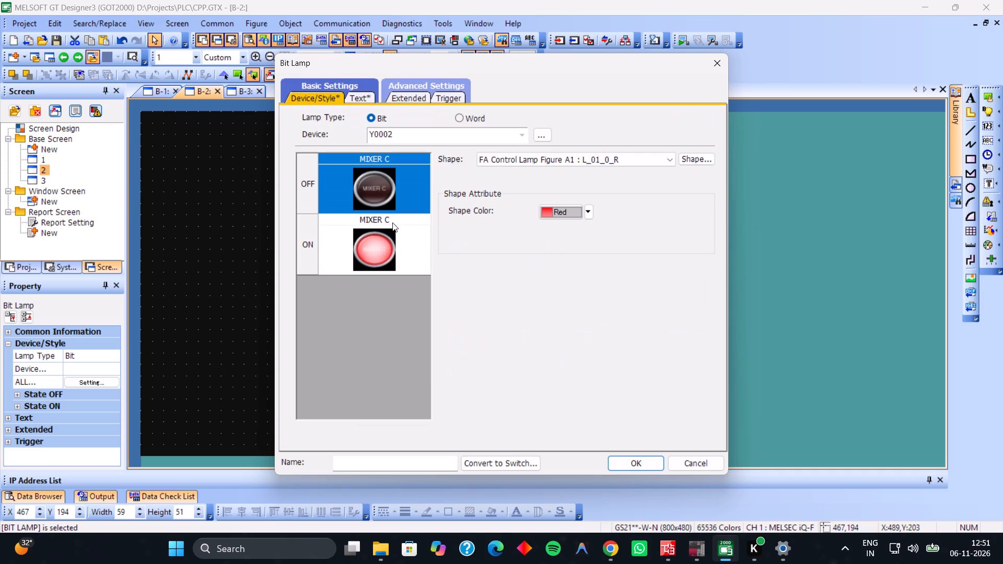
click(391, 237)
click(577, 211)
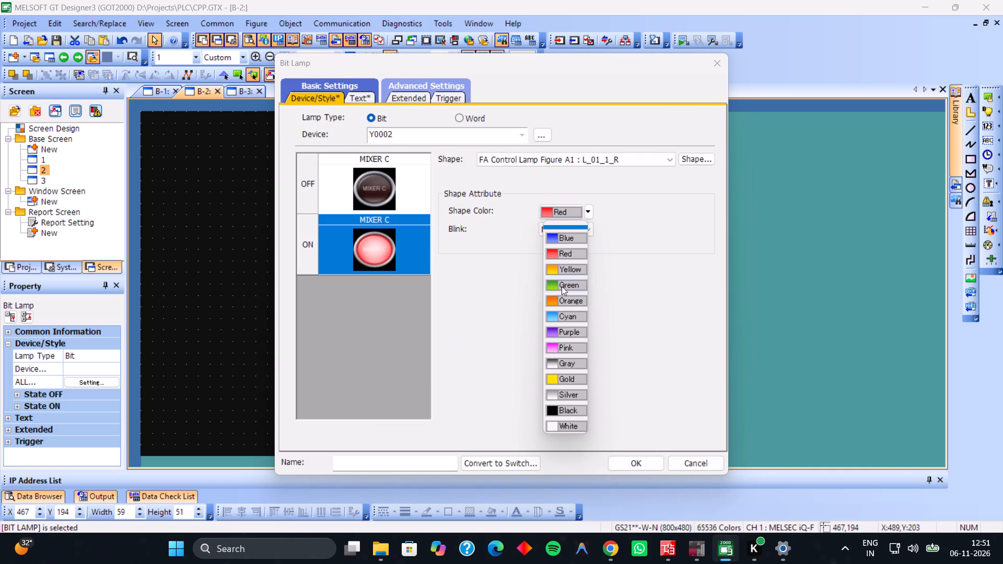
click(562, 285)
click(629, 452)
click(630, 460)
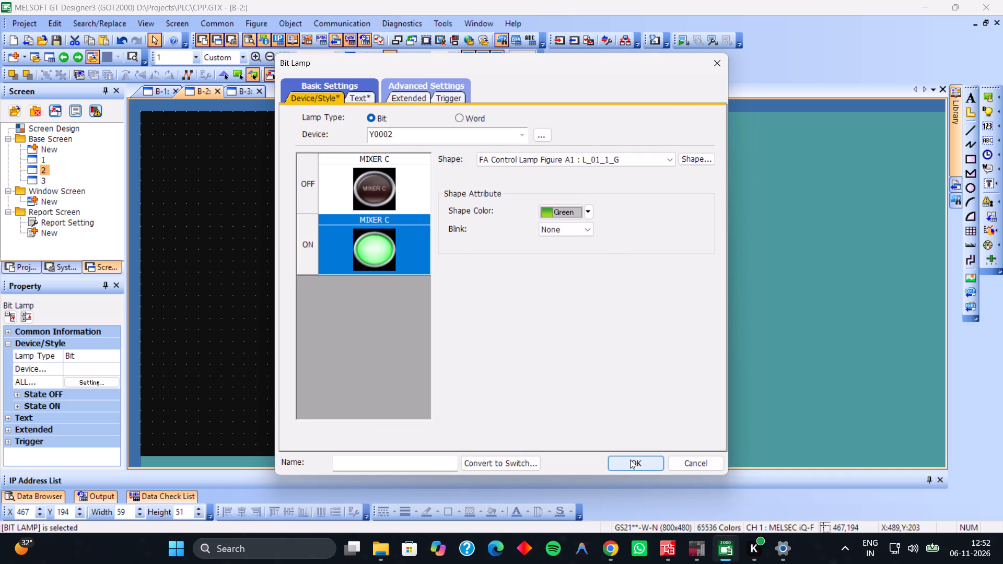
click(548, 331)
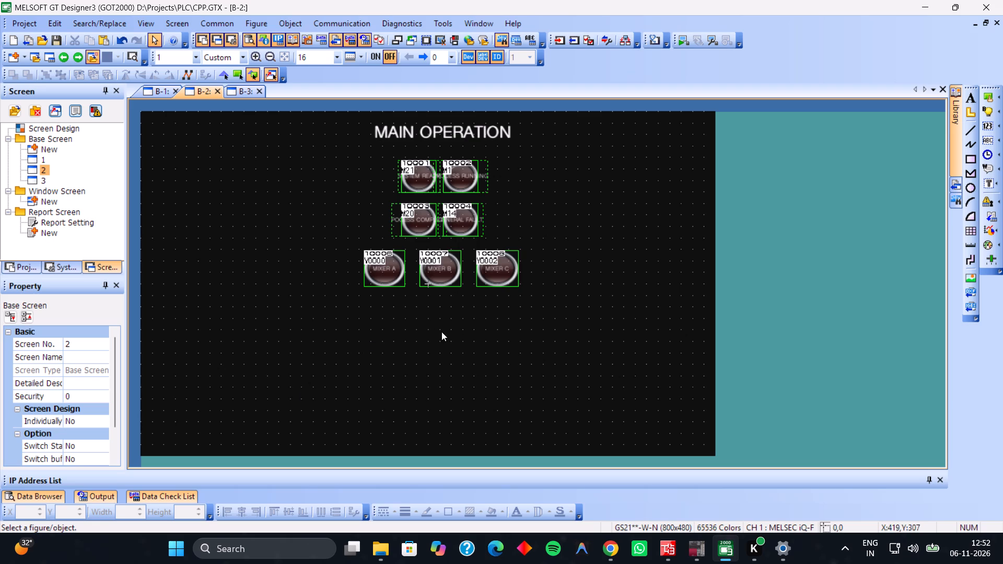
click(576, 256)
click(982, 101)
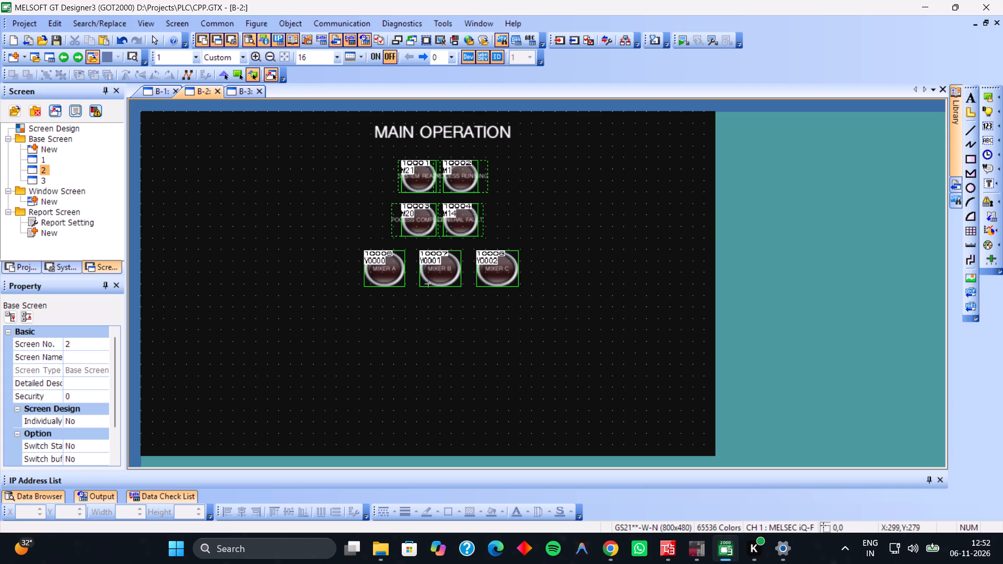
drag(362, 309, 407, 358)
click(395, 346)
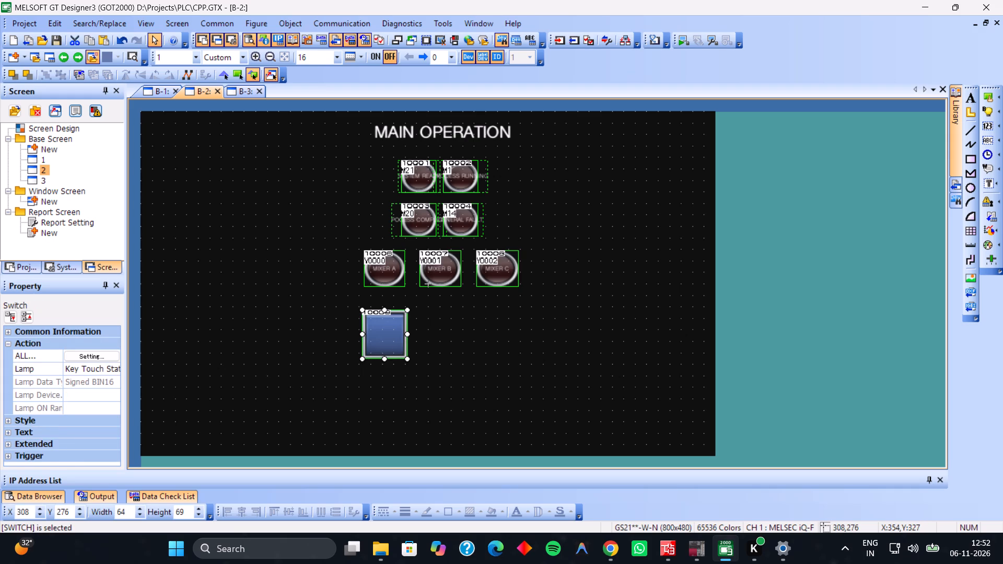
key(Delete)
Place a bit lamp about 82 by 75 dots below the MIXER A lamp.
click(986, 112)
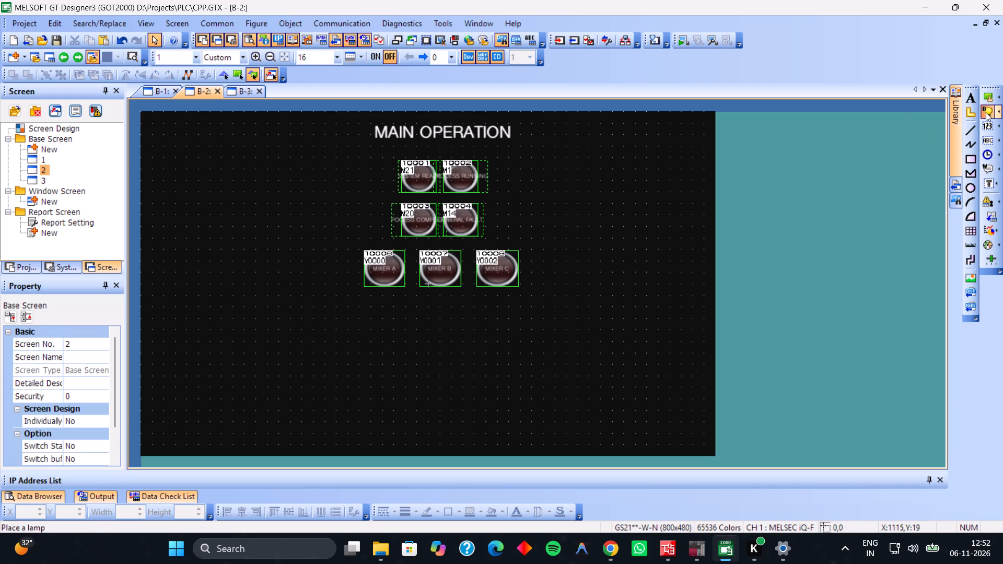
drag(362, 315, 436, 369)
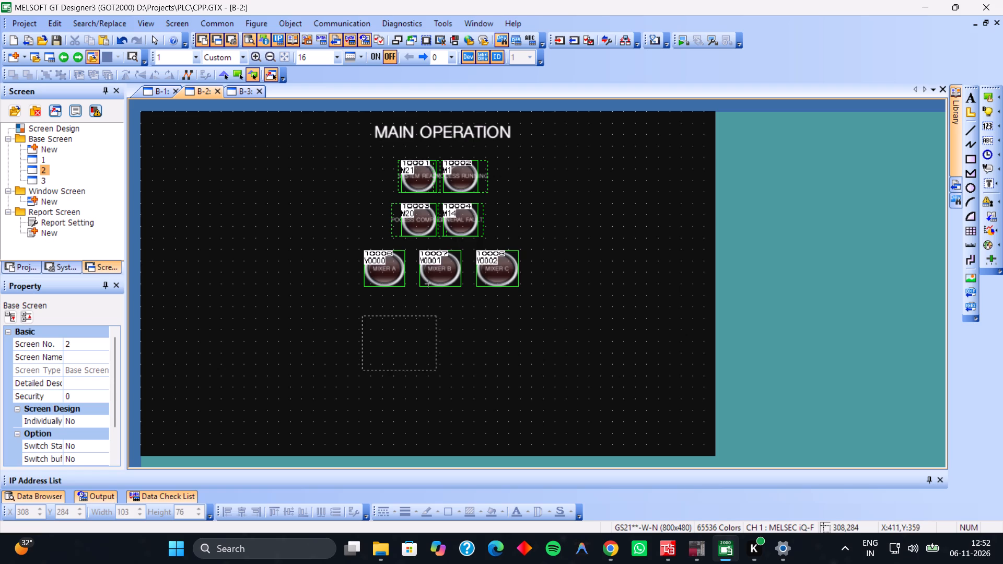
drag(436, 369, 420, 368)
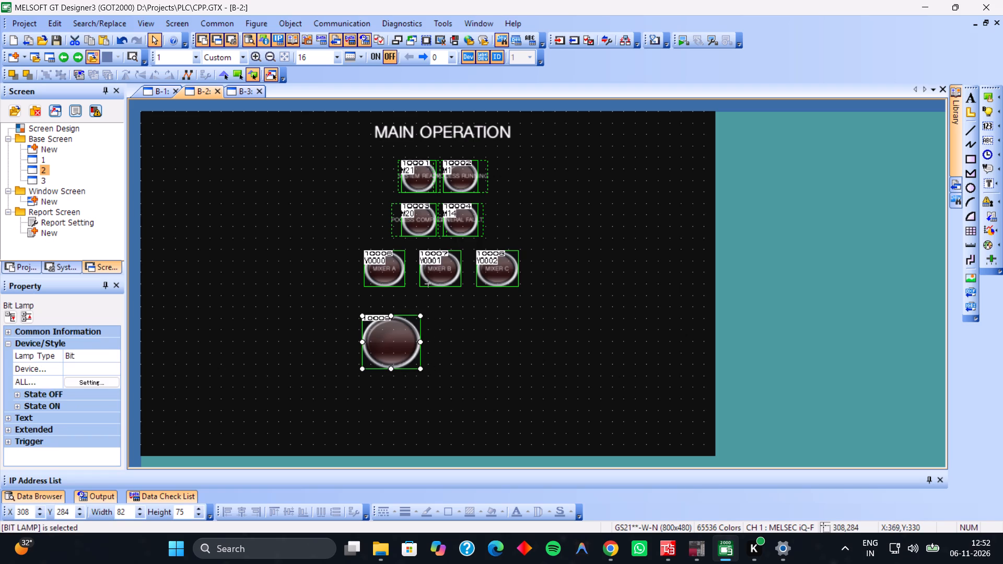
Copy the new lamp and paste it twice beside the original to form a fourth row of three lamps.
key(ctrl+c)
key(ctrl+v)
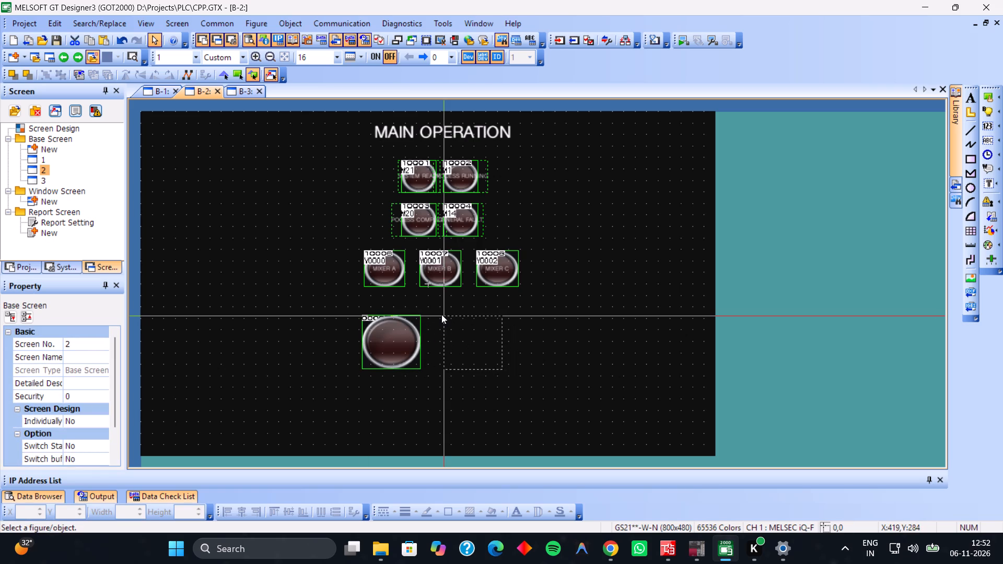
click(434, 314)
key(ctrl+v)
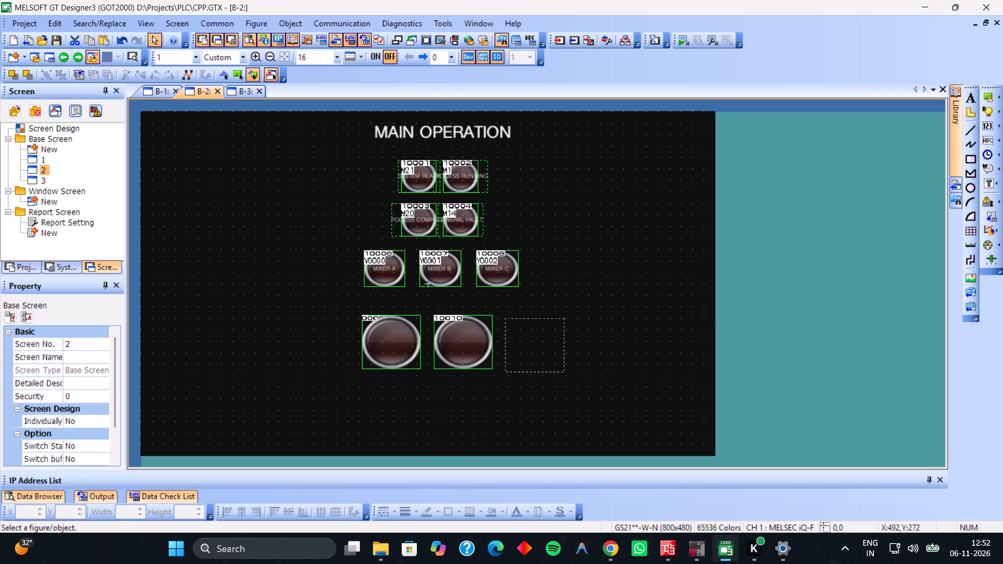
click(507, 314)
Assign device Y3 to the first lamp in the fourth row.
double_click(389, 358)
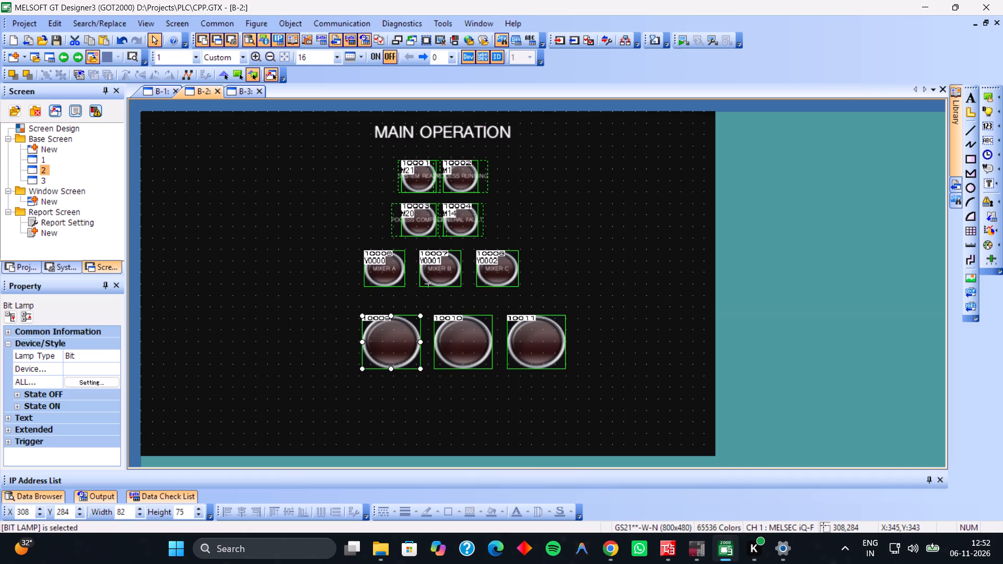
click(418, 141)
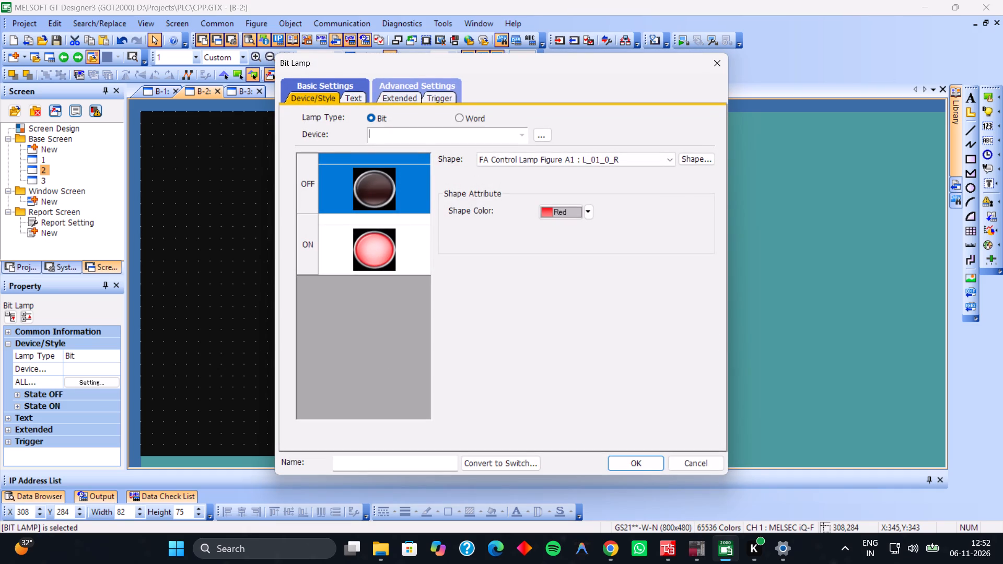
text(y3)
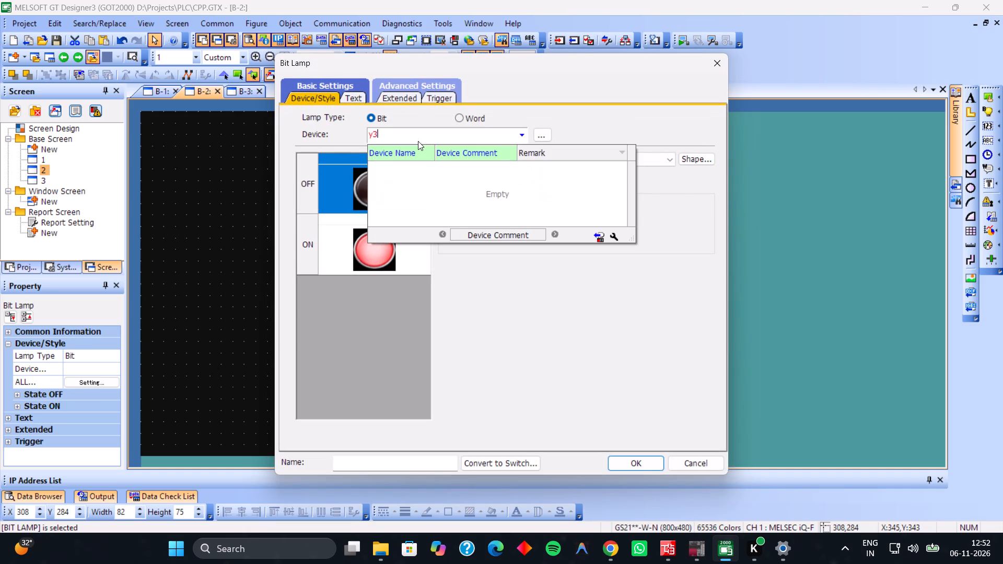
key(Return)
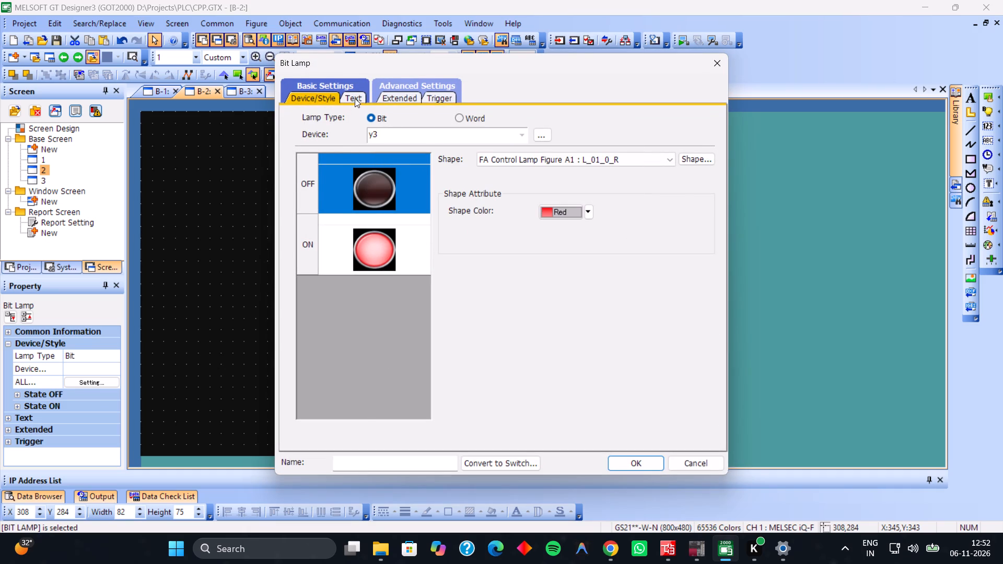
Label the Y3 lamp BUZZER with a text size of 8 dots.
click(355, 98)
click(570, 270)
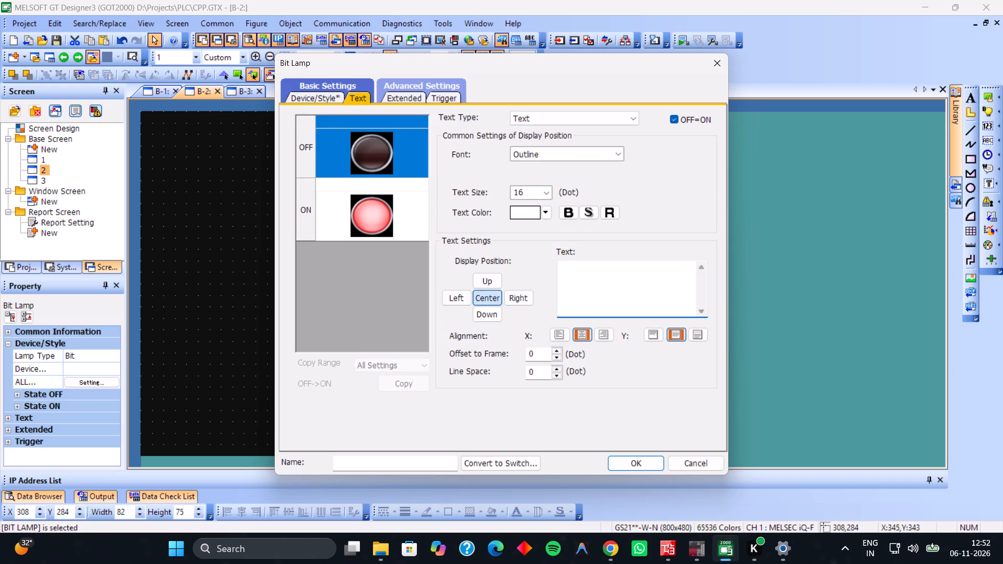
text(BUXZZ)
key(shift+BackSpace)
key(shift+BackSpace)
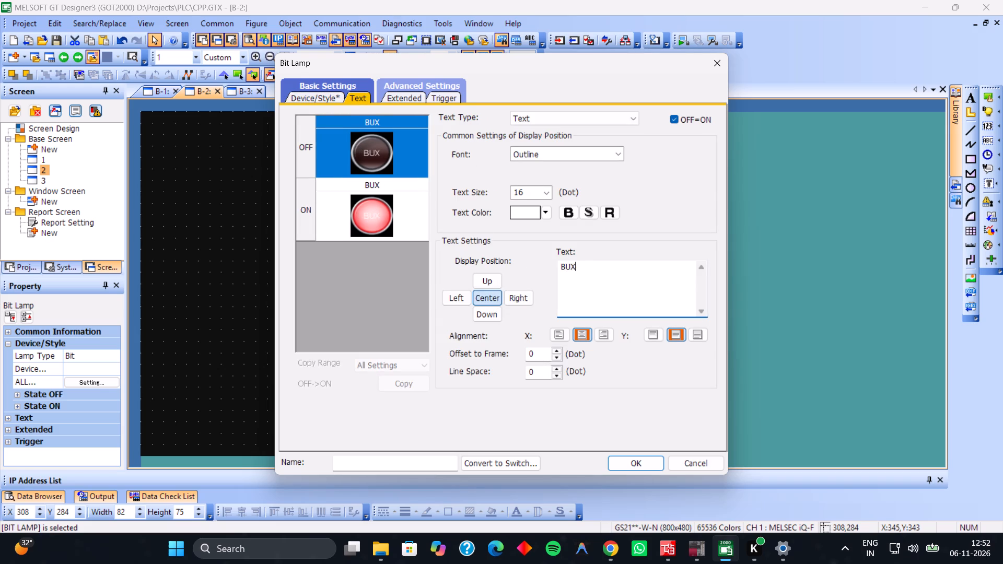
key(shift+BackSpace)
text(ZZER)
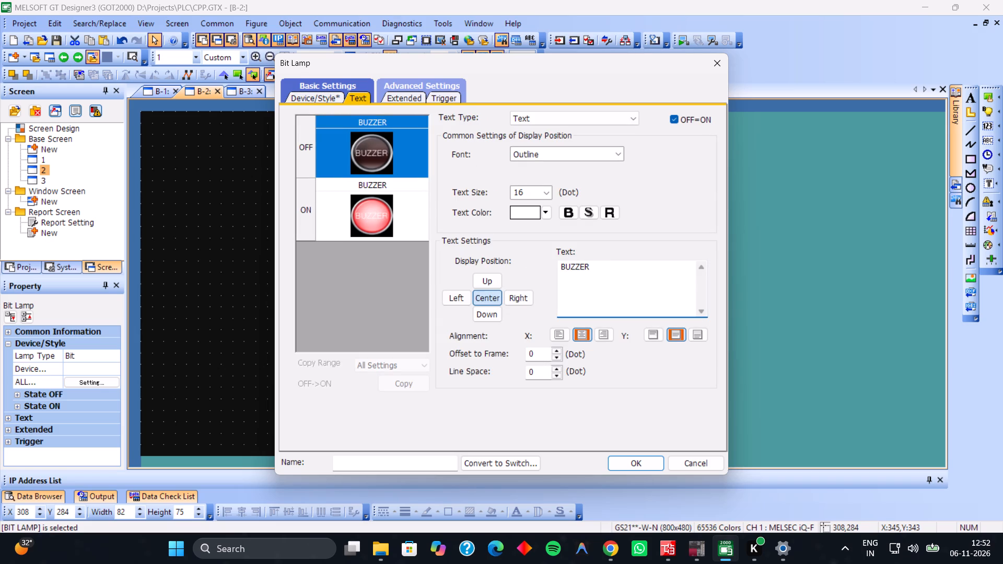
click(528, 196)
key(8)
key(Return)
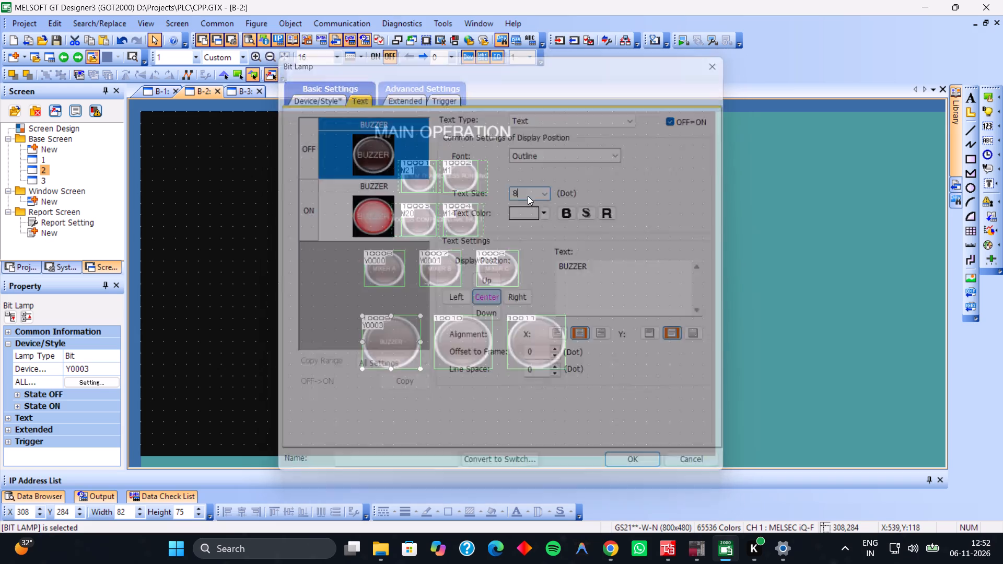
Assign device Y4 to the second lamp in the fourth row.
double_click(446, 354)
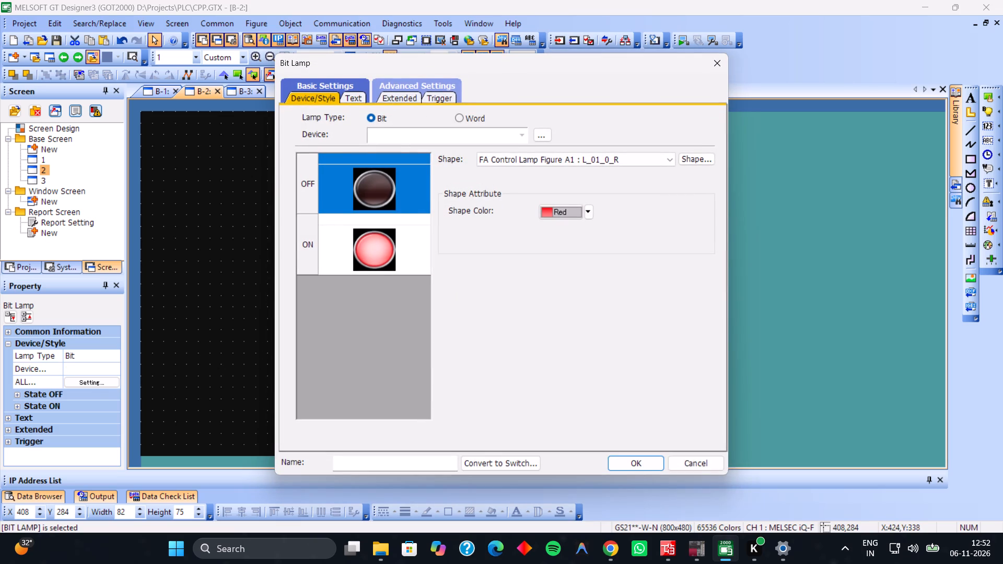
click(386, 134)
key(y)
key(4)
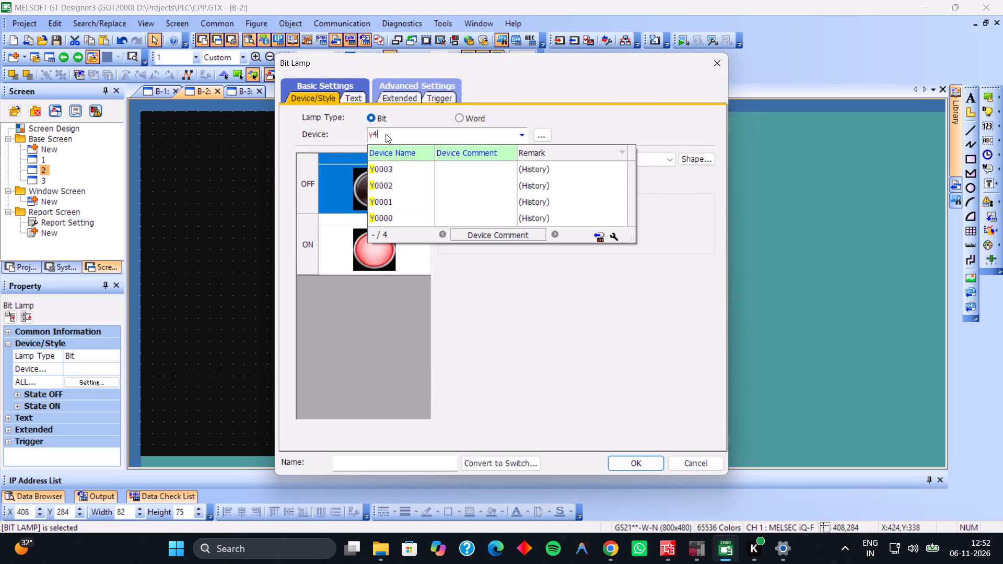
key(Return)
Label the Y4 lamp PROCESS LAMP with a text size of 8 dots.
click(348, 95)
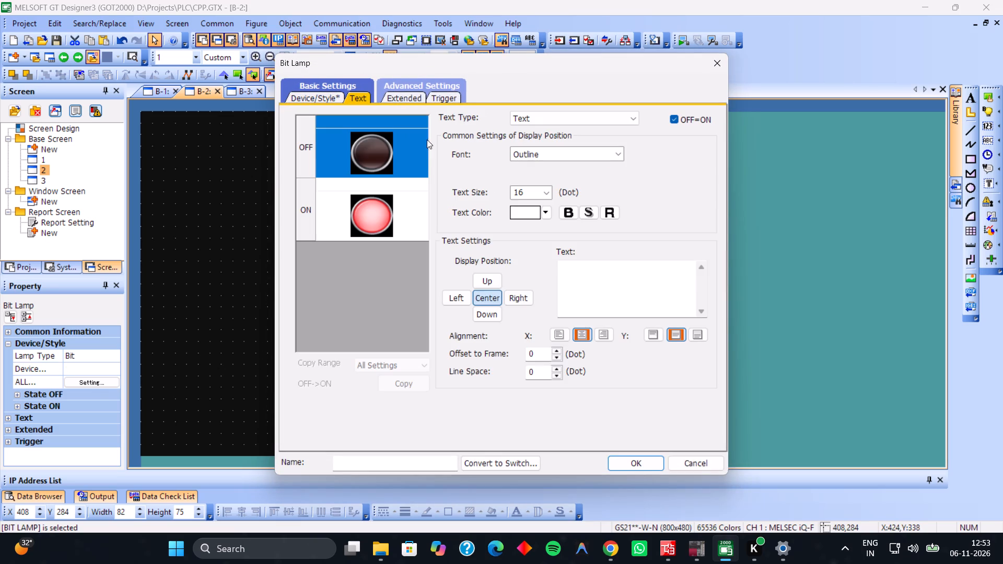
click(576, 272)
text(PROCESS LAMP)
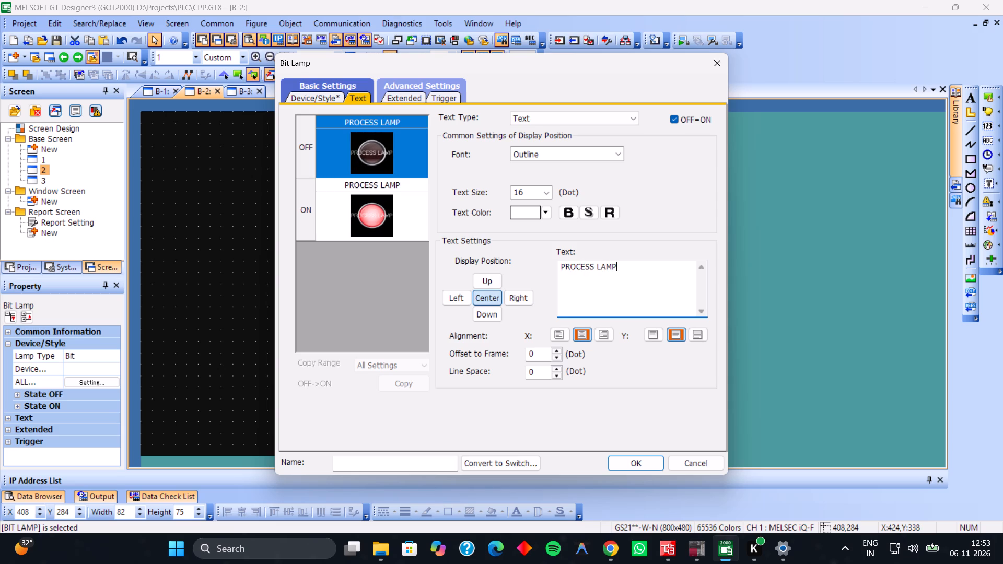
click(527, 195)
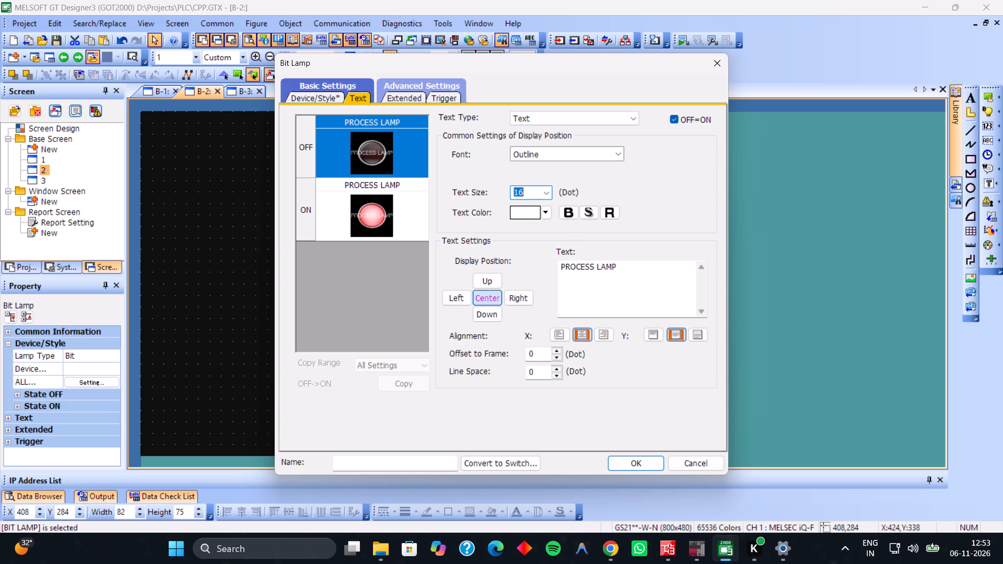
key(8)
key(Return)
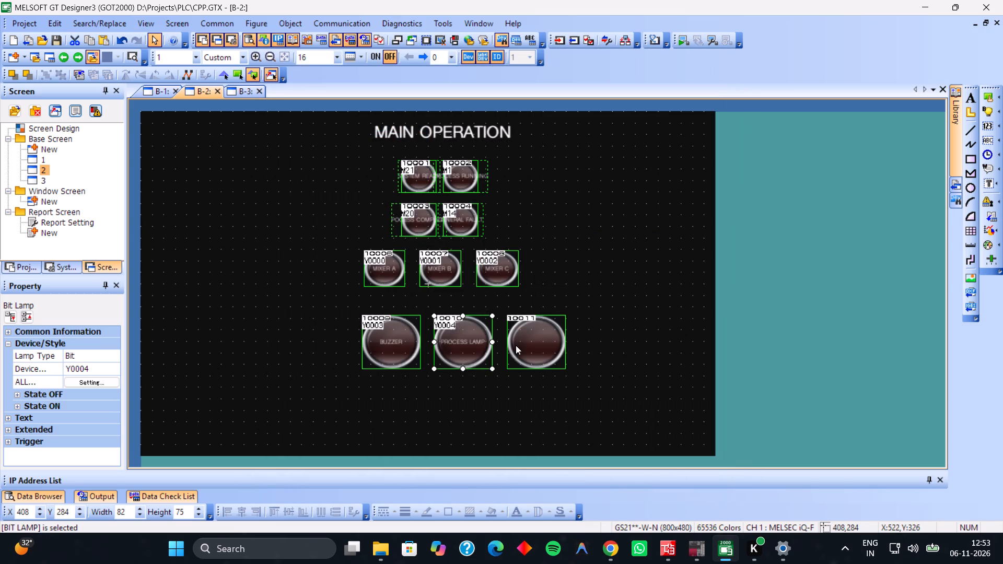
Label the third lamp in the fourth row FAULT LAMP with a text size of 8 dots.
double_click(516, 345)
click(387, 244)
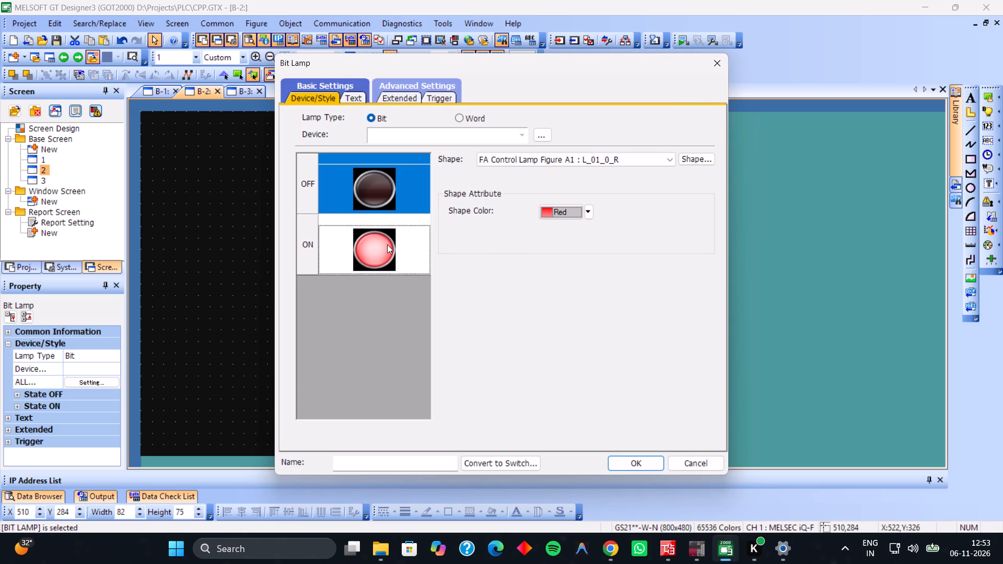
click(353, 101)
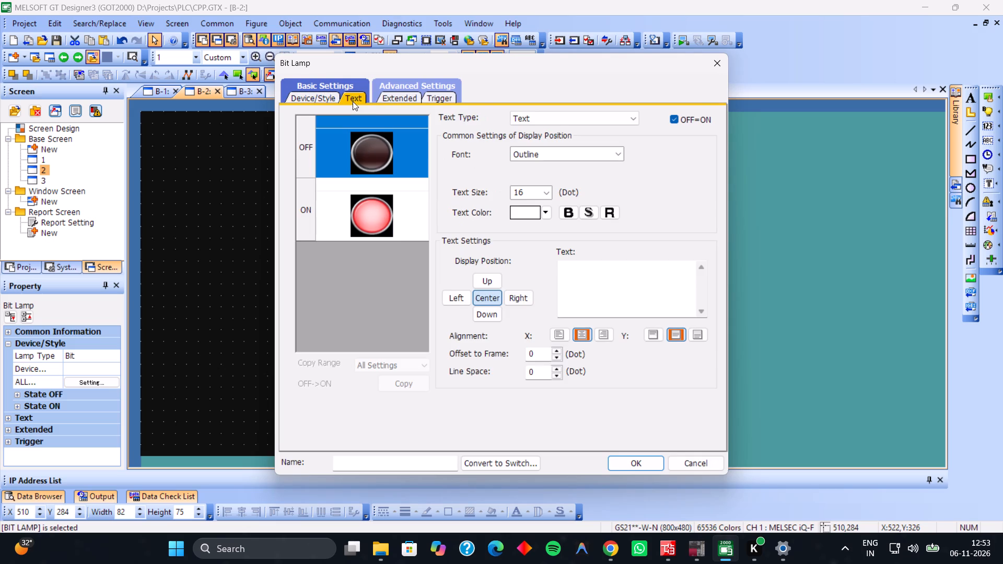
click(635, 303)
text(FA)
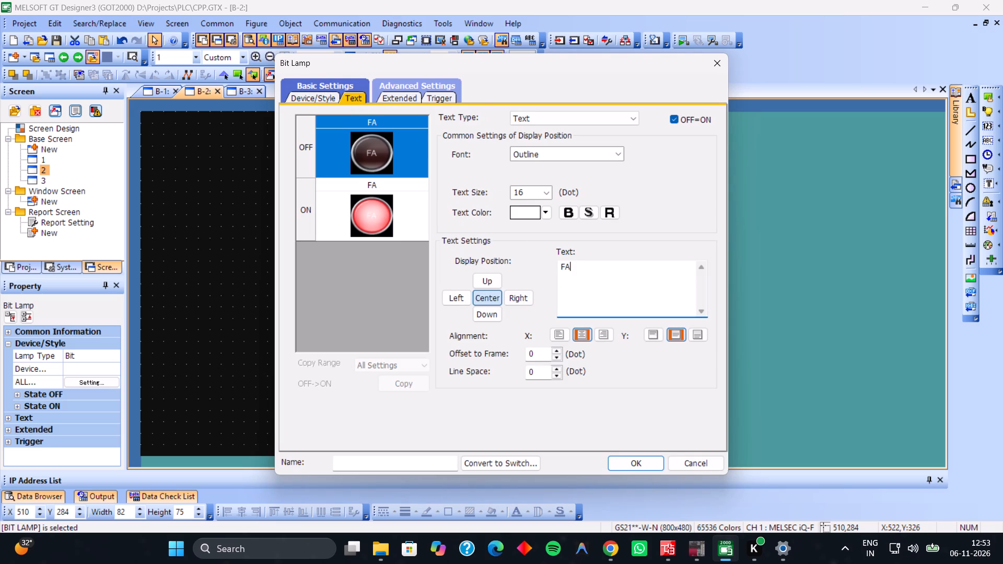
text(ULT LAMP)
click(533, 193)
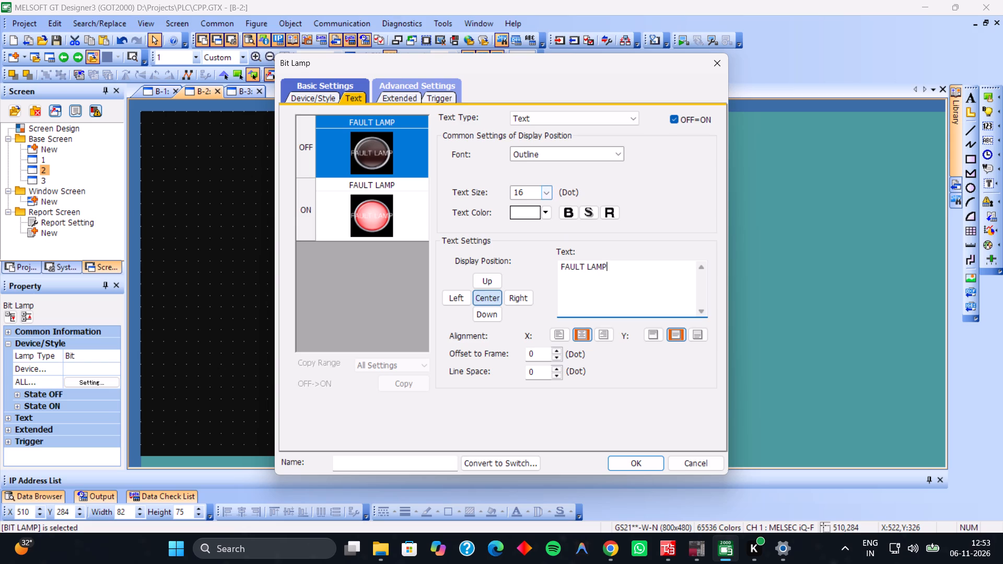
key(8)
key(Return)
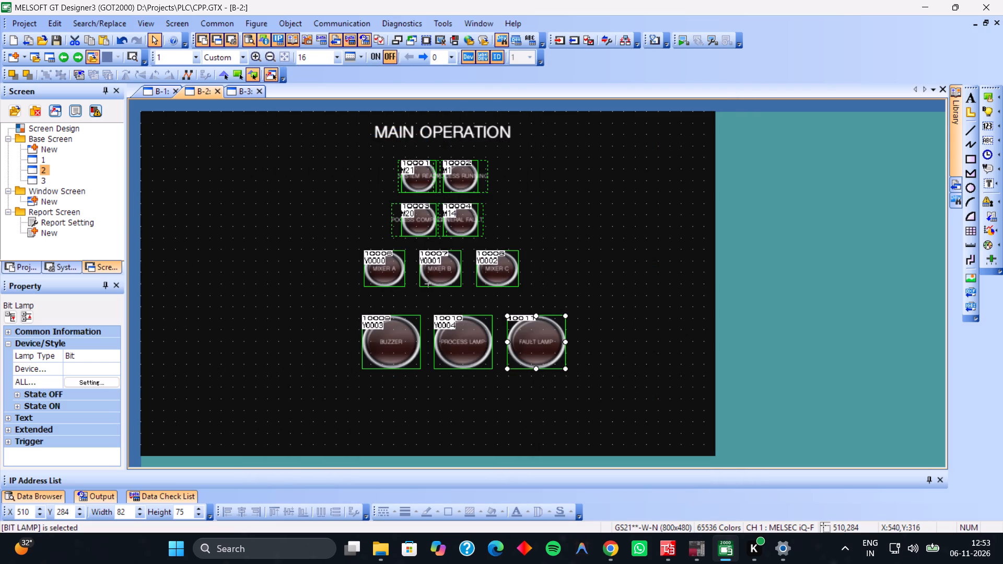
Assign device Y5 to the FAULT LAMP lamp.
double_click(529, 338)
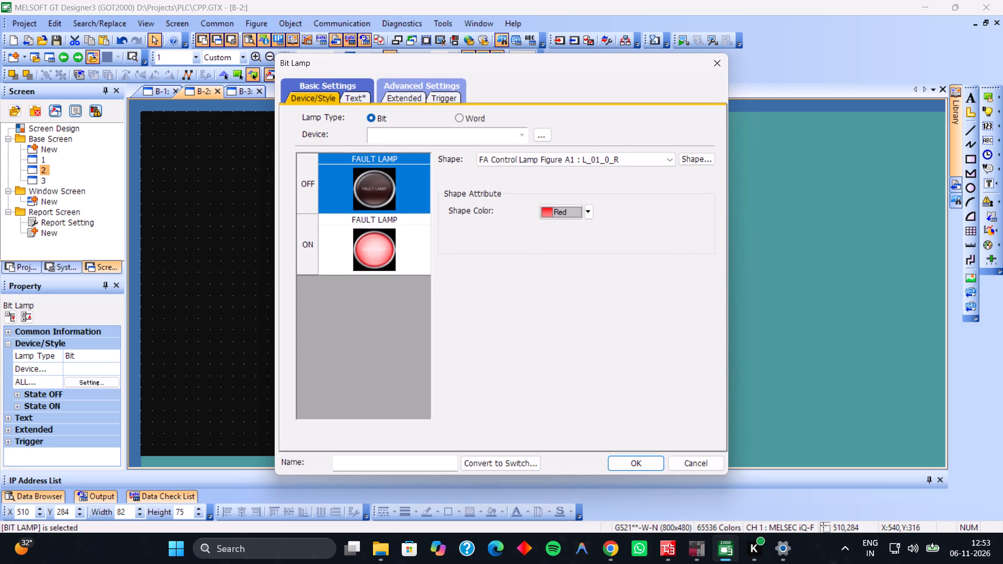
click(375, 135)
text(y5)
key(Return)
key(Return)
click(610, 363)
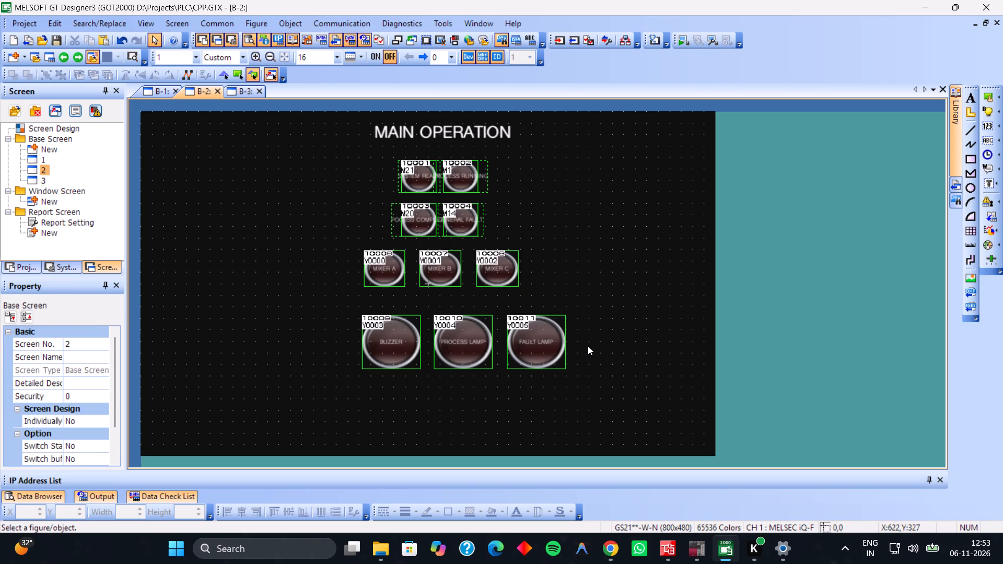
Move the BUZZER, PROCESS LAMP and FAULT LAMP lamps together so the row sits centred just below the mixer lamps.
drag(586, 302, 347, 392)
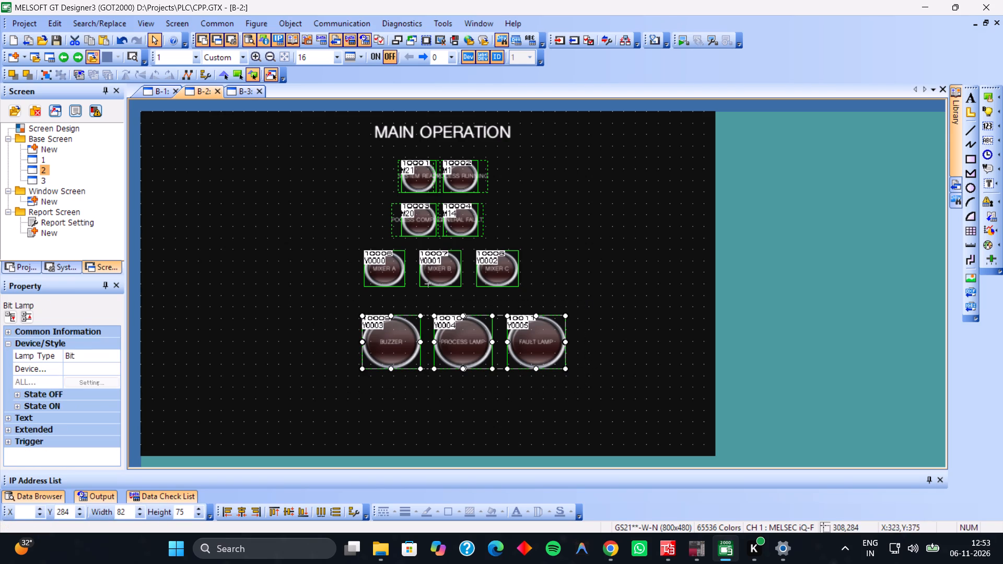
drag(459, 347, 442, 332)
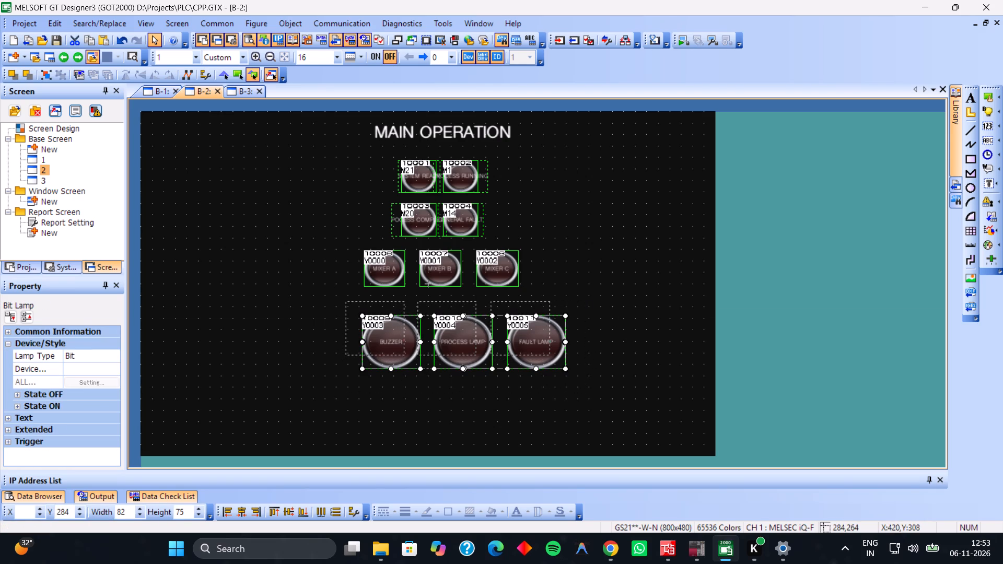
drag(442, 332, 436, 331)
click(579, 373)
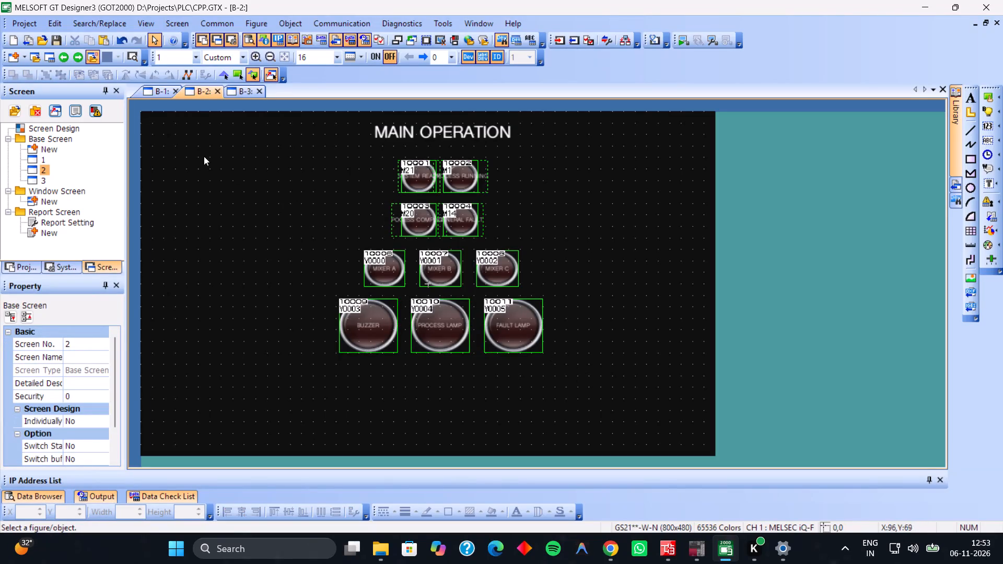
Copy the MAIN OPERATION, MANUAL OPERATION, ALARM MONITORING and PLC I/O MONITORING switches from base screen 1 and paste them below the lamps on screen 2.
click(154, 96)
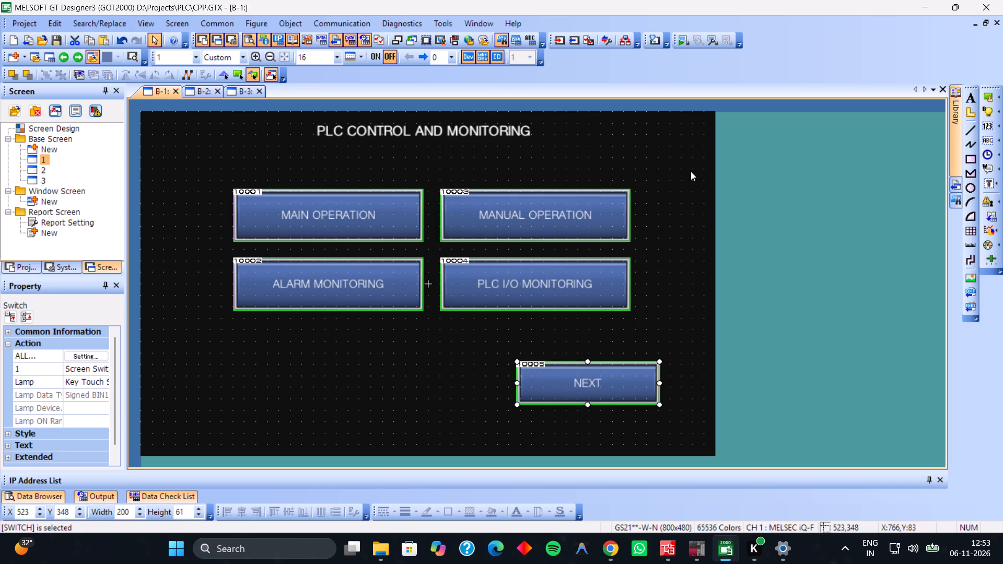
drag(691, 171, 214, 421)
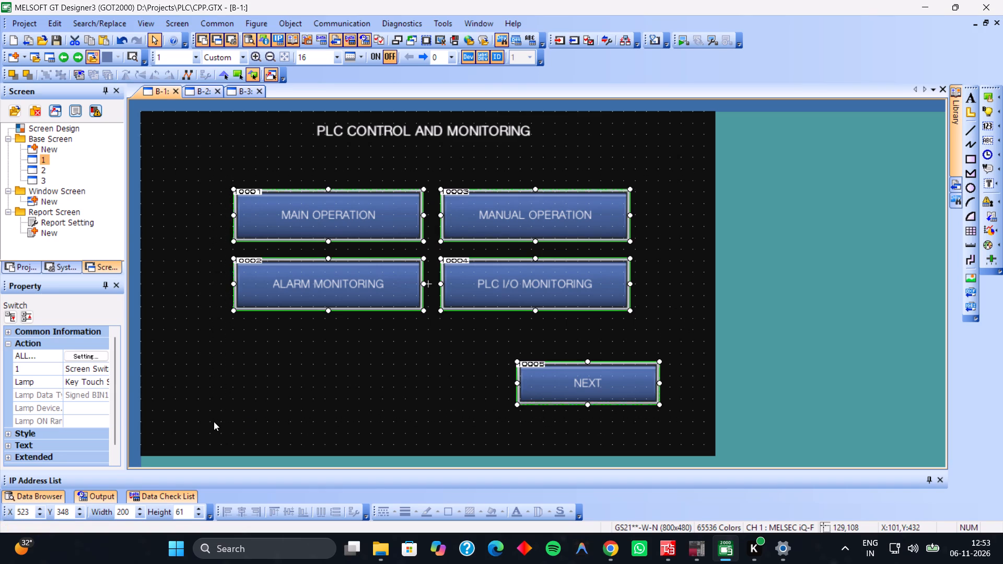
click(692, 242)
drag(654, 174, 314, 333)
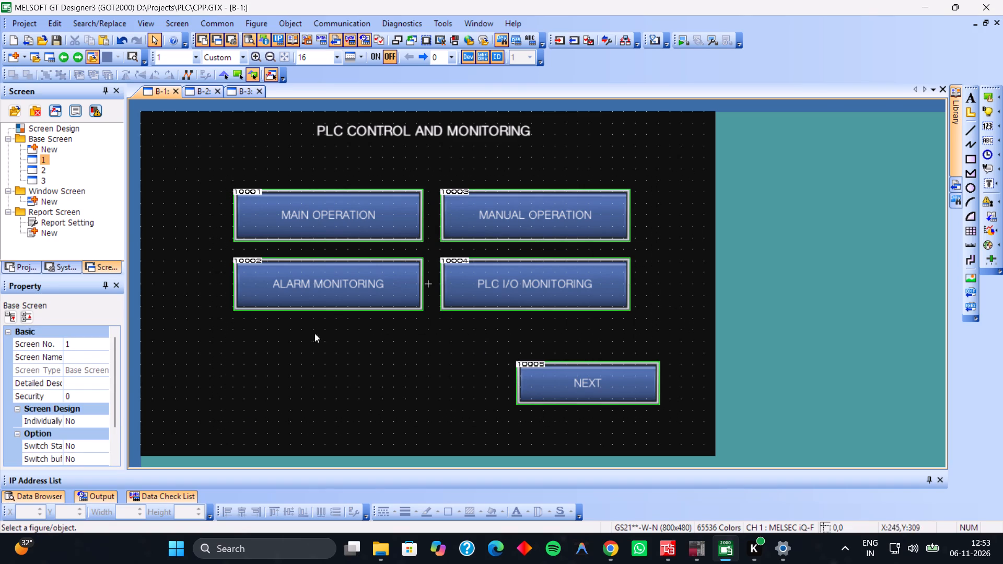
drag(314, 333, 191, 332)
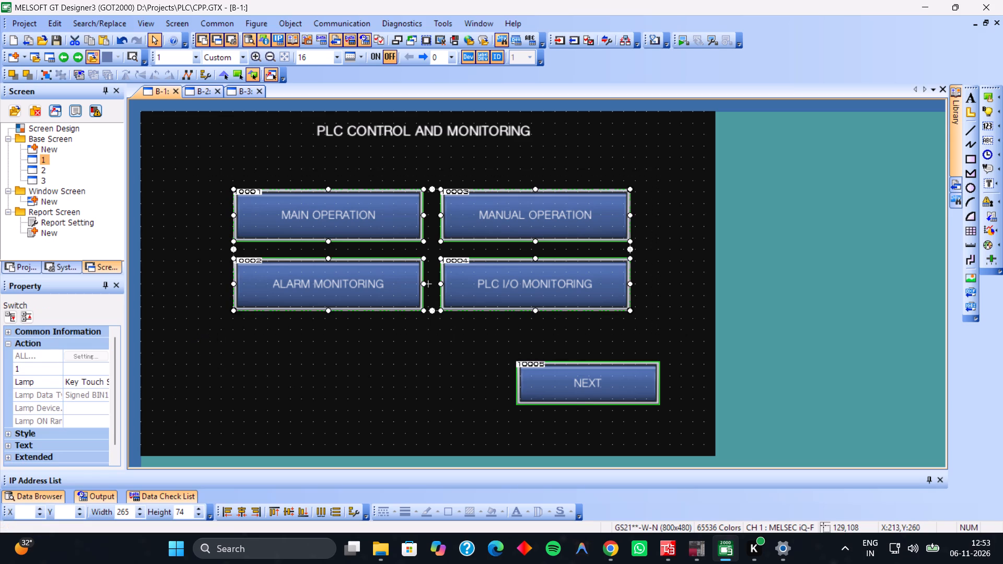
key(ctrl+c)
click(194, 96)
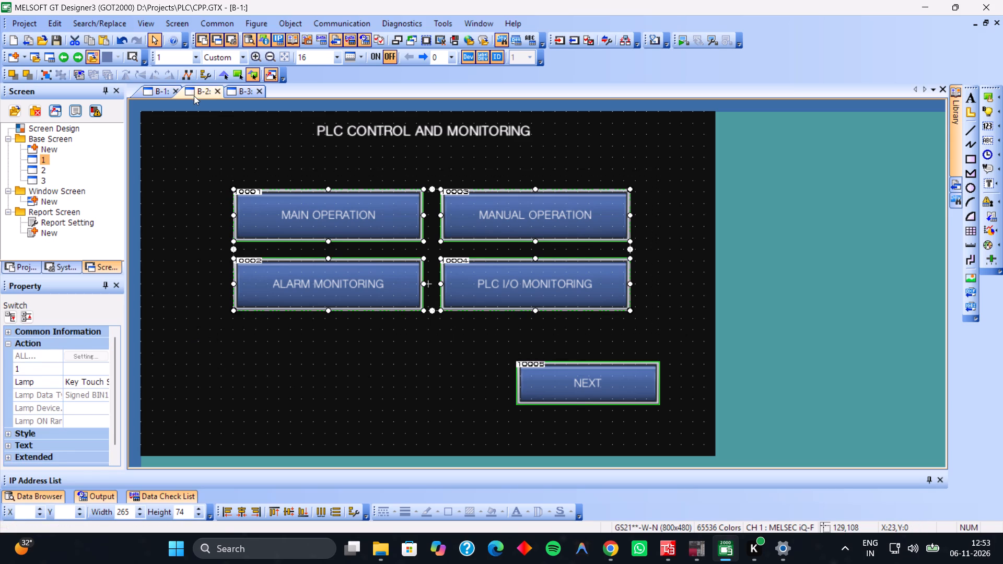
key(ctrl+v)
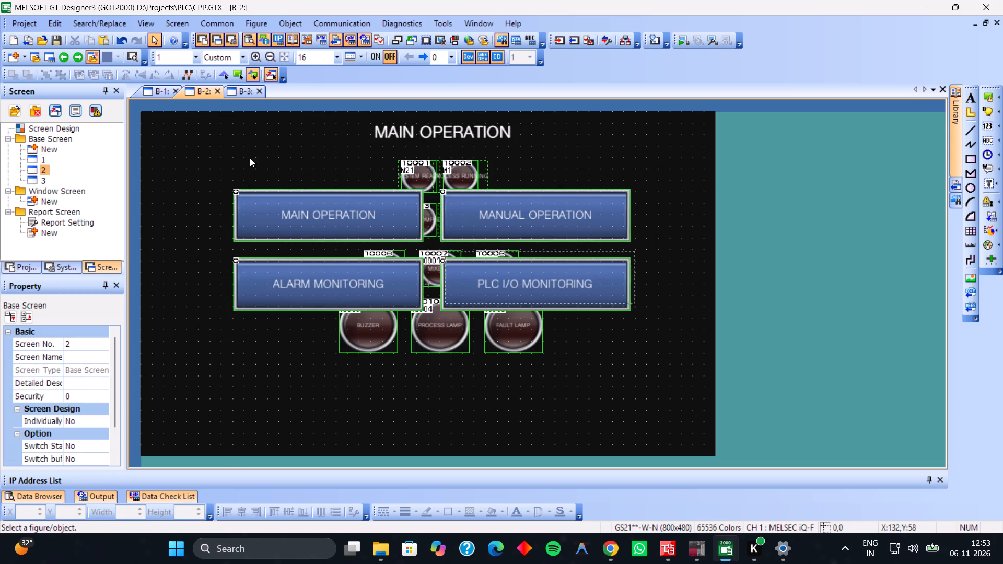
click(247, 362)
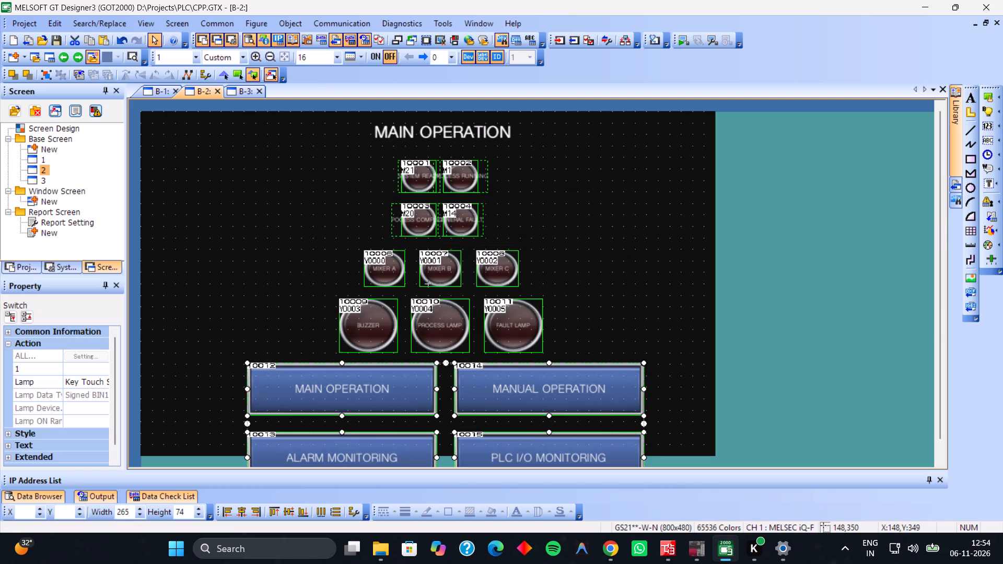
Shrink the four pasted switches together and place the group at about X 204, Y 361, fully on the screen beneath the lamps.
drag(248, 361, 300, 402)
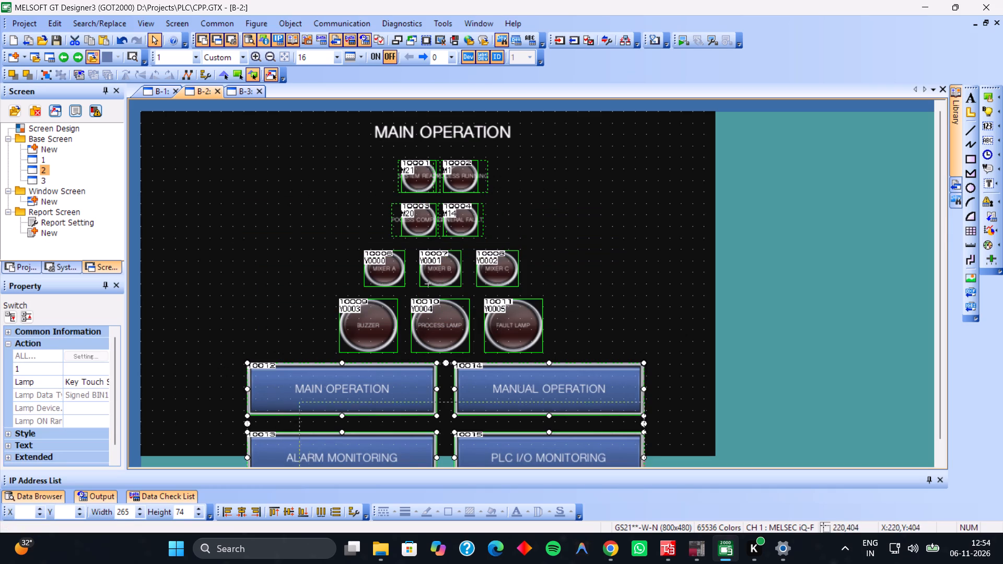
drag(300, 402, 339, 421)
drag(421, 439, 369, 389)
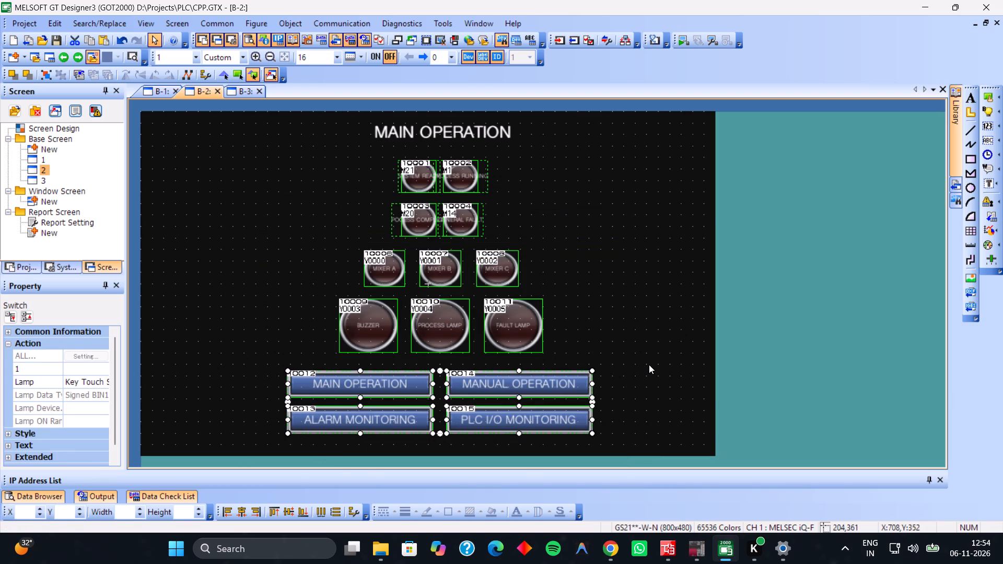
click(649, 365)
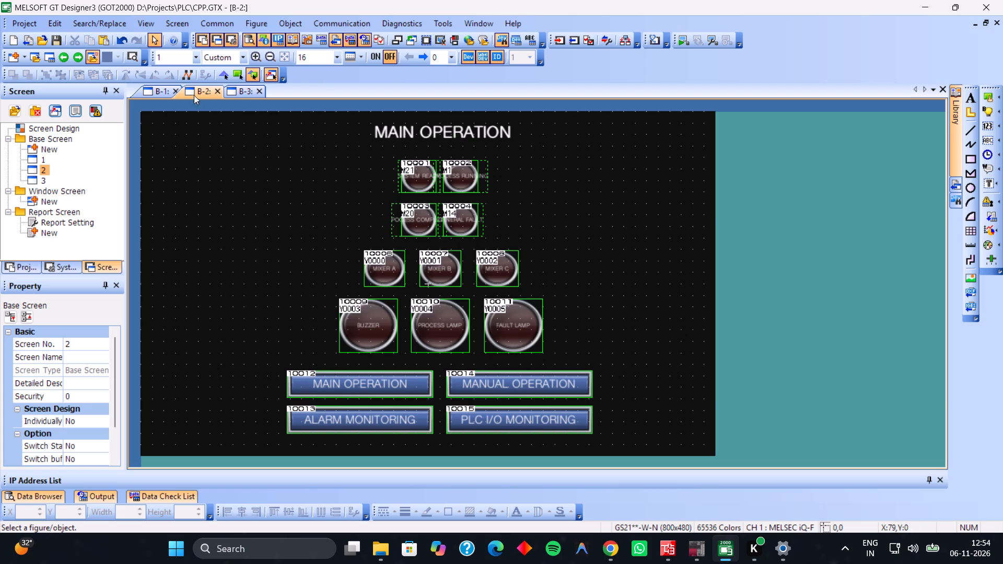
Copy the NEXT switch from base screen 1 and paste it near the lower-right corner of screen 2, at about X 584, Y 404.
click(154, 97)
click(571, 401)
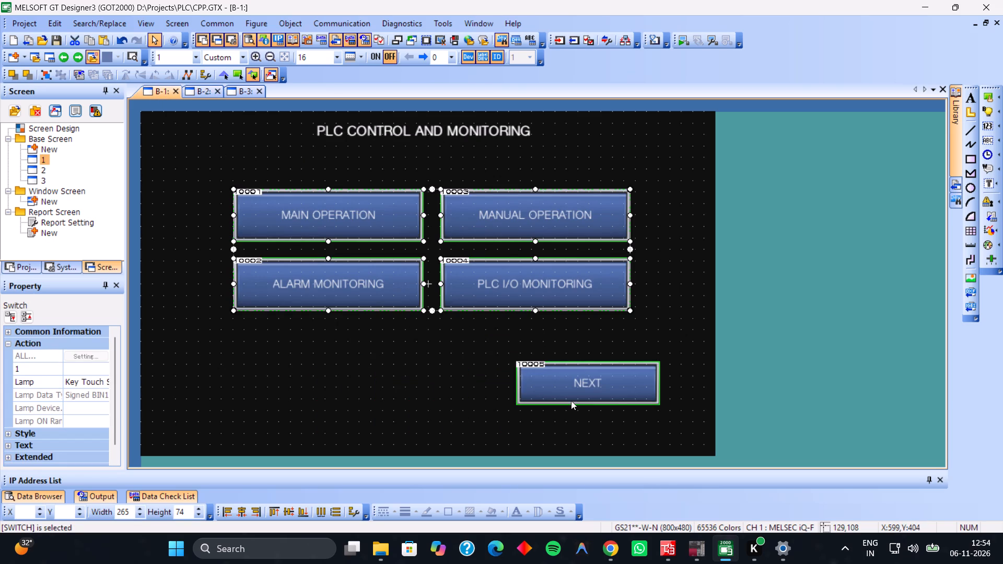
key(ctrl+c)
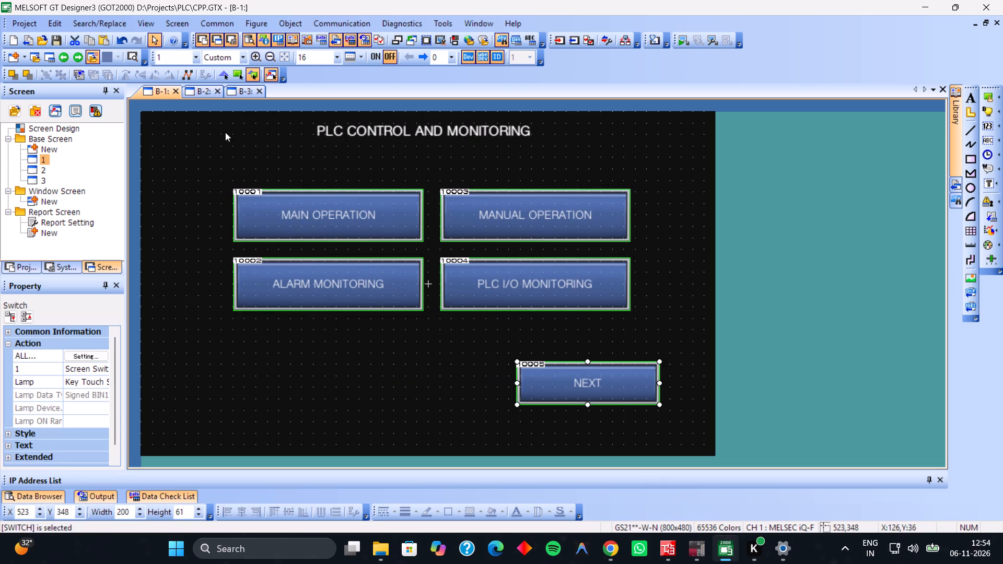
click(199, 87)
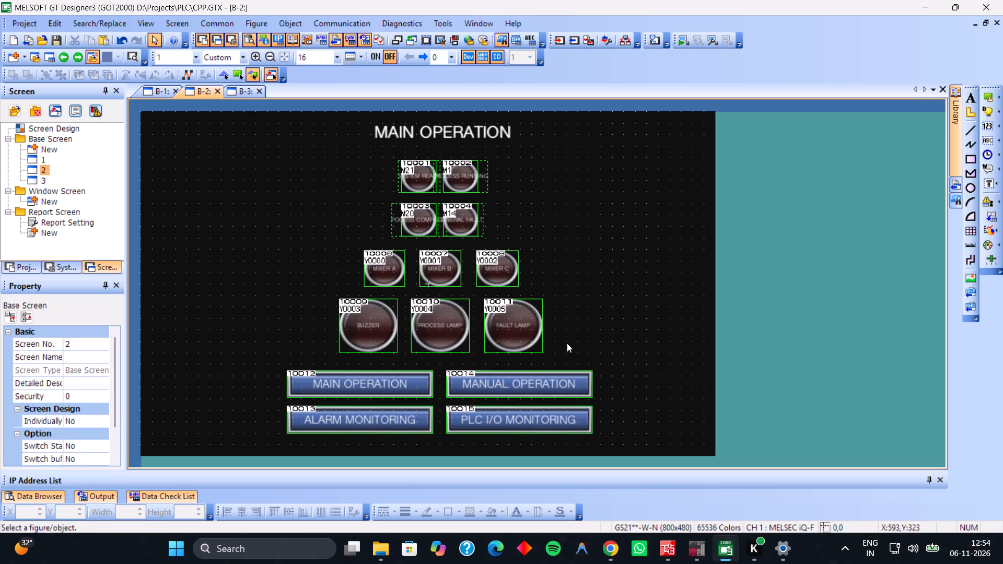
key(ctrl+v)
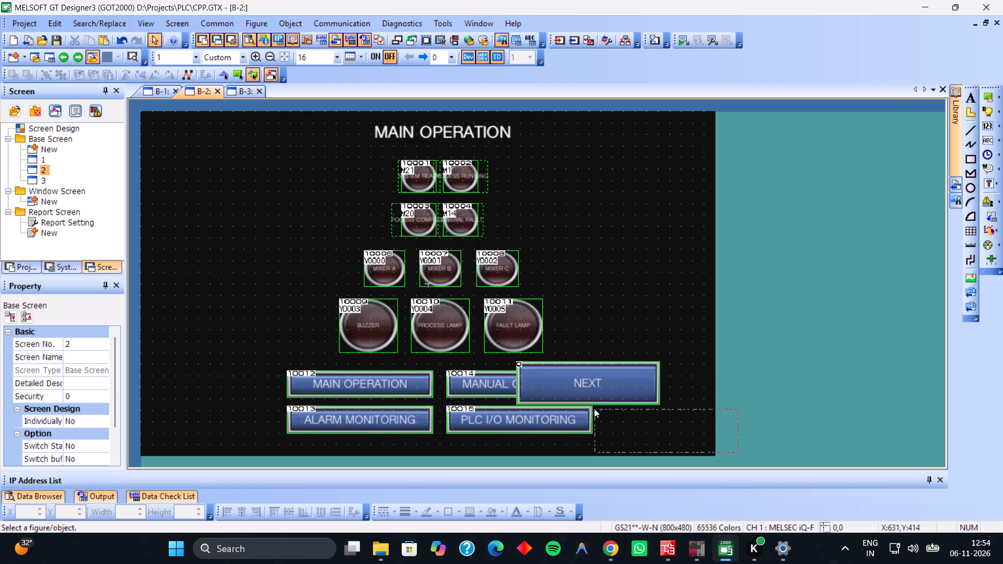
click(561, 402)
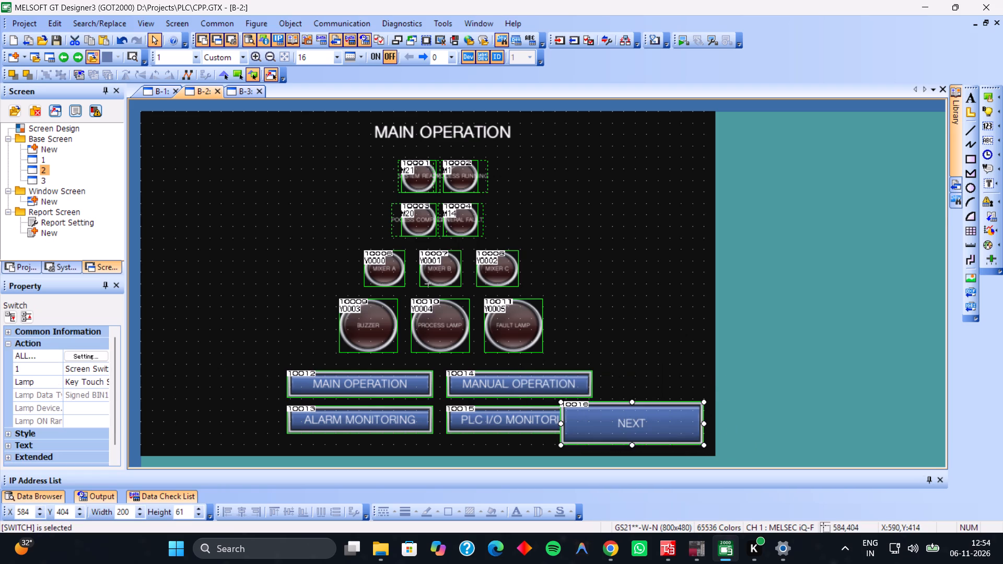
Resize the pasted NEXT switch to about 136 by 31 dots so it clears the PLC I/O MONITORING switch.
drag(561, 403, 575, 411)
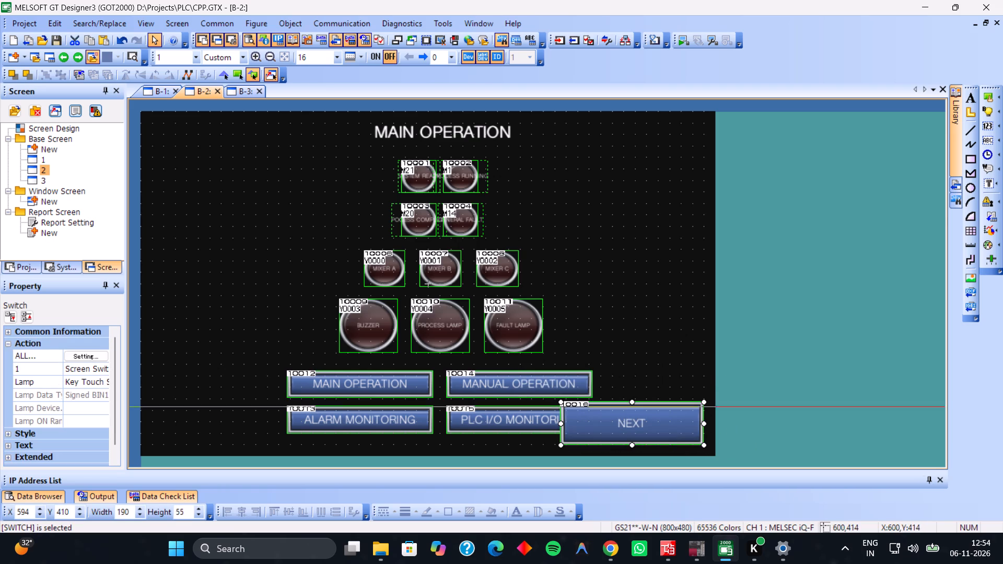
drag(575, 411, 606, 423)
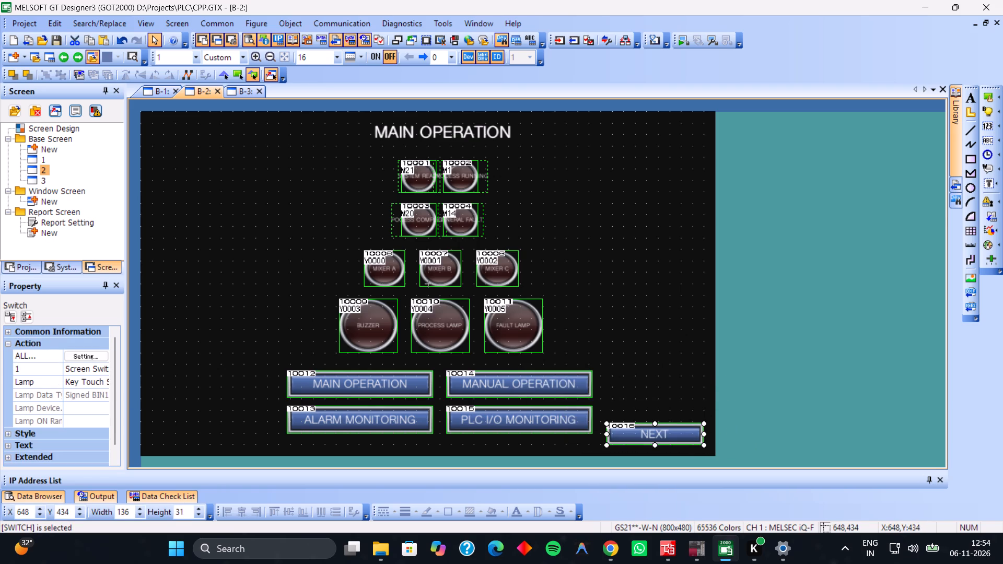
click(649, 379)
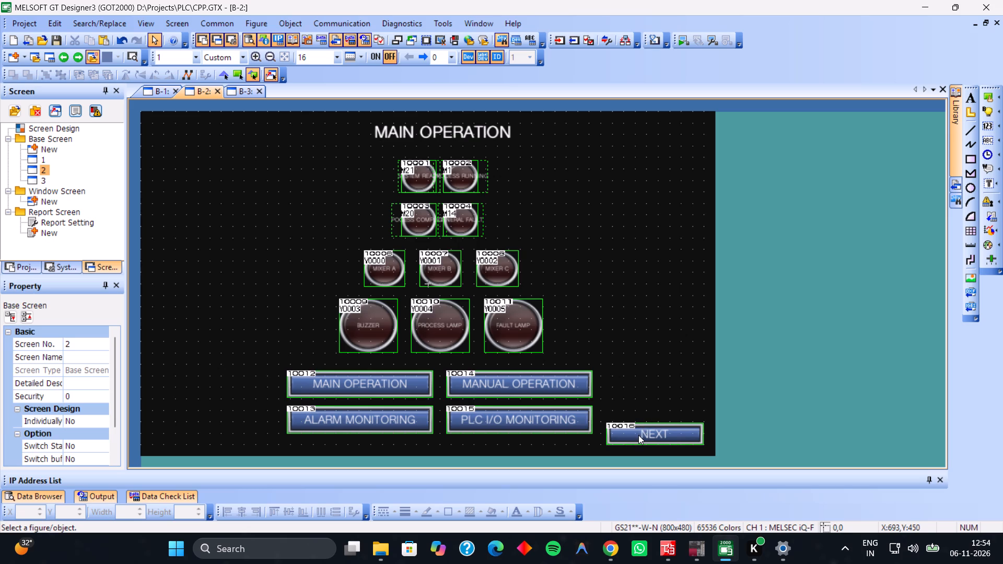
Change the screen-switching action of the NEXT switch on screen 2 to go to base screen 3.
double_click(638, 435)
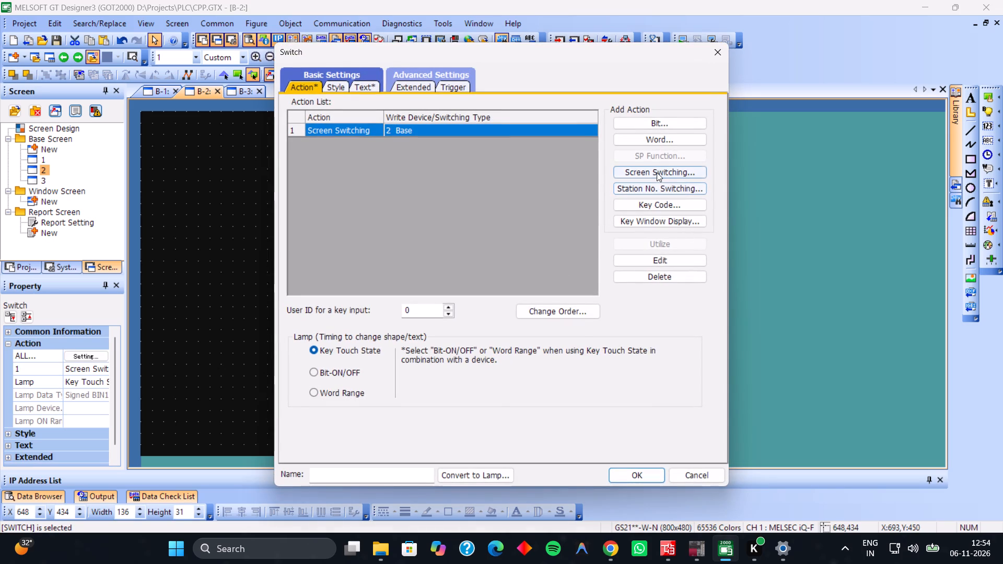
click(657, 172)
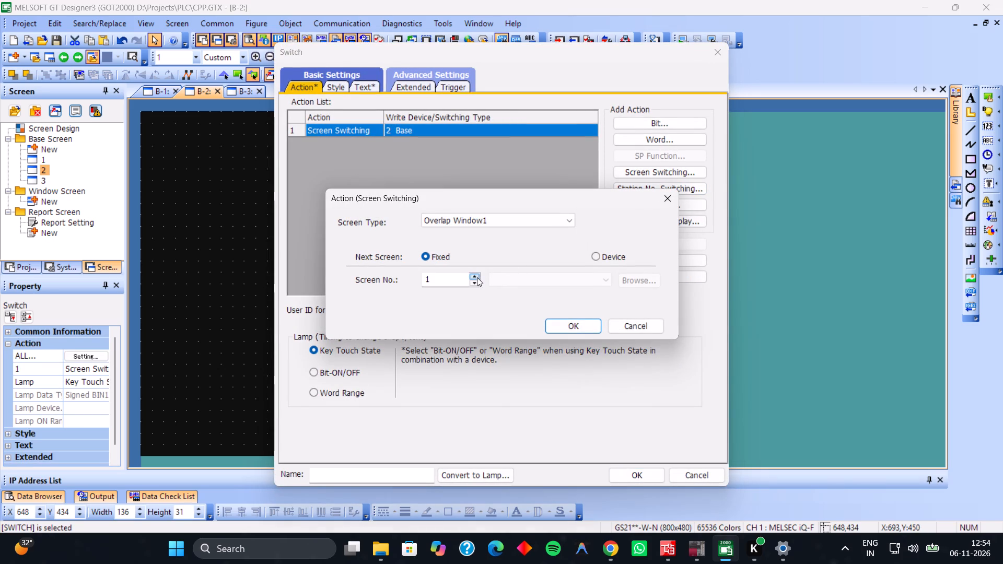
click(670, 205)
double_click(429, 133)
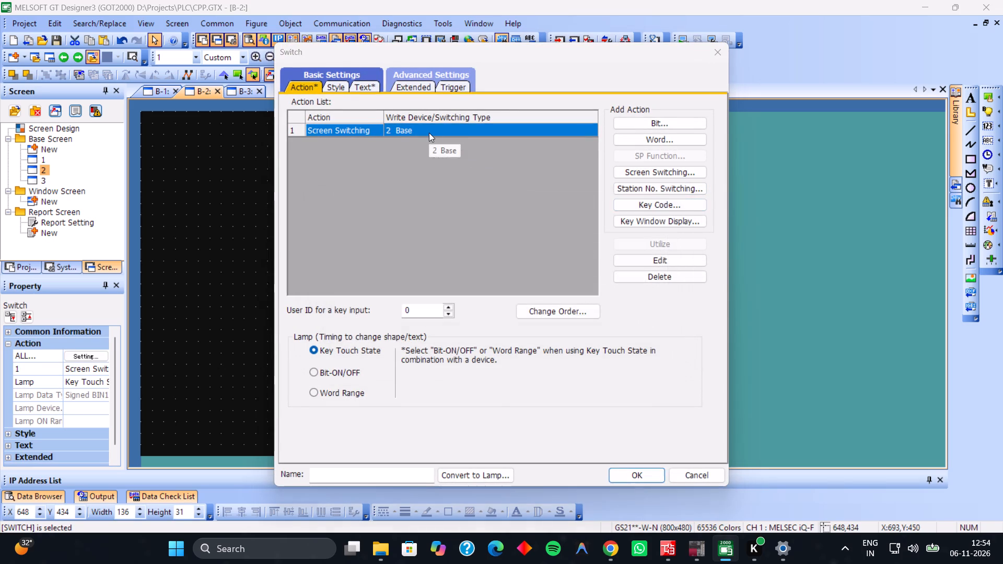
click(471, 273)
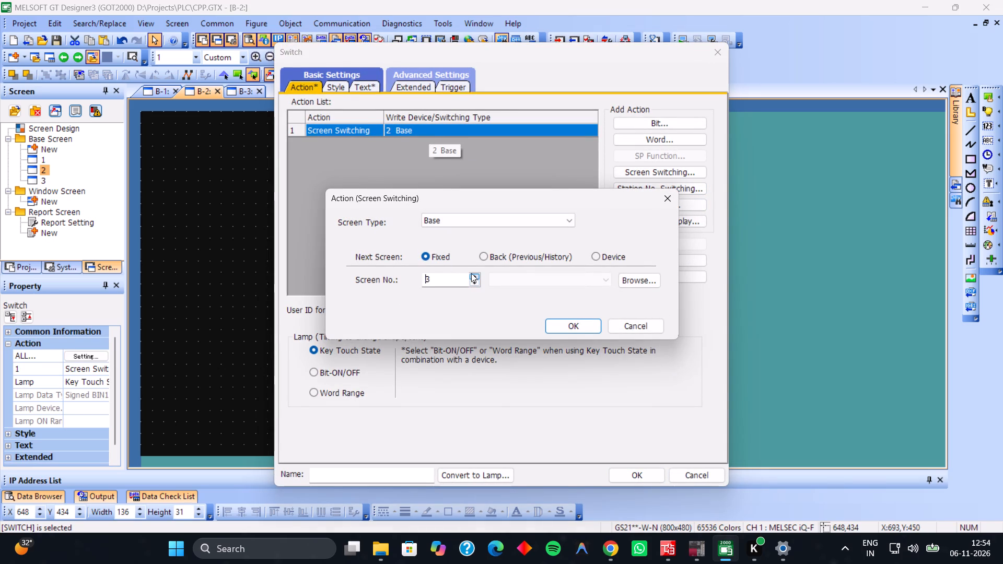
click(555, 328)
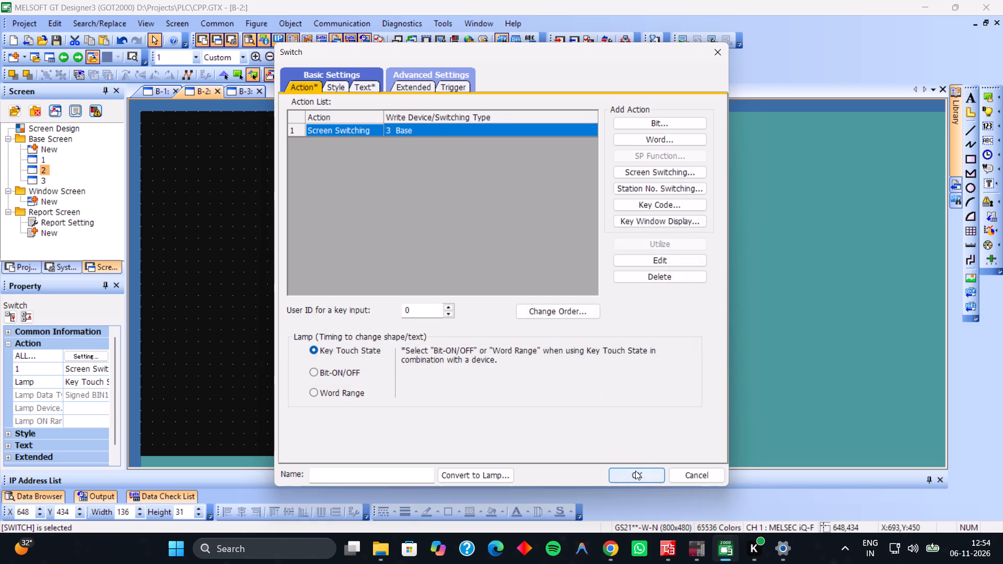
click(635, 471)
click(648, 395)
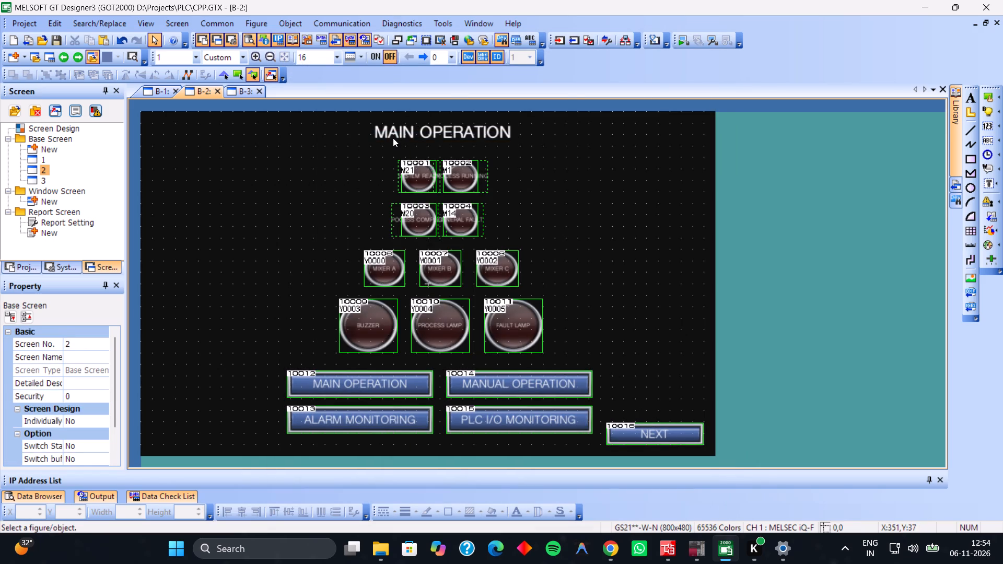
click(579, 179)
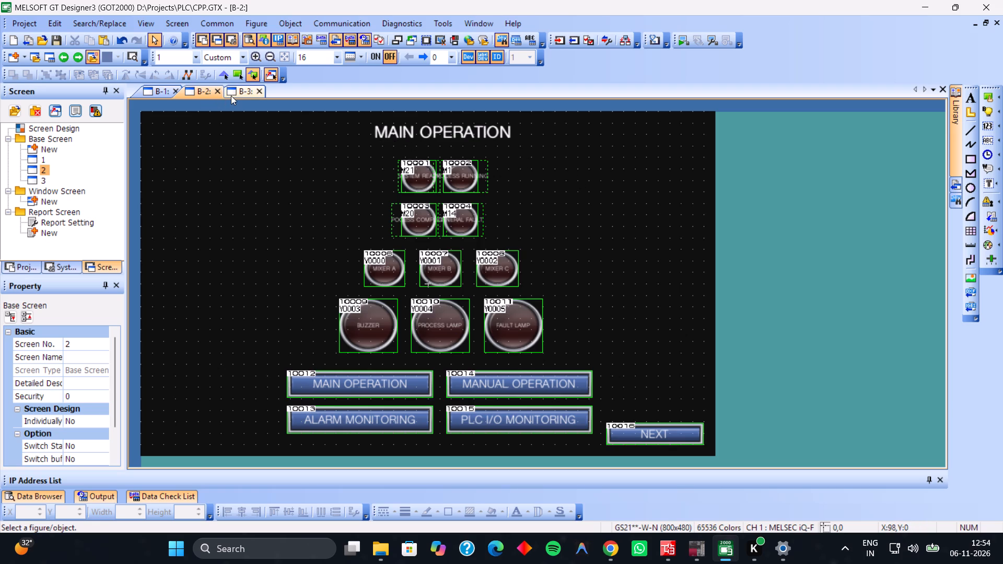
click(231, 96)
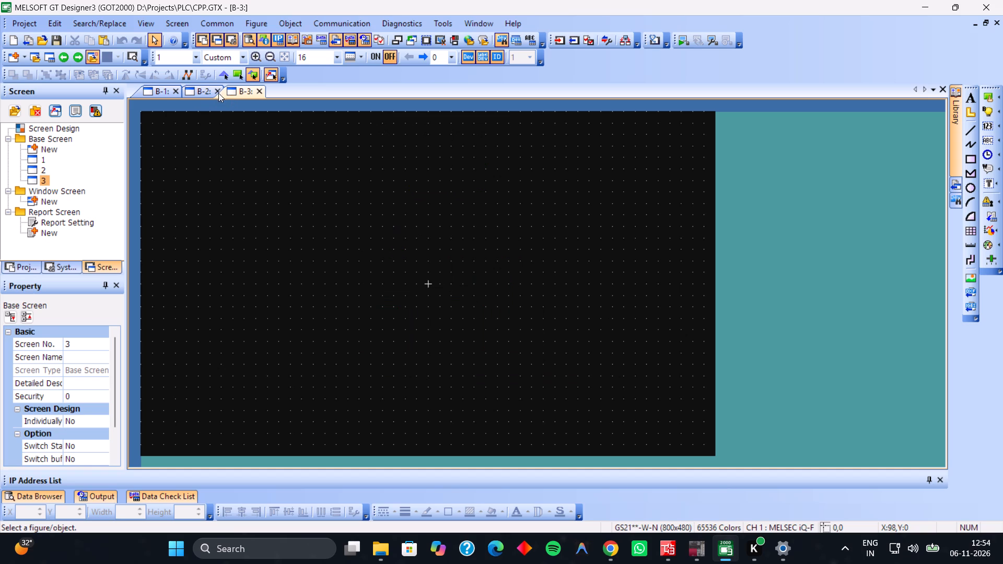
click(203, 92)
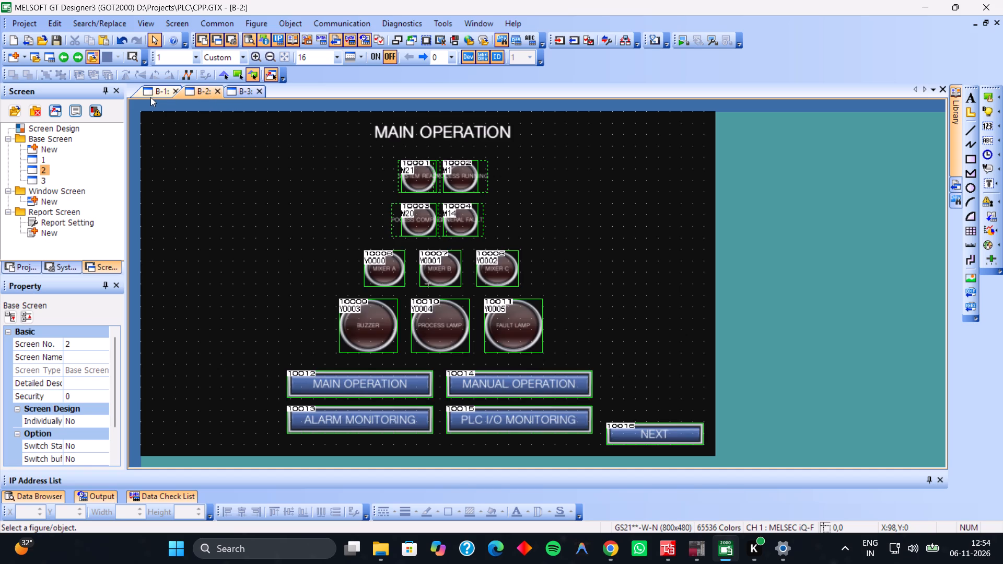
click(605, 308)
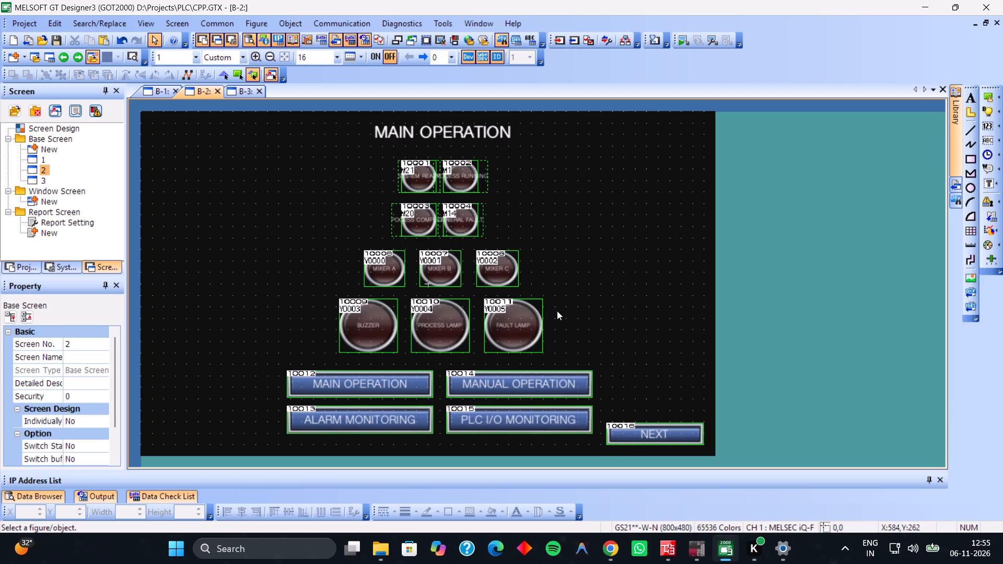
Move the group of four navigation switches on screen 2 slightly right, to about X 218, Y 361.
click(621, 360)
drag(616, 360, 397, 461)
drag(397, 461, 271, 443)
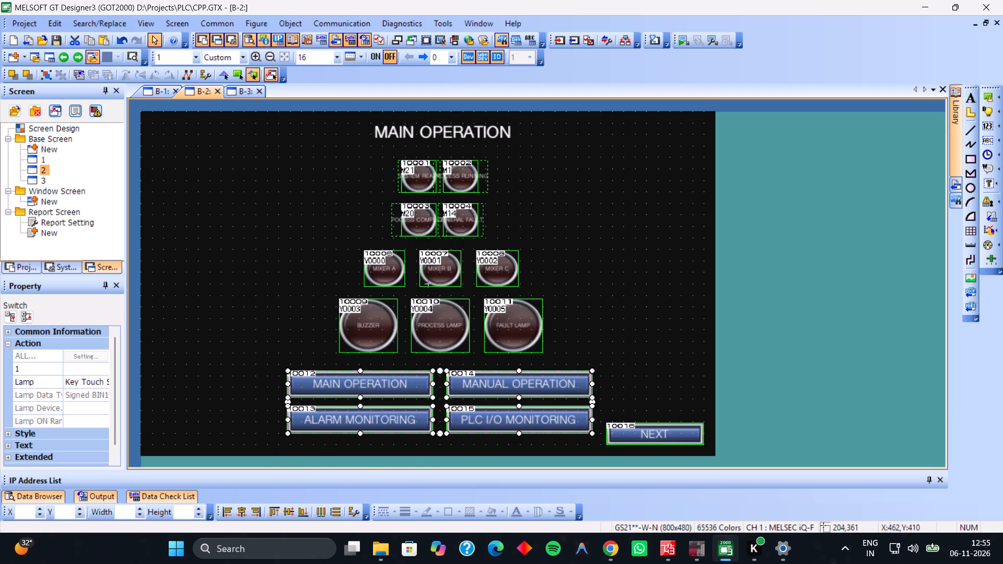
drag(549, 384, 559, 384)
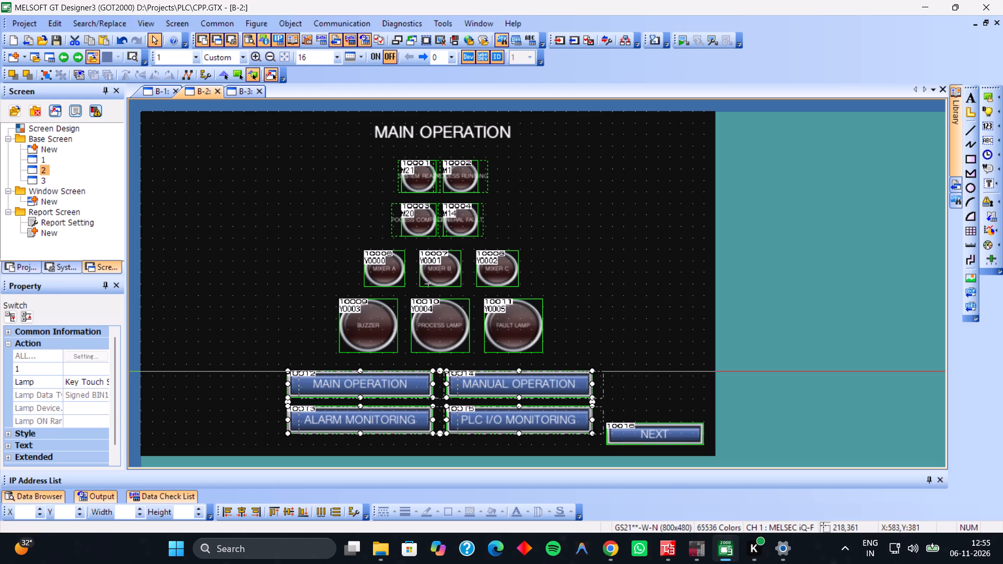
drag(559, 384, 559, 383)
click(632, 332)
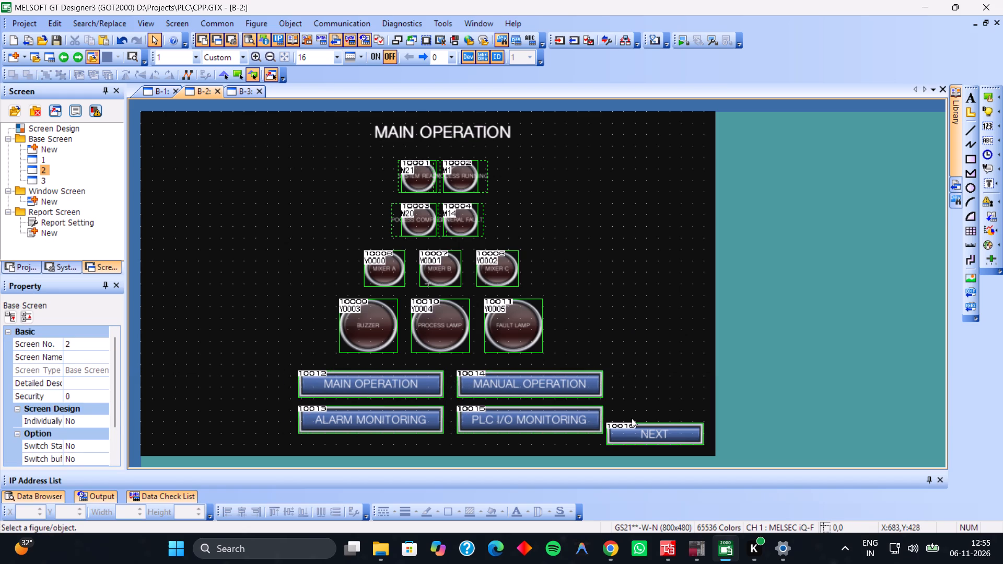
Narrow the NEXT switch from its left side to about 116 by 31 dots, leaving a gap beside PLC I/O MONITORING.
click(660, 432)
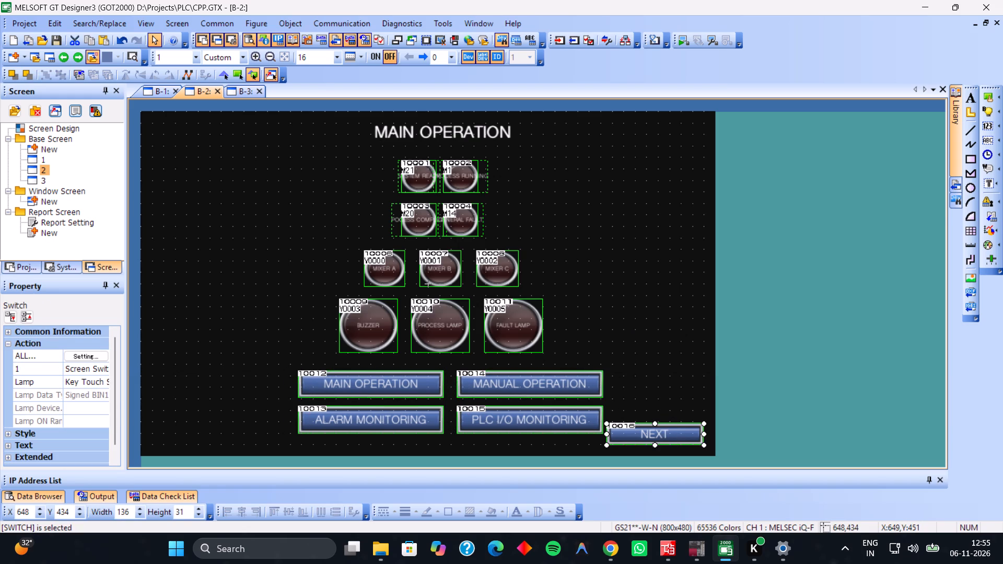
drag(607, 436, 621, 435)
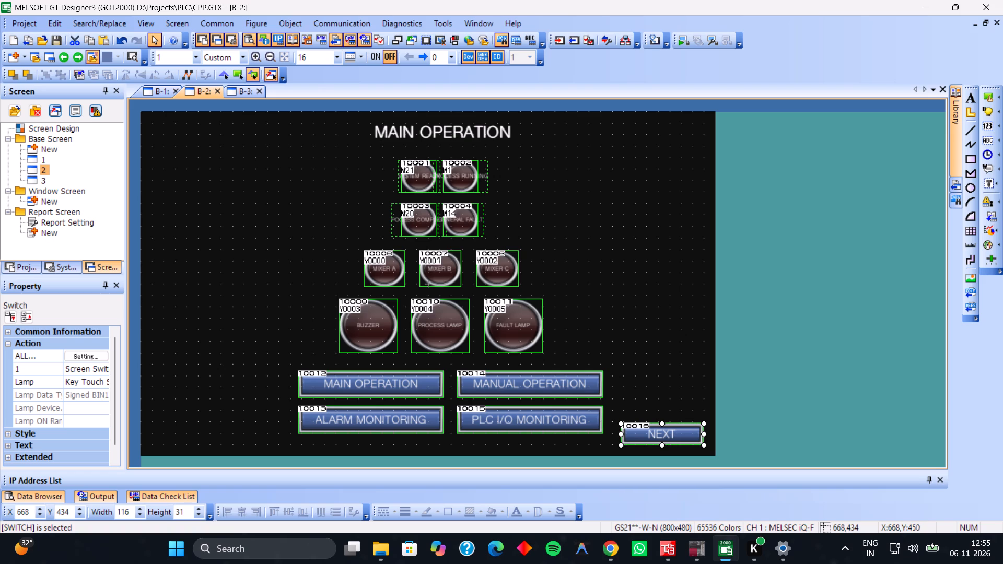
click(652, 380)
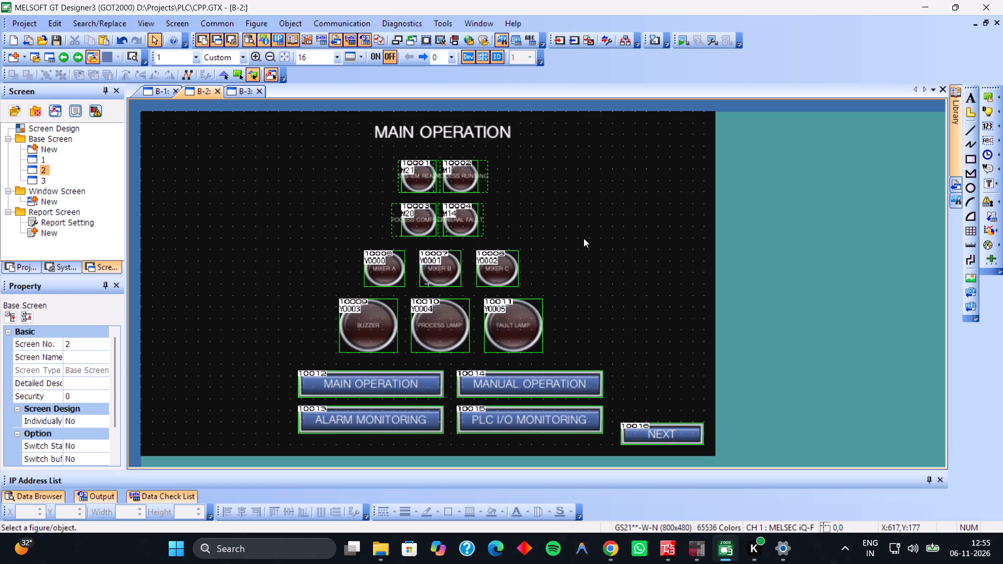
On base screen 3, draw a bit lamp about 100 by 89 dots at X 152, Y 61, and paste two copies beside it in a row.
click(240, 95)
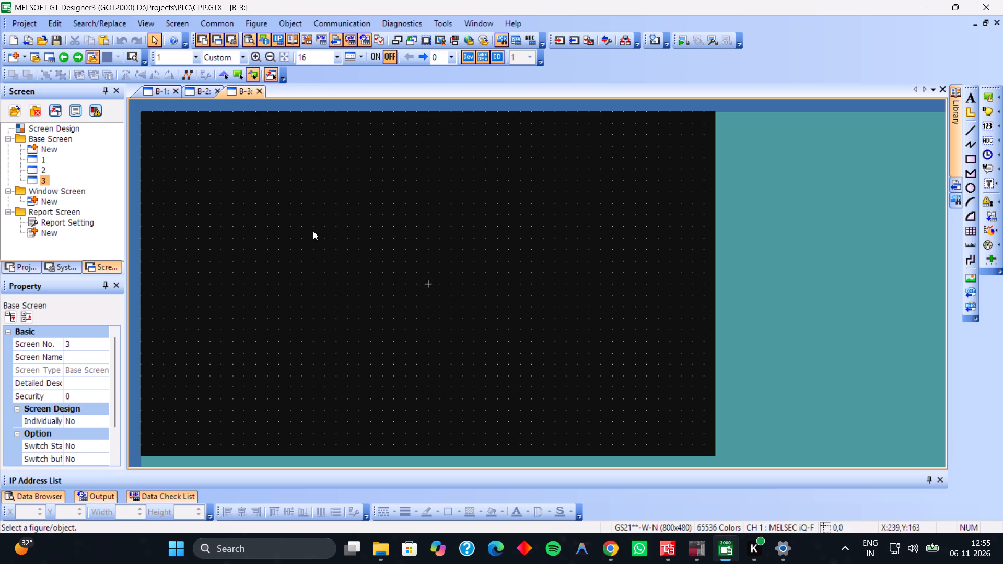
click(985, 111)
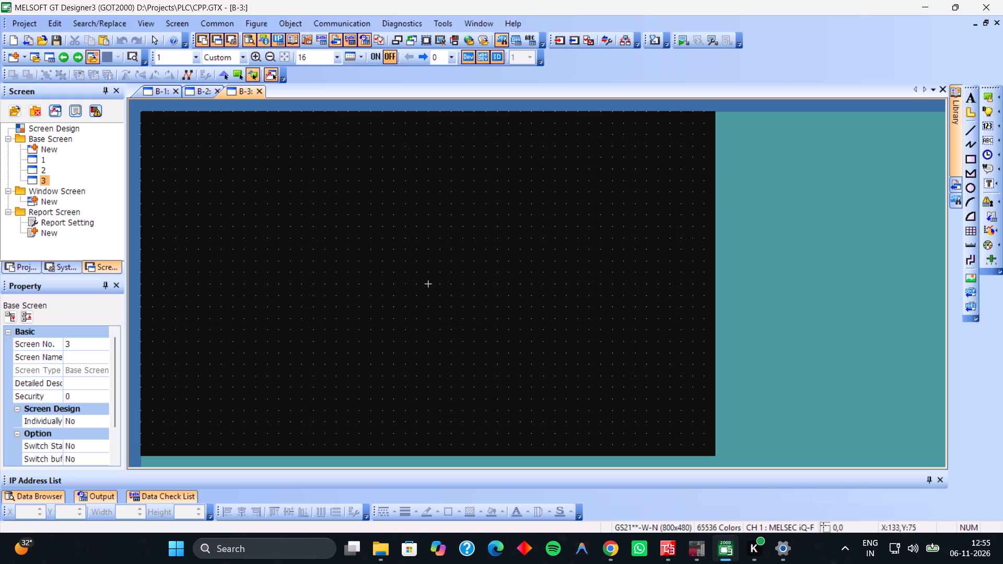
drag(250, 155, 322, 216)
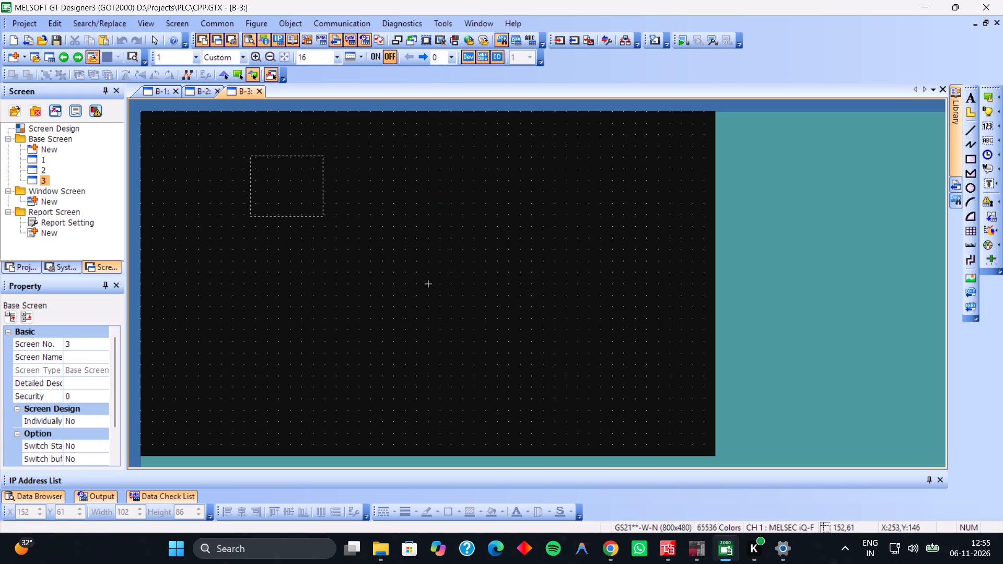
drag(322, 216, 321, 218)
key(ctrl+c)
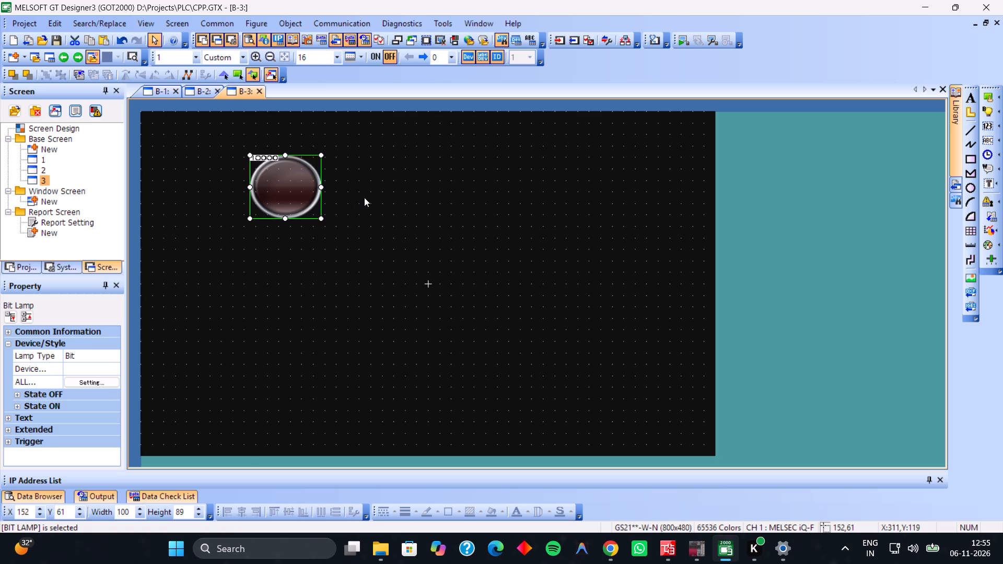
key(ctrl+v)
click(342, 156)
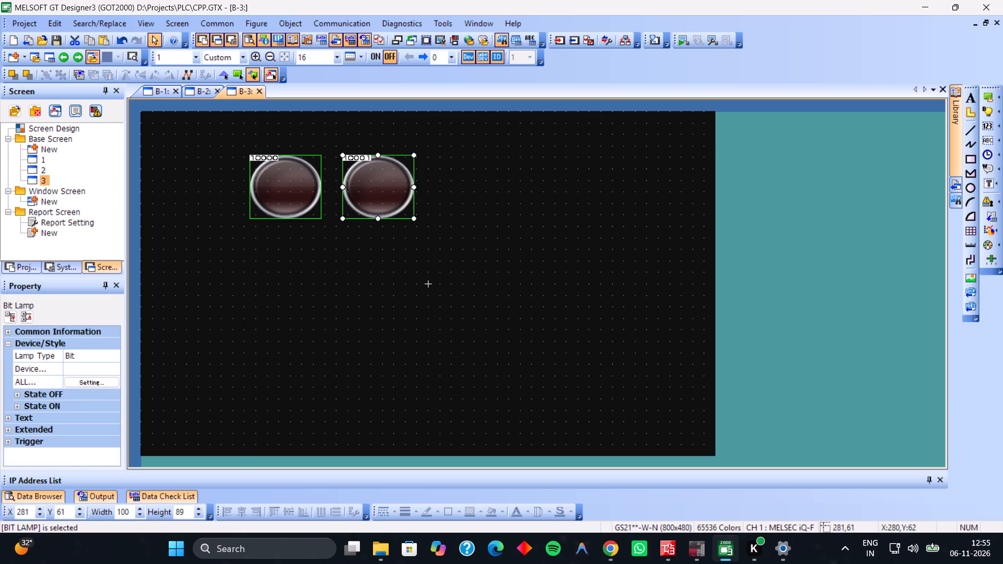
key(ctrl+v)
click(433, 156)
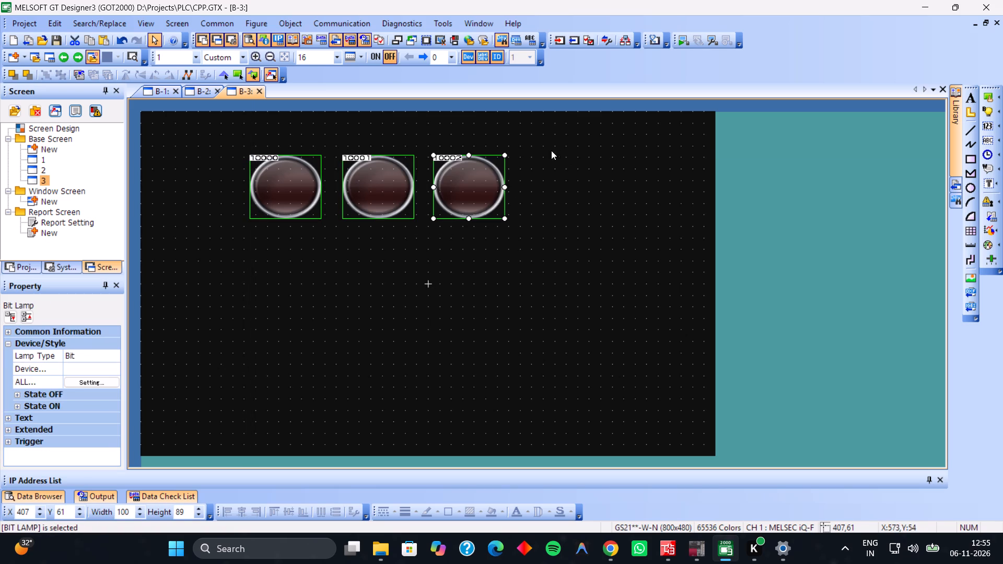
double_click(301, 201)
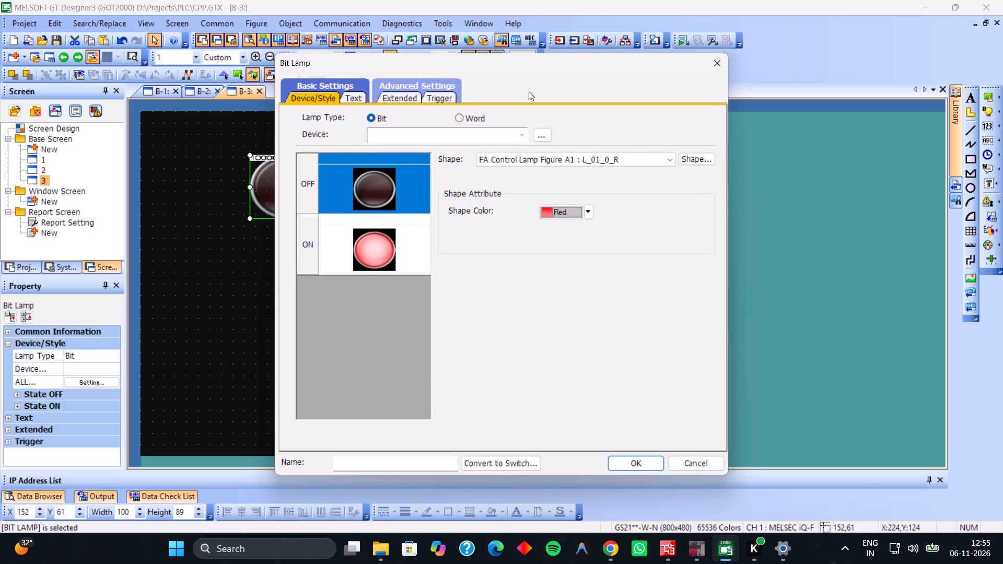
click(708, 60)
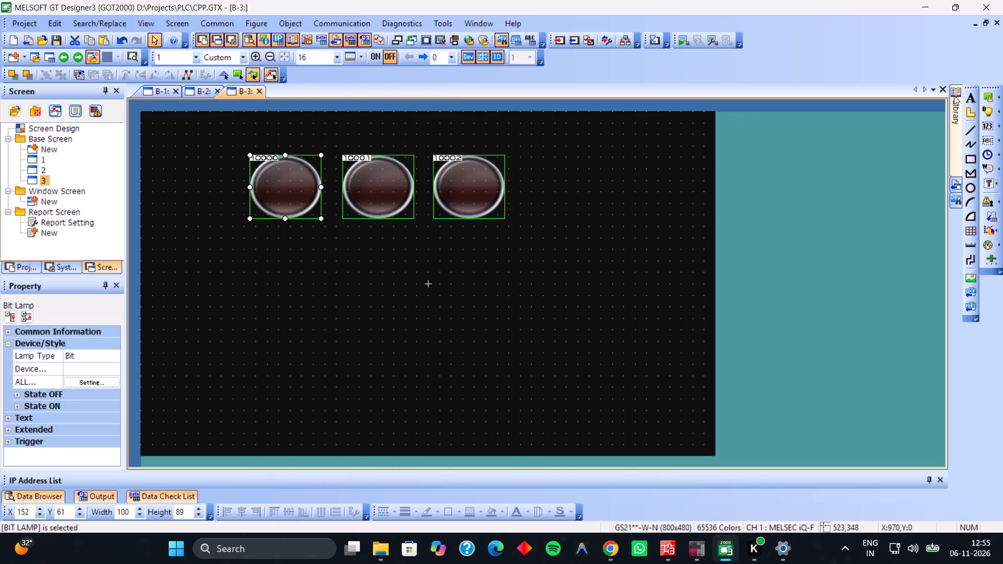
Draw a switch about 77 by 44 dots and centre it beneath the first lamp, at about X 163, Y 171.
click(990, 98)
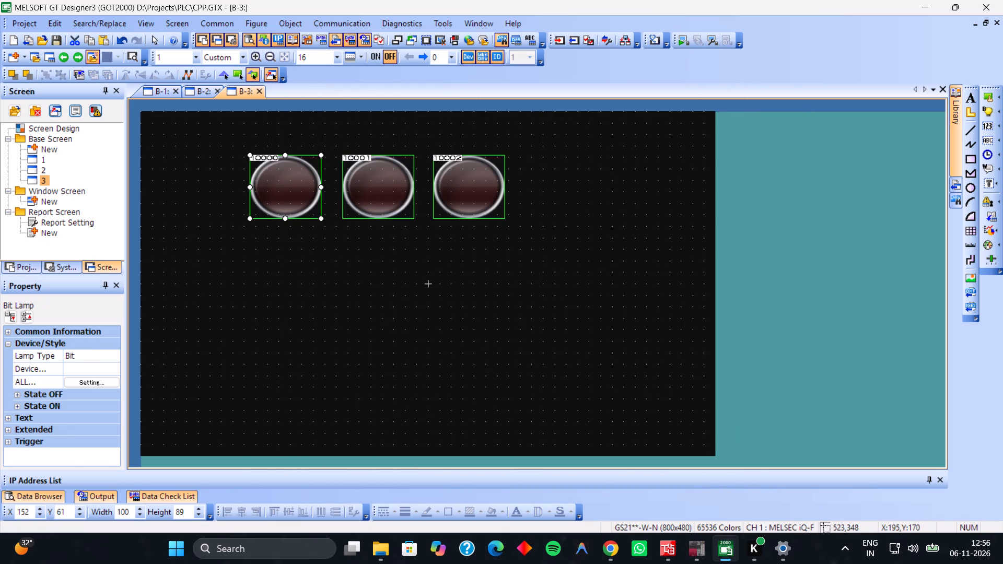
drag(281, 233, 329, 261)
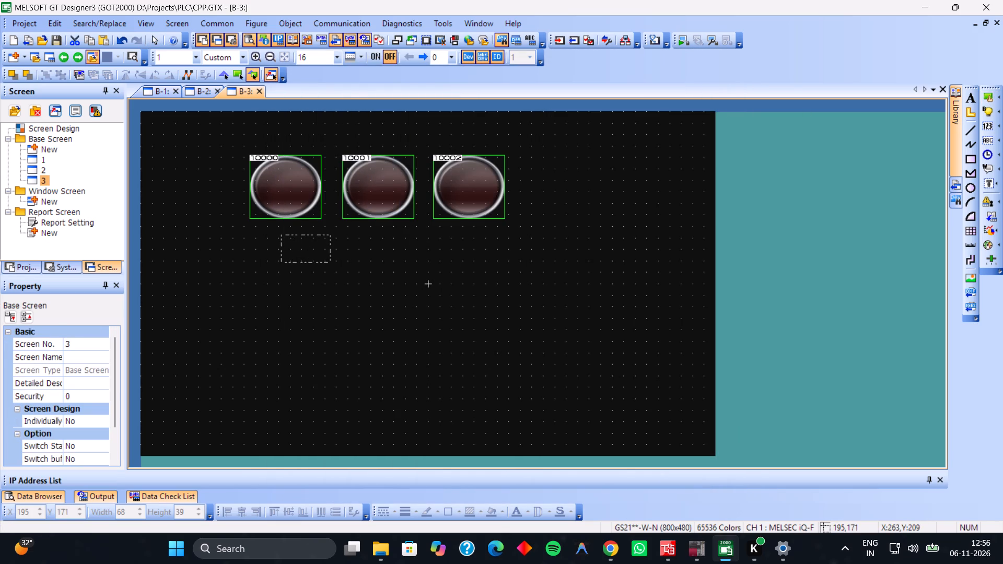
drag(329, 261, 335, 264)
drag(323, 254, 296, 251)
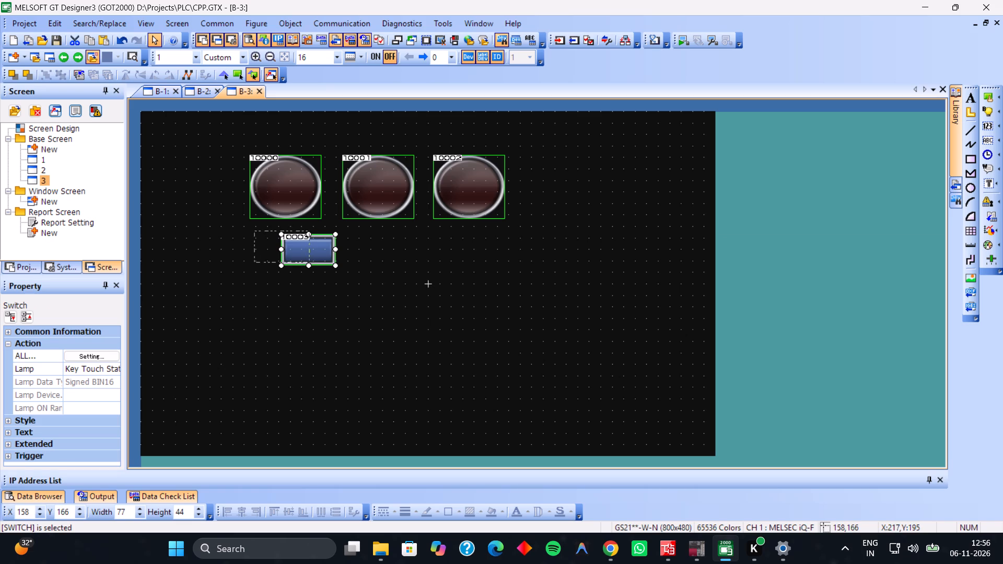
drag(296, 251, 300, 254)
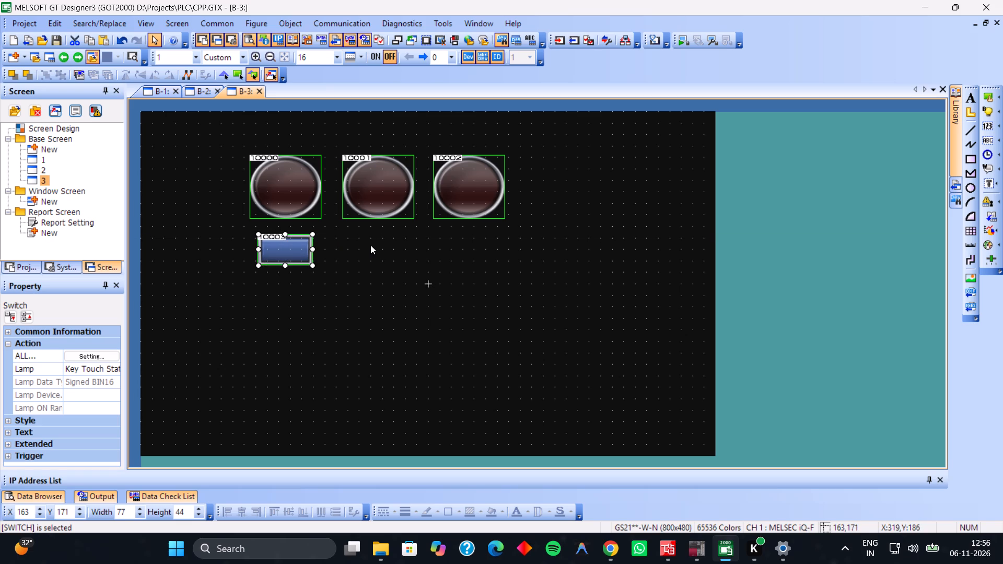
Copy the new switch and place the duplicate directly beneath it, at about X 163, Y 235.
key(ctrl+c)
key(ctrl+v)
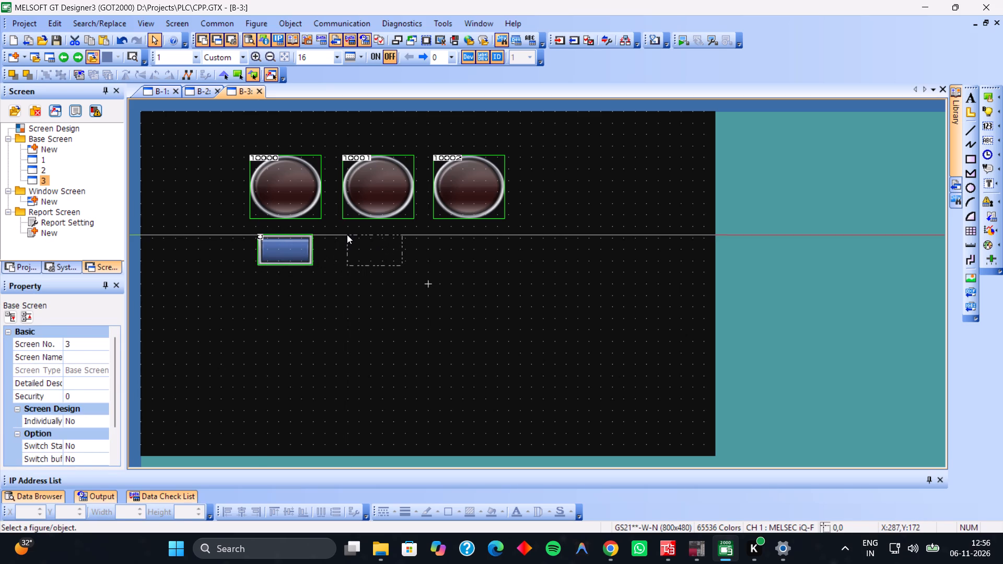
click(347, 234)
drag(364, 253, 275, 298)
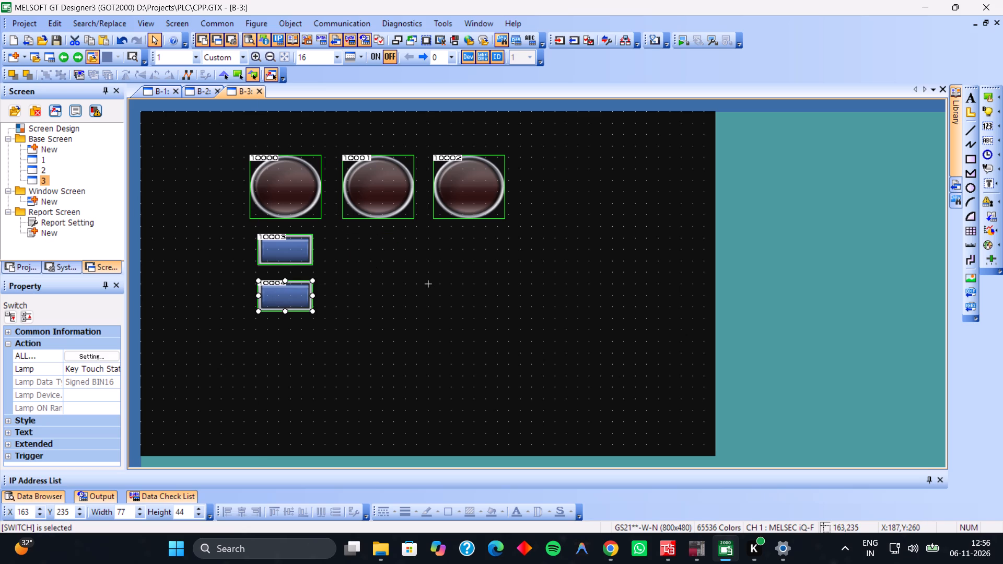
Copy the two stacked switches together and paste one pair beneath the second lamp, at about X 294, Y 174, and another beneath the third.
click(330, 269)
drag(322, 233, 268, 296)
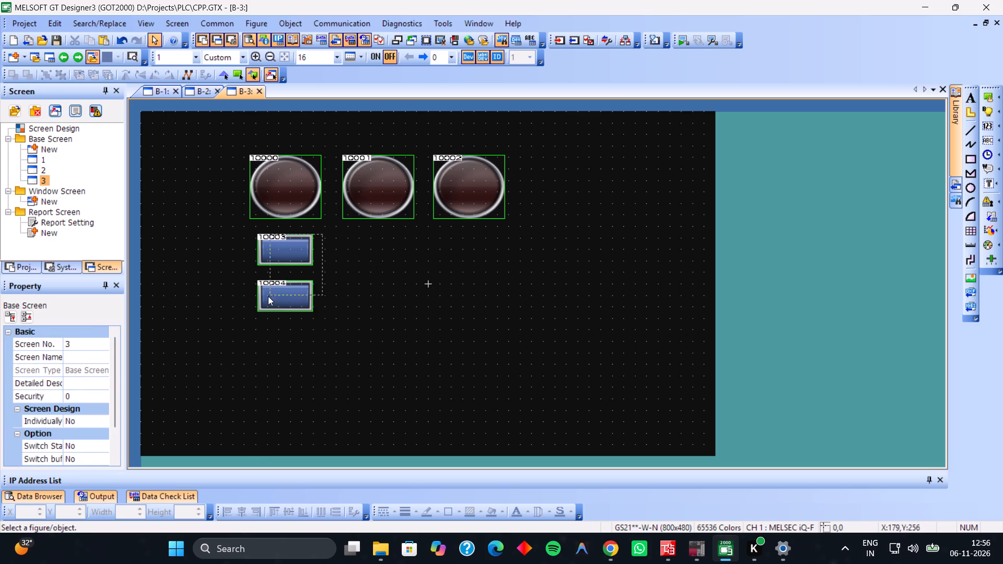
drag(268, 296, 249, 314)
key(ctrl+c)
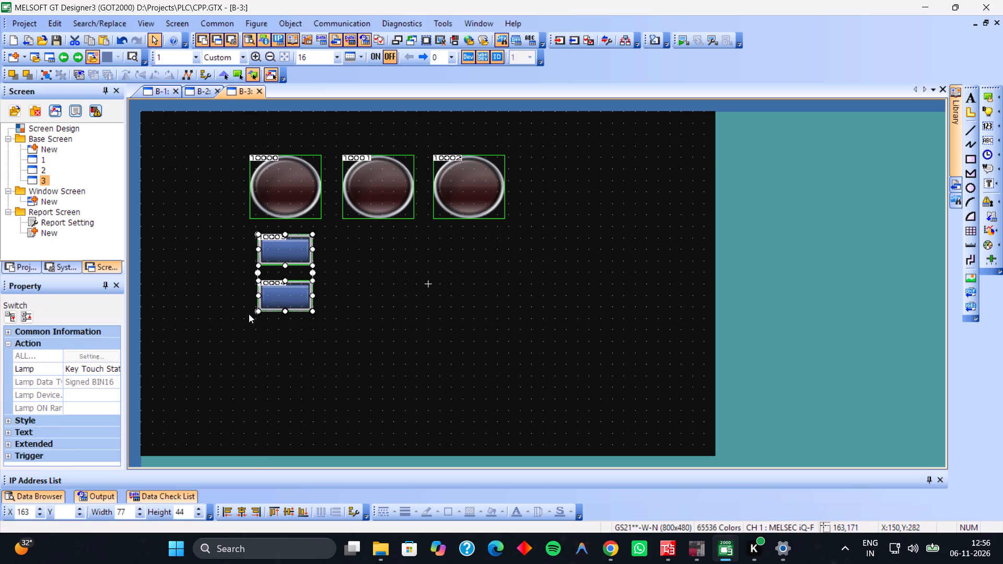
key(ctrl+v)
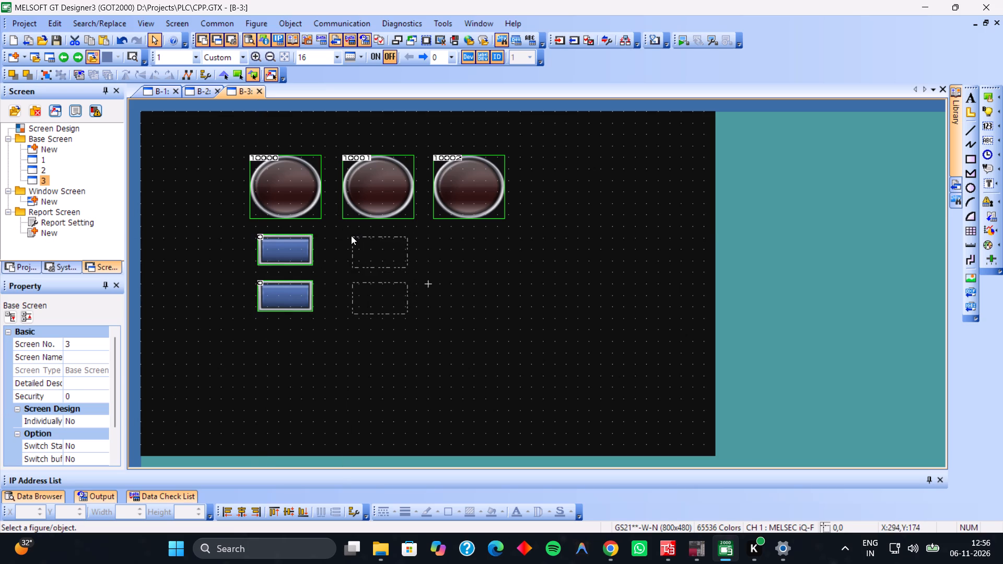
click(351, 236)
key(ctrl+v)
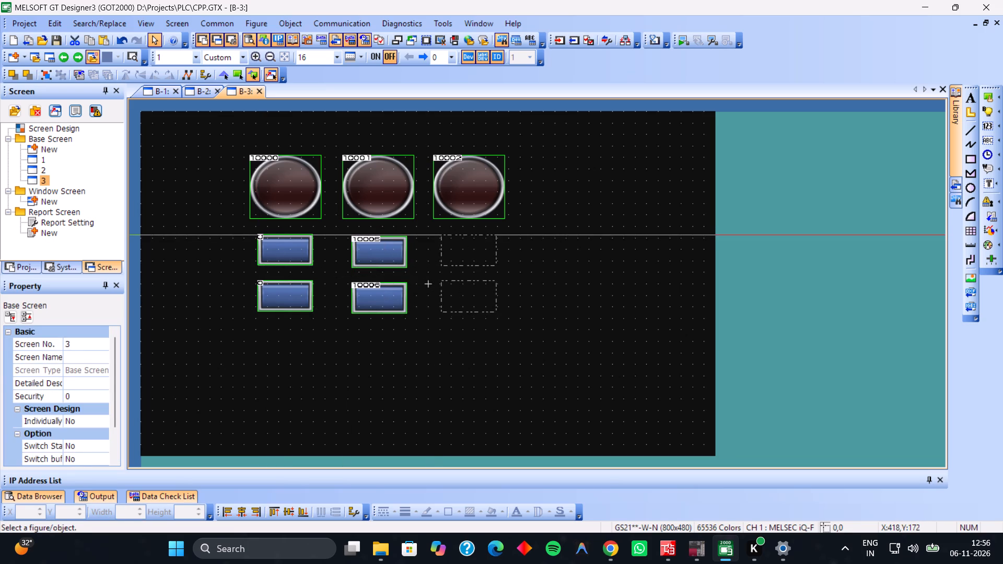
click(441, 233)
click(518, 263)
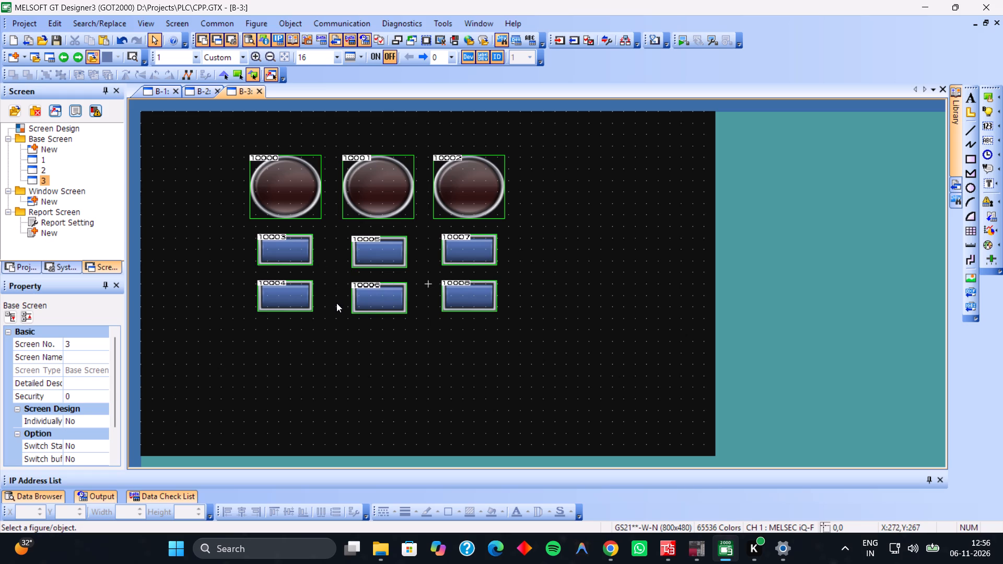
Label the upper switch beneath the first lamp START.
click(289, 196)
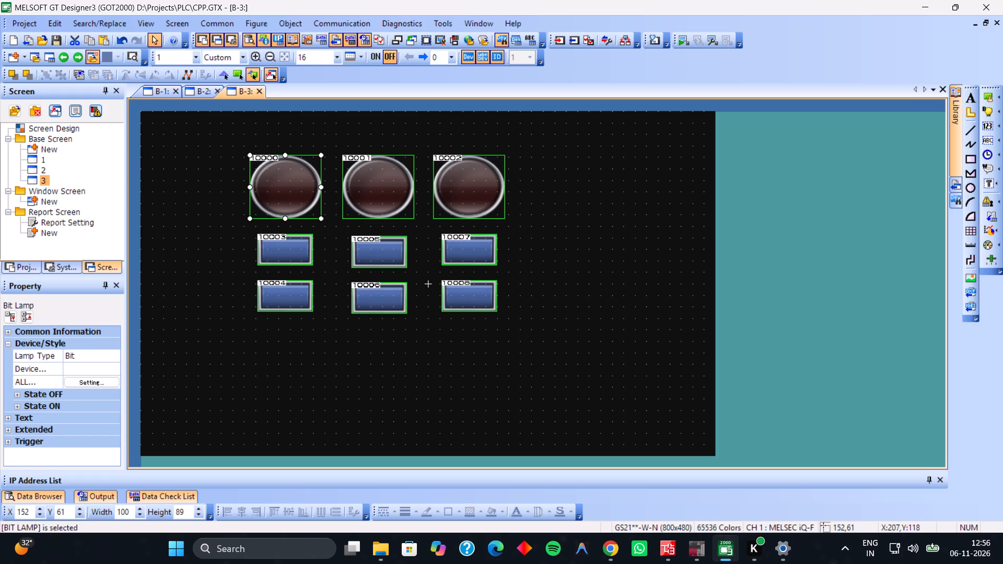
click(289, 243)
double_click(289, 243)
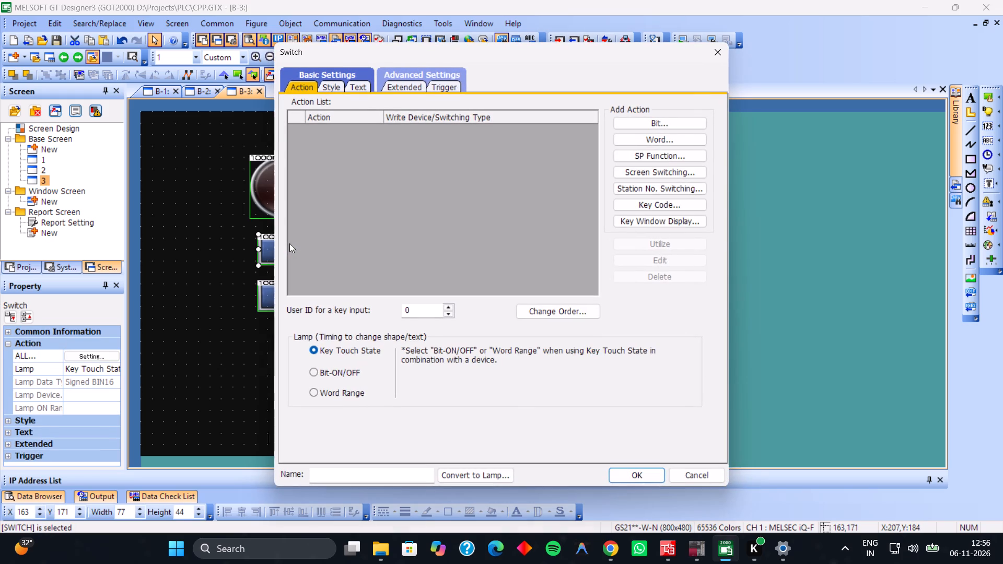
click(365, 91)
click(600, 270)
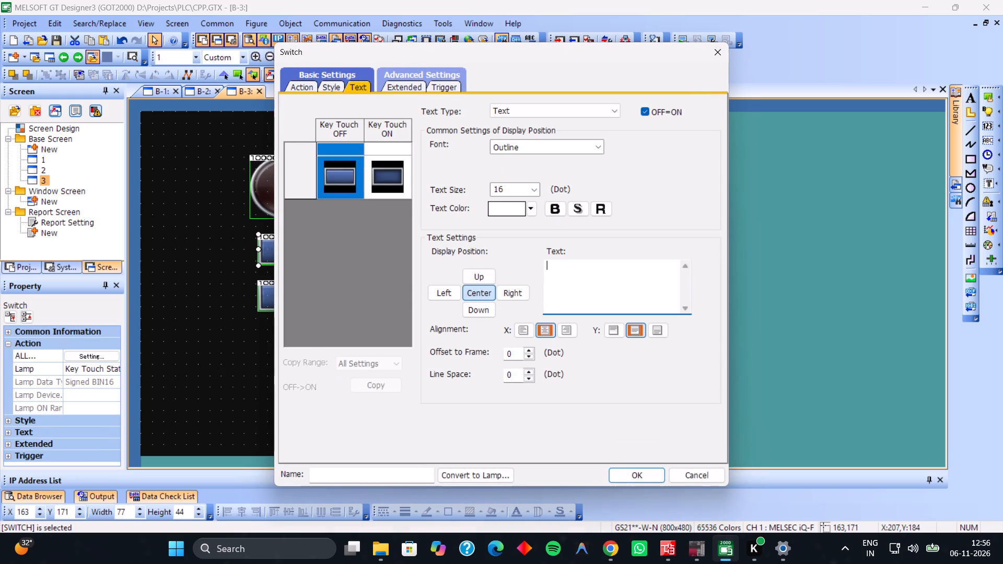
text(START)
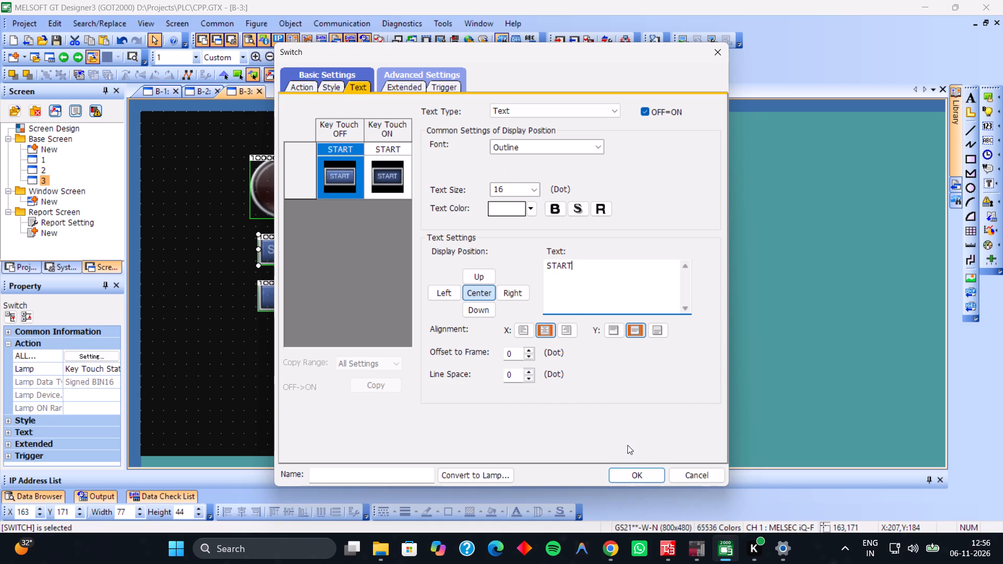
click(629, 470)
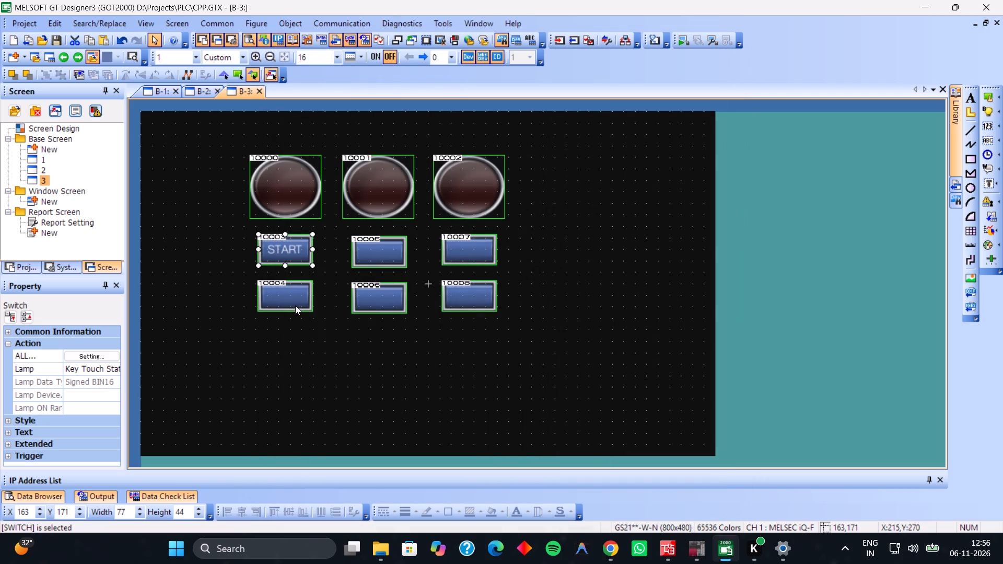
Label the lower switch beneath the first lamp STOP.
click(295, 250)
click(290, 277)
double_click(290, 290)
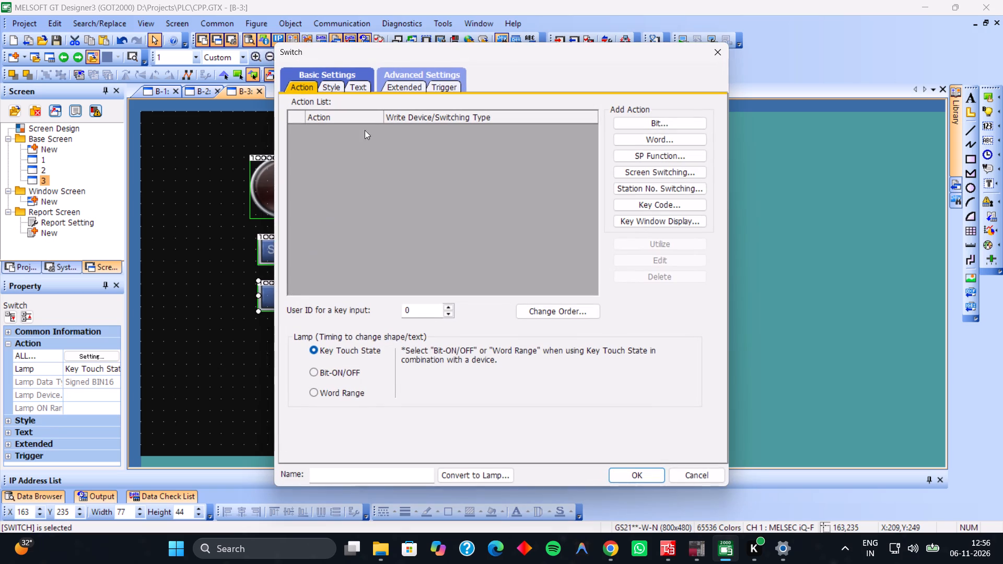
click(348, 83)
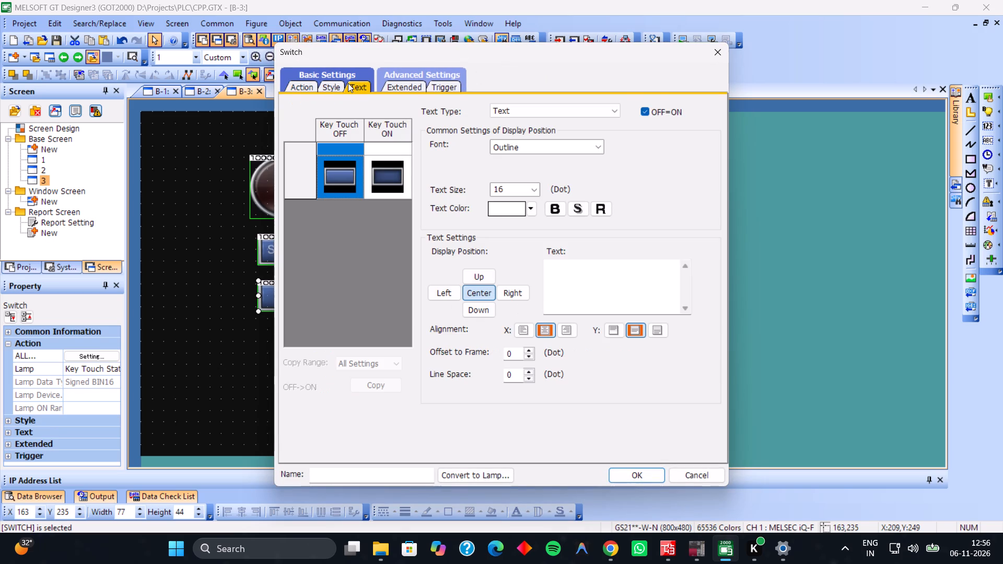
click(579, 278)
text(STO)
key(shift+p)
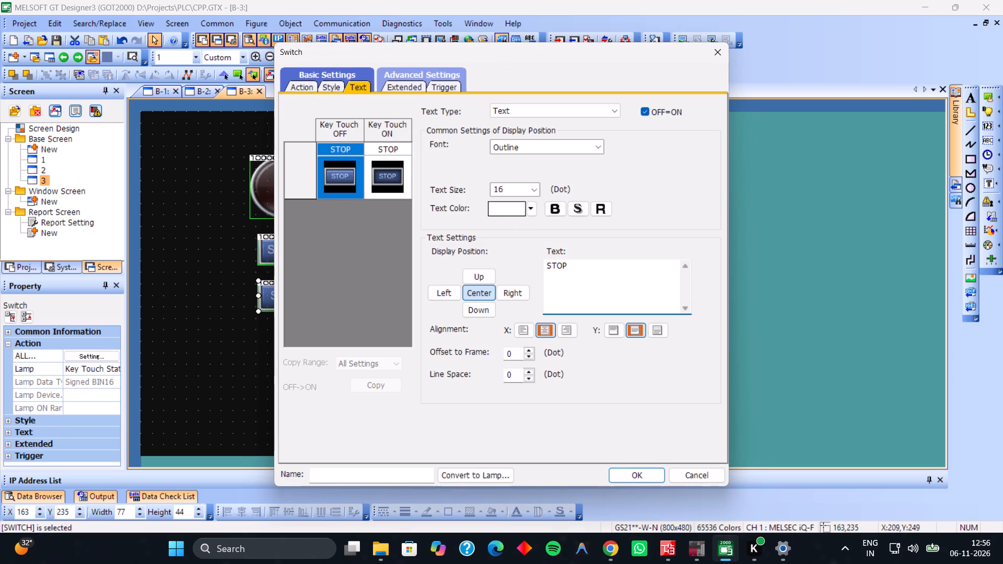
click(621, 474)
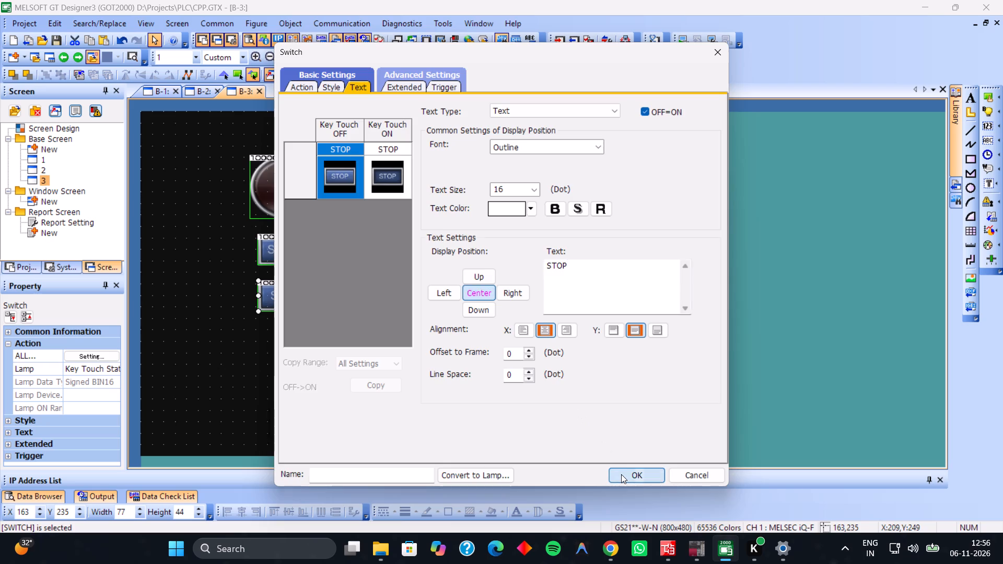
Add a momentary bit action on device M60 to the START switch beneath the first lamp.
double_click(287, 242)
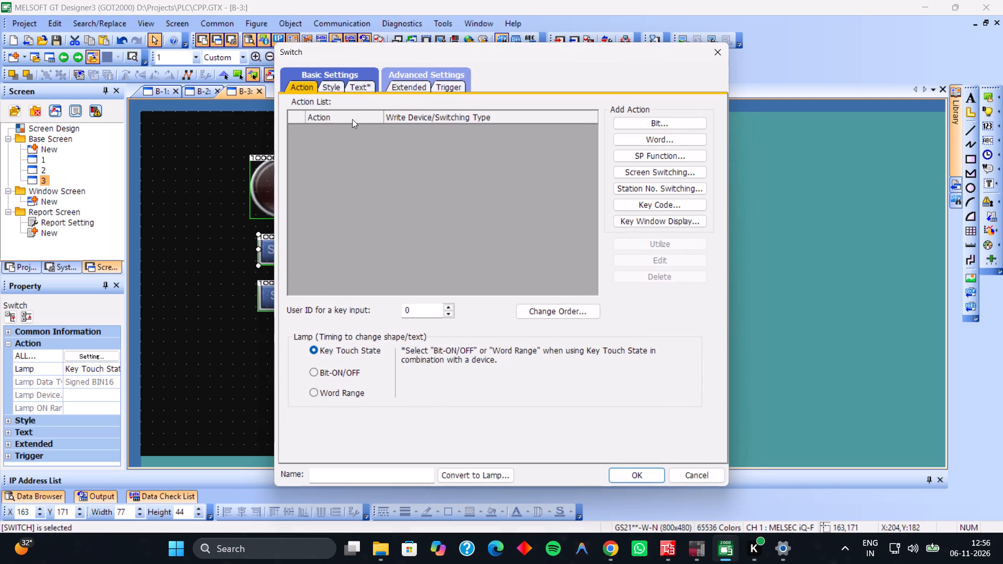
click(648, 125)
text(m60)
key(Return)
key(Return)
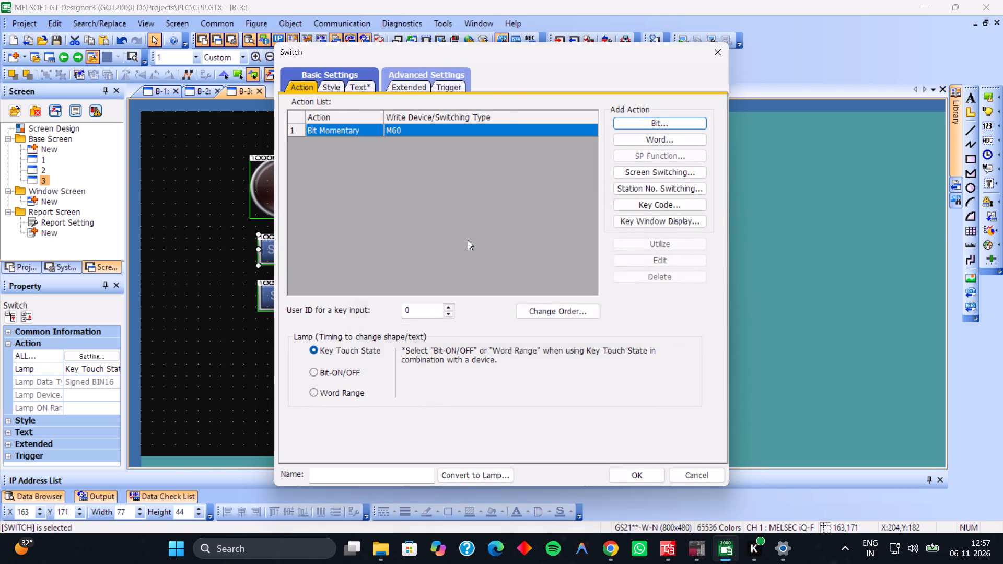
click(621, 480)
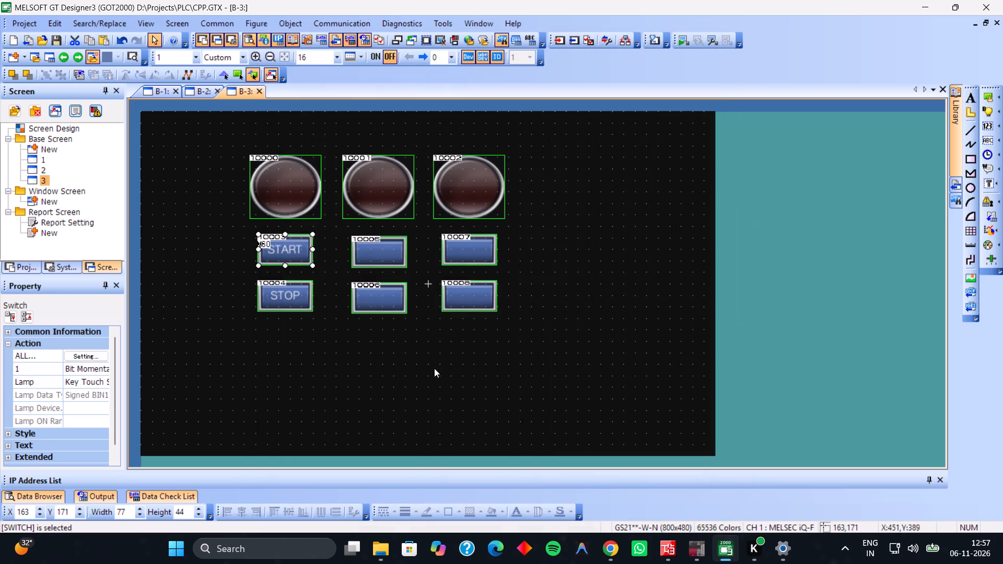
Add a momentary bit action on device M61 to the STOP switch beneath the first lamp.
double_click(285, 300)
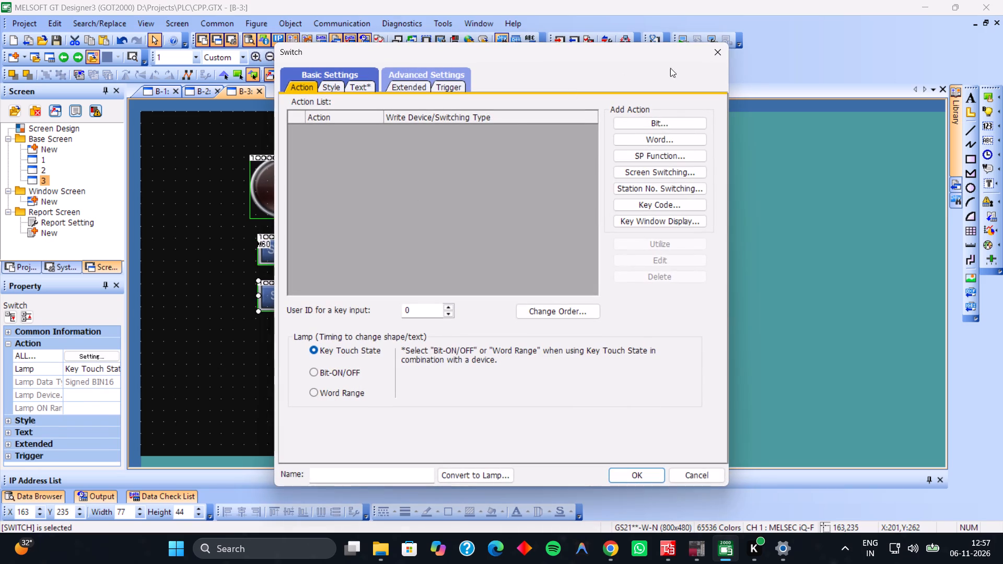
click(651, 119)
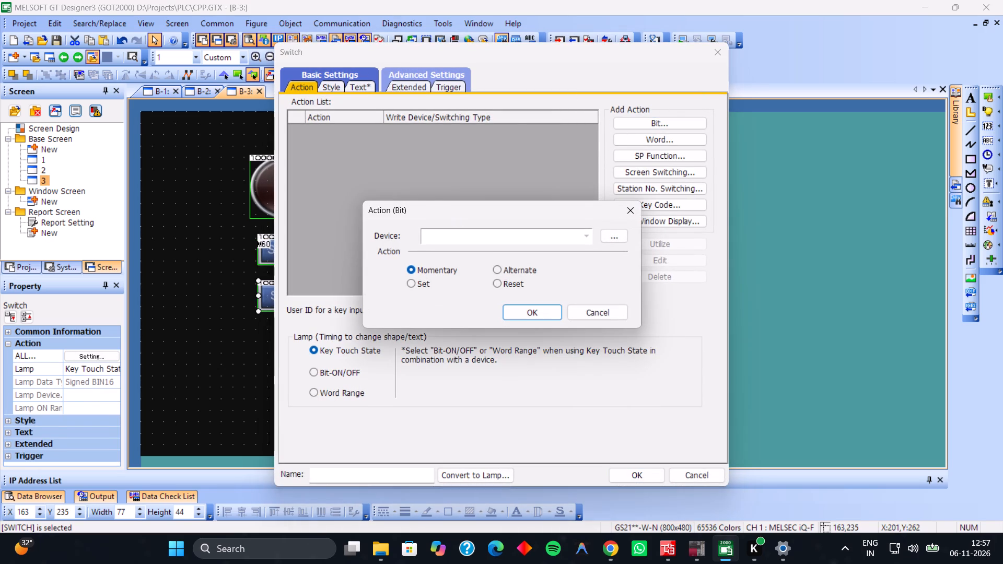
click(446, 239)
text(m61)
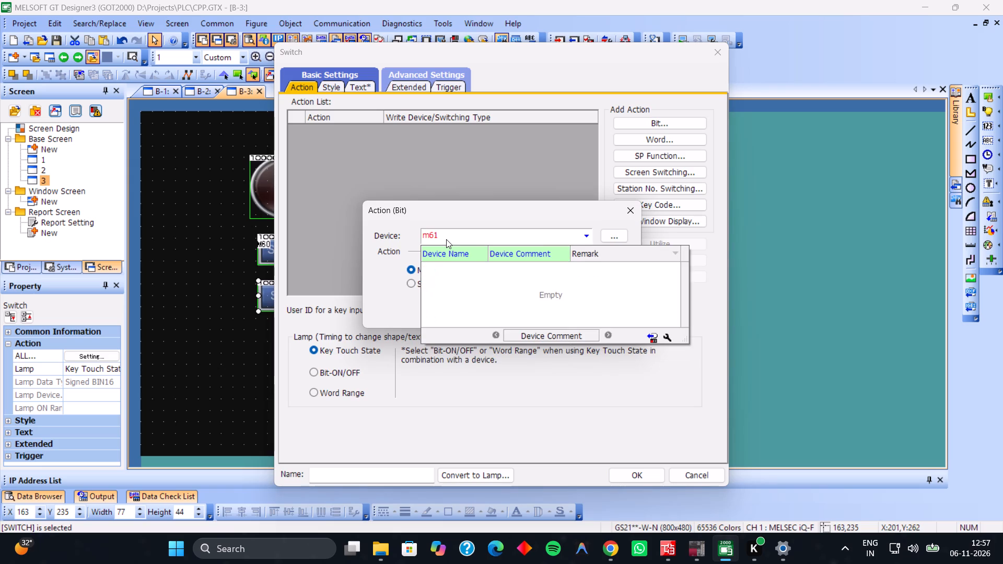
key(Return)
click(543, 317)
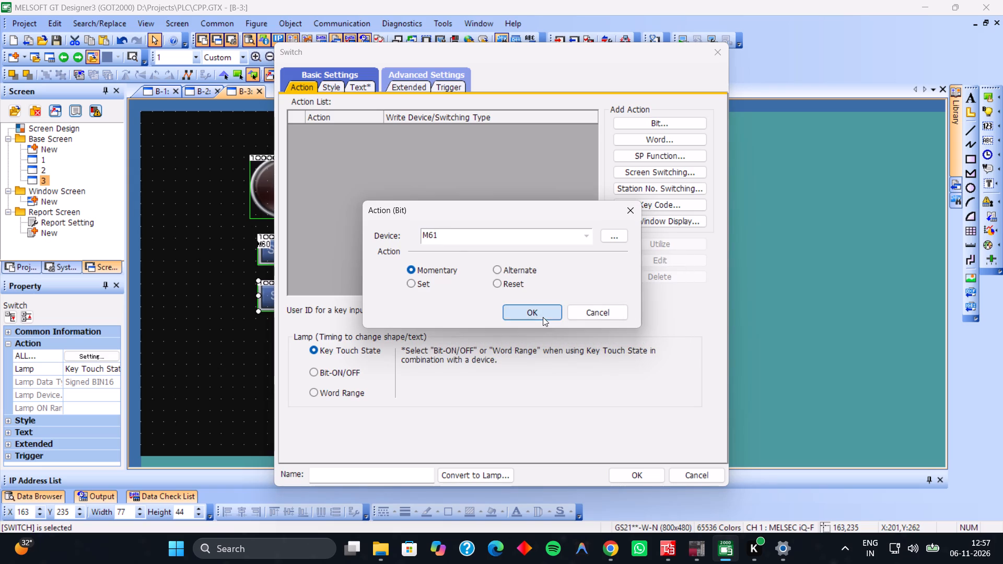
click(615, 472)
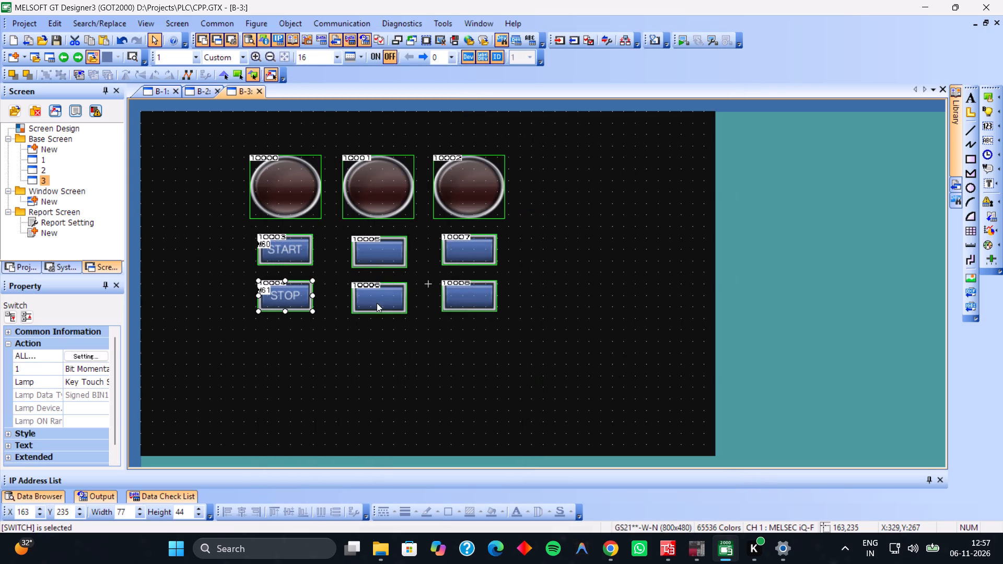
Give the upper switch beneath the second lamp a momentary bit action on device M62 and the text START.
double_click(390, 261)
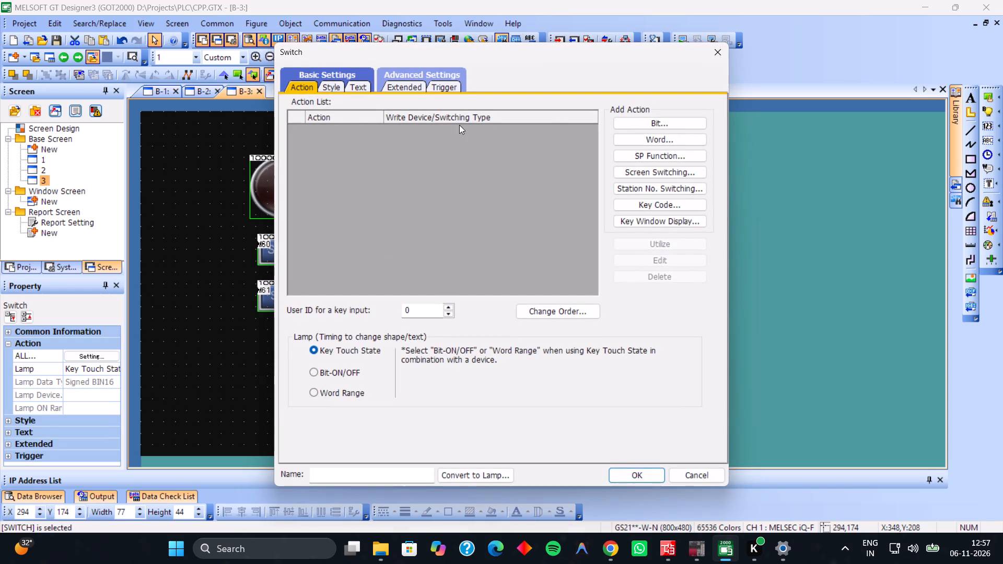
click(630, 118)
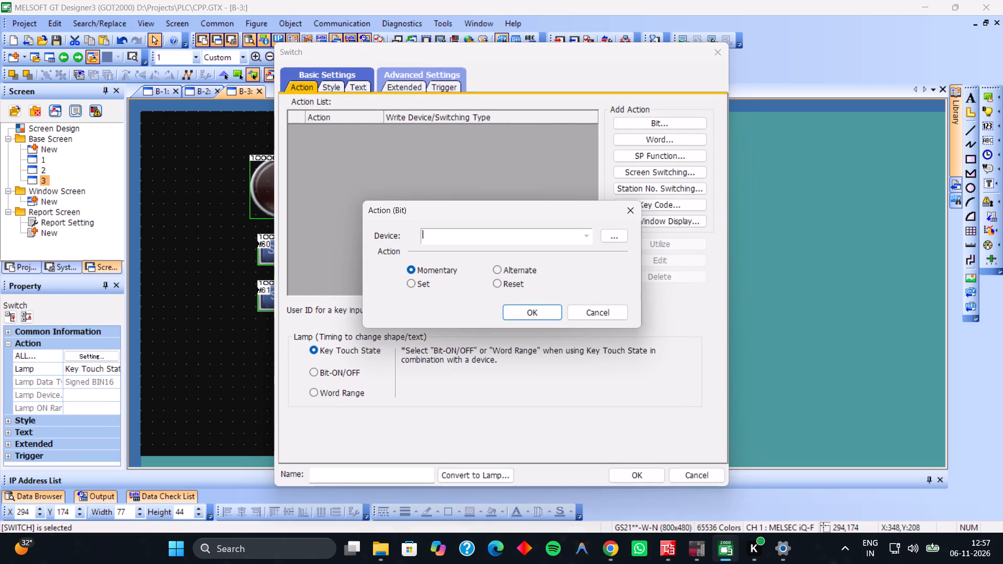
click(438, 234)
key(m)
text(62)
key(Return)
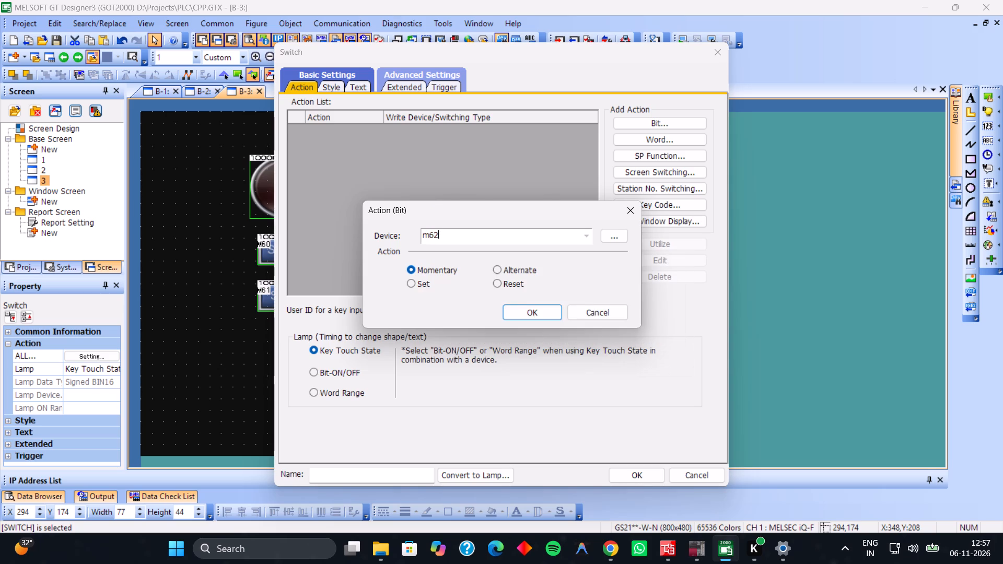
key(Return)
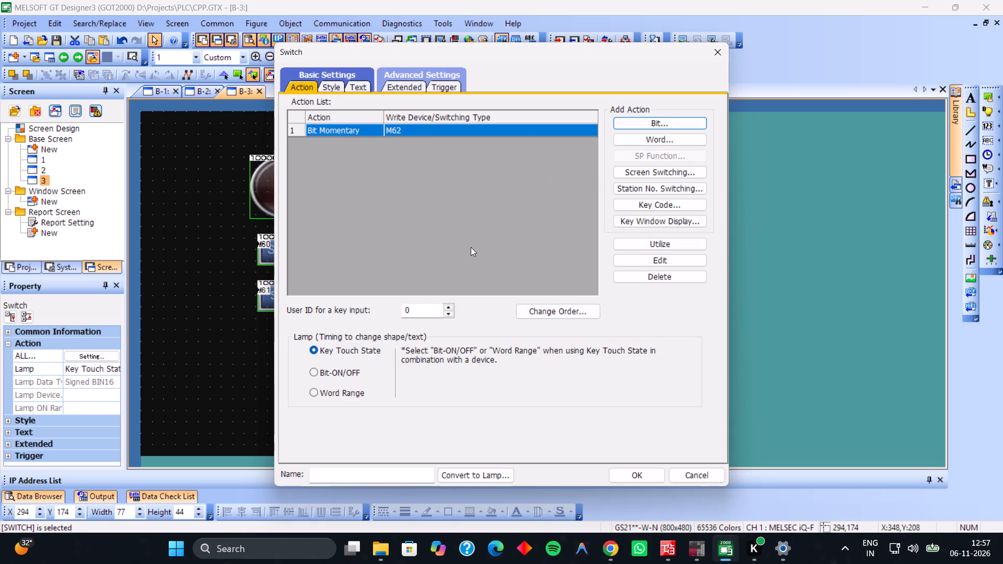
click(355, 85)
click(592, 282)
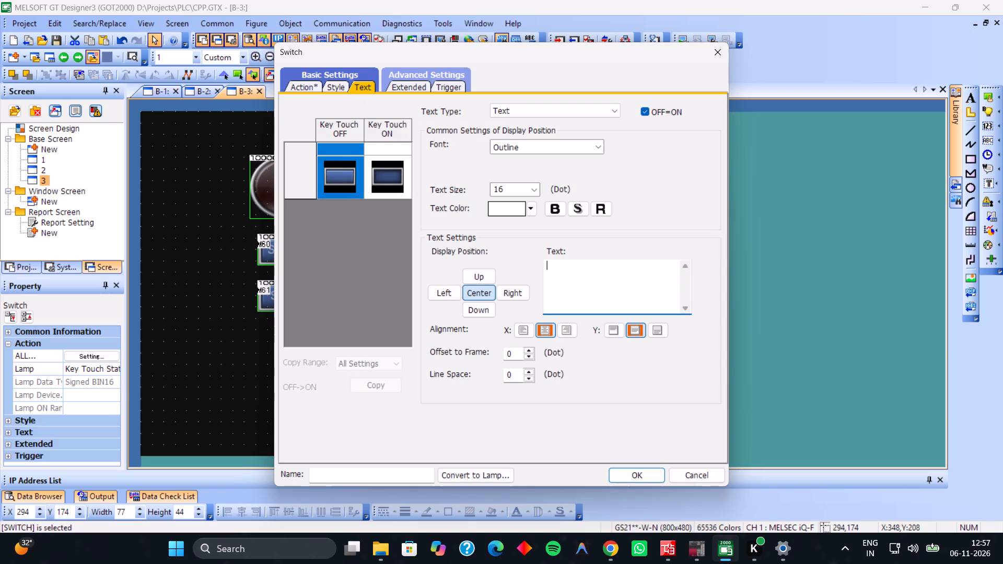
text(START)
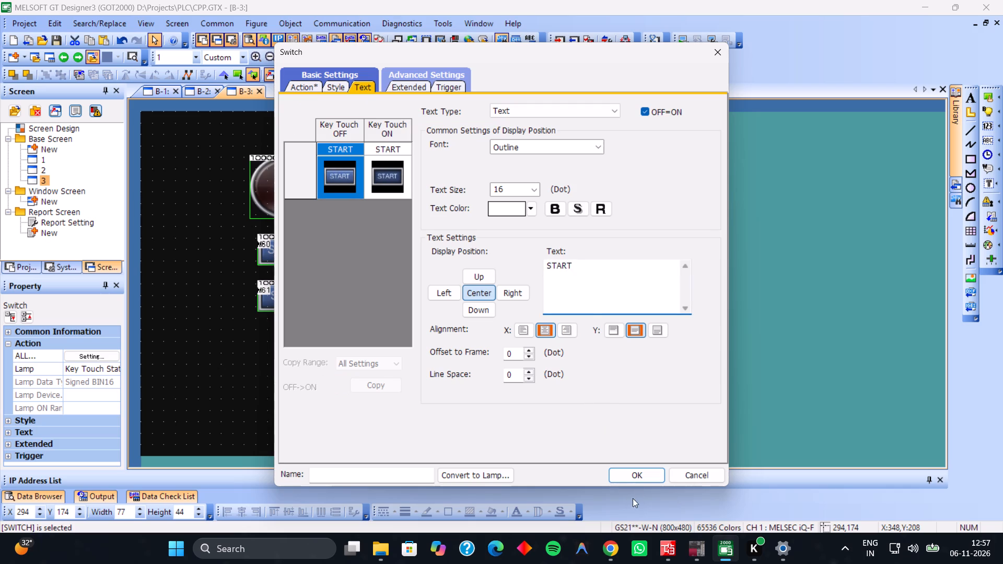
click(644, 474)
Add a momentary bit action on device M63 to the lower switch beneath the second lamp.
double_click(392, 293)
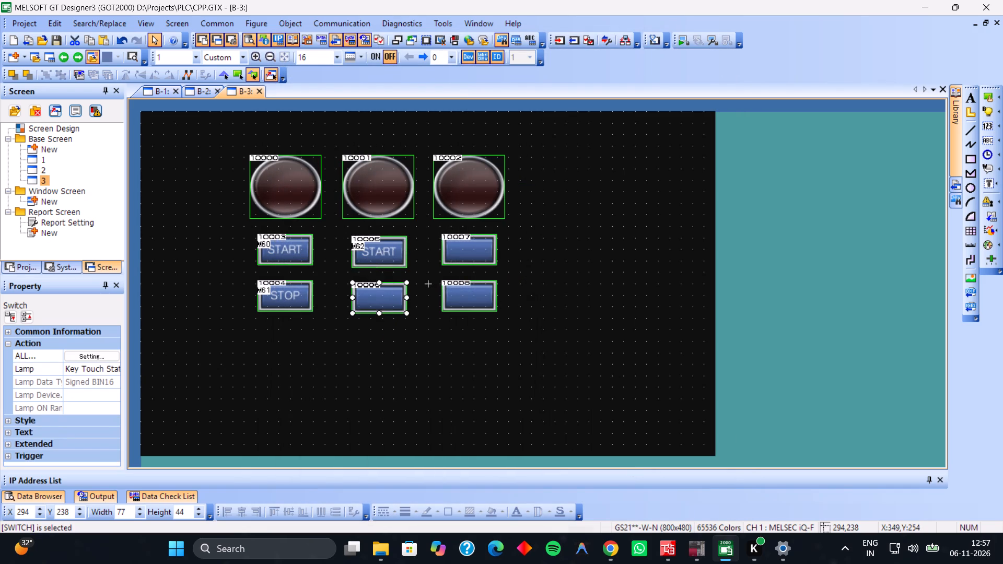
click(630, 119)
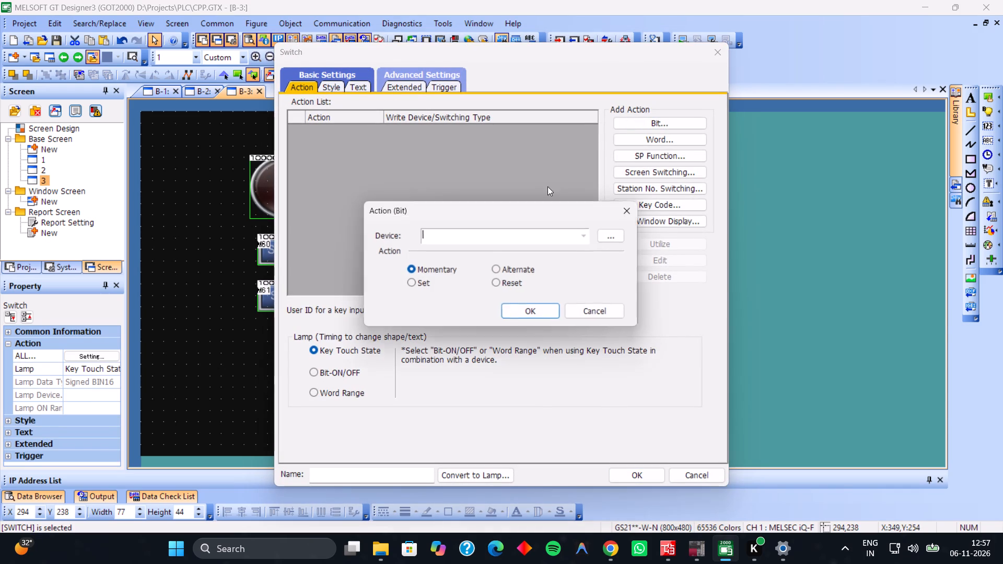
text(m63)
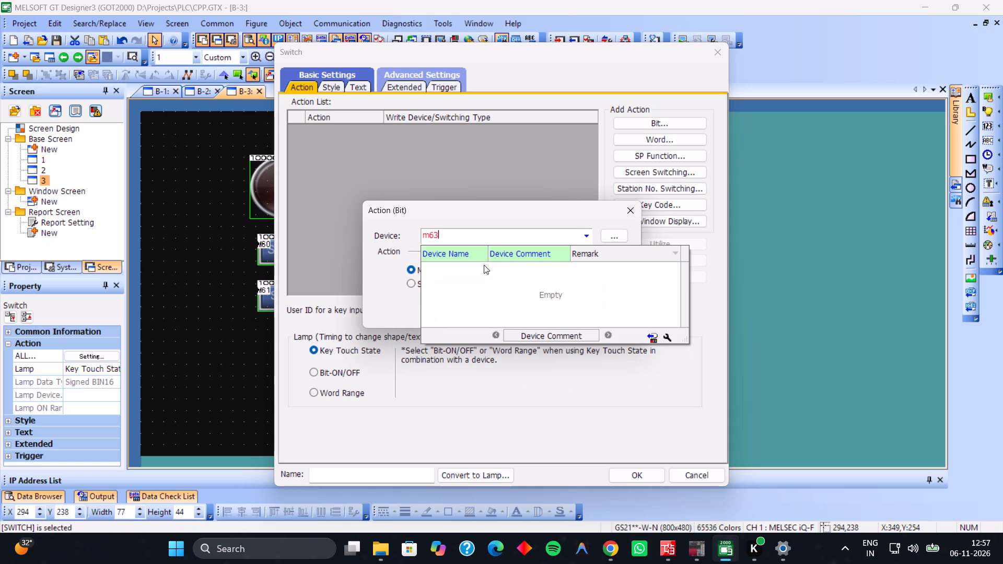
key(Return)
key(Return)
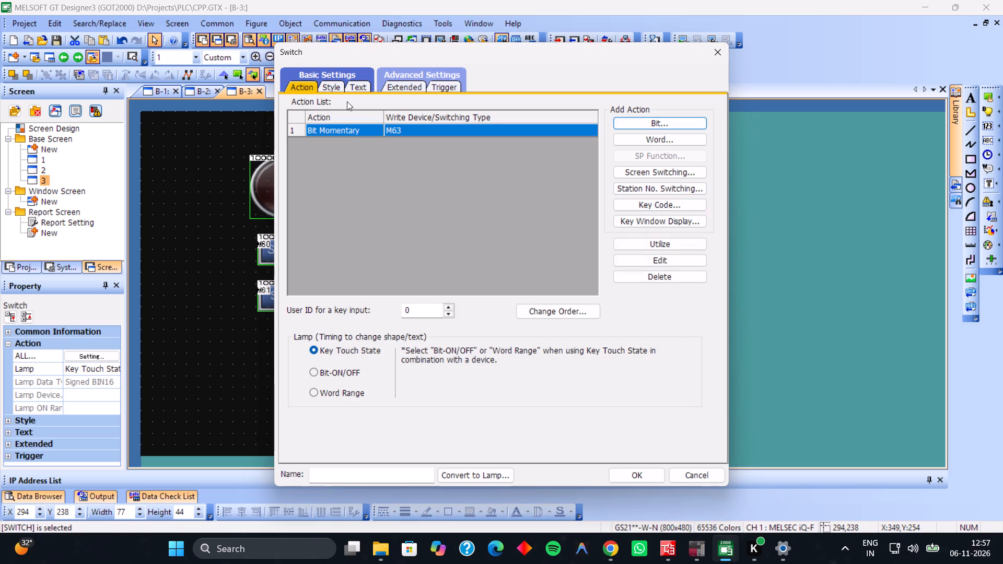
Label the lower switch beneath the second lamp STOP.
click(356, 91)
click(553, 270)
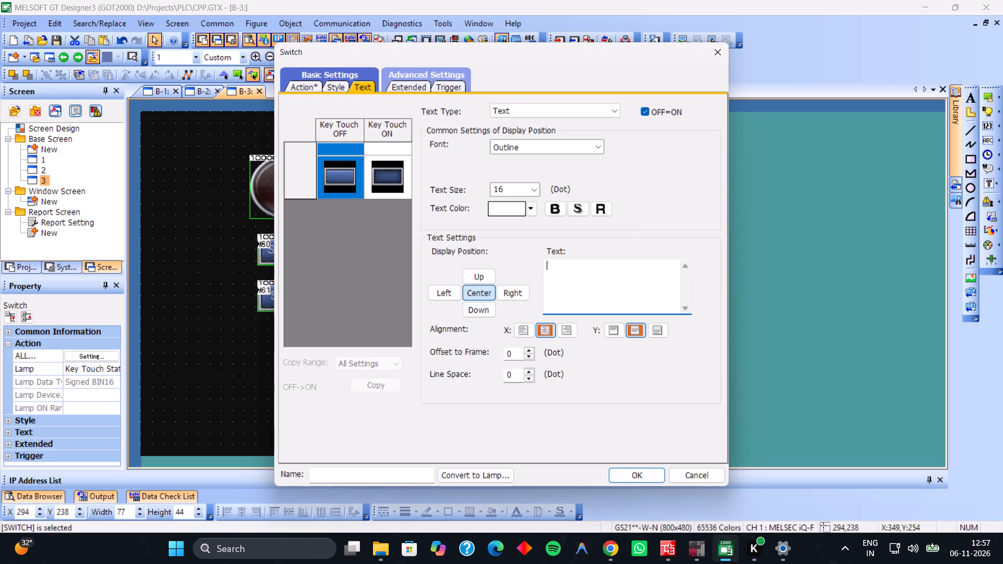
text(STOP)
key(Return)
key(Return)
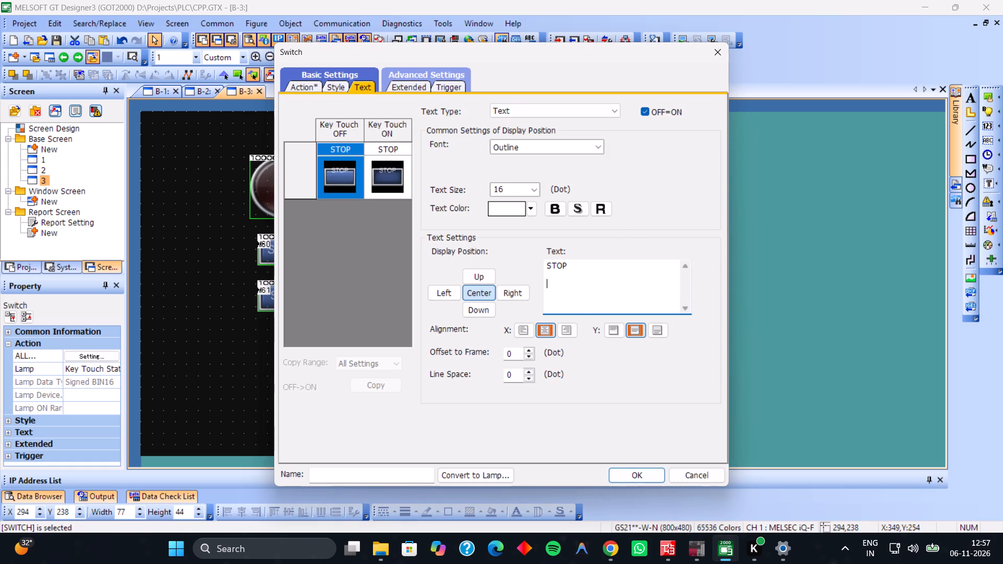
key(Return)
key(BackSpace)
key(BackSpace)
key(BackSpace)
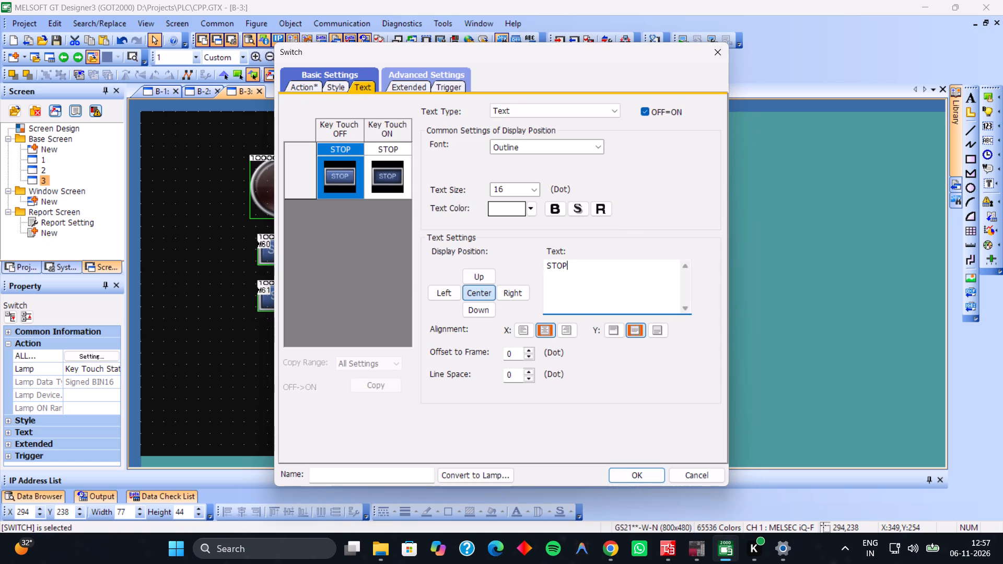
click(654, 475)
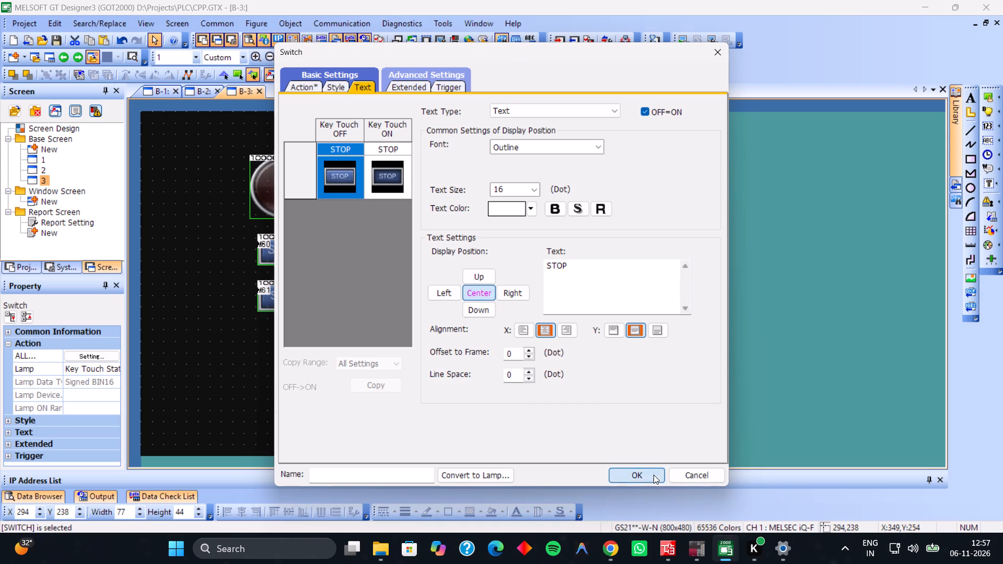
Label the upper switch beneath the third lamp START.
double_click(468, 253)
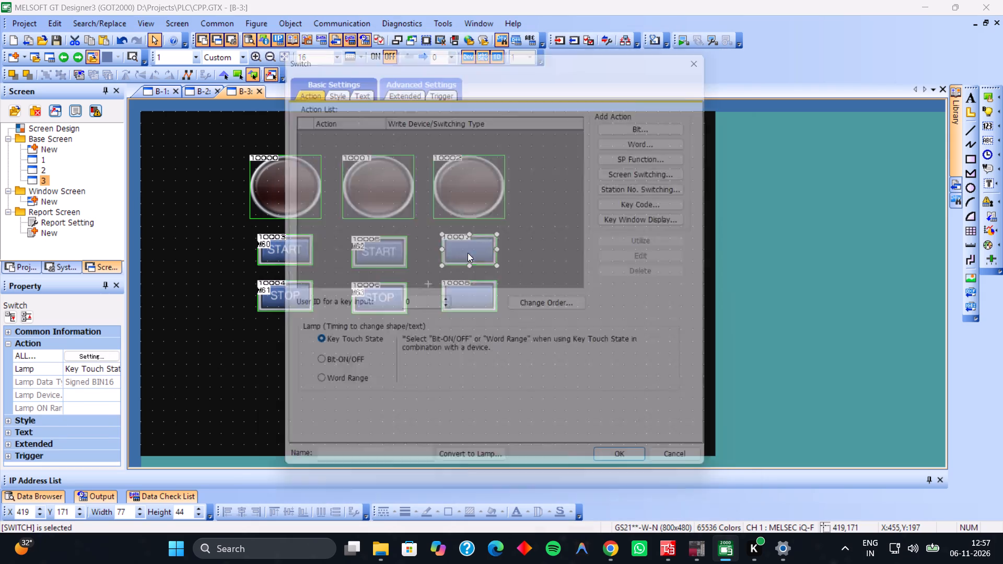
click(364, 88)
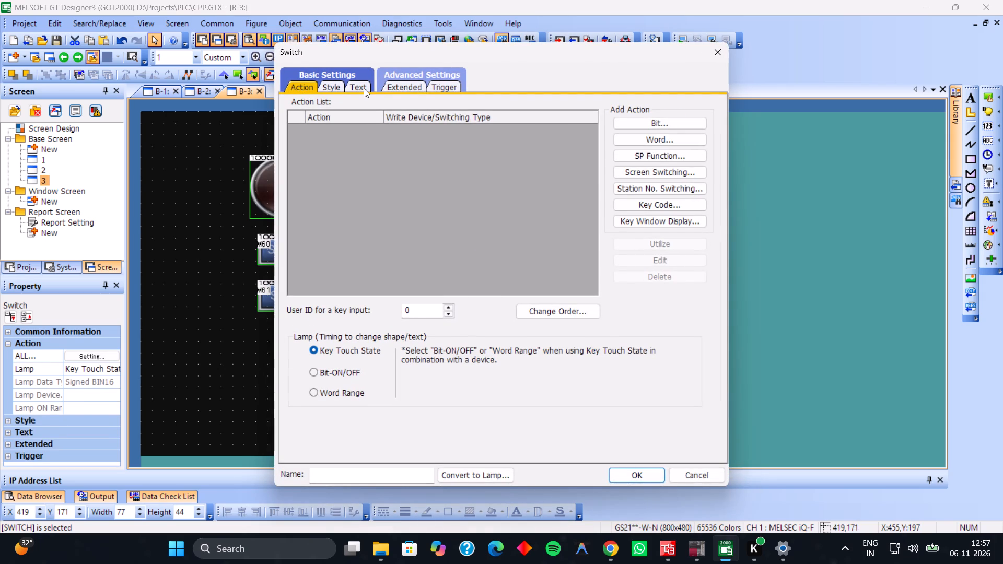
click(568, 279)
text(STARR)
key(shift+BackSpace)
key(shift+t)
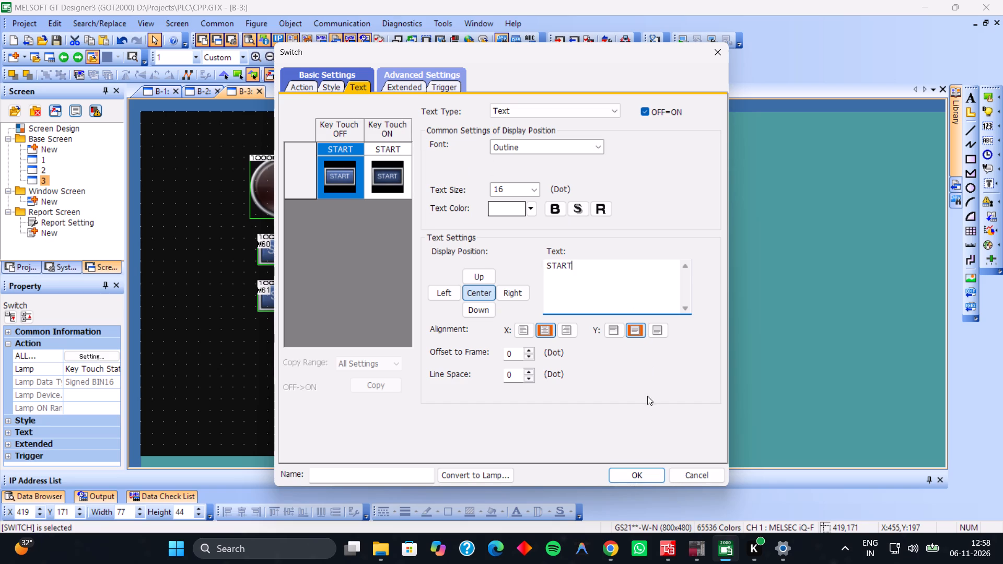
click(631, 478)
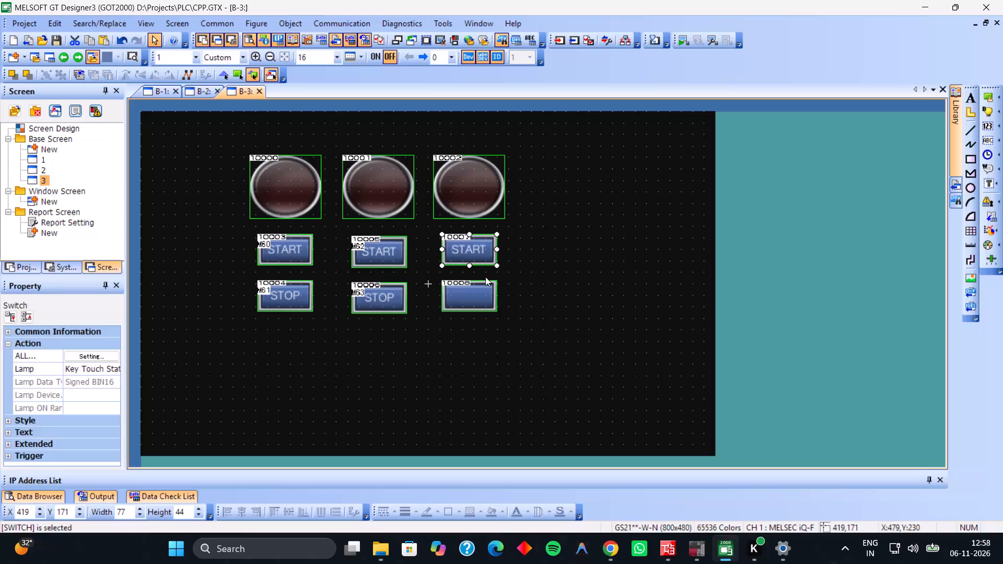
Label the lower switch beneath the third lamp STOP.
double_click(460, 305)
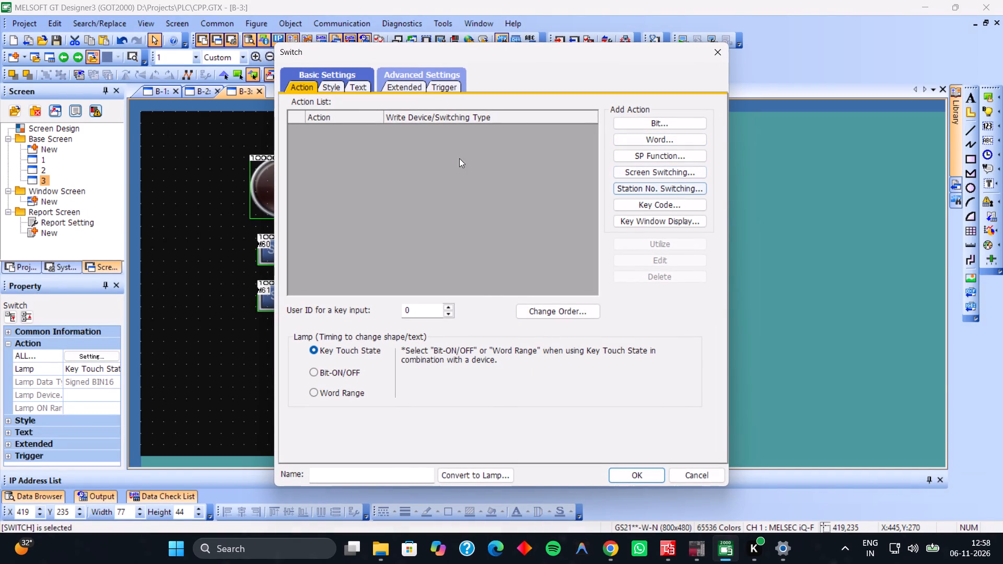
click(357, 88)
click(582, 298)
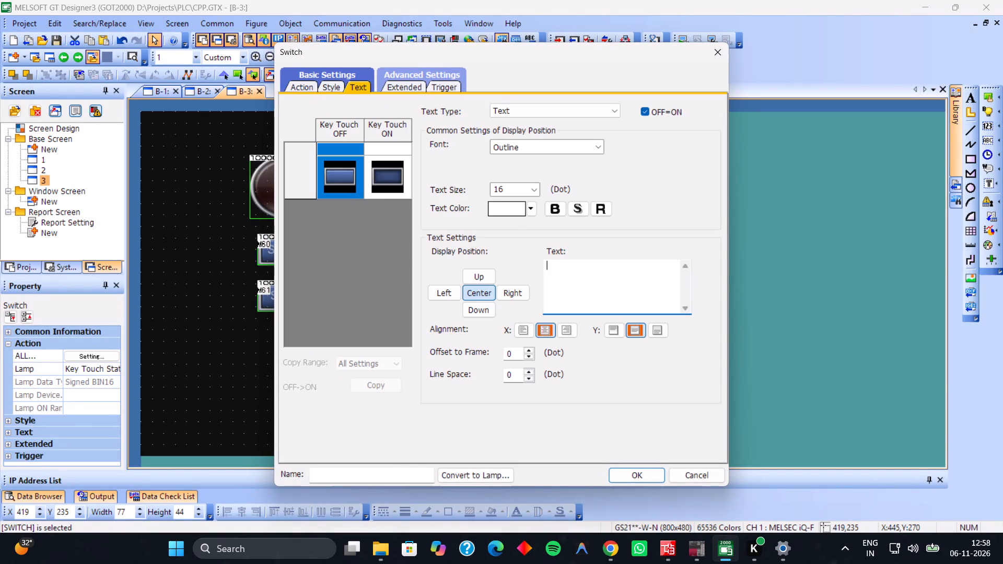
text(ST)
text(OP)
key(Return)
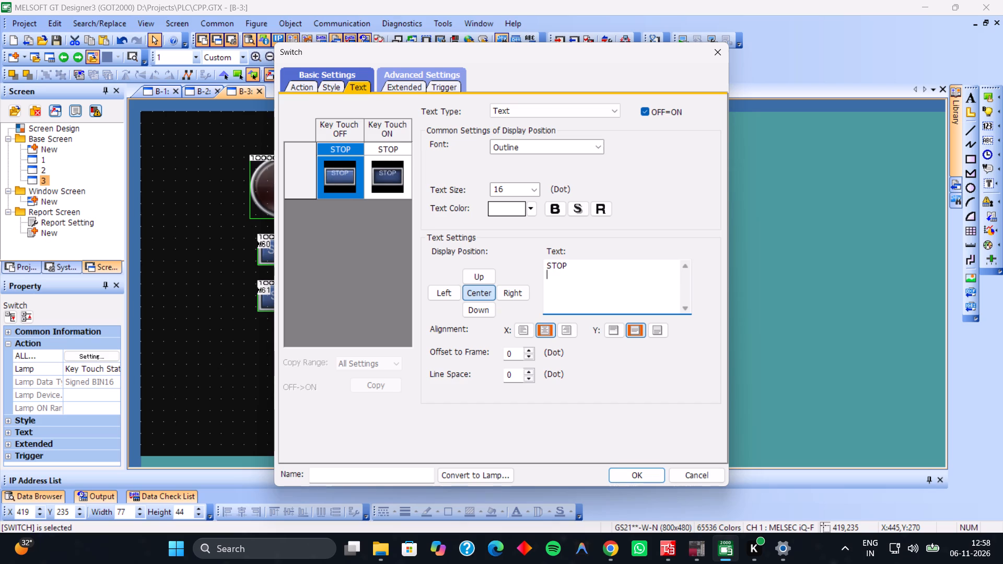
key(Return)
key(BackSpace)
key(BackSpace)
click(621, 468)
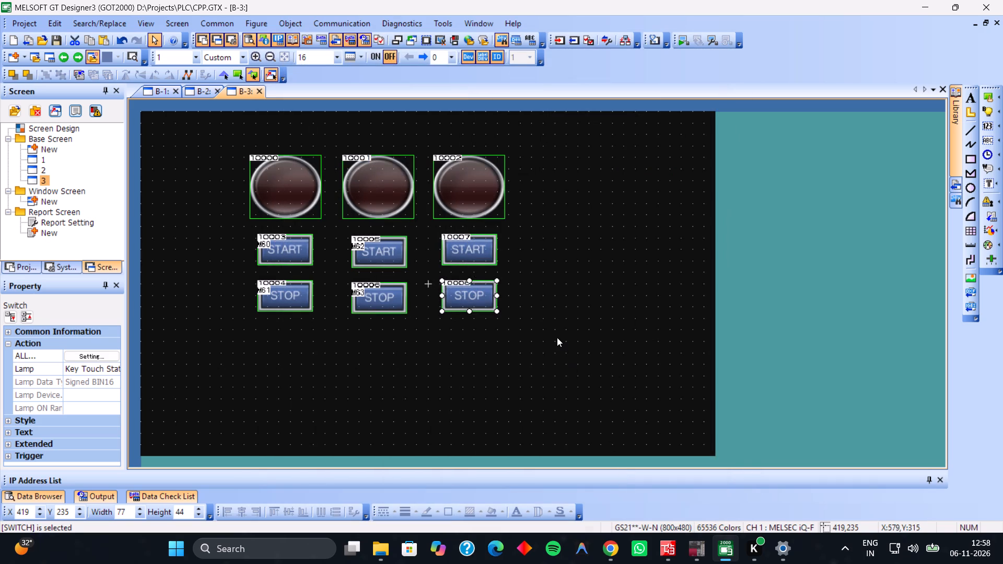
Move all three lamps and their six switches together up and rightward on screen 3, placing the first lamp at about X 202, Y 23.
click(557, 337)
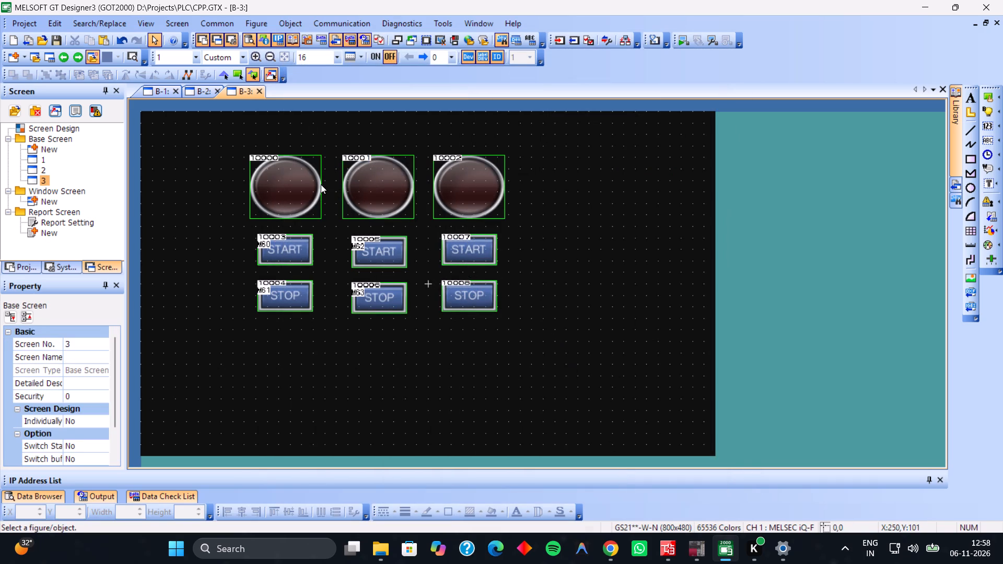
drag(541, 146, 242, 277)
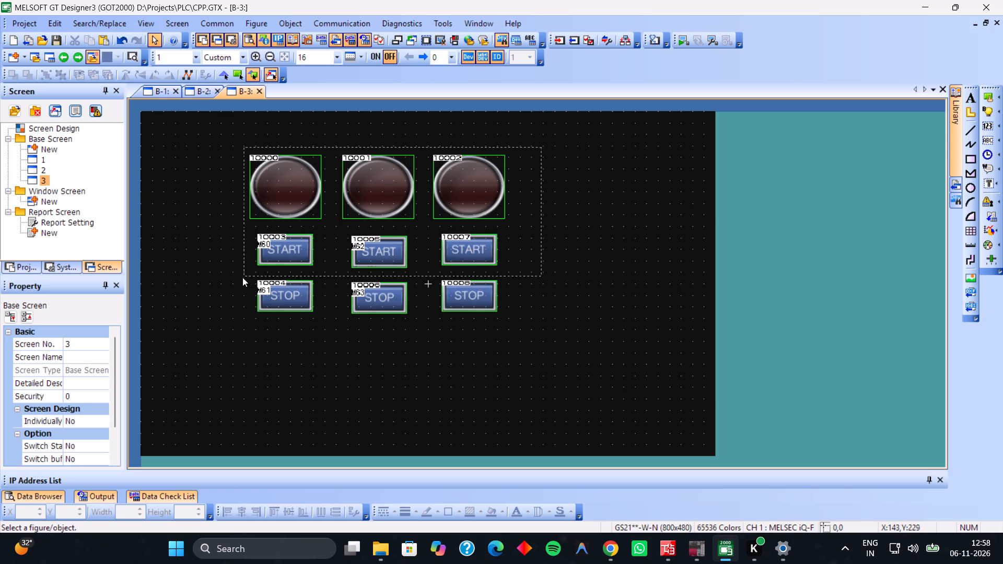
drag(242, 277, 235, 323)
drag(390, 185, 445, 158)
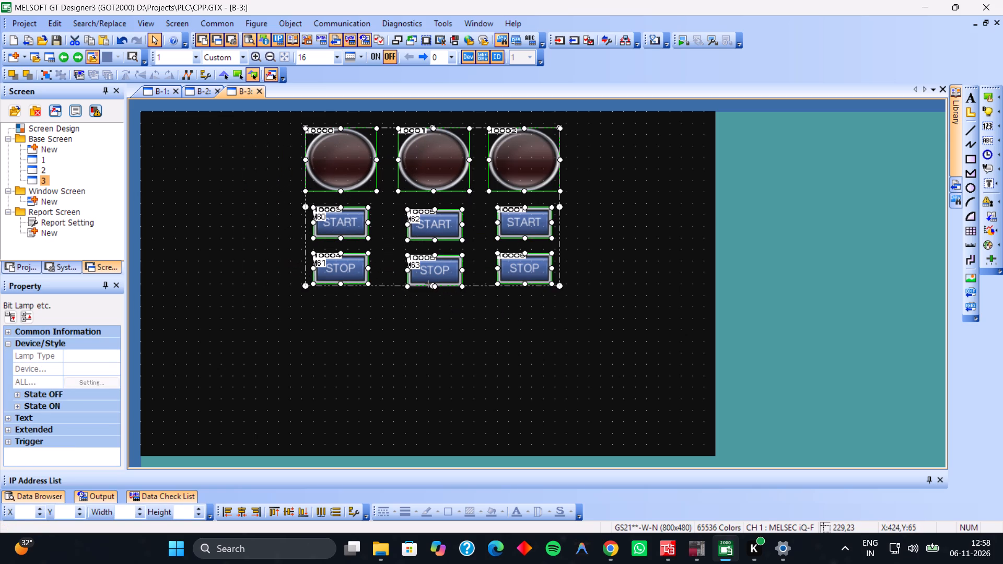
drag(446, 160, 426, 159)
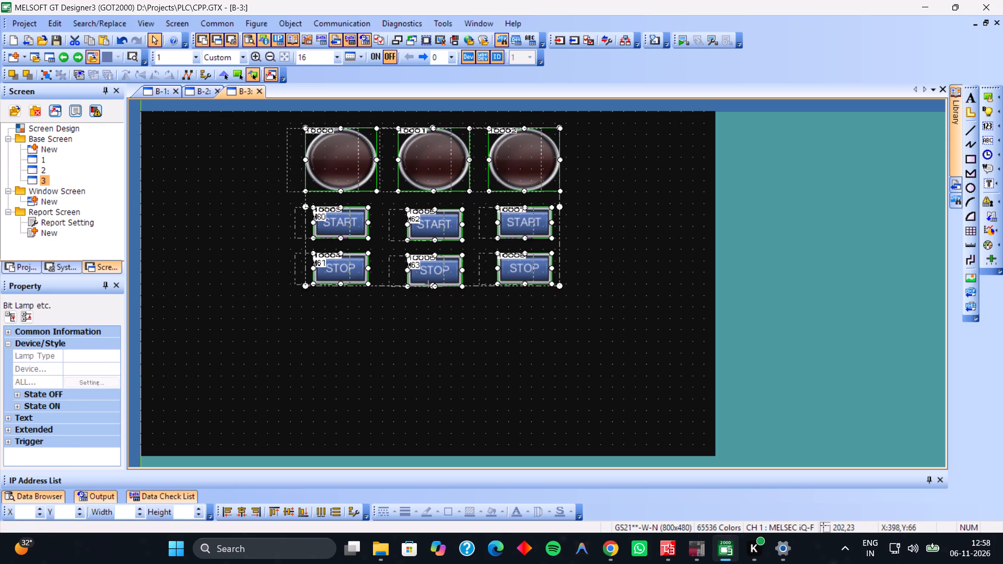
drag(426, 159, 427, 159)
click(595, 182)
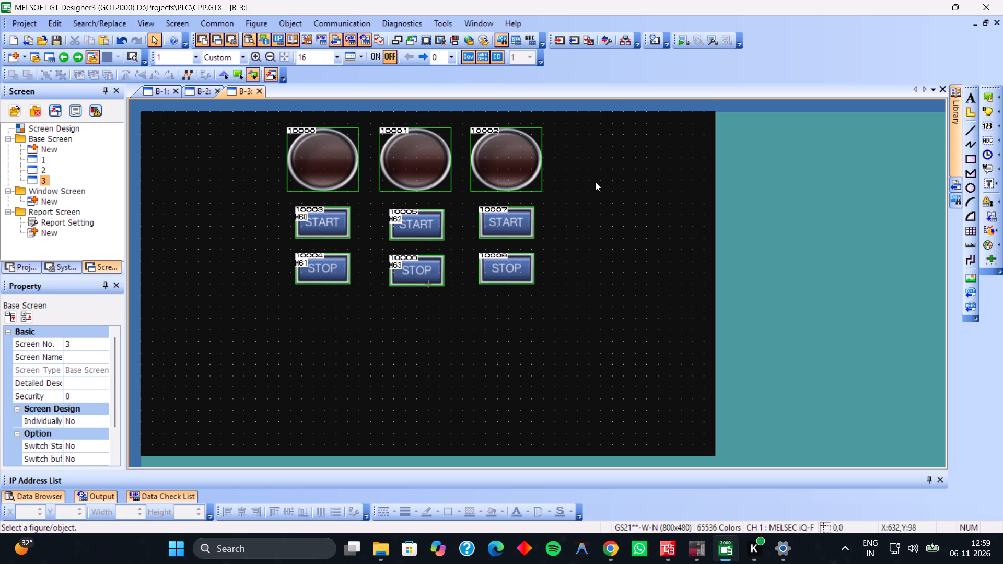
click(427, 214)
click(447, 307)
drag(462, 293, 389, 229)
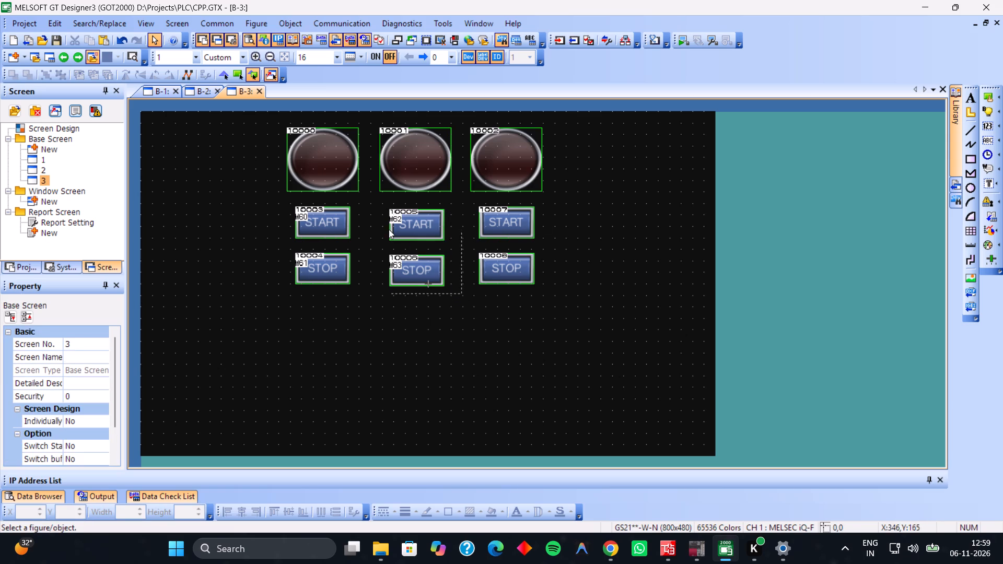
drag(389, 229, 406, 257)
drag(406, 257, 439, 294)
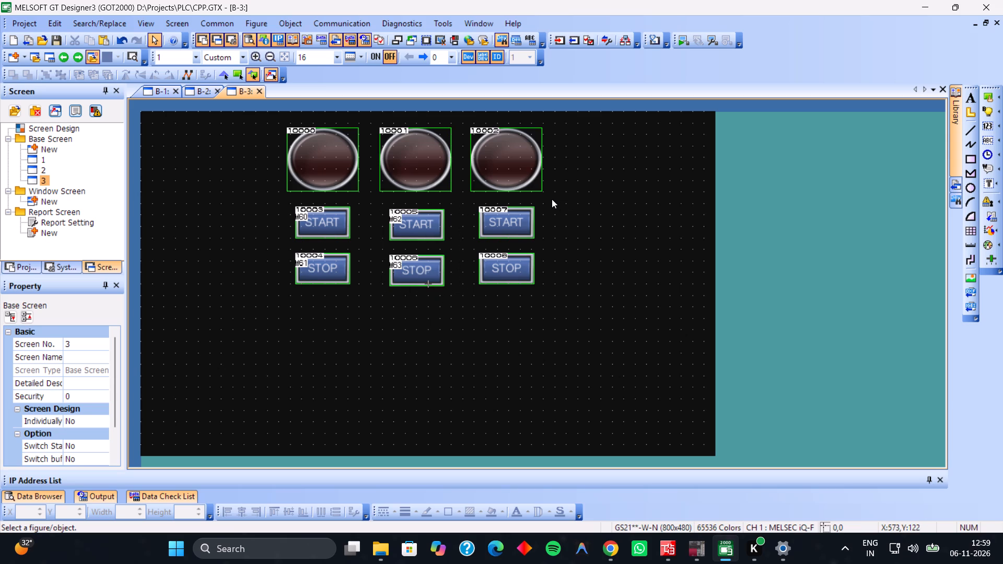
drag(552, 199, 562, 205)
Lower the START switches beneath the third and first lamps to Y 139, level with the middle START switch.
click(520, 219)
click(514, 219)
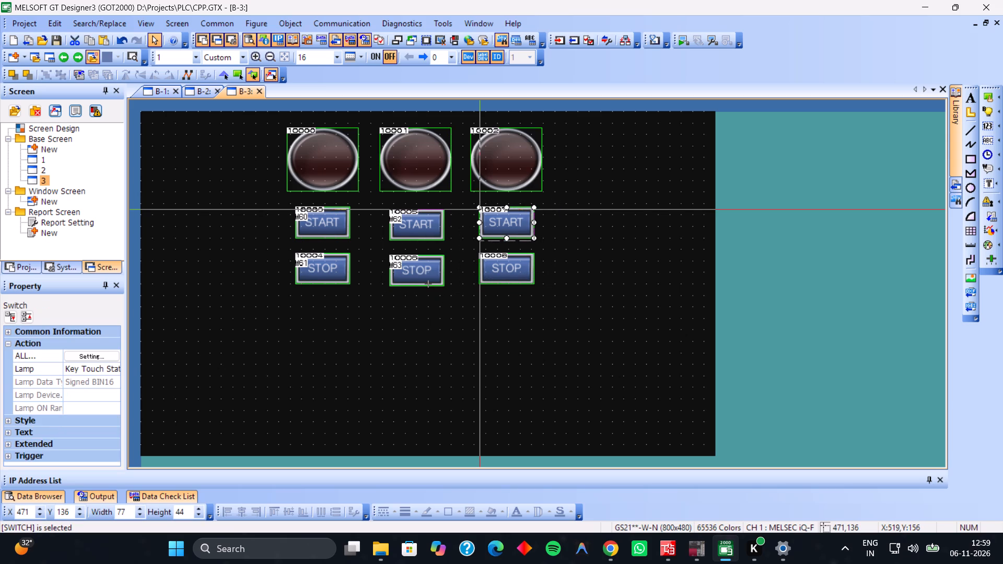
click(564, 218)
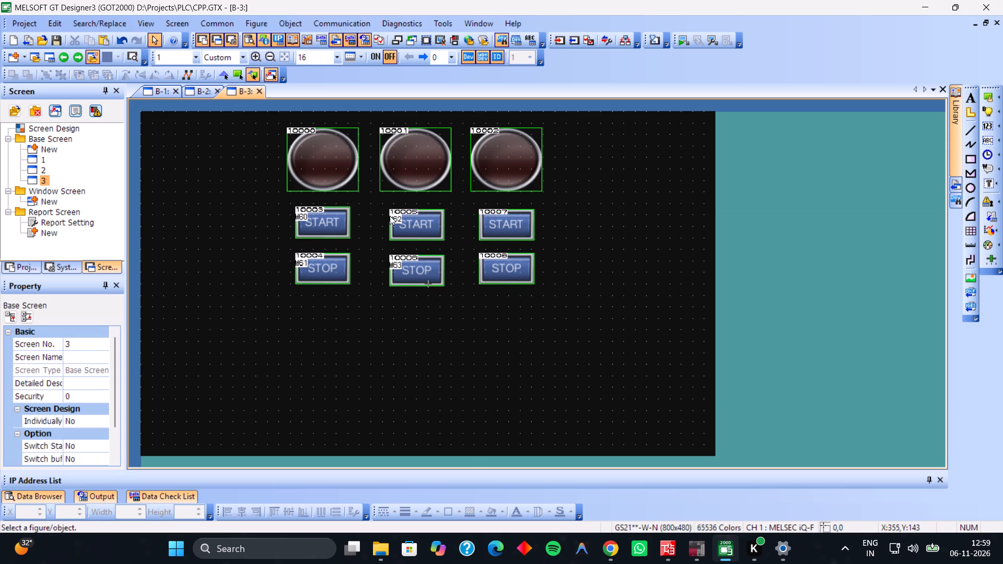
click(331, 225)
click(331, 225)
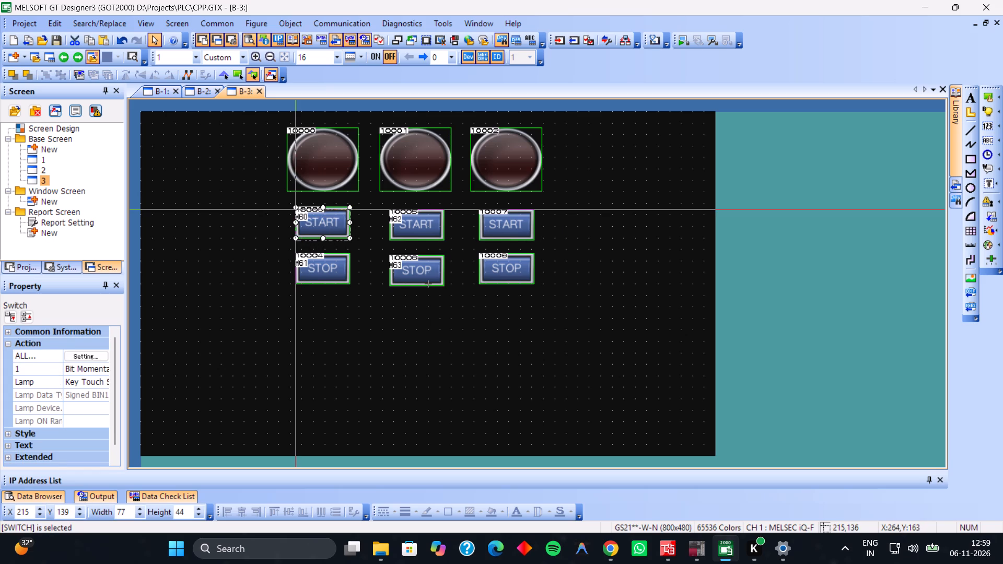
click(631, 194)
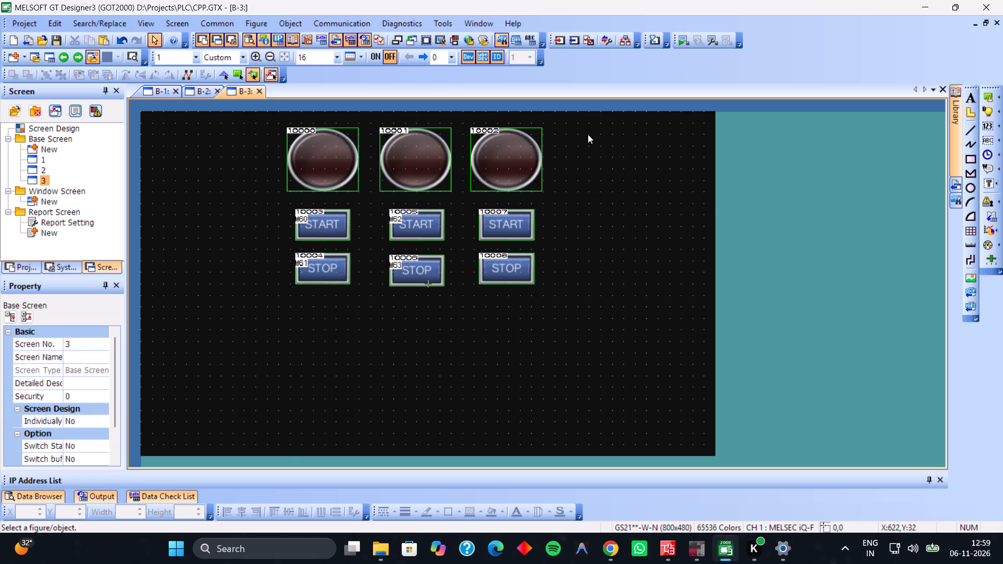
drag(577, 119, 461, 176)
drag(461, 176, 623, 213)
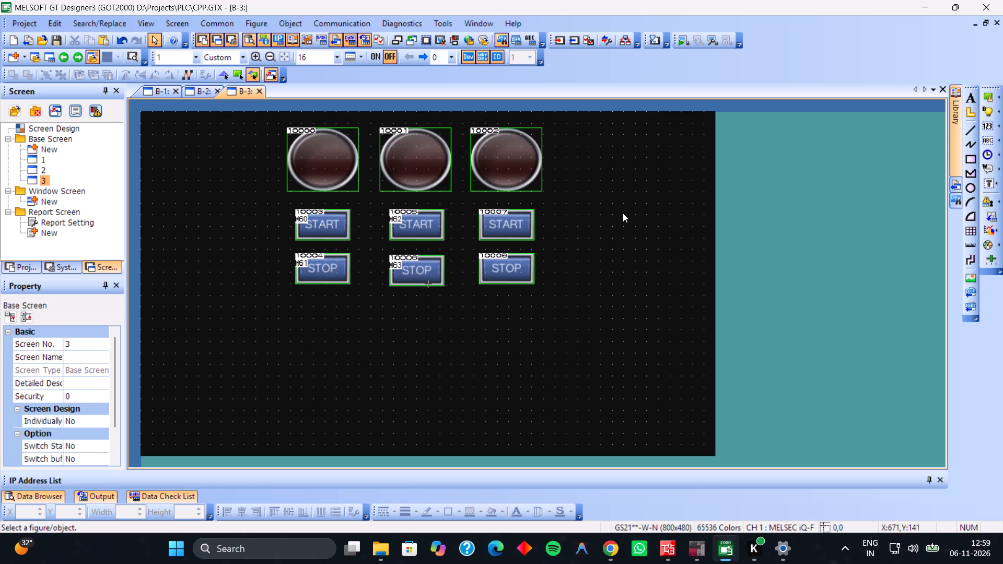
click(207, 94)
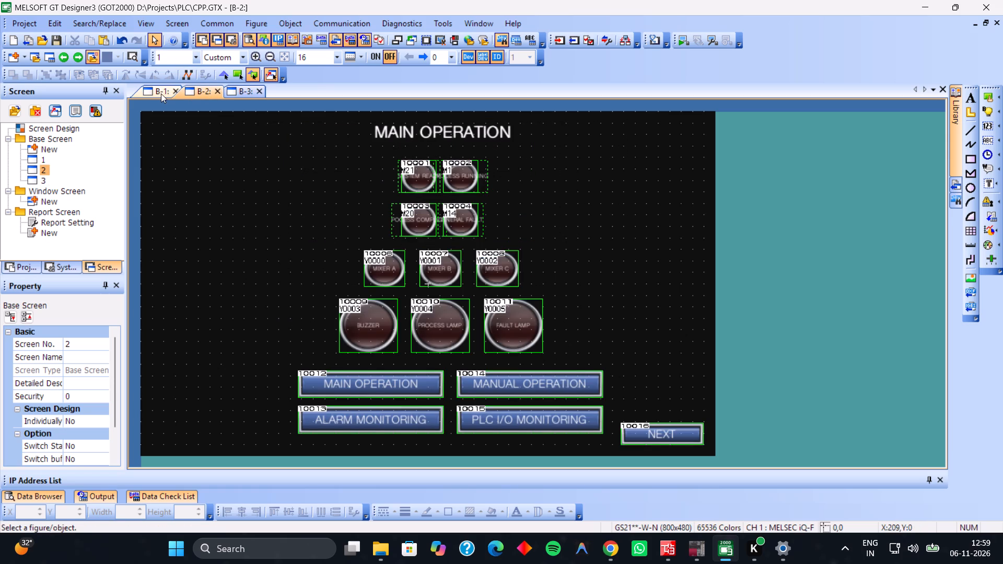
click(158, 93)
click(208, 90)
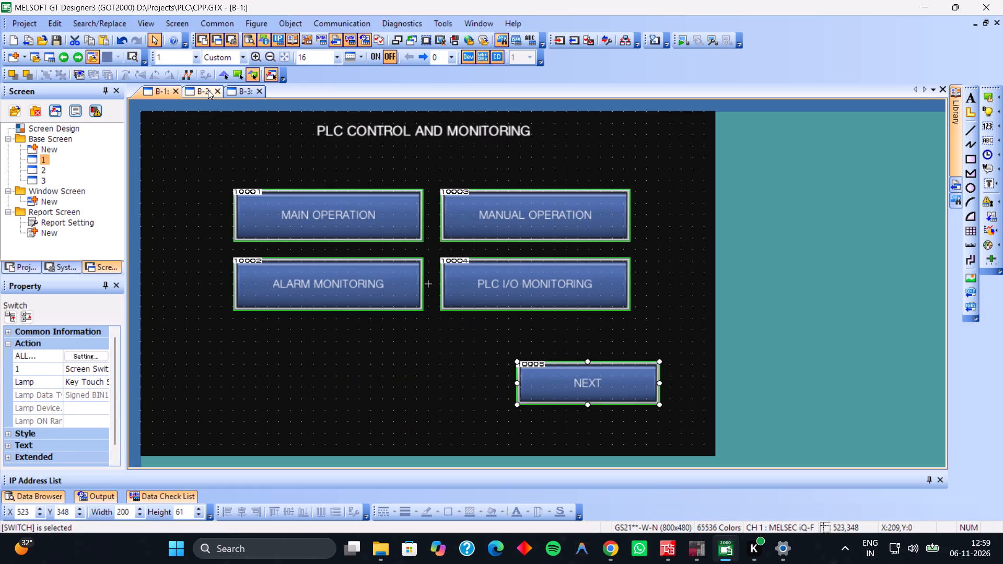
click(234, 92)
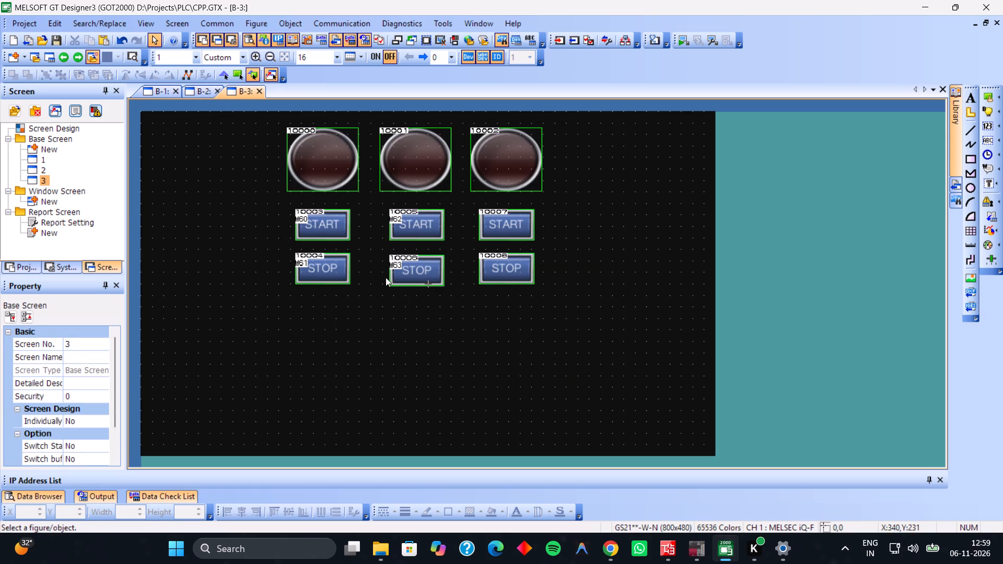
Resize all three lamps and six switches together vertically on screen 3, making the START switches about 41 high at Y 125.
click(577, 296)
drag(591, 300, 252, 121)
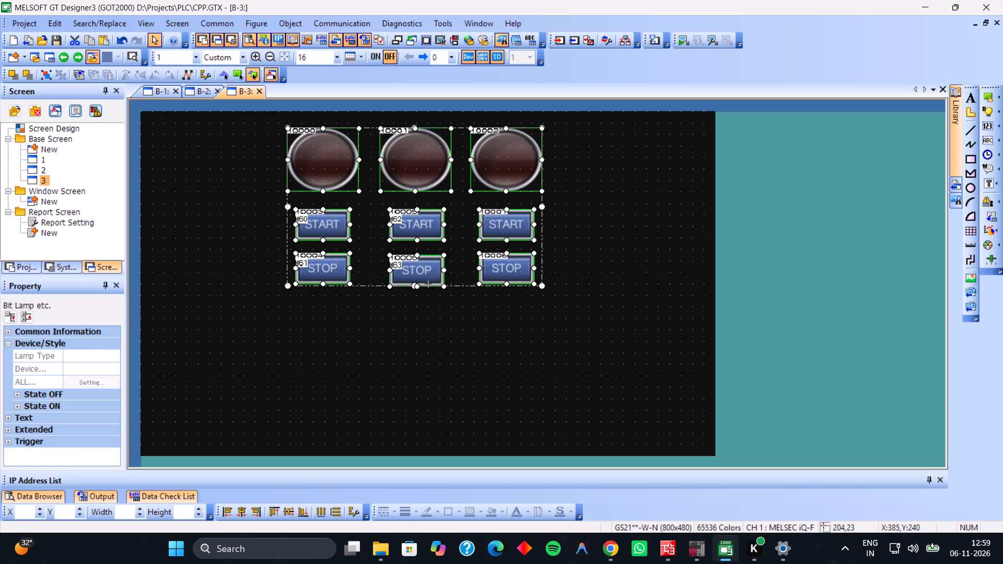
drag(417, 284, 421, 402)
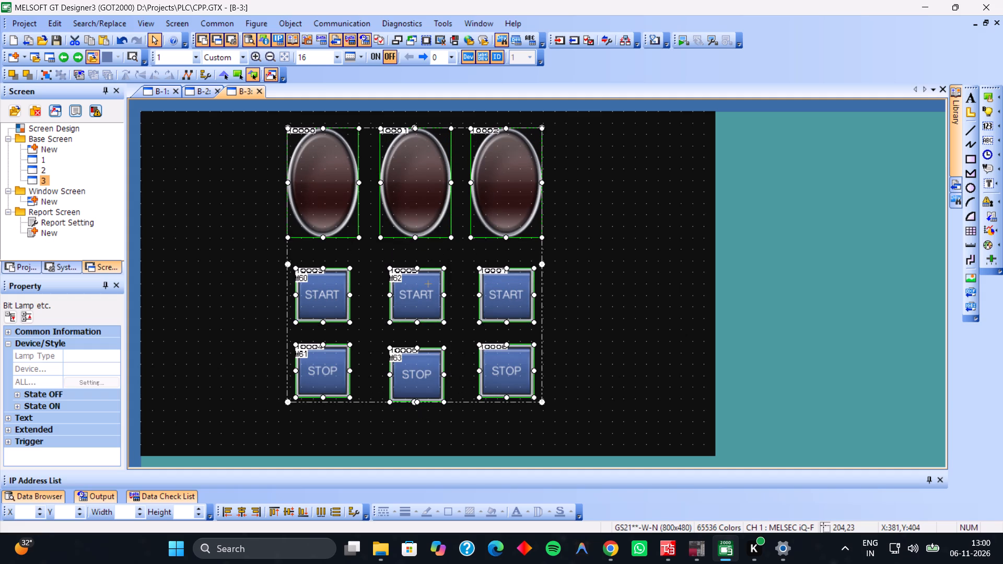
drag(415, 402, 416, 266)
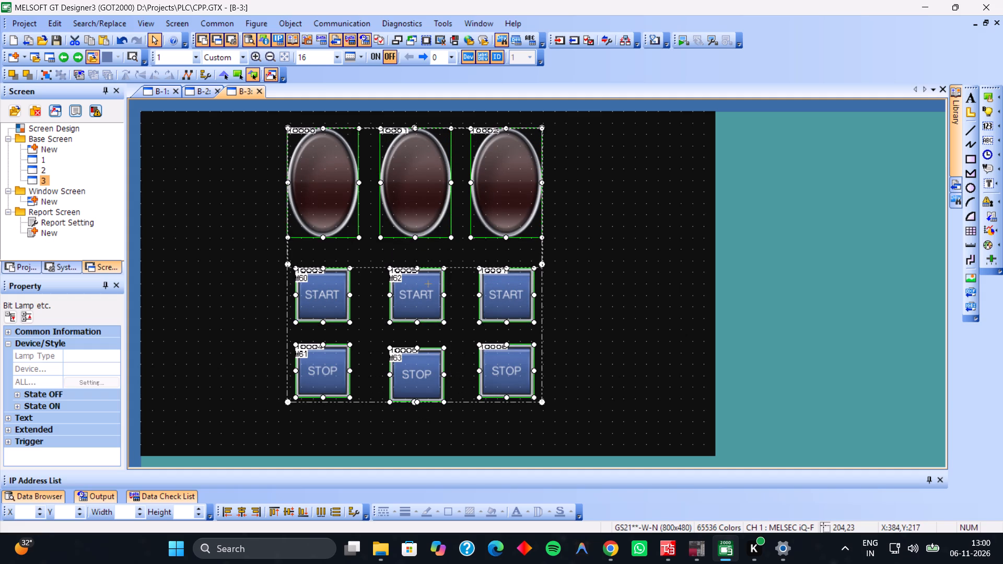
drag(416, 266, 416, 272)
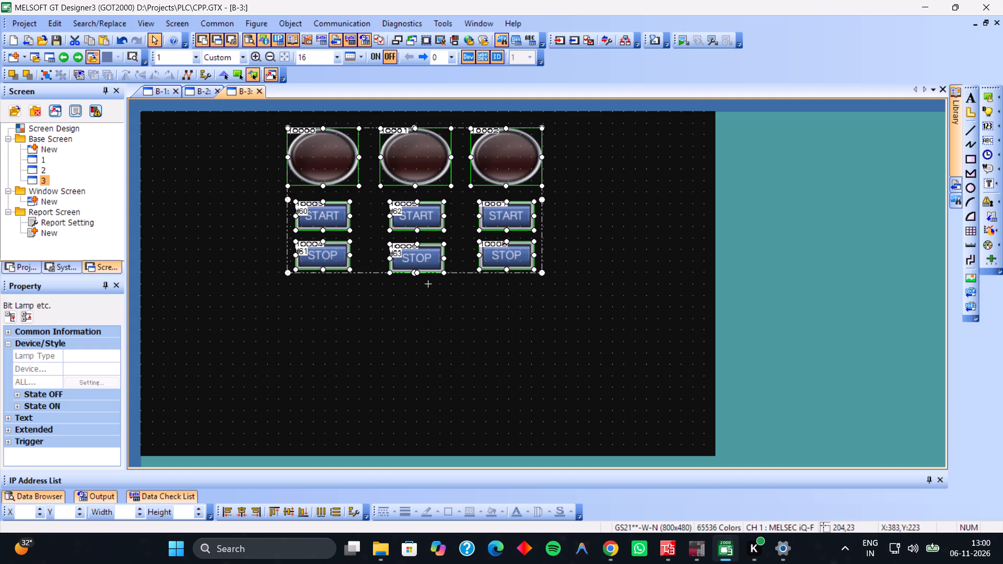
click(448, 272)
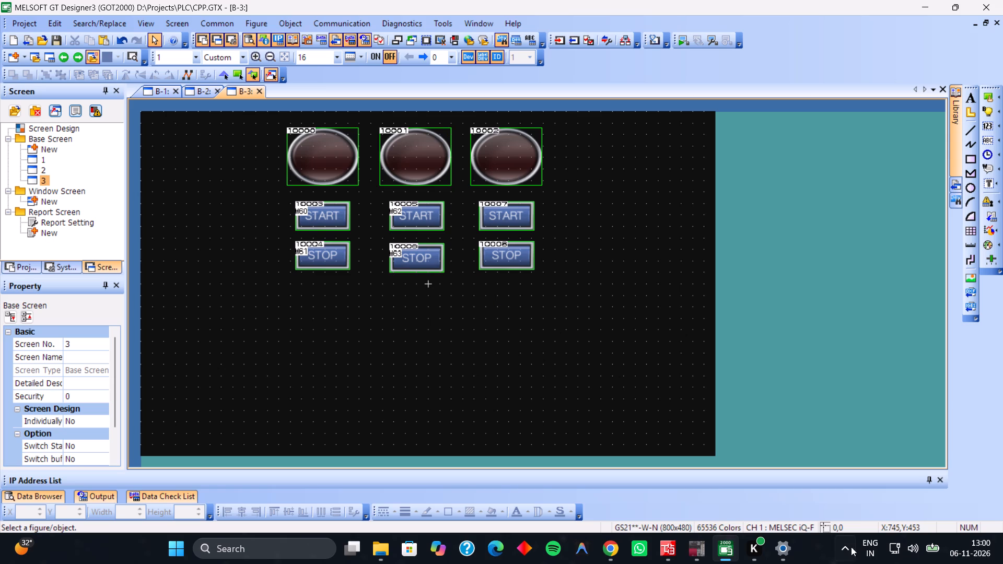
Turn on the computer's mobile hotspot in the Windows quick settings.
click(894, 539)
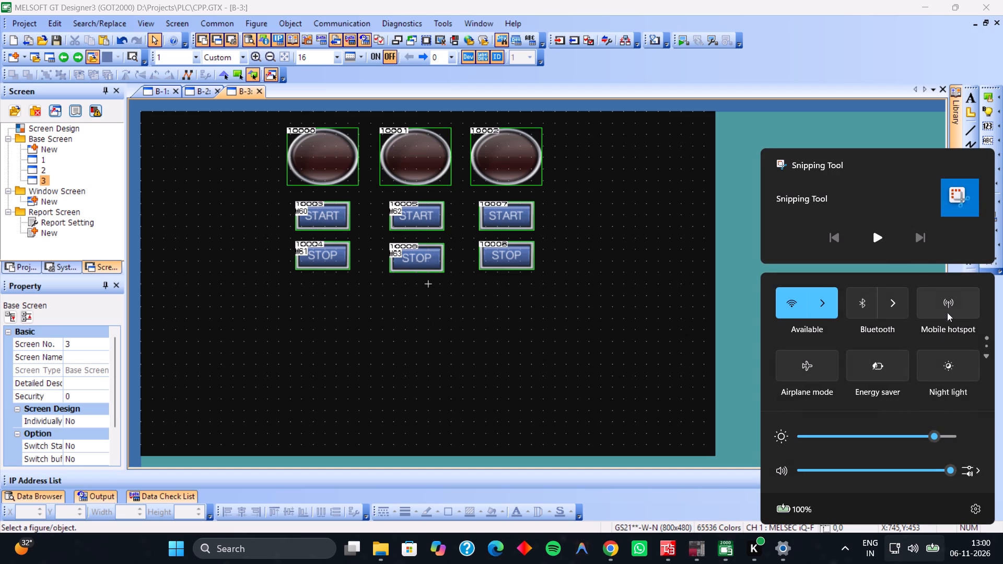
click(946, 305)
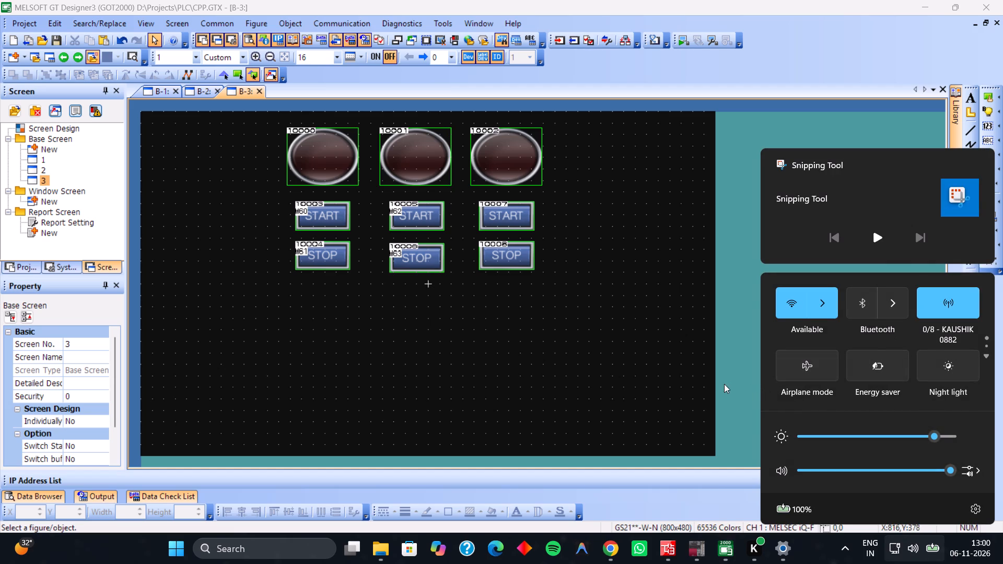
click(718, 386)
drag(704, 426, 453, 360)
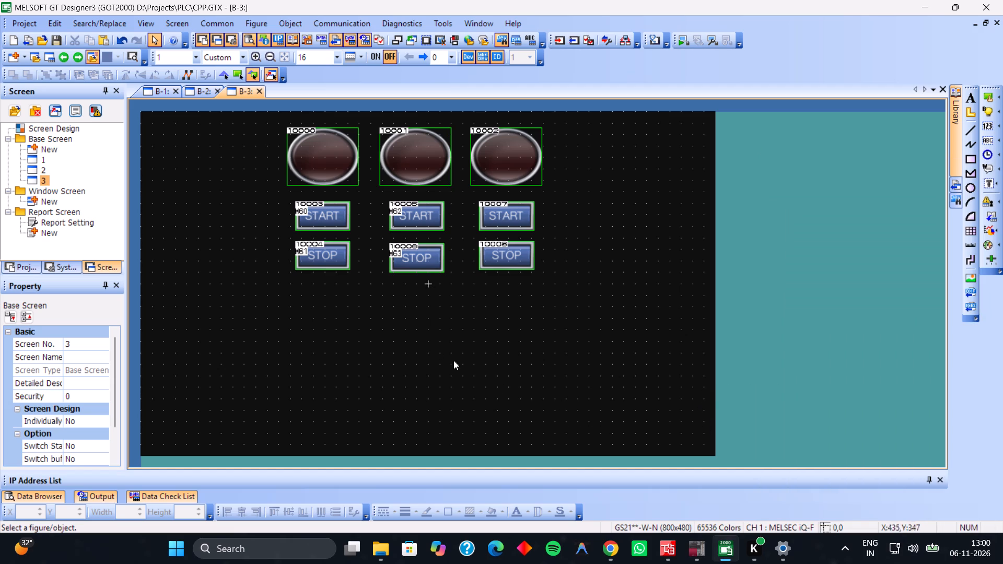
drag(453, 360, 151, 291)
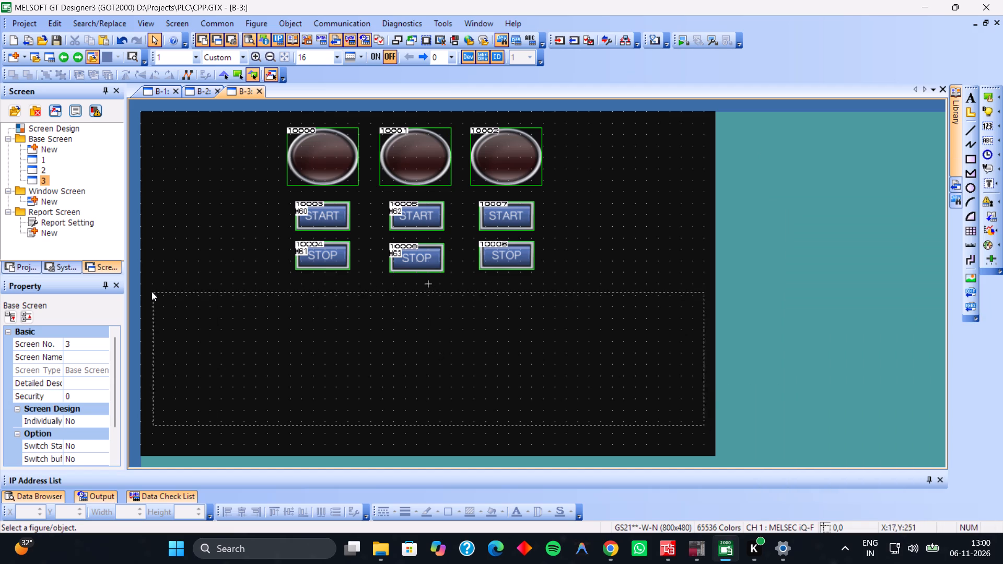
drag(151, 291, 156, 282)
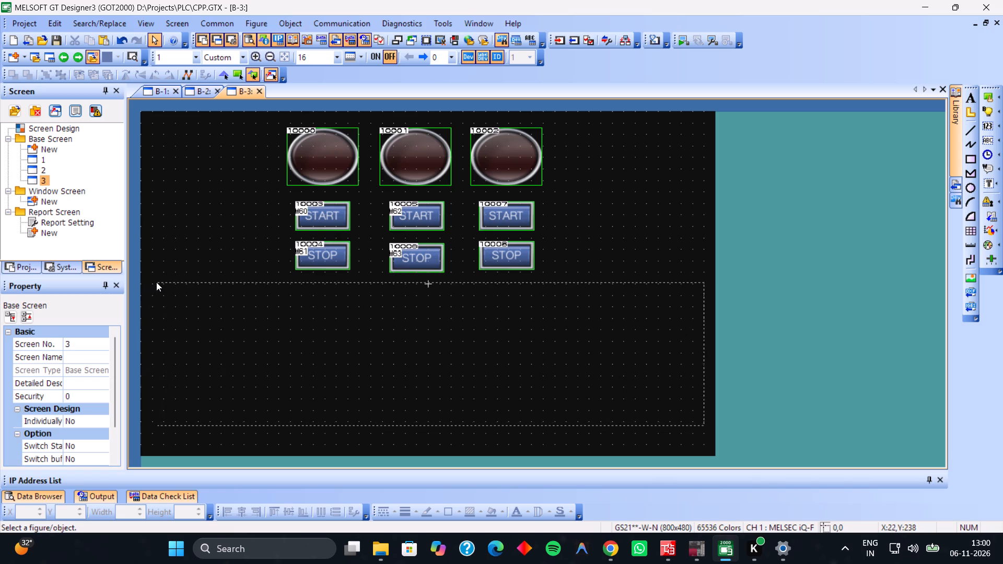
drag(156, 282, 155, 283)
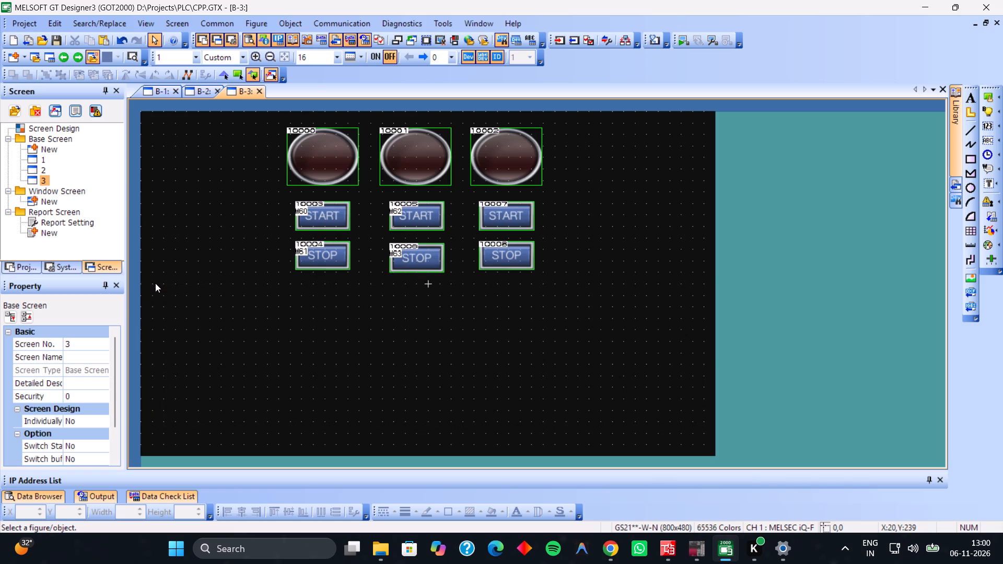
Lower the STOP switch beneath the third lamp to Y 184, level with the middle STOP switch.
click(501, 250)
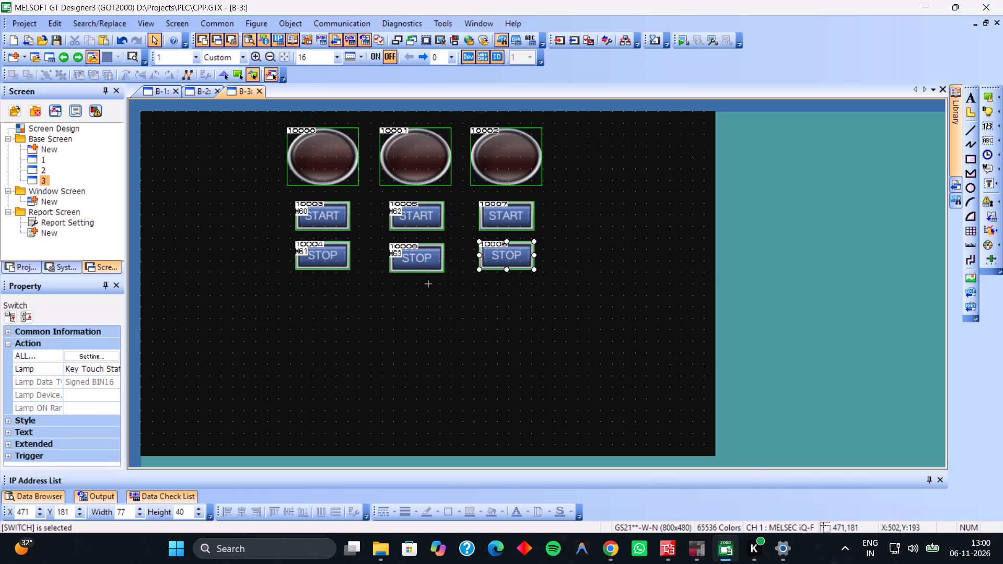
click(501, 250)
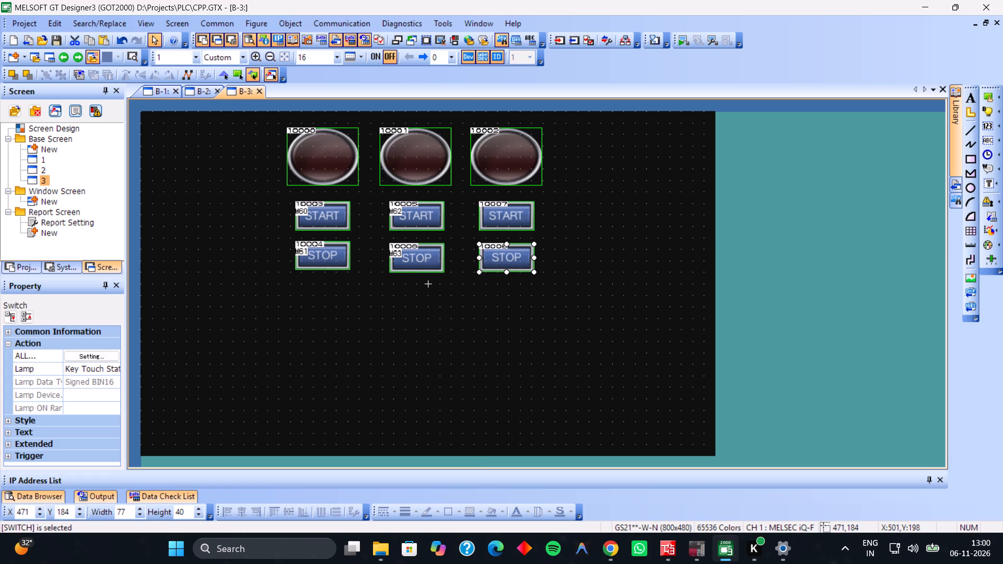
click(572, 269)
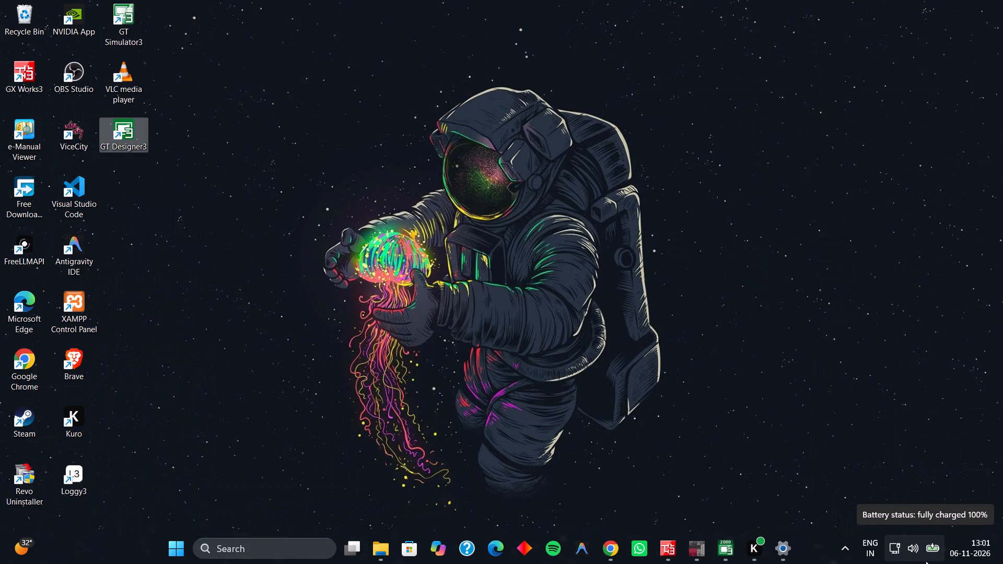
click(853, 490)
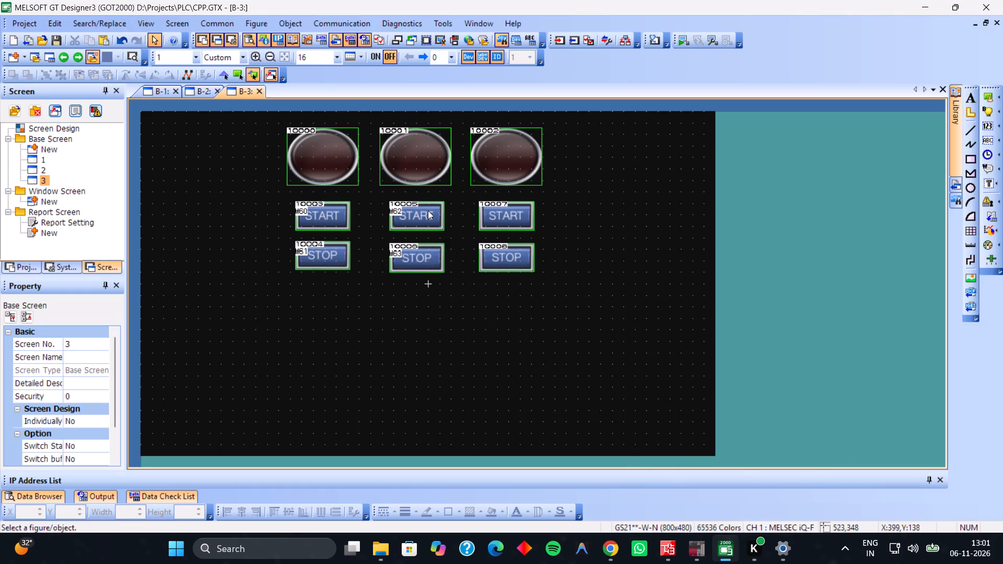
Set the momentary bit action device of the START switch beneath the first lamp to M42.
double_click(333, 218)
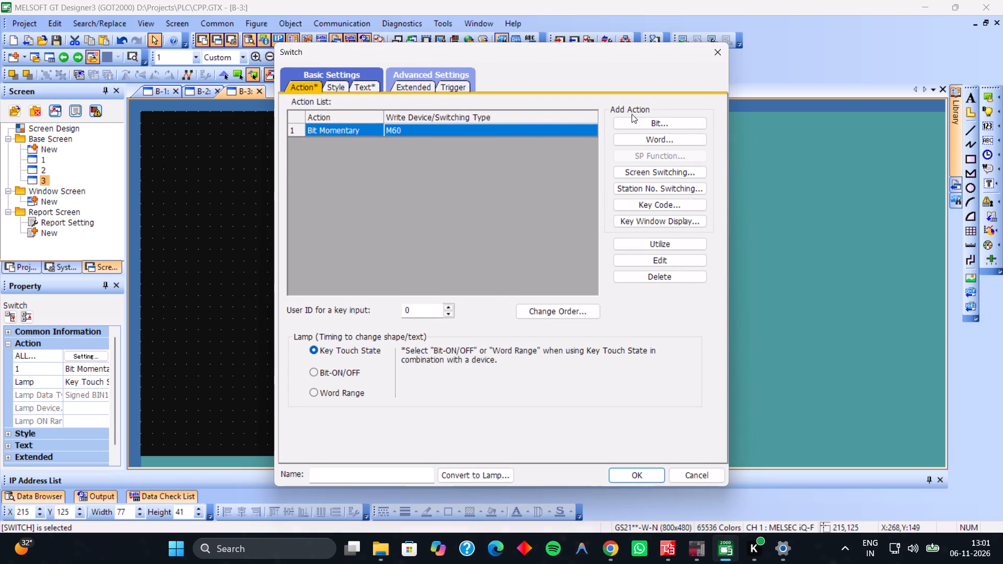
click(649, 115)
double_click(448, 135)
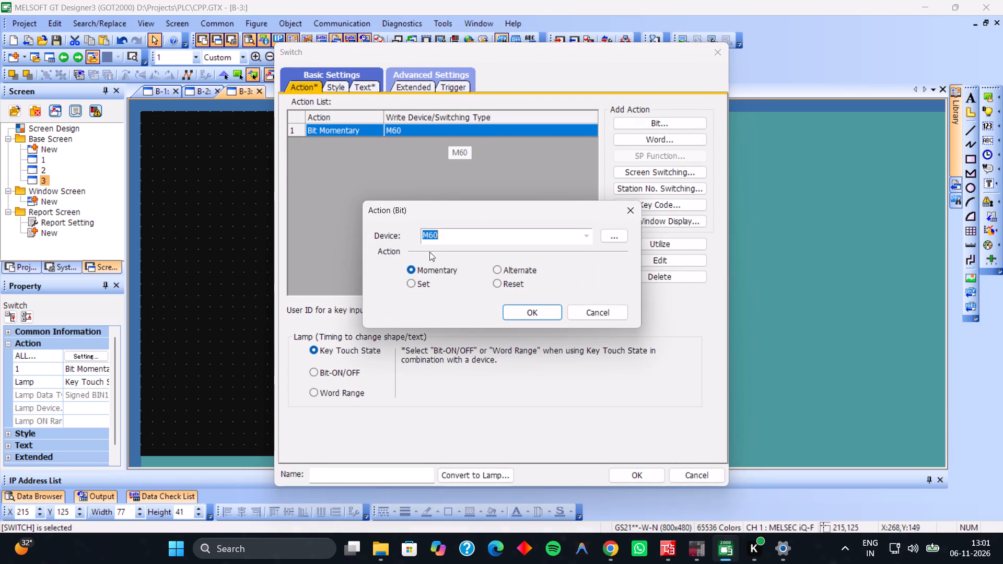
key(BackSpace)
text(m42)
key(Return)
key(Return)
key(Return)
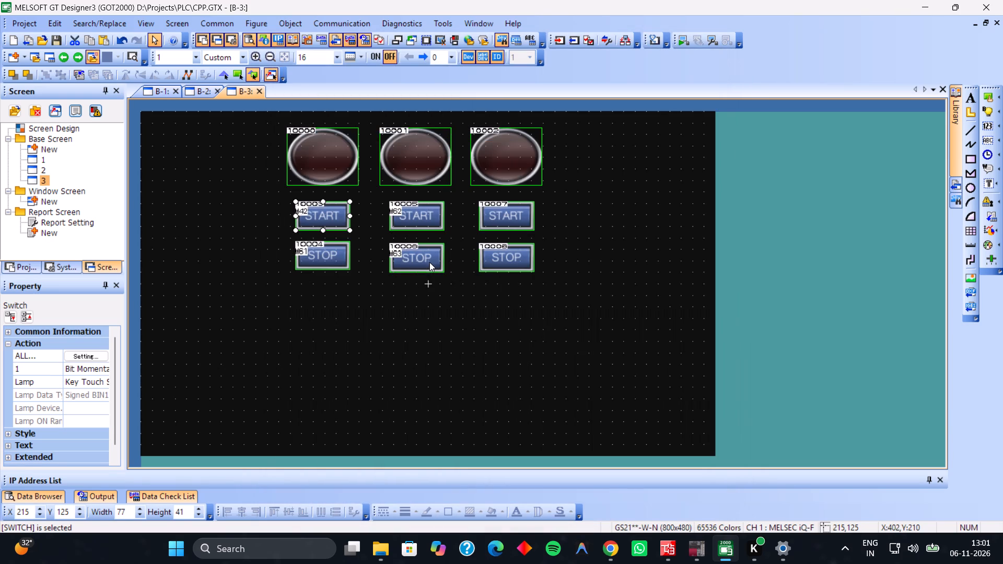
Set the momentary bit action device of the STOP switch beneath the first lamp to M45.
double_click(332, 247)
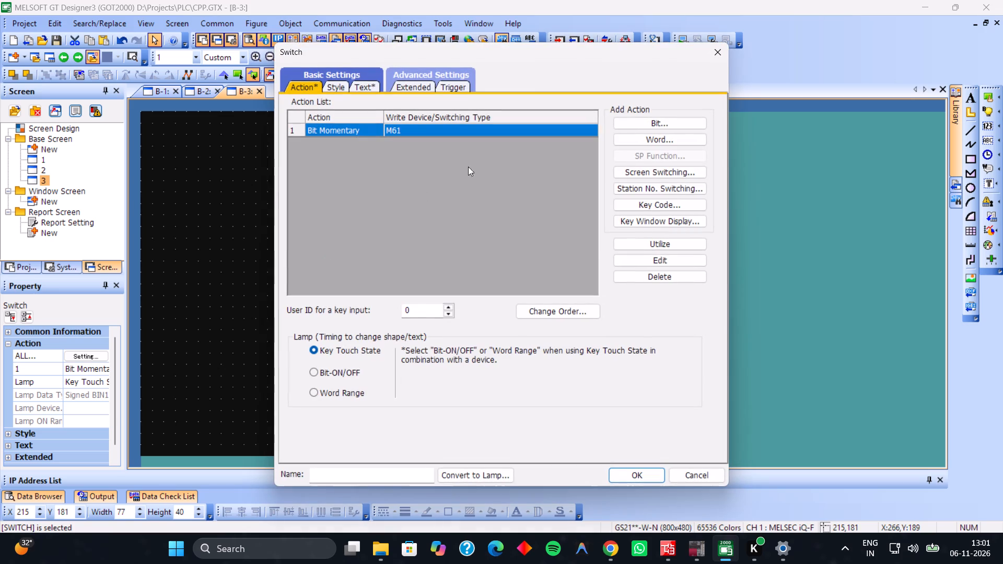
double_click(467, 131)
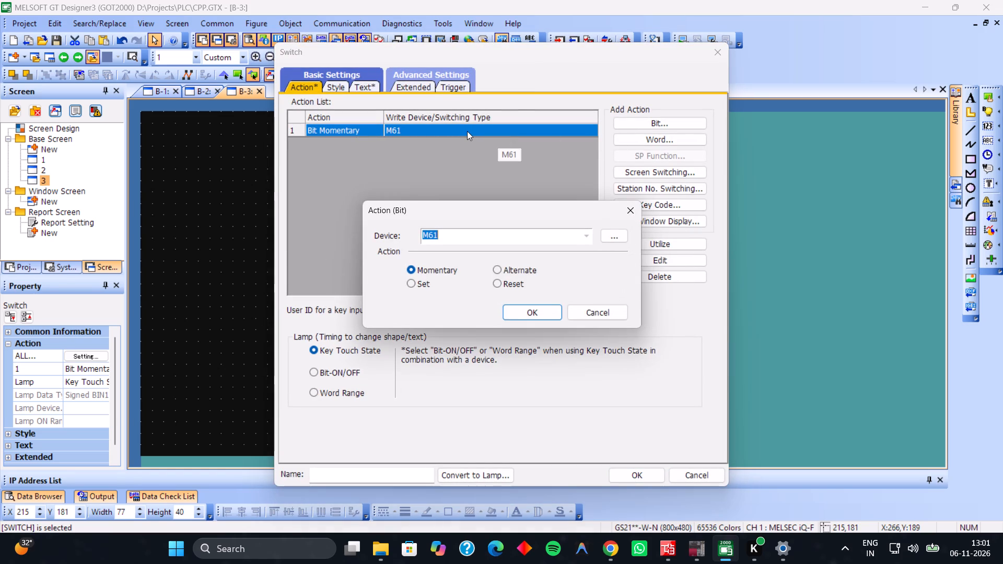
text(m45)
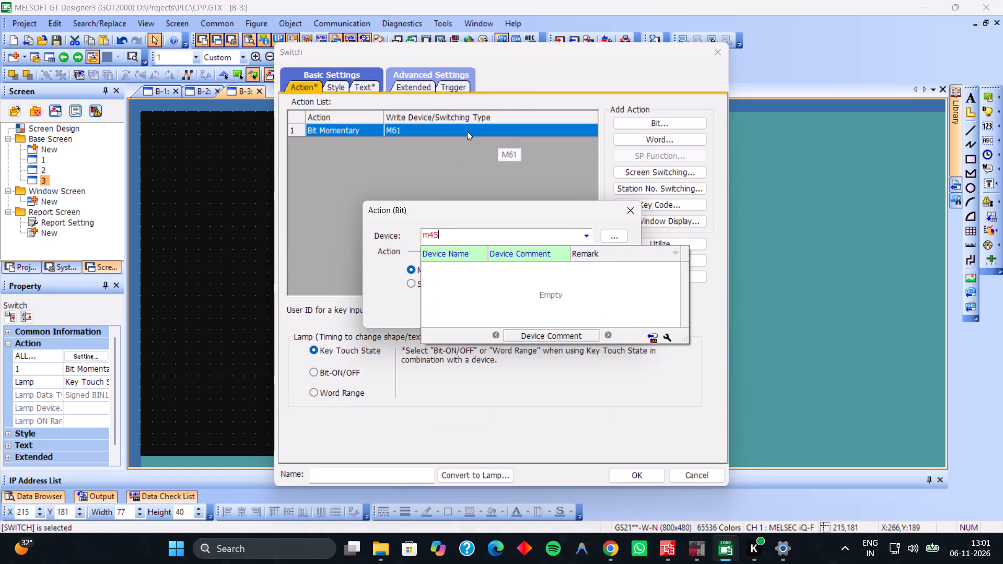
key(Return)
key(Return)
key(Return)
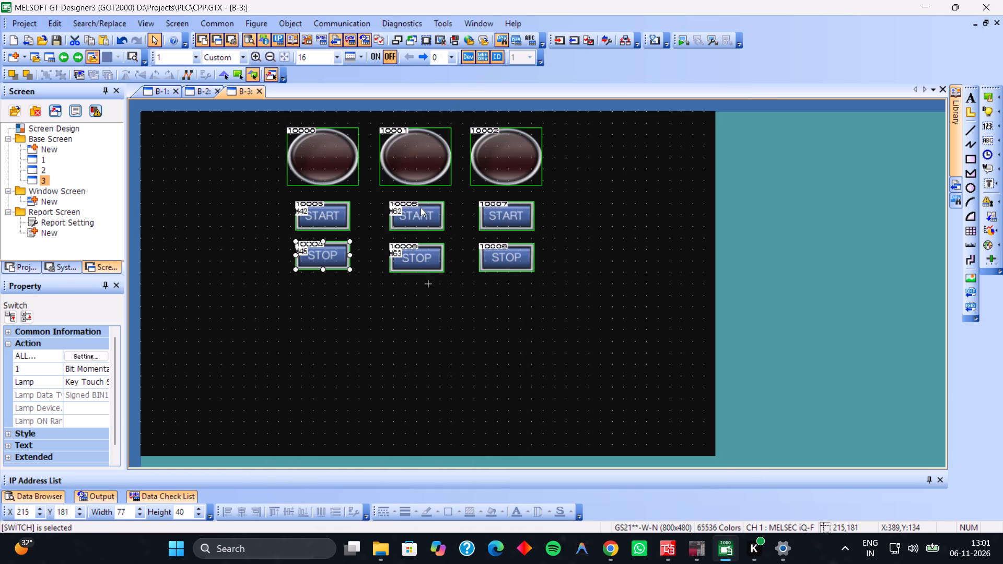
Set the momentary bit action device of the START switch beneath the middle lamp to M43.
double_click(421, 209)
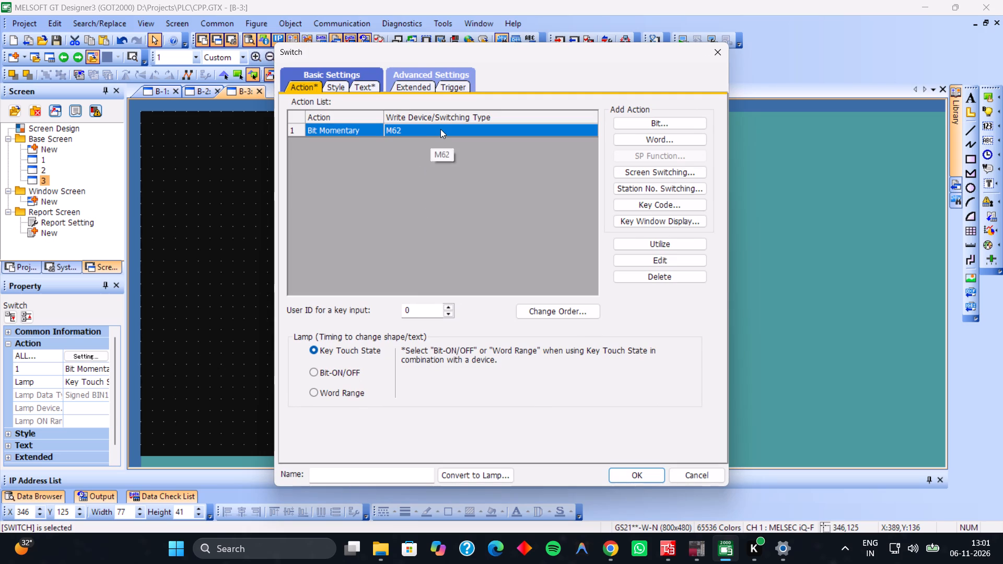
double_click(440, 129)
text(m43)
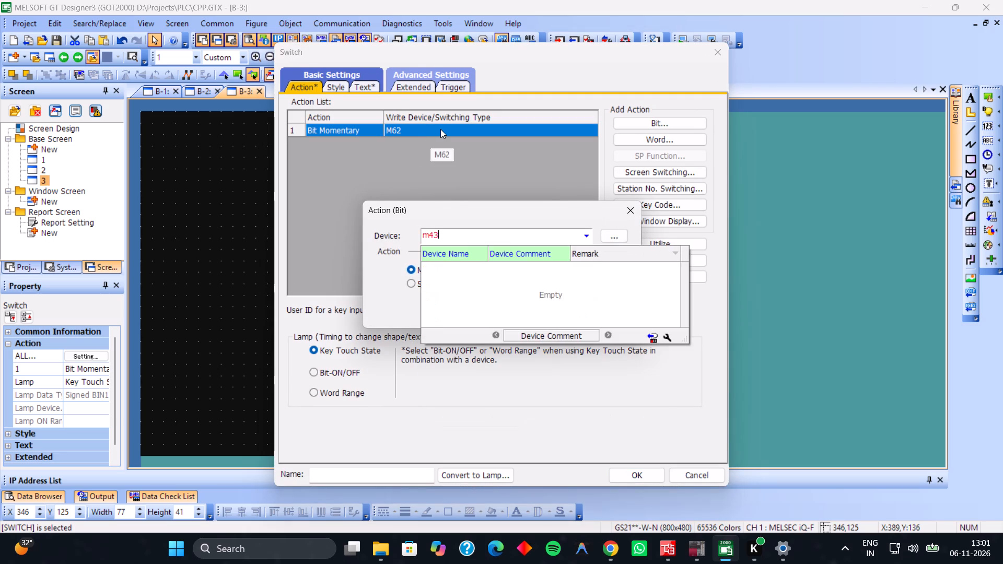
key(Return)
key(Return)
key(Return)
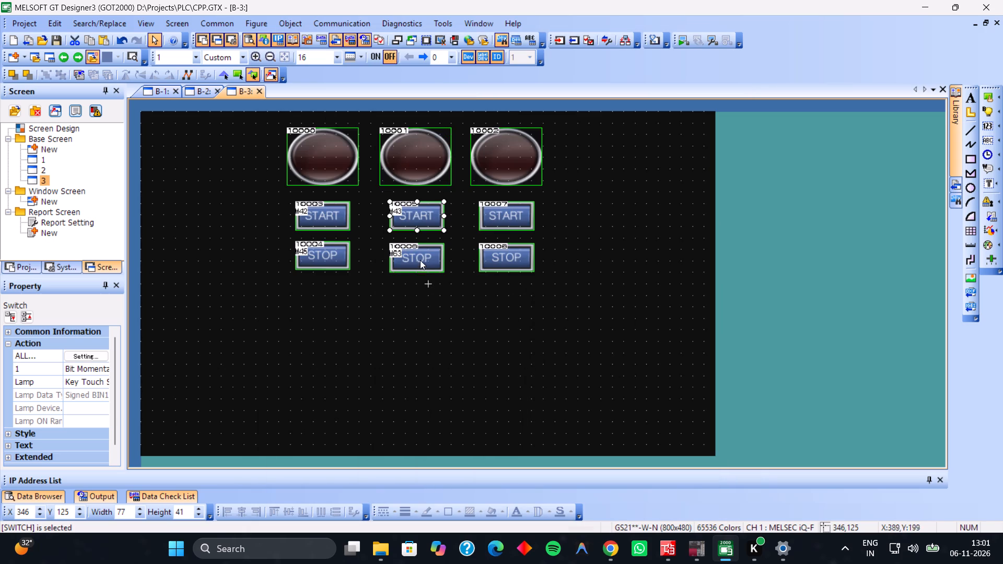
Set the momentary bit action device of the STOP switch beneath the middle lamp to M46.
double_click(419, 263)
double_click(433, 127)
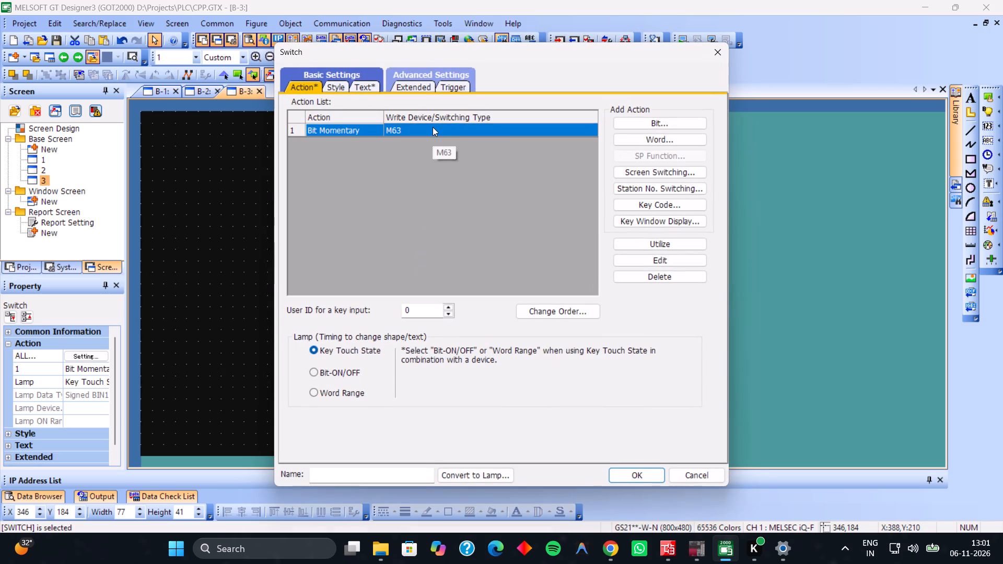
text(m46)
key(Return)
key(Return)
key(Return)
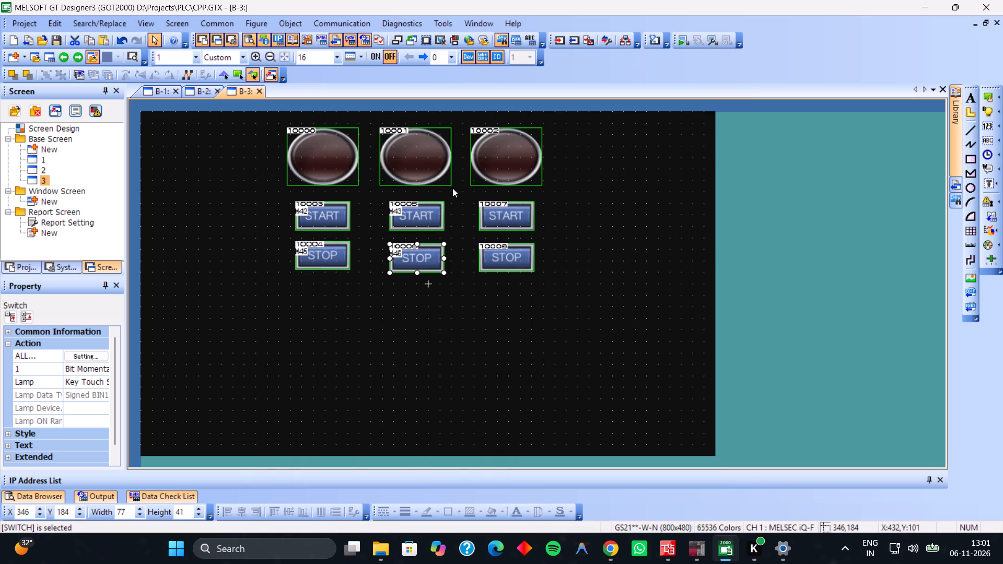
Add a momentary bit action with device M44 to the START switch beneath the third lamp.
double_click(506, 215)
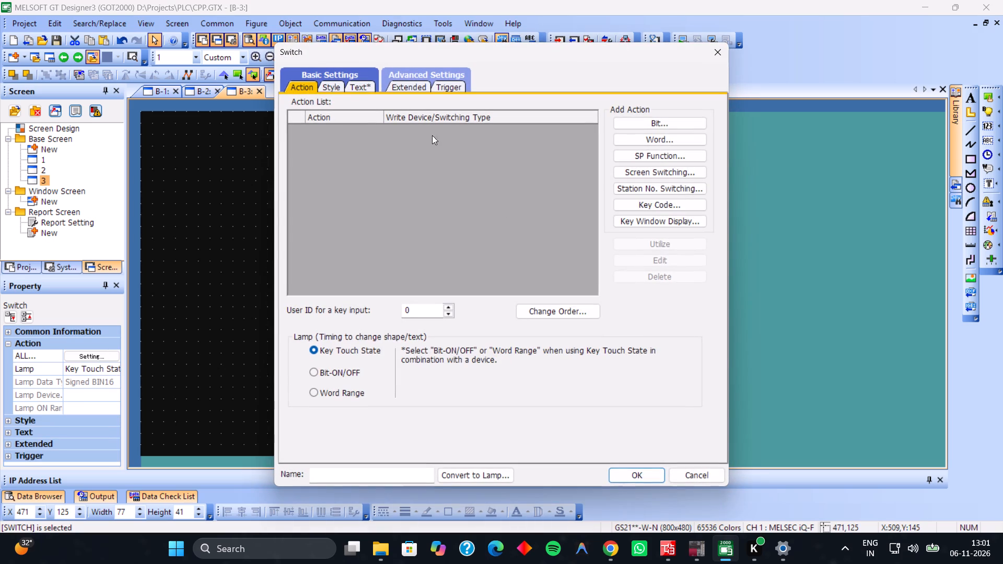
click(627, 123)
text(m44)
key(Return)
key(Return)
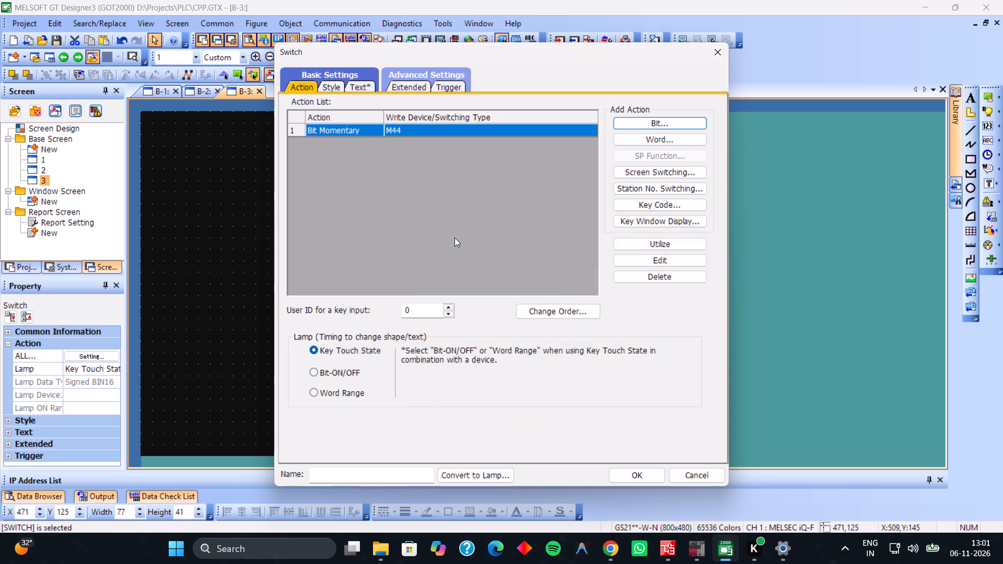
click(626, 478)
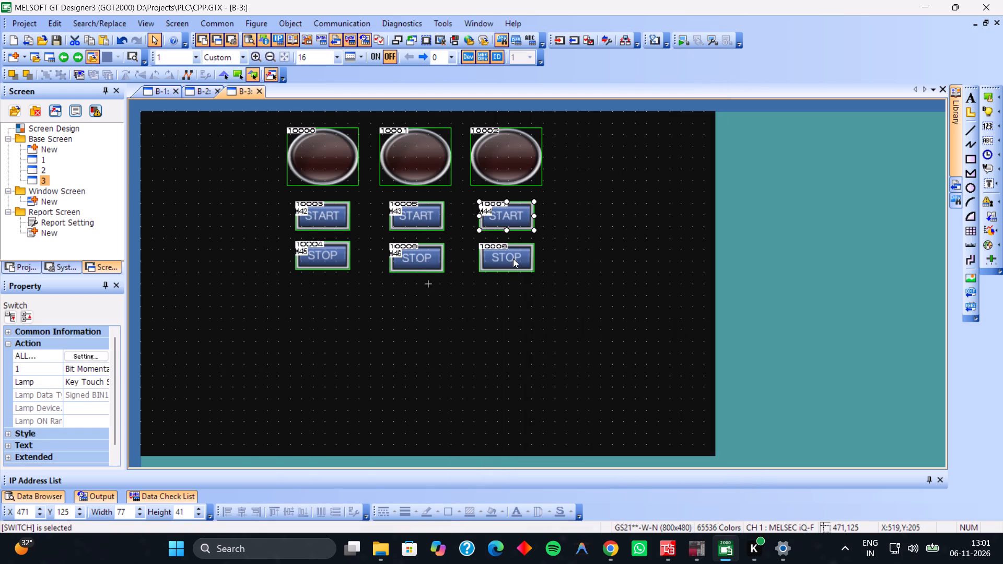
Add a momentary bit action with device M47 to the STOP switch beneath the third lamp.
double_click(513, 258)
click(621, 124)
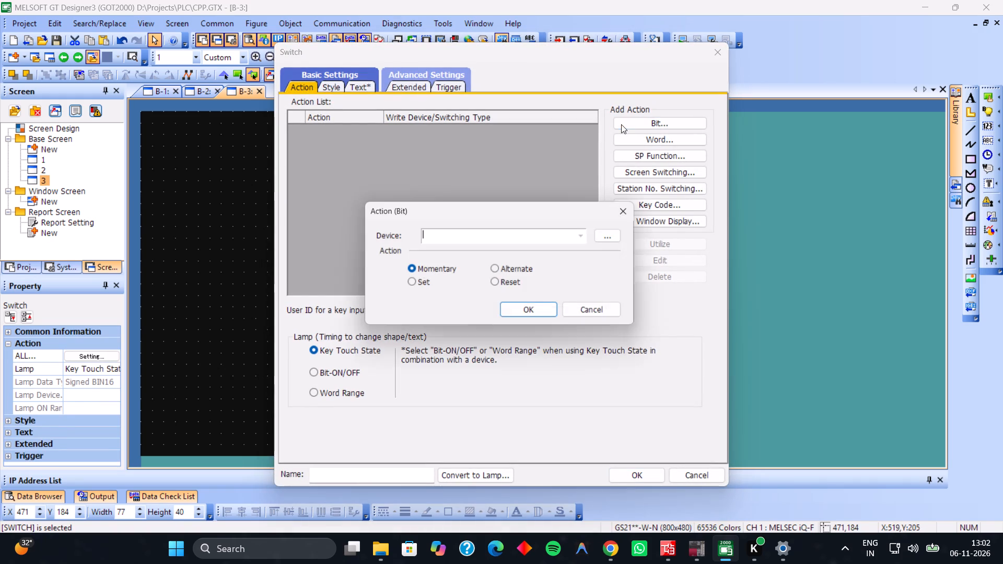
text(m47)
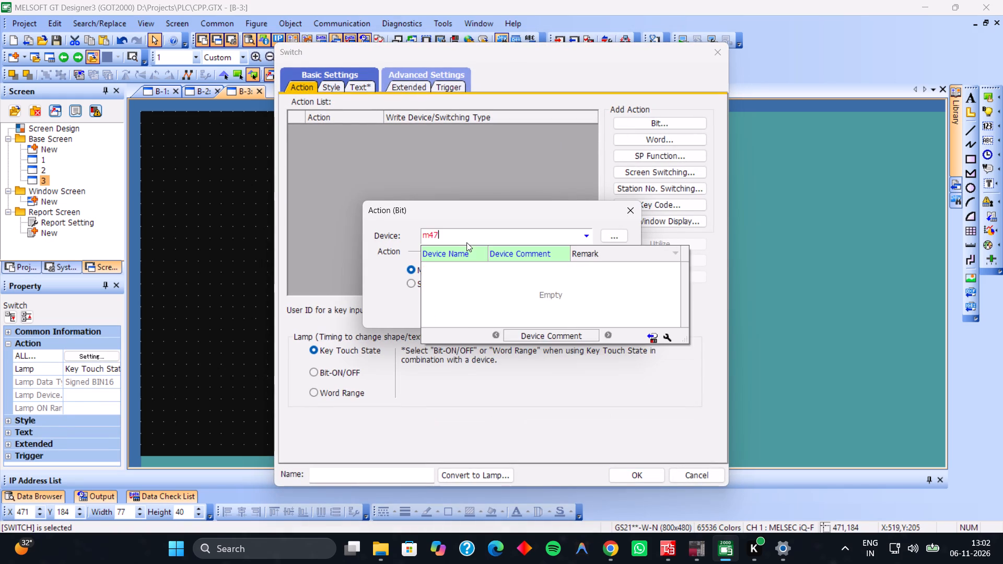
key(Return)
key(Return)
click(632, 476)
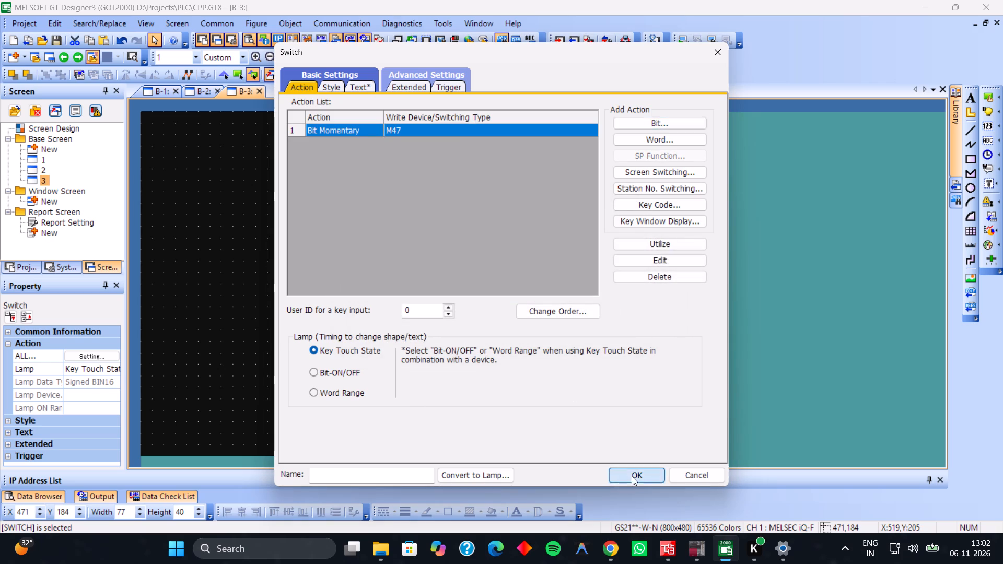
click(495, 311)
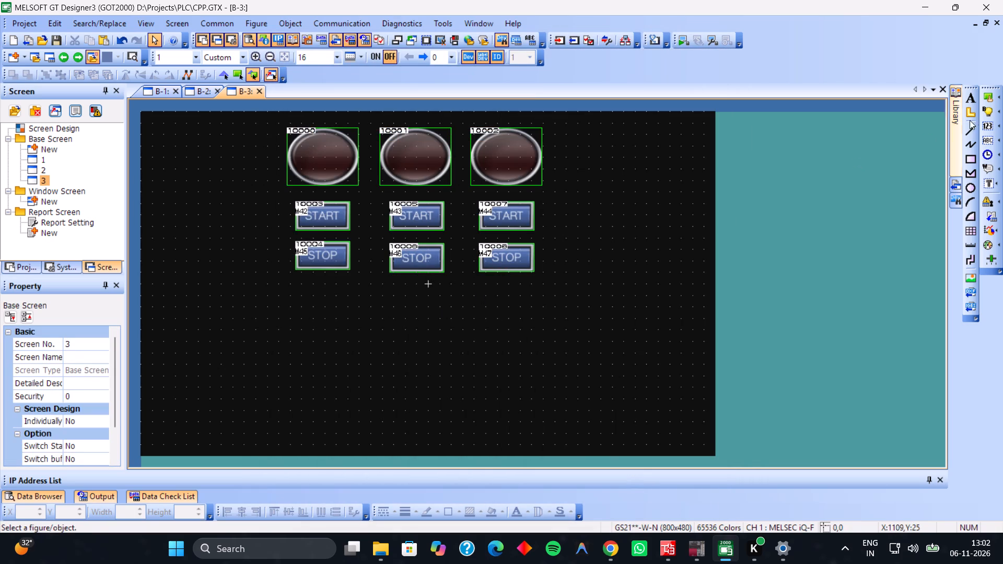
Place a new switch about 105 by 61 below the first STOP switch, at about X 197, Y 259.
click(987, 100)
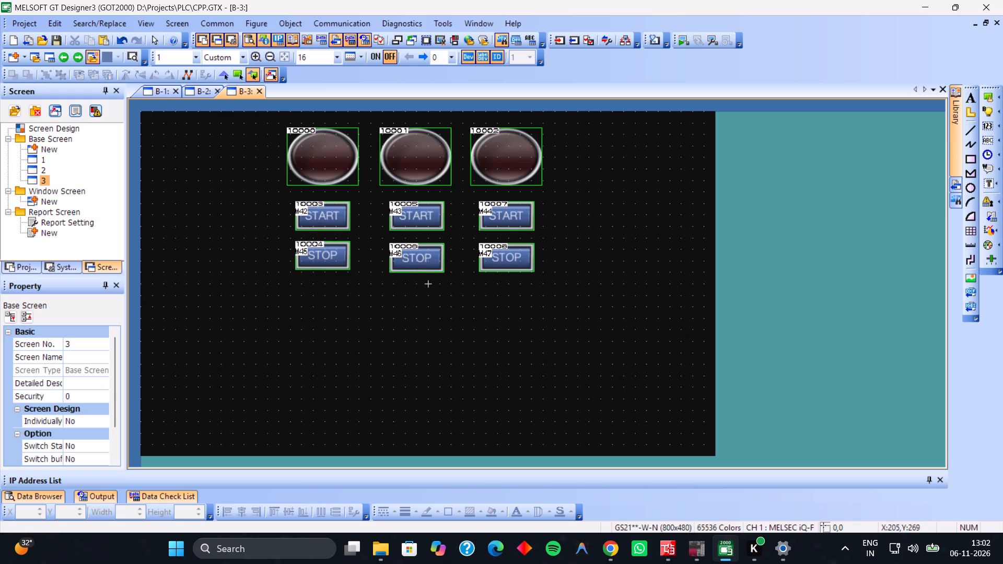
drag(282, 297, 357, 340)
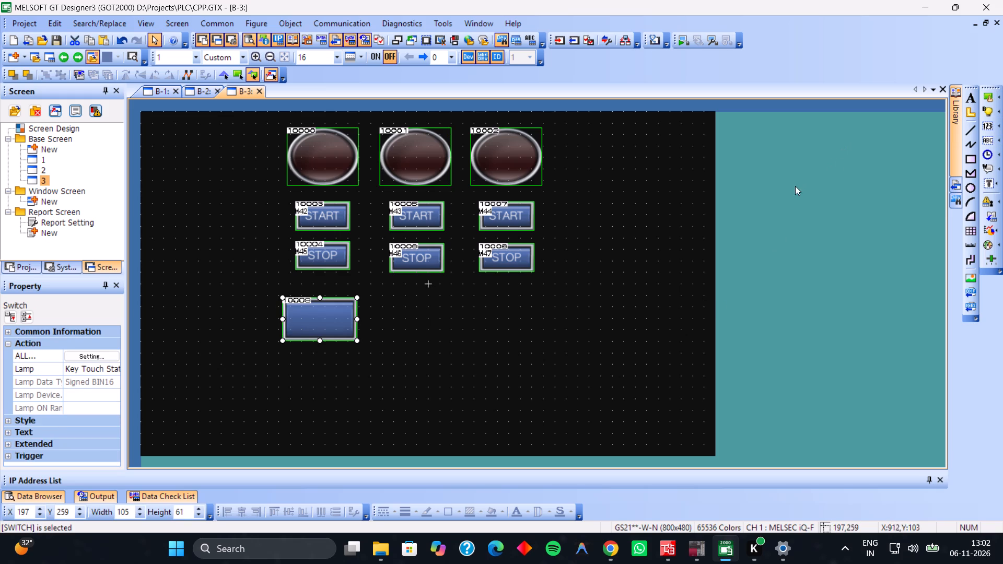
Place another switch about 100 by 61 beneath the new blank switch, at about X 202, Y 338.
click(988, 102)
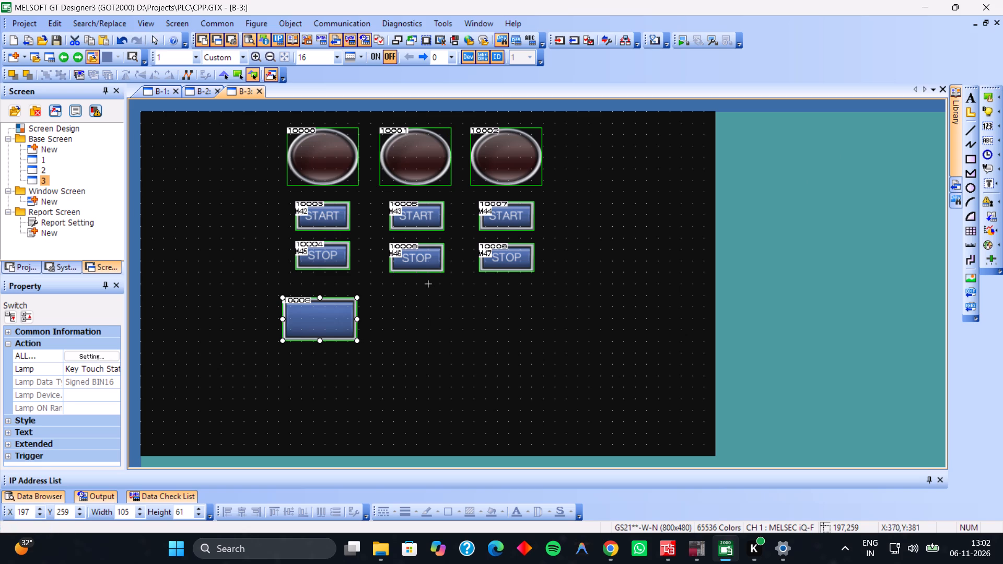
drag(285, 354, 314, 373)
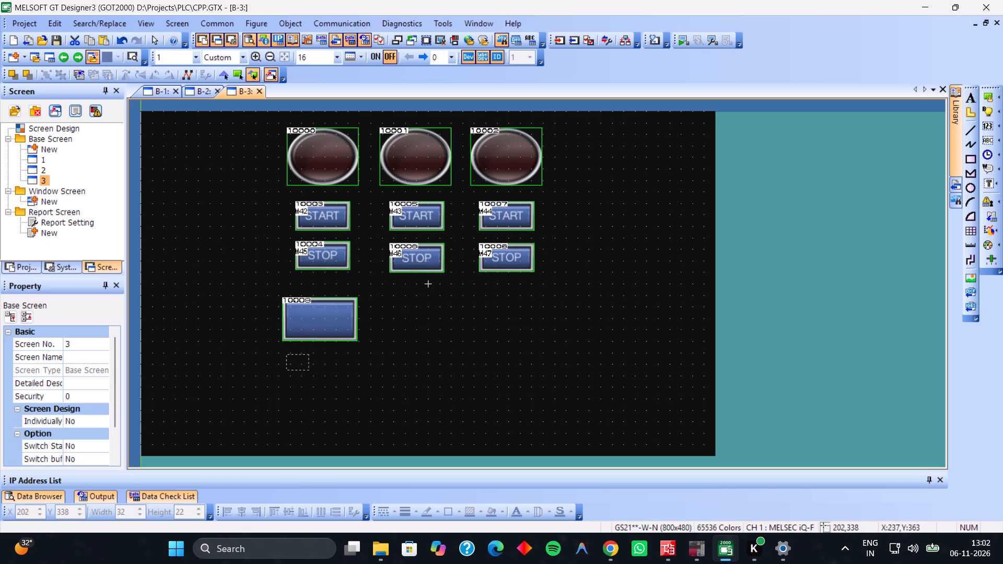
drag(314, 373, 357, 397)
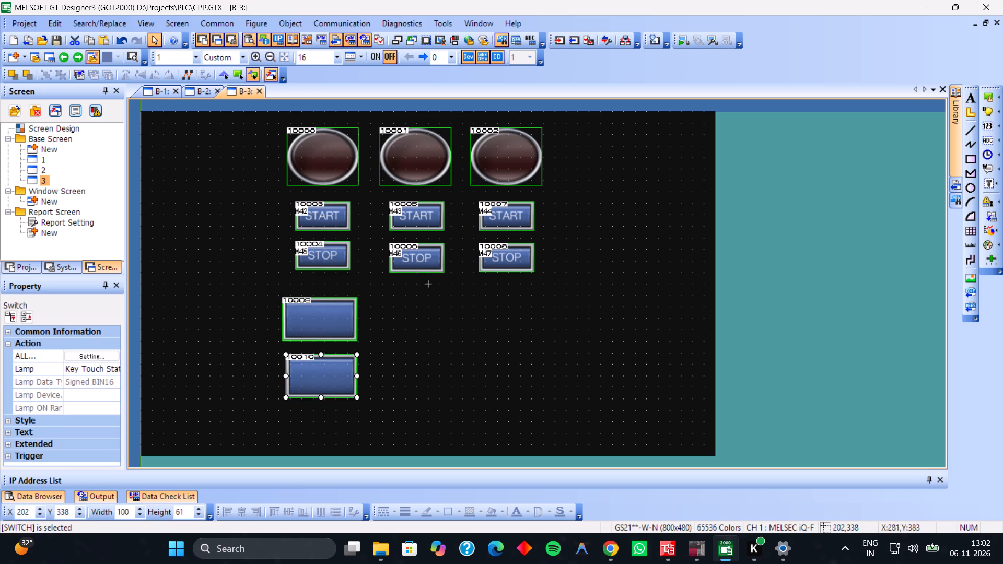
Move the lower blank switch to X 197 so its left edge lines up with the blank switch above.
click(410, 358)
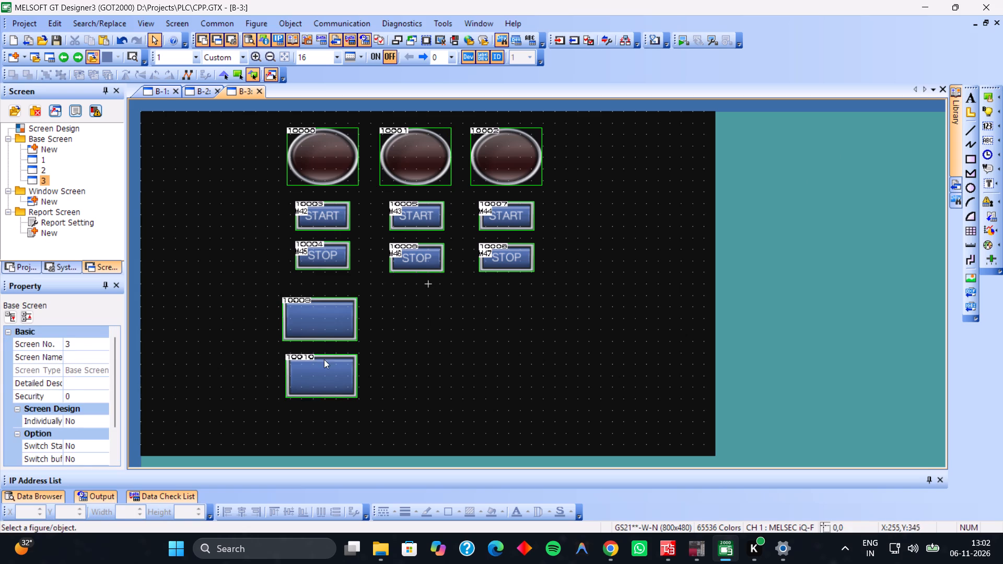
click(324, 362)
click(324, 370)
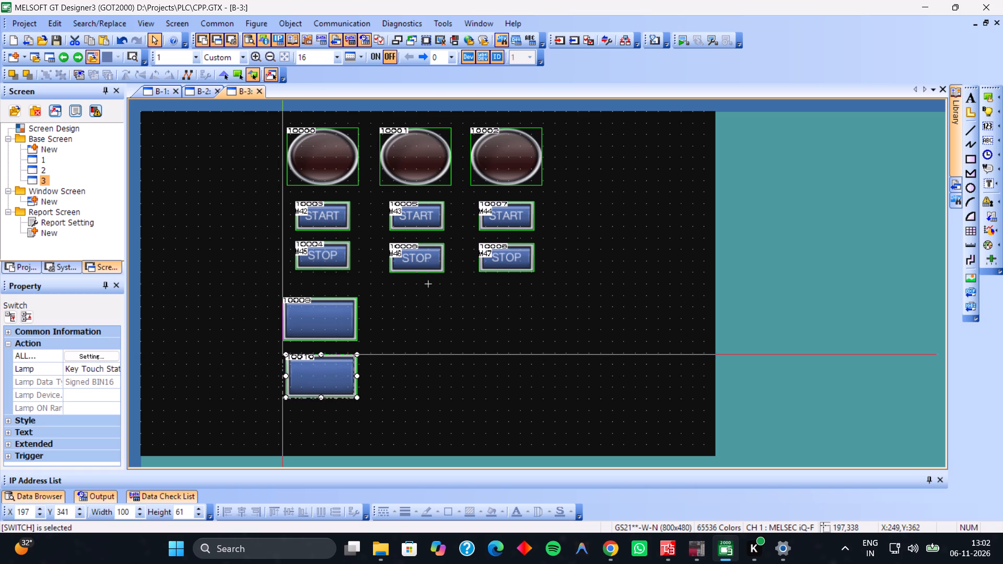
Widen the lower blank switch to about 106 so it matches the width of the blank switch above.
click(353, 378)
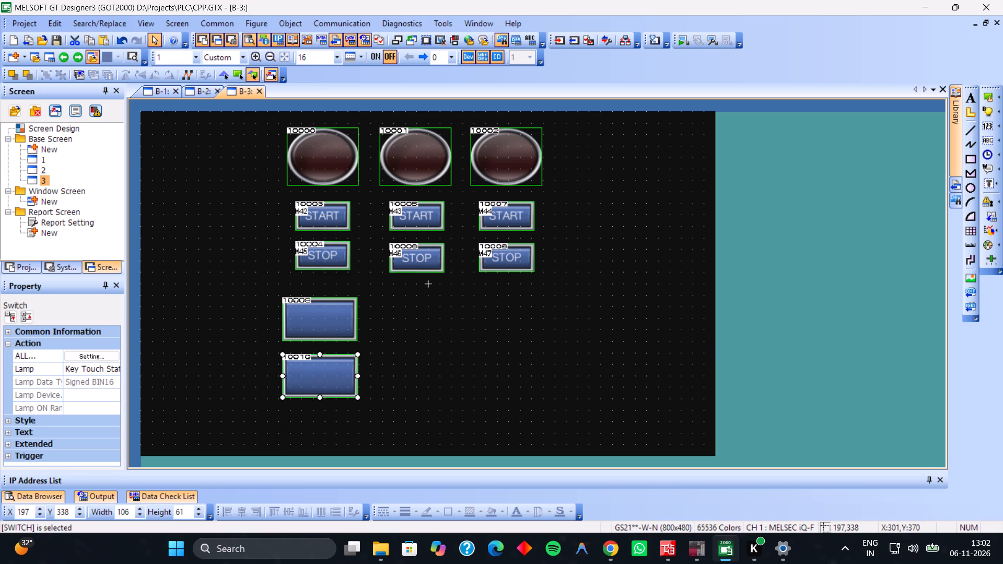
Add a momentary bit action with device M40 to the upper of the two blank switches.
double_click(335, 375)
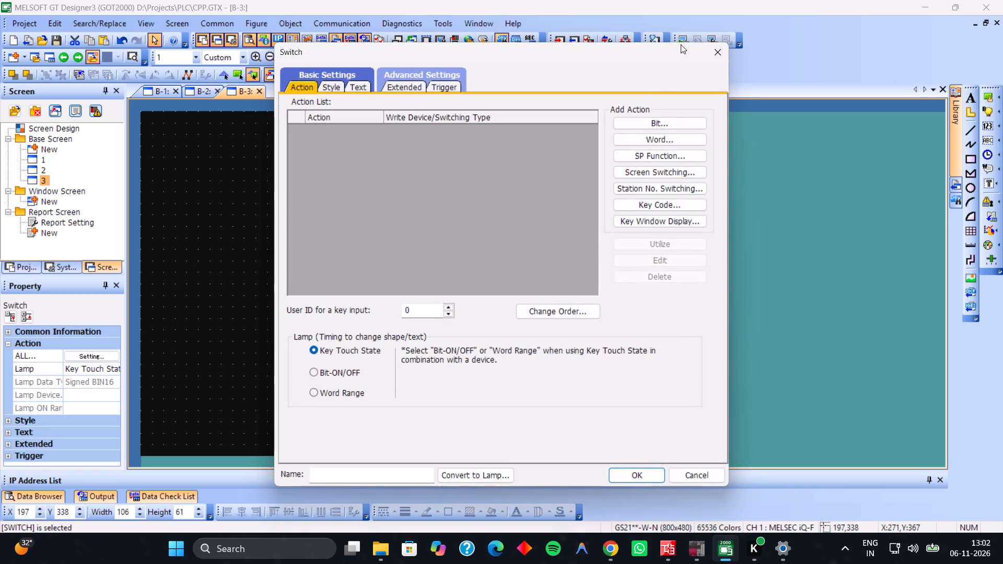
click(710, 52)
double_click(310, 326)
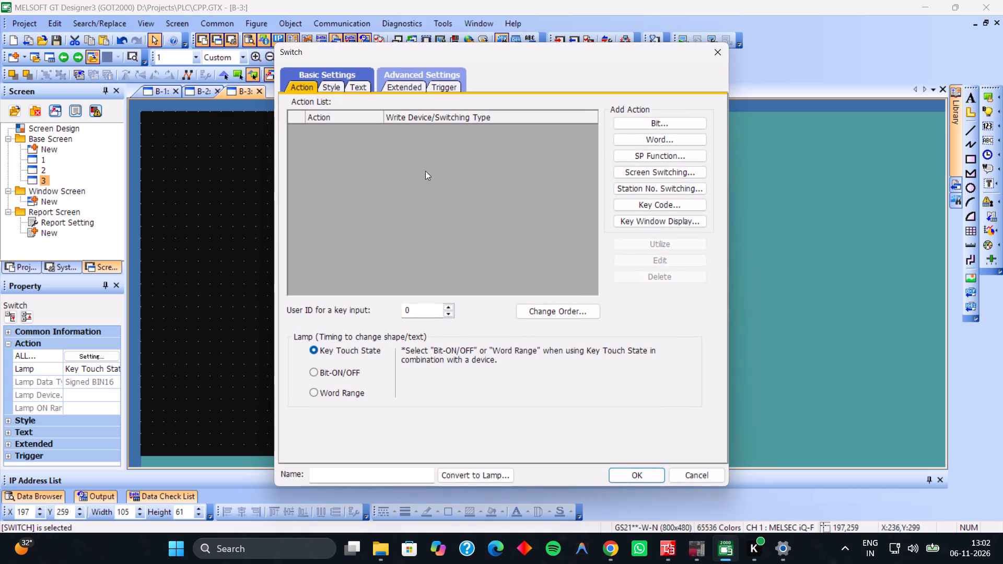
click(648, 120)
text(m40)
key(Return)
key(Return)
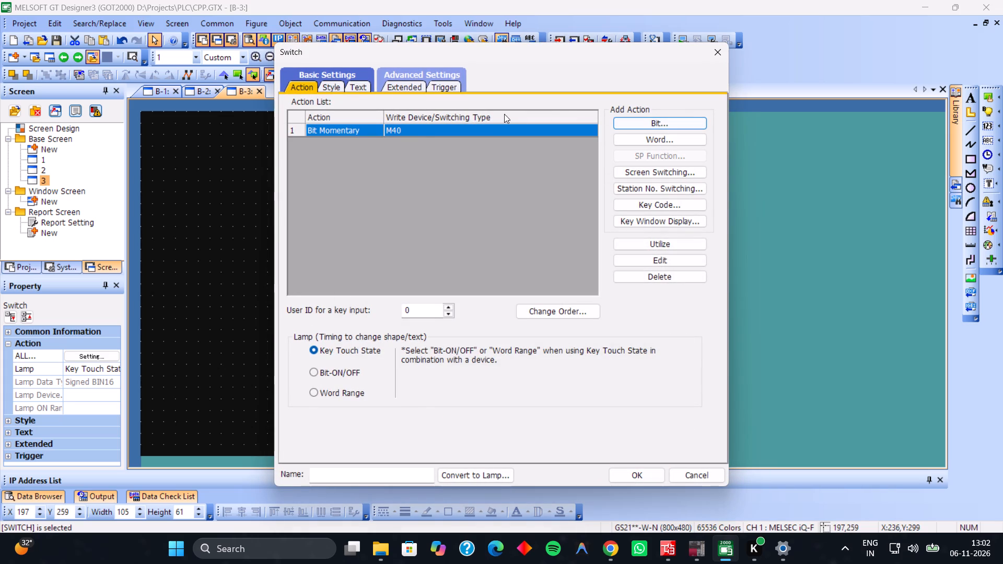
Label the M40 switch MANUAL MODE ENABLE and apply its settings.
click(359, 95)
click(359, 91)
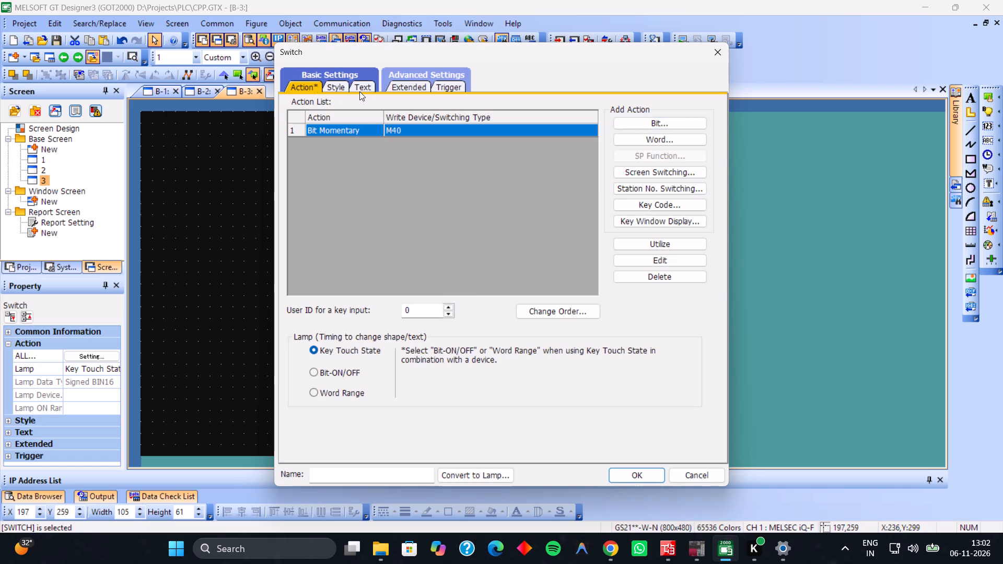
click(600, 273)
text(MM)
key(shift+BackSpace)
text(ANUAL MODE)
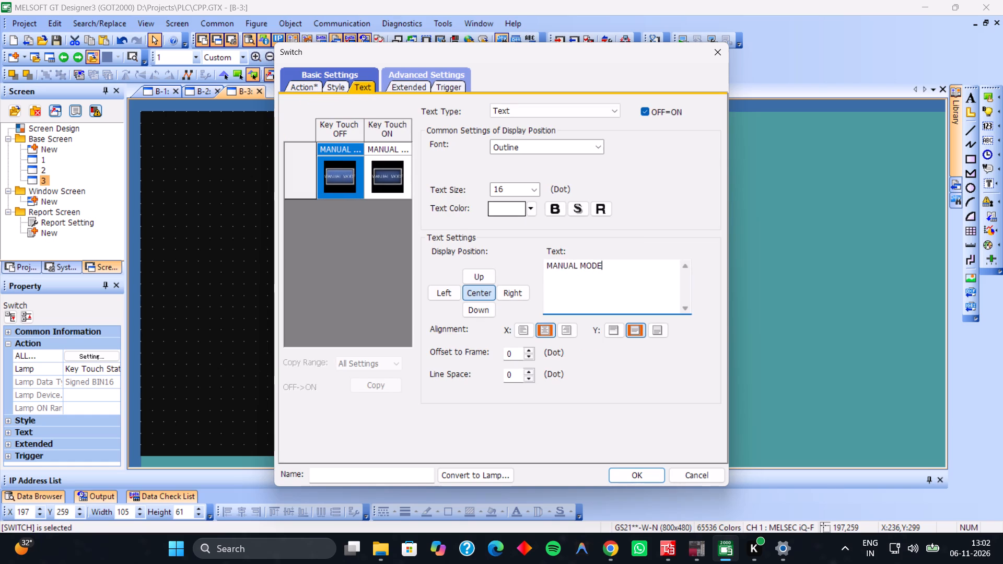
key(Return)
key(Return)
key(Return)
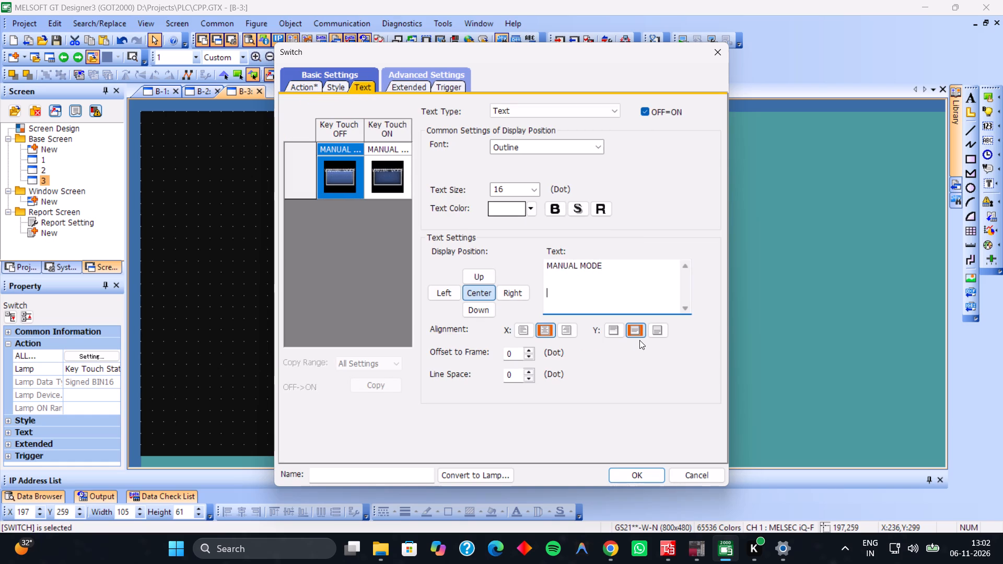
key(BackSpace)
key(BackSpace)
key(BackSpace)
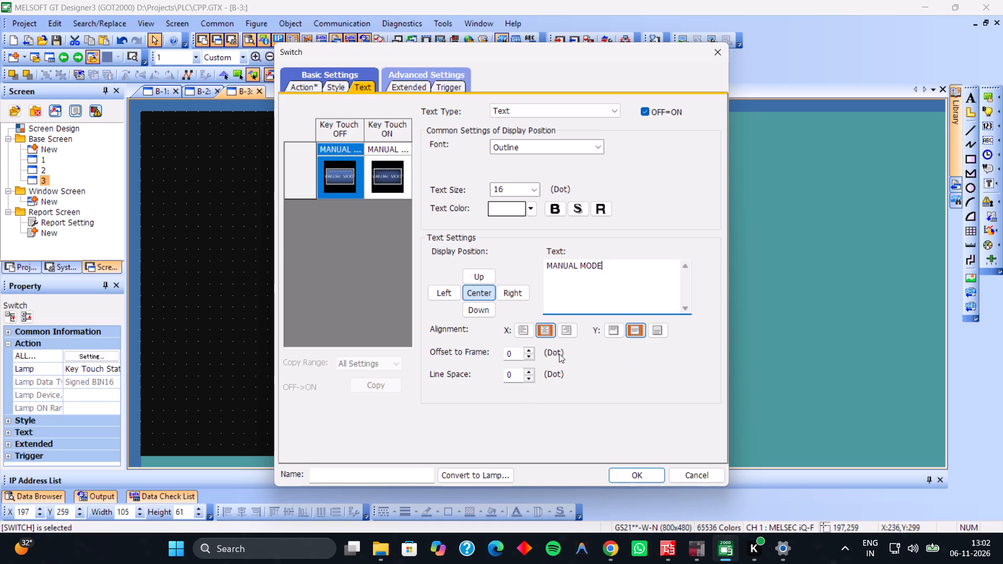
key(space)
text(ENABLE)
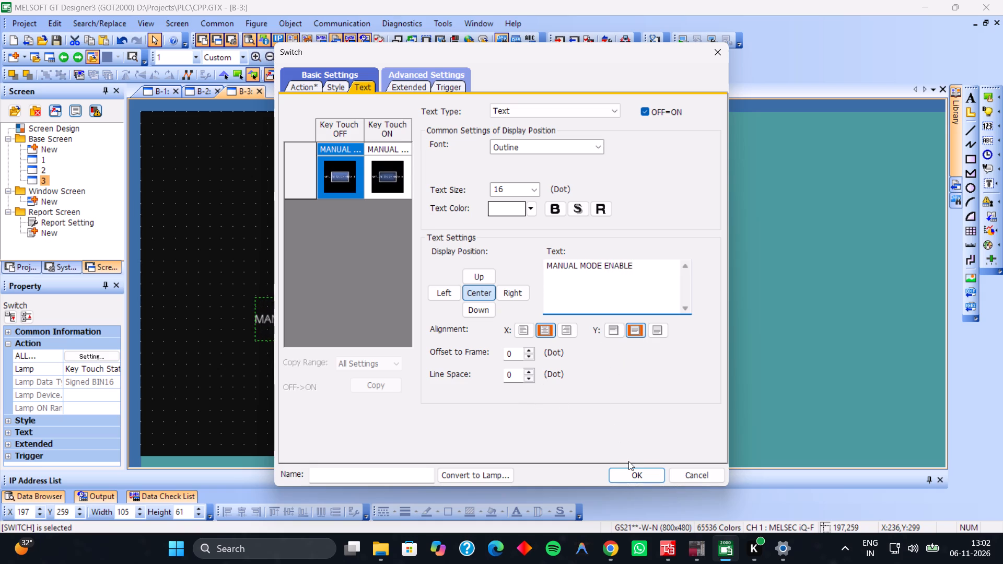
click(628, 461)
drag(628, 461, 626, 470)
click(626, 470)
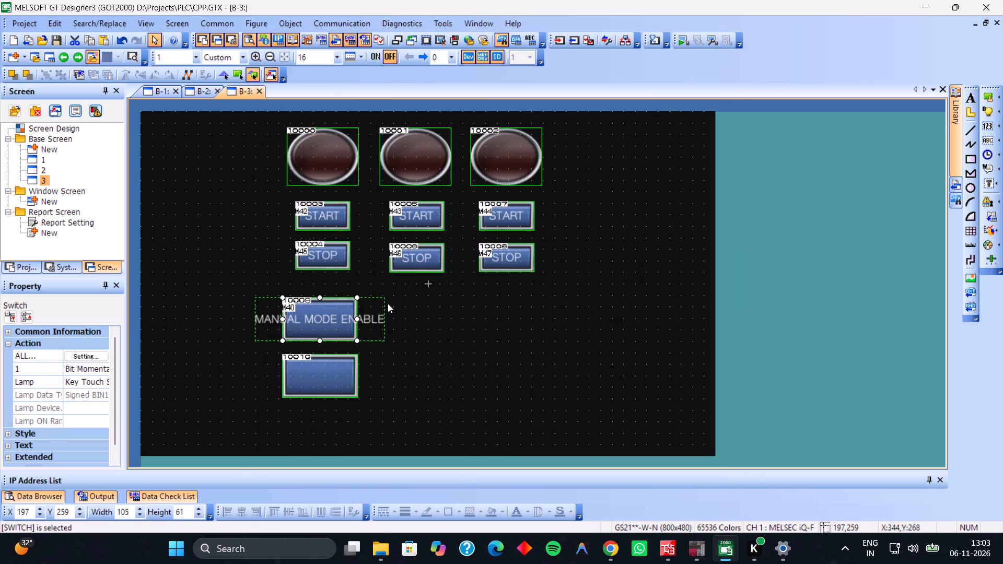
Reduce the MANUAL MODE ENABLE switch's text size to 8 dots so the label fits inside it.
double_click(348, 328)
click(363, 91)
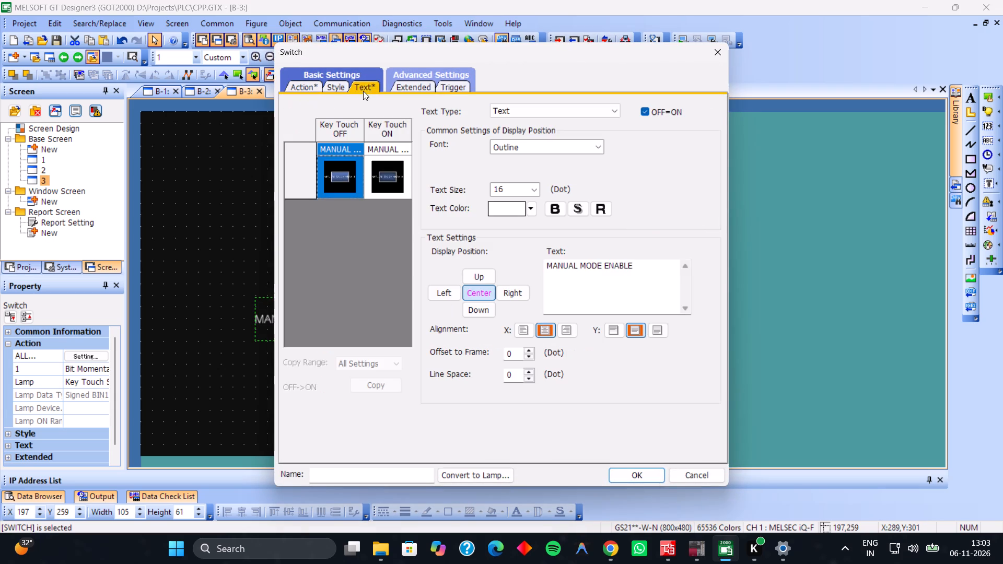
drag(498, 201, 506, 193)
click(506, 193)
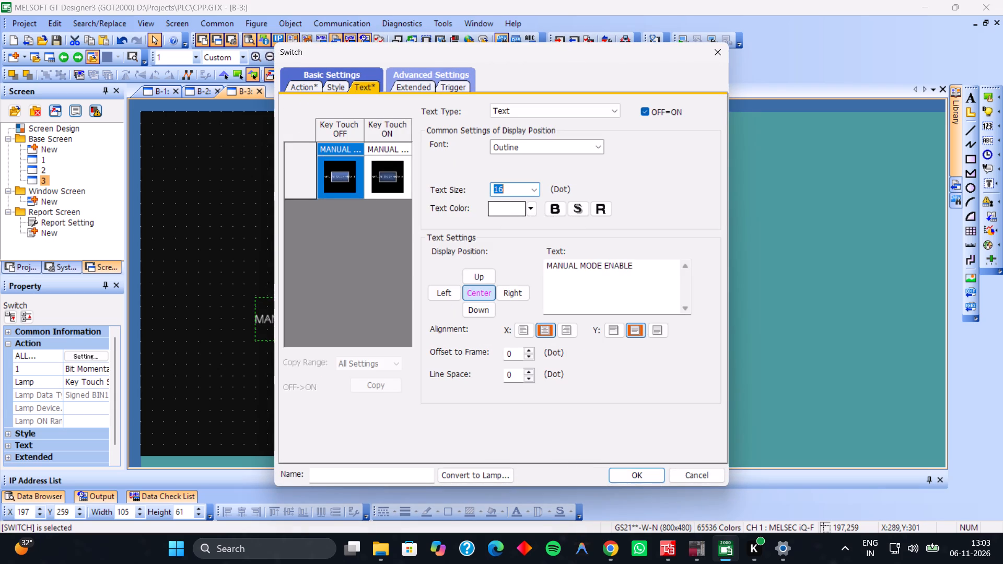
key(8)
key(Return)
key(Return)
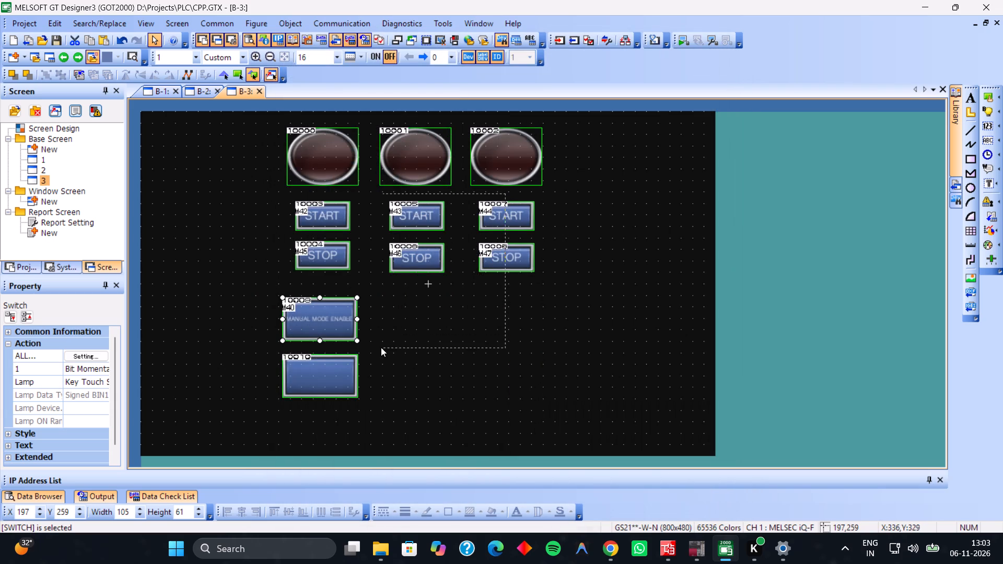
click(445, 344)
Add a momentary bit action with device M41 to the remaining blank switch below MANUAL MODE ENABLE.
double_click(338, 375)
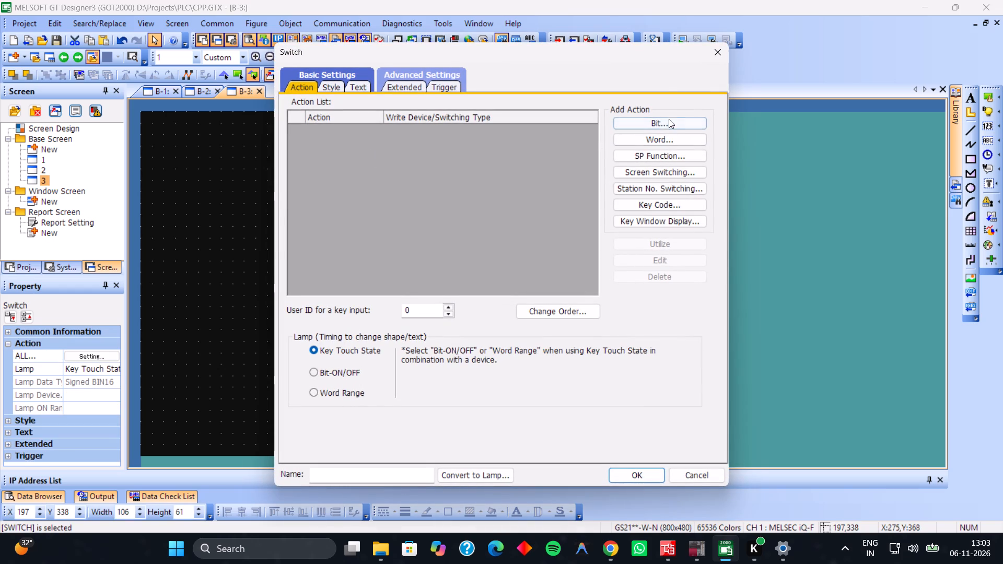
click(664, 122)
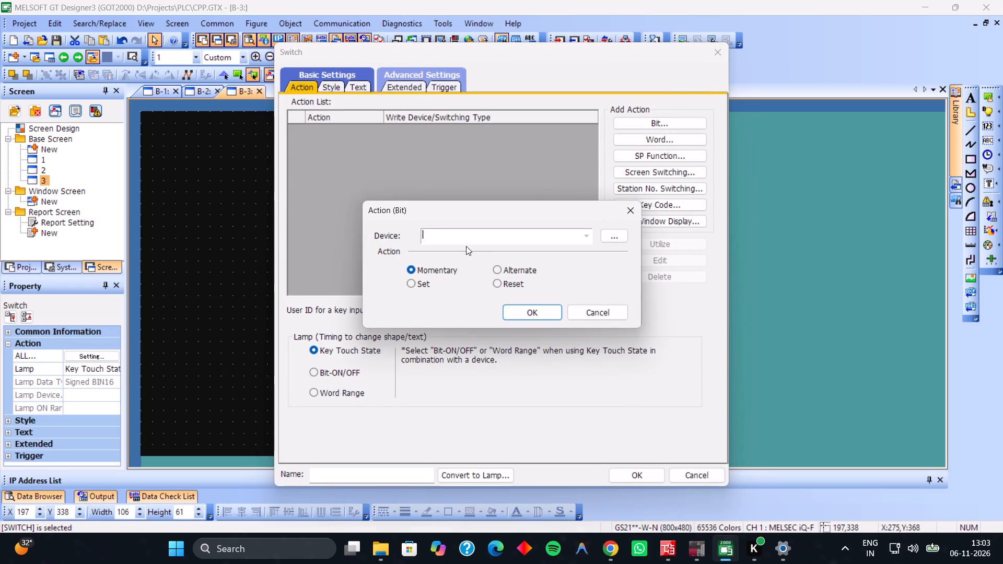
text(m41)
key(Return)
key(Return)
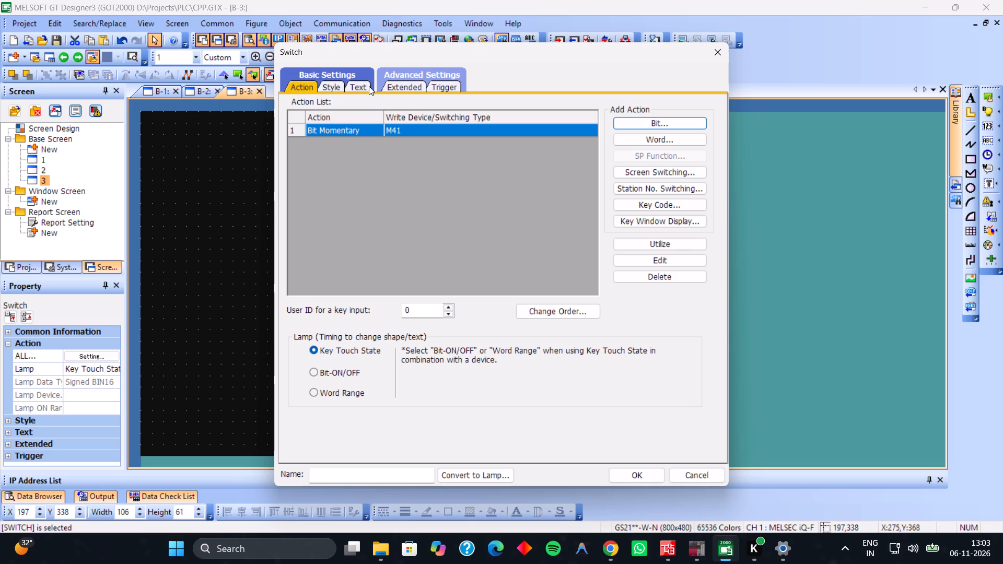
Label the M41 switch MANUAL MODE SELECTED with a text size of 8 dots and apply its settings.
click(369, 86)
click(558, 269)
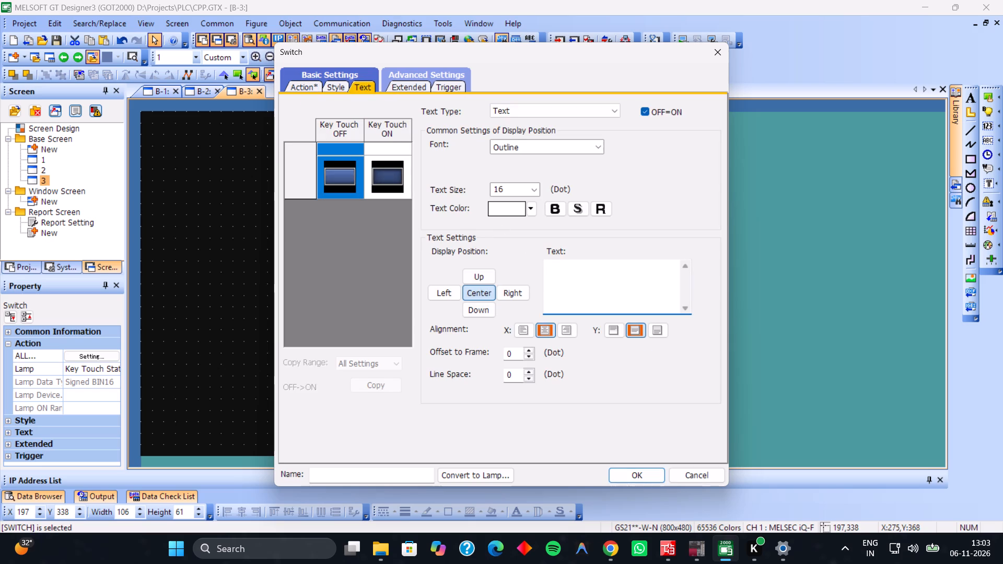
key(shift+m)
text(ANUAL MODE SELECTED)
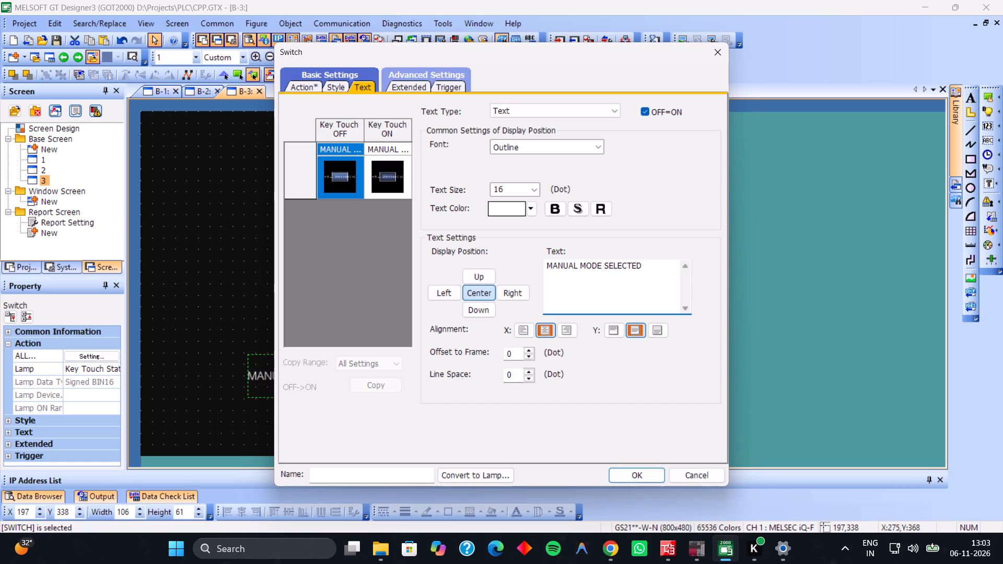
click(497, 189)
key(8)
key(Return)
key(Return)
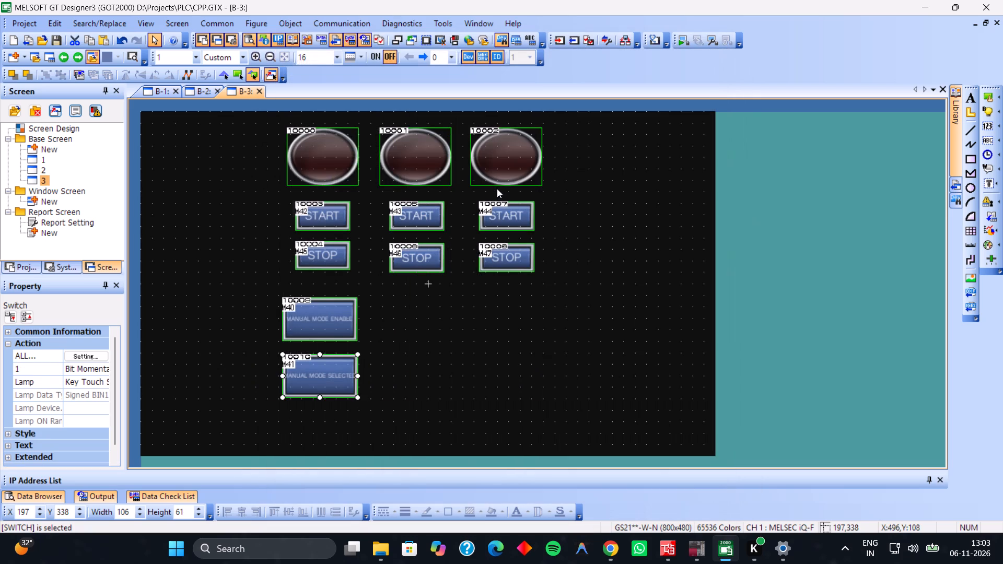
click(485, 346)
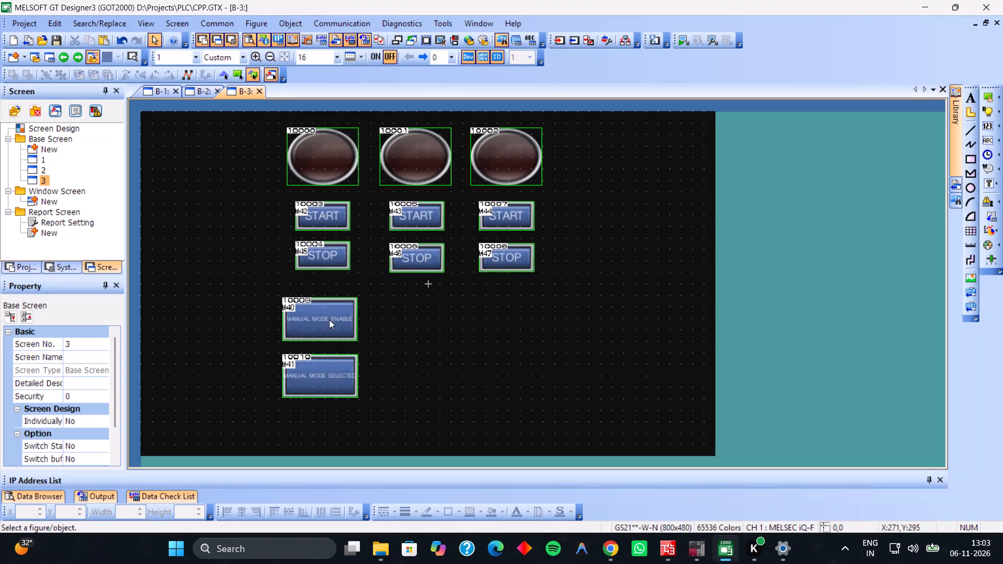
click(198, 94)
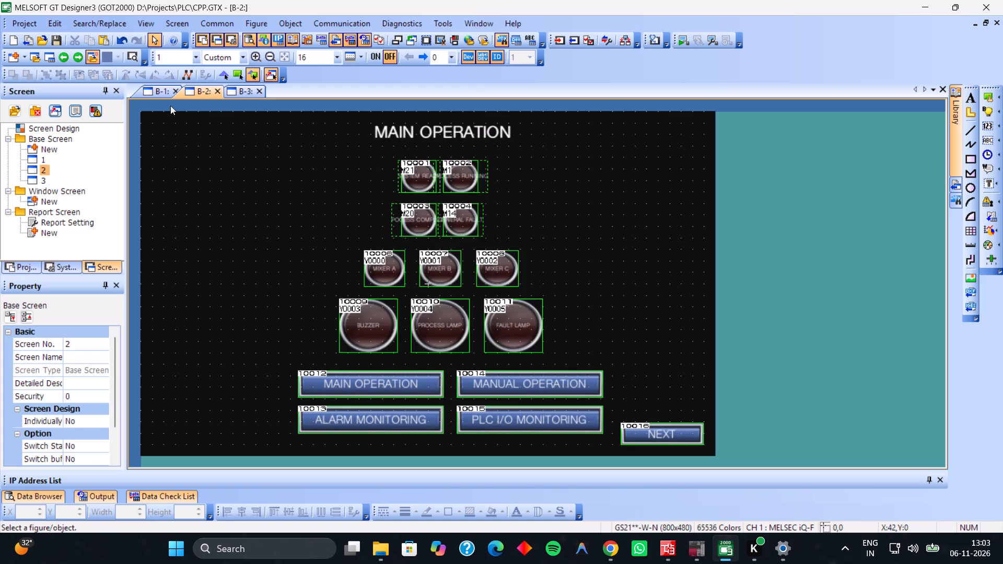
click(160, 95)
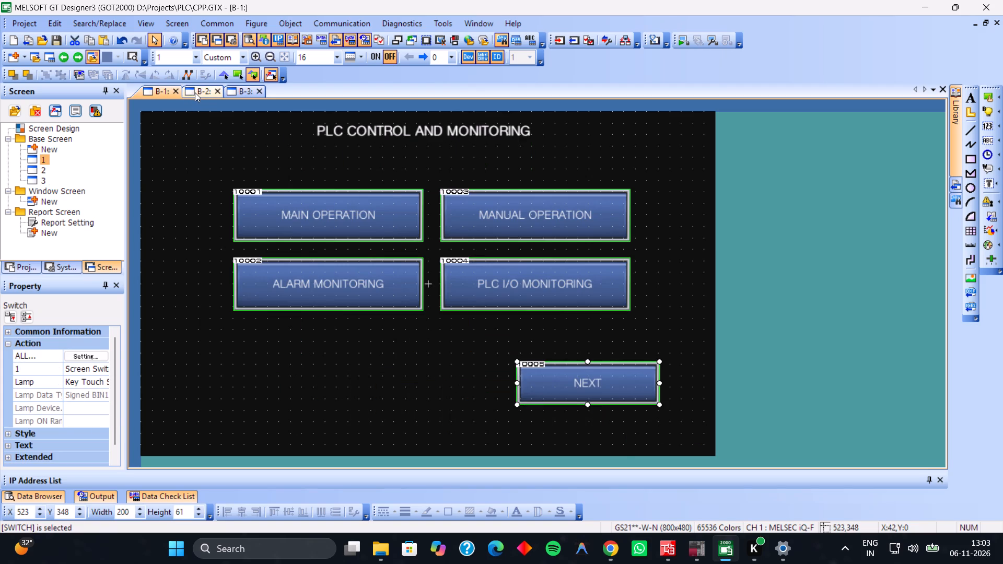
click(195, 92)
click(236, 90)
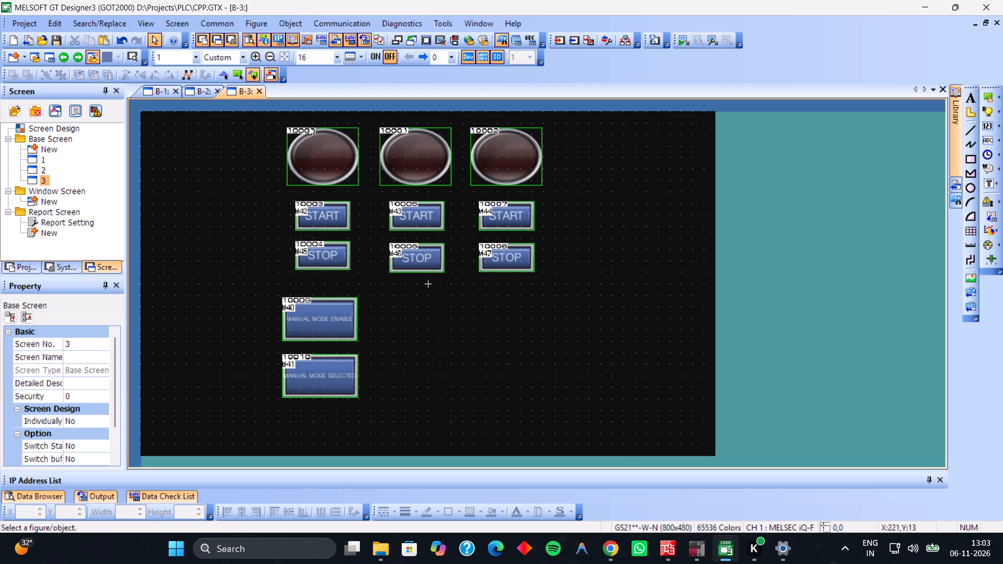
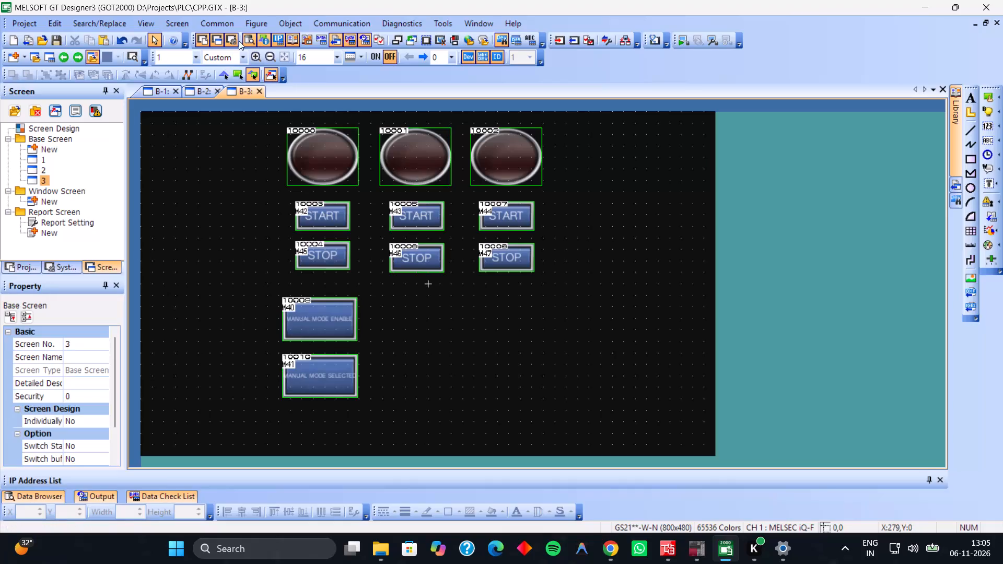
Create a new base screen numbered 4, keeping the default screen properties.
click(193, 92)
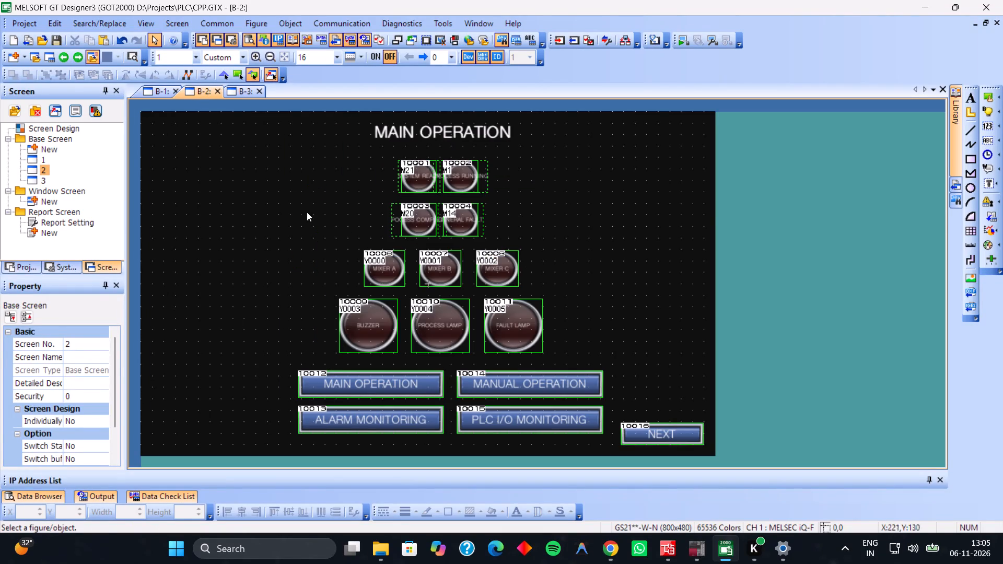
click(242, 87)
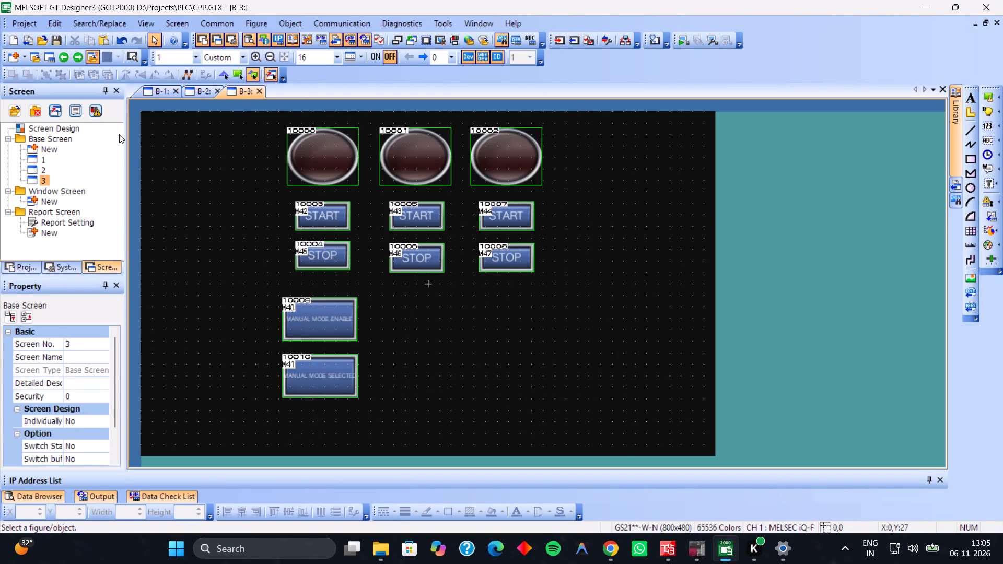
double_click(36, 149)
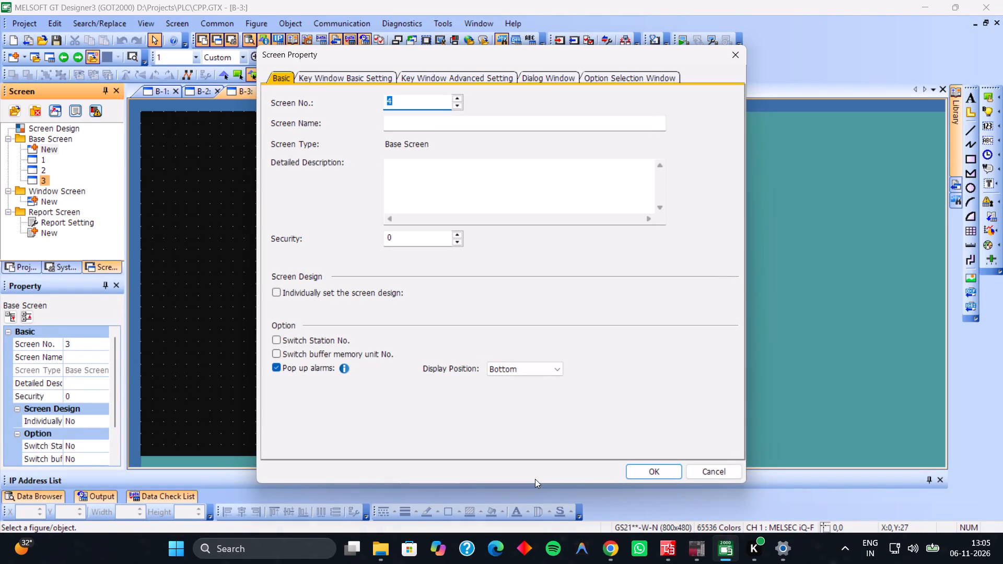
click(628, 474)
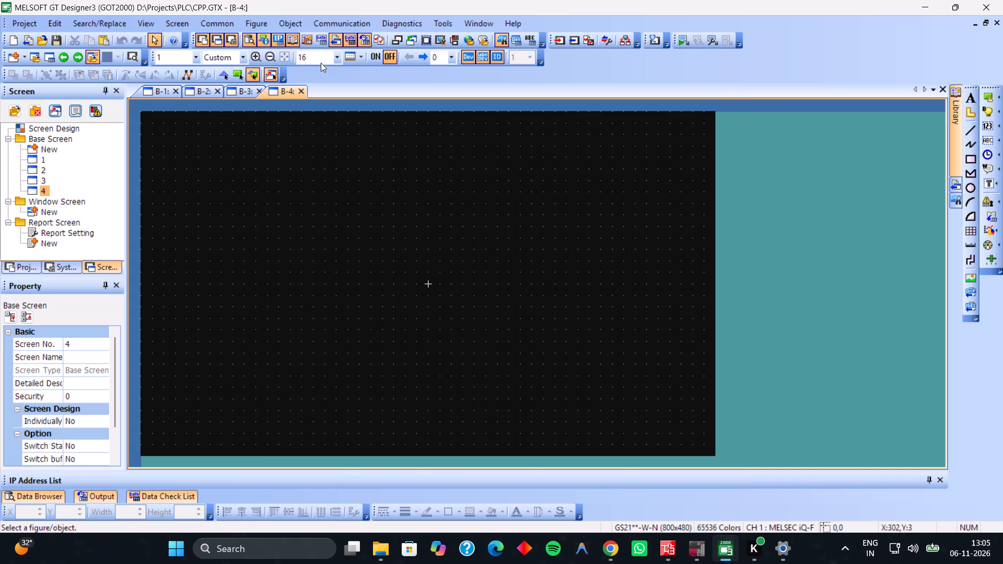
Add the title text ALARM MONITORING near the top of screen 4, replacing the default WELCOME text.
click(258, 28)
click(262, 37)
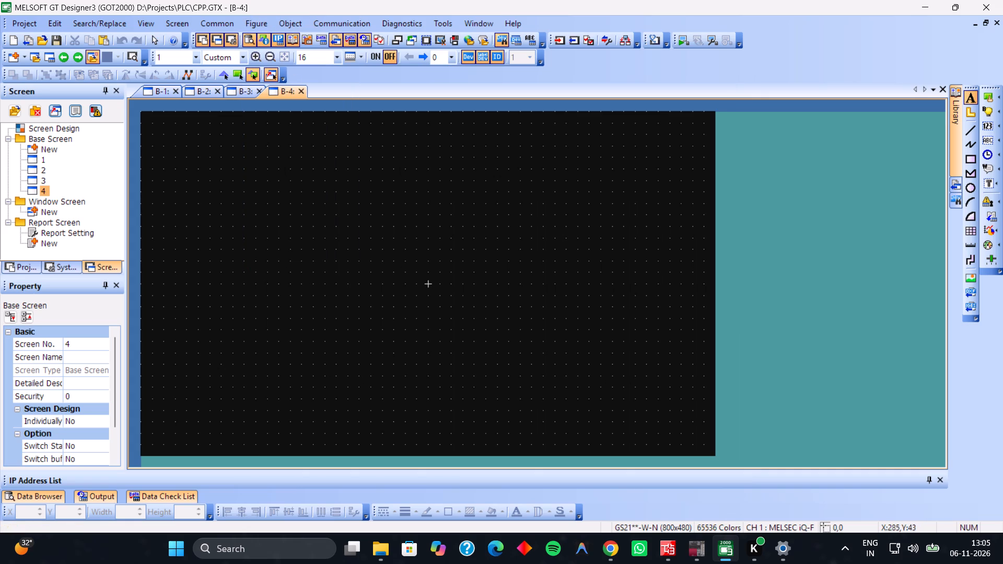
drag(337, 130, 418, 143)
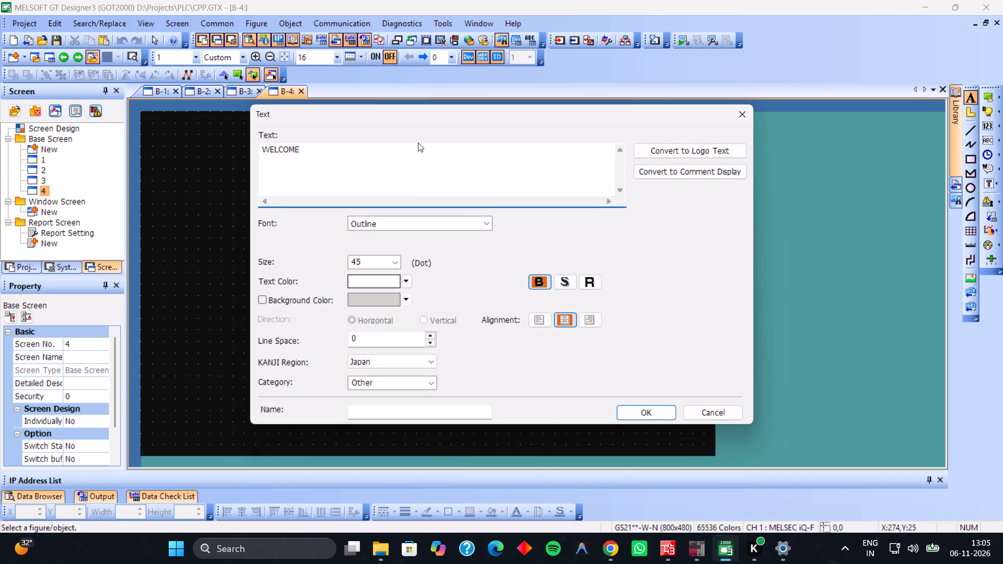
click(341, 159)
drag(341, 159, 318, 156)
double_click(318, 156)
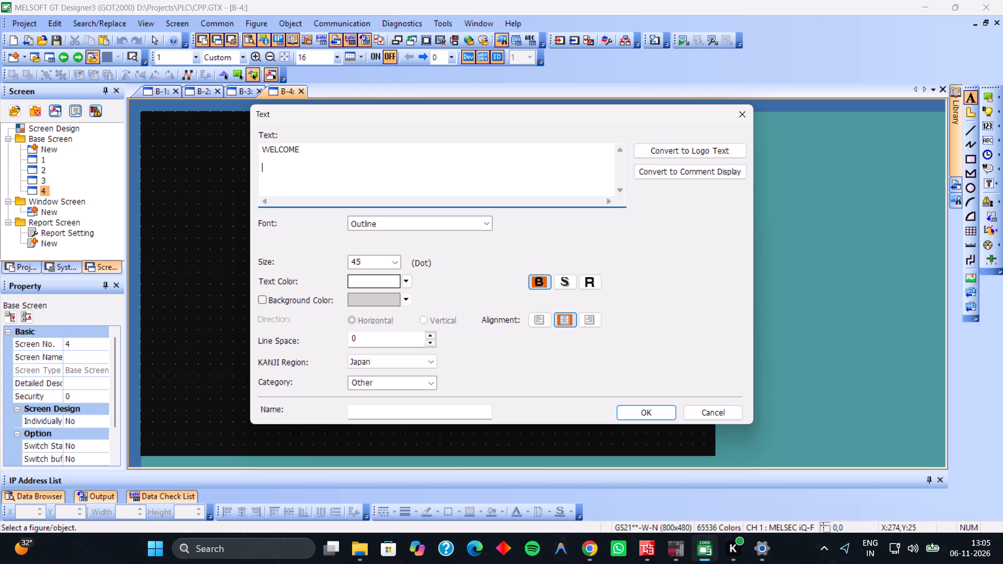
double_click(287, 150)
text(ALARM MONITORING)
key(Return)
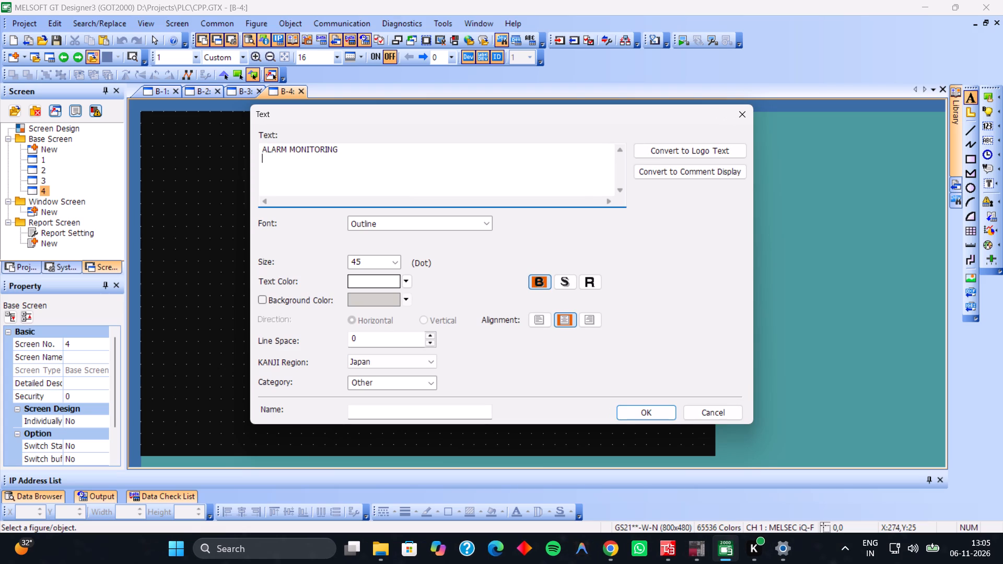
key(BackSpace)
click(630, 414)
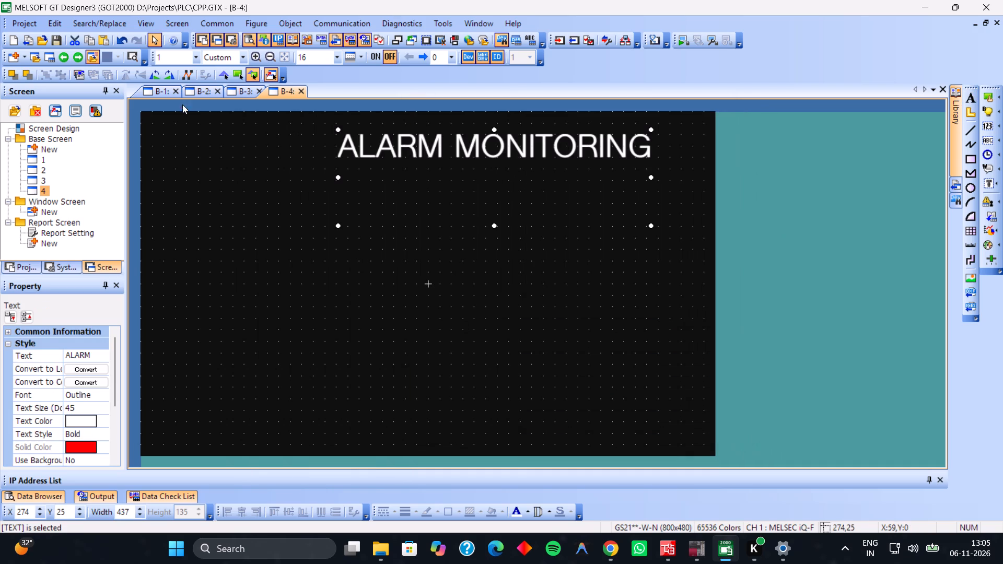
Shrink the ALARM MONITORING title to a text size of about 23 dots and move it to the top centre of the screen.
click(235, 95)
click(275, 95)
drag(338, 227, 416, 183)
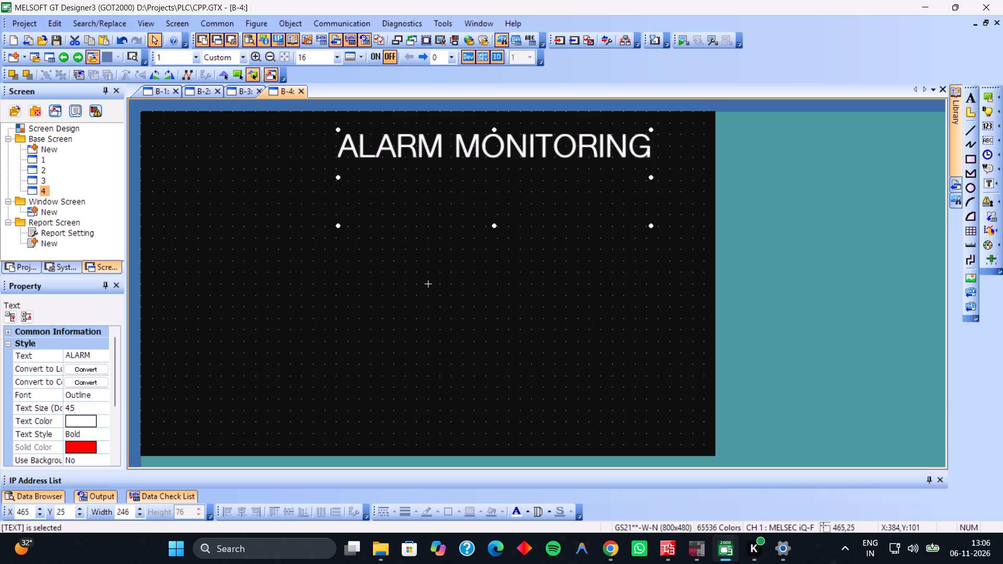
drag(416, 183, 419, 180)
drag(570, 152, 399, 148)
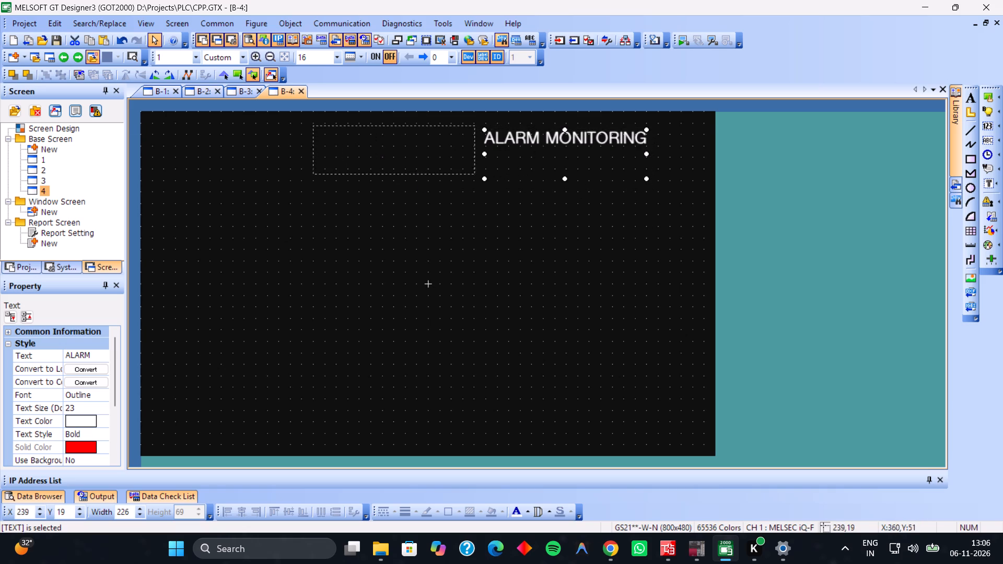
drag(399, 148, 414, 152)
click(465, 260)
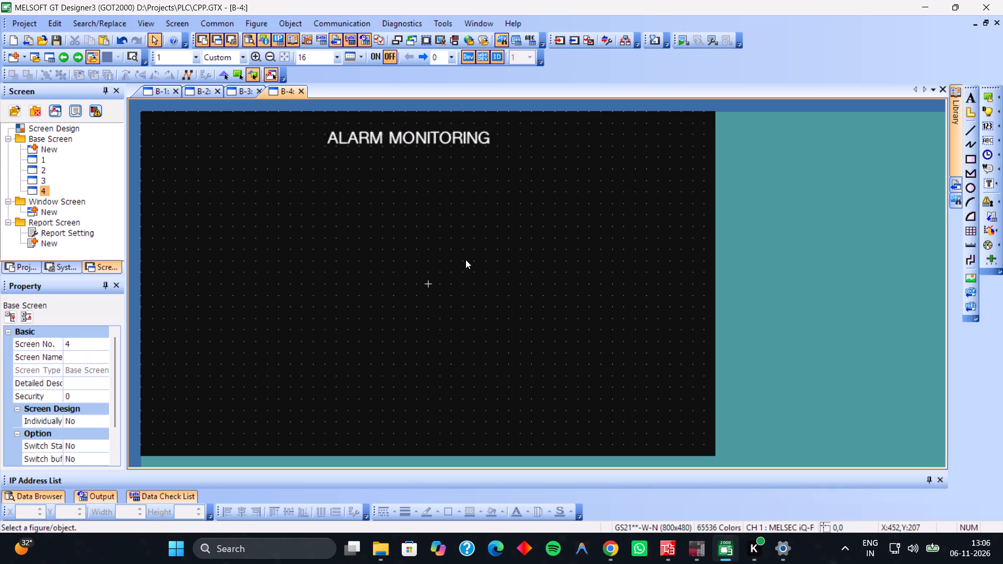
Place a lamp of about 90 by 72 dots below and left of the title, at about X 110, Y 98.
click(236, 95)
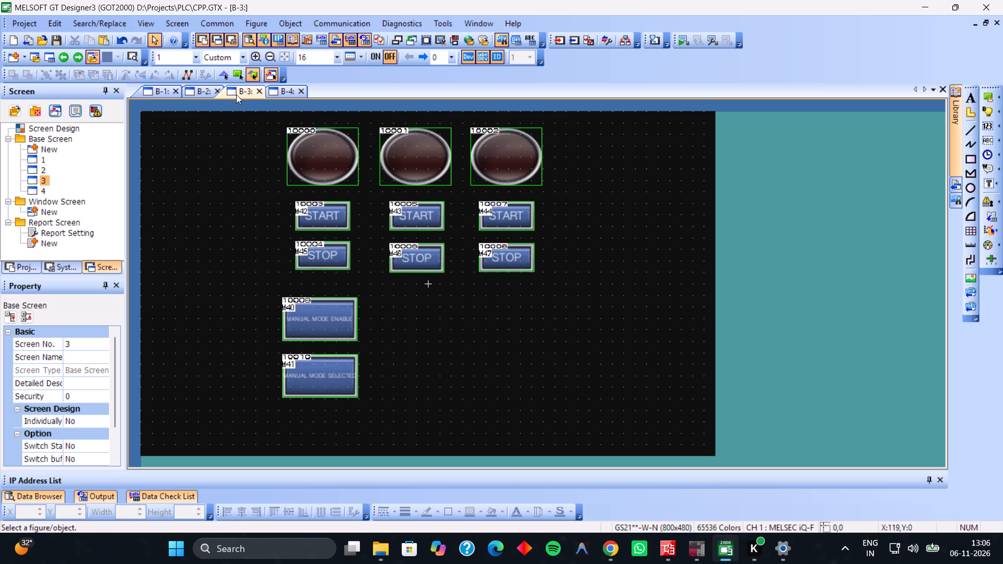
click(275, 92)
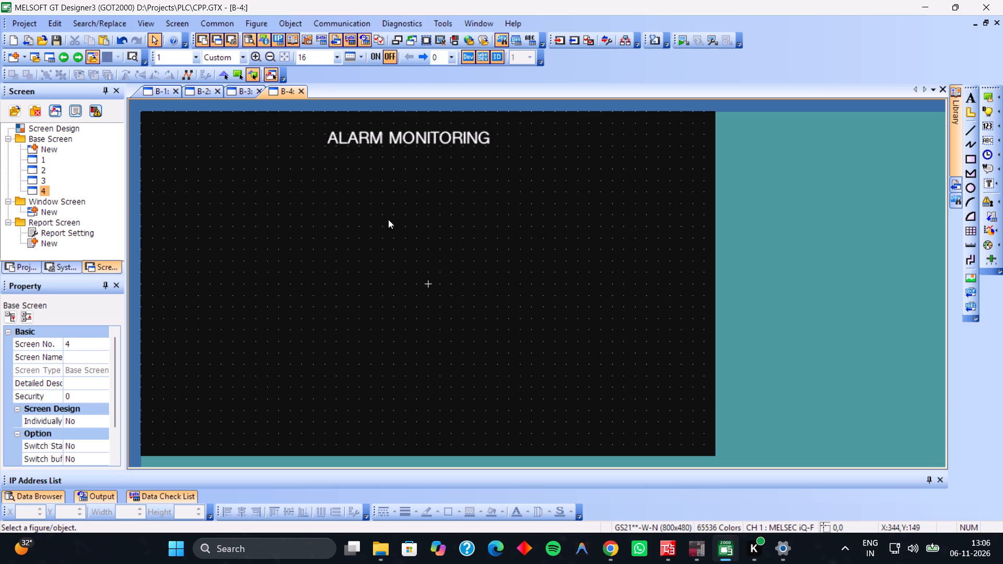
click(986, 98)
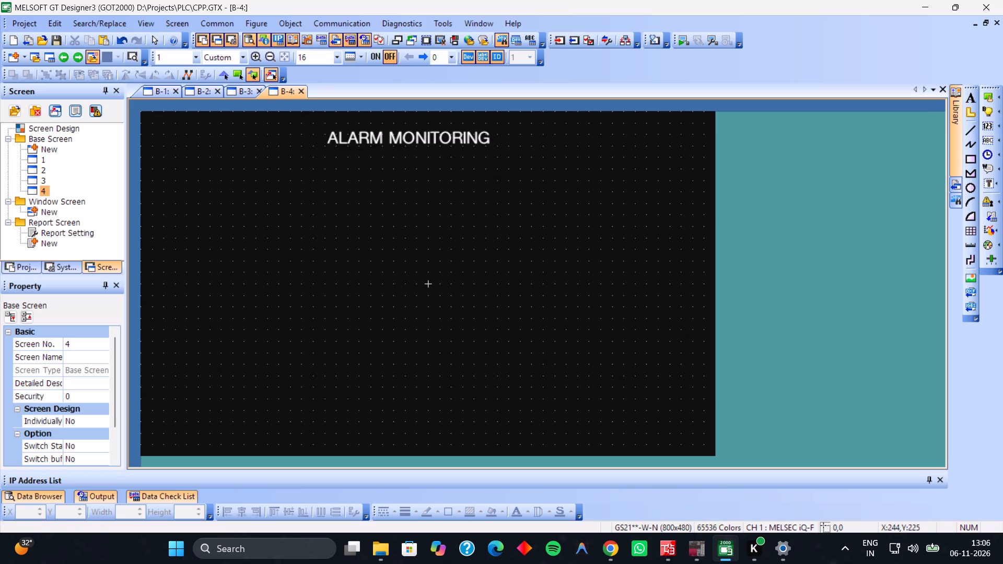
click(990, 109)
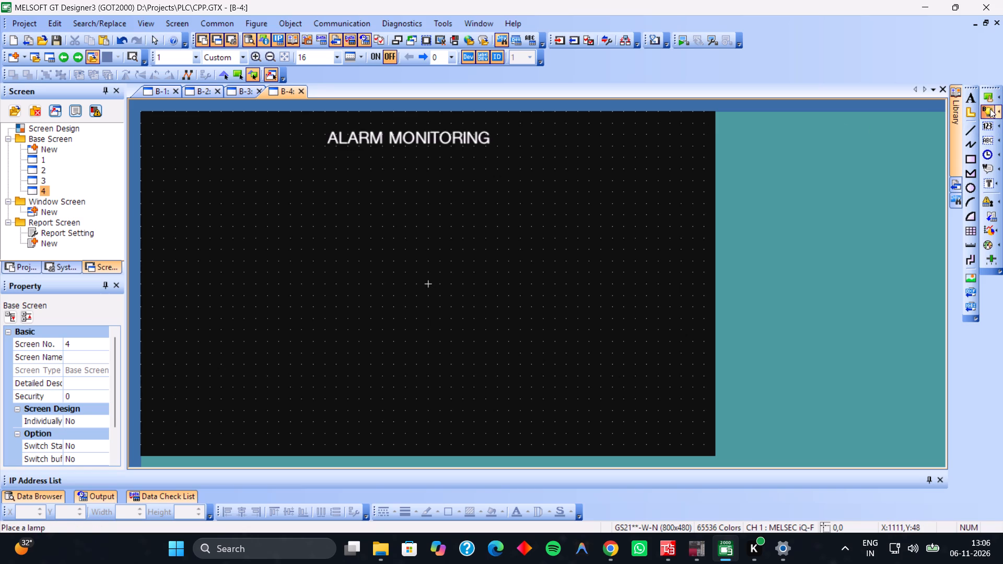
drag(219, 181, 264, 217)
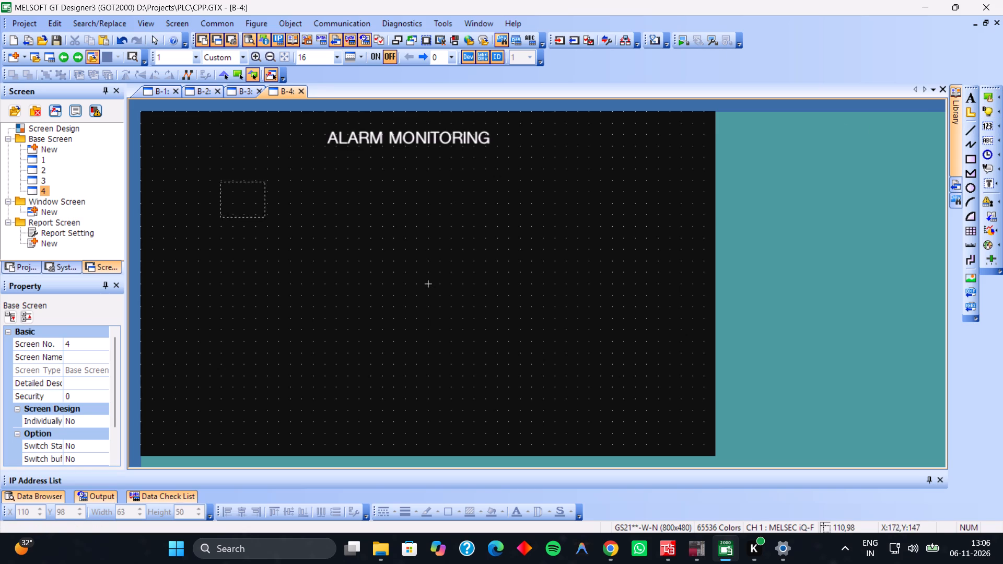
drag(264, 217, 284, 232)
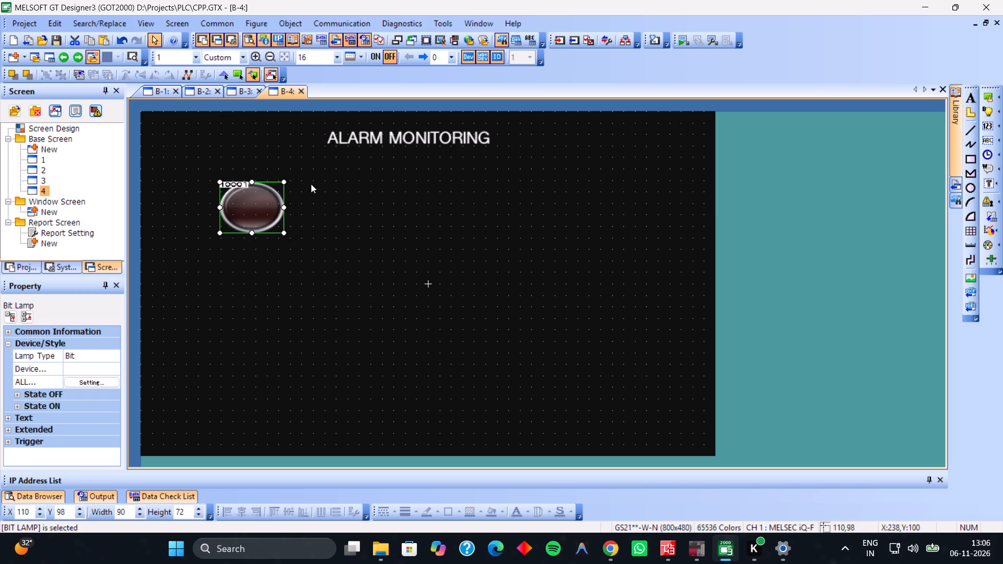
Duplicate the lamp beside itself, then copy the pair alongside to form a row of four lamps at Y 98.
key(ctrl+c)
key(ctrl+v)
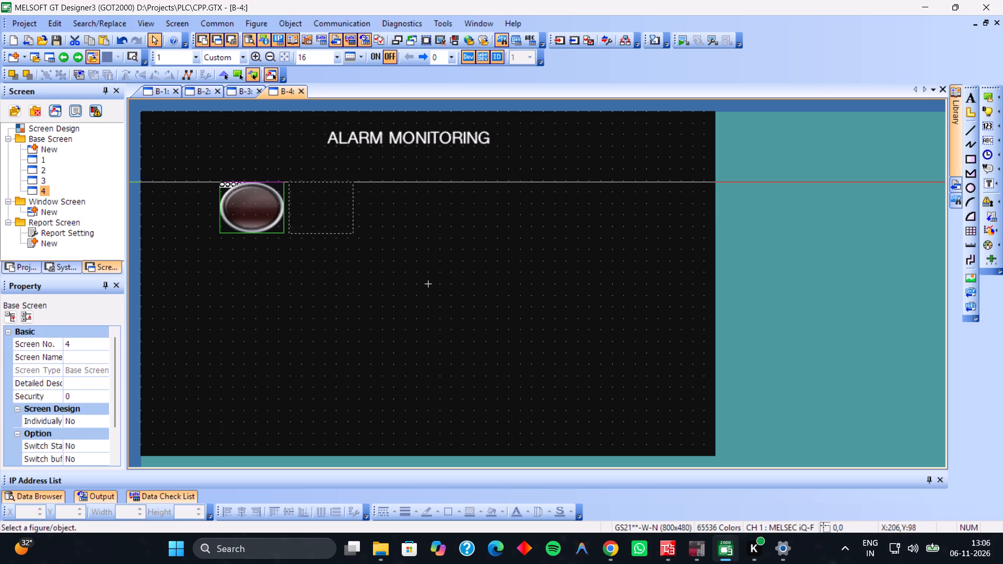
click(295, 182)
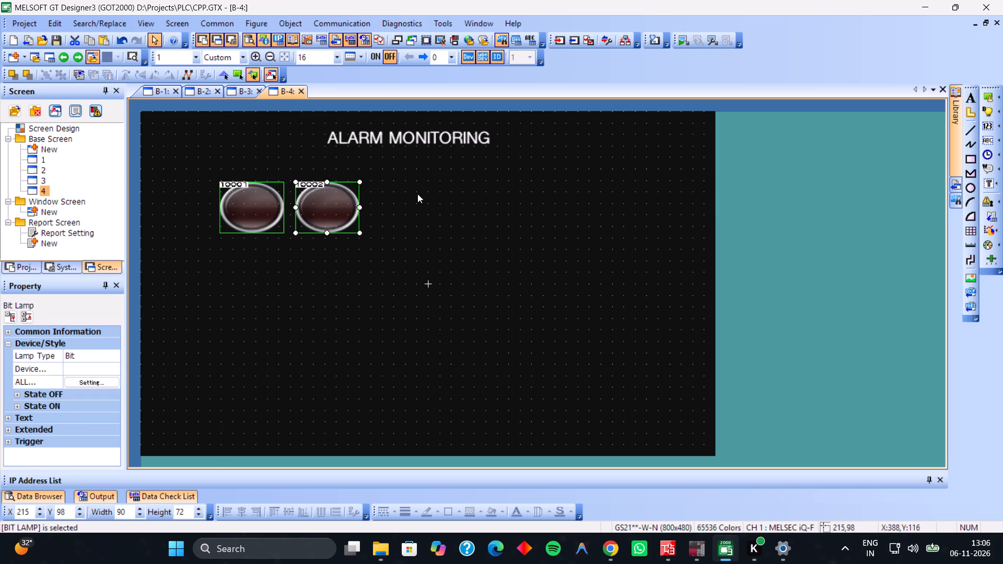
drag(374, 177, 213, 247)
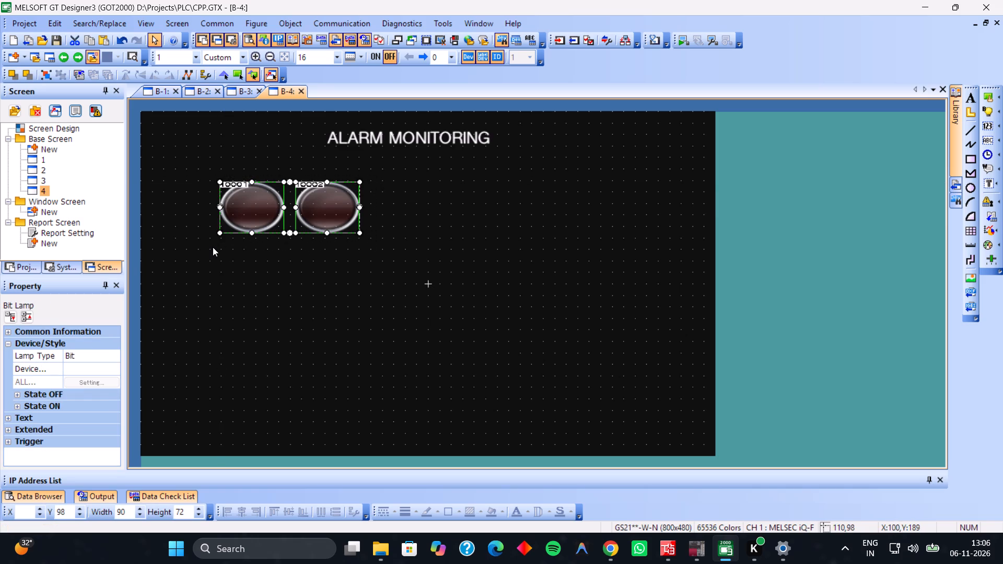
key(ctrl+c)
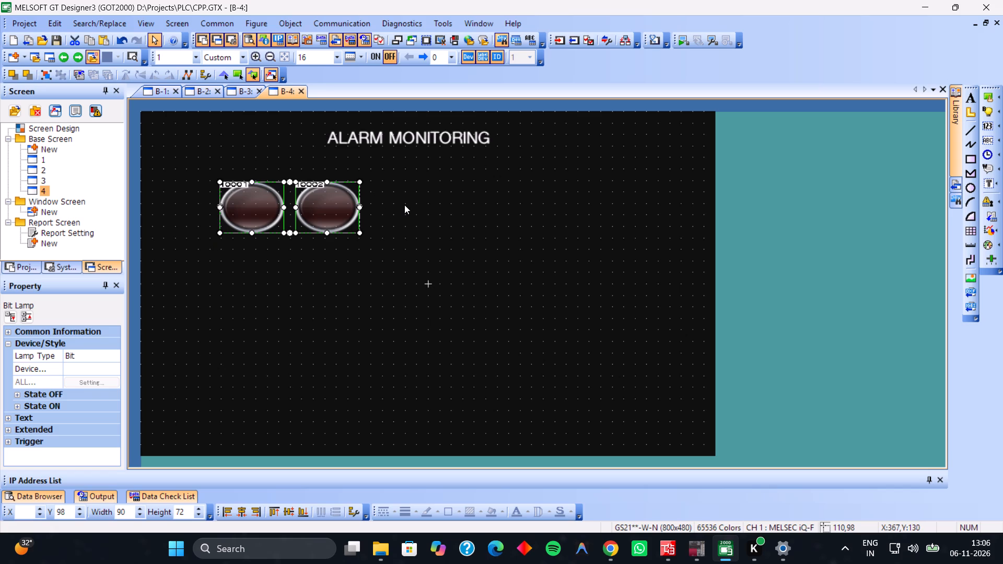
key(ctrl+v)
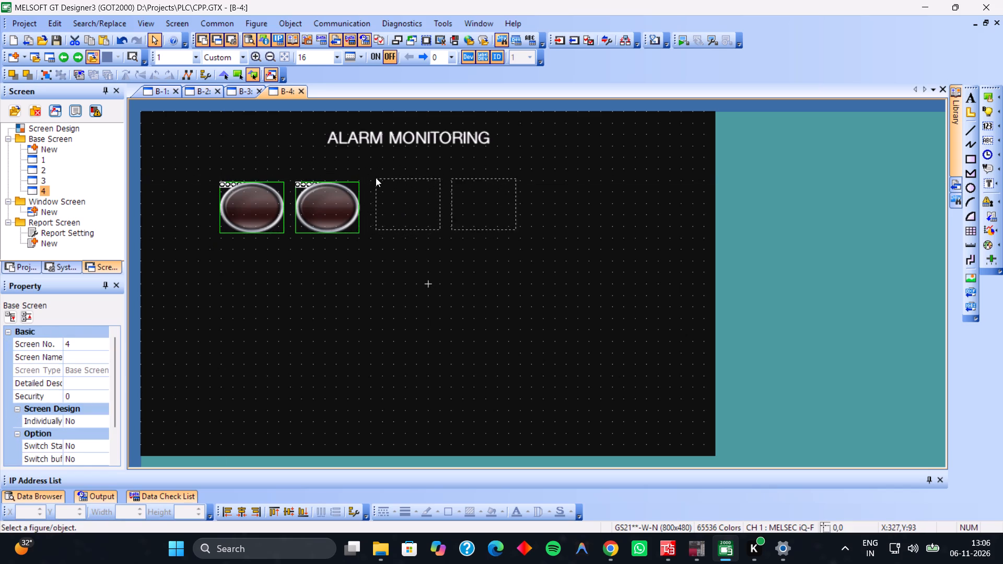
click(373, 181)
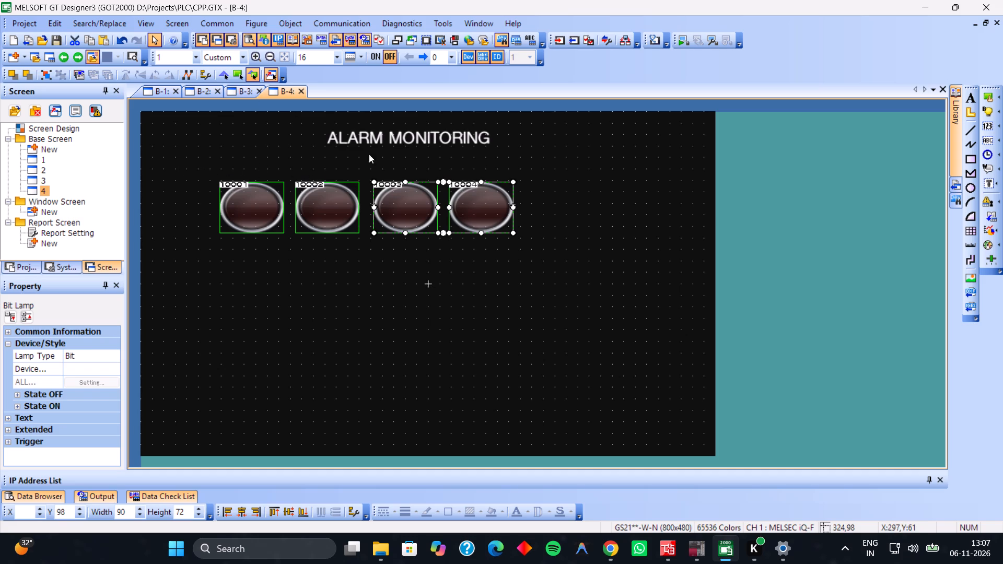
Paste the lamp pair twice beneath the first row to form a second row of four lamps at about Y 193.
key(ctrl+v)
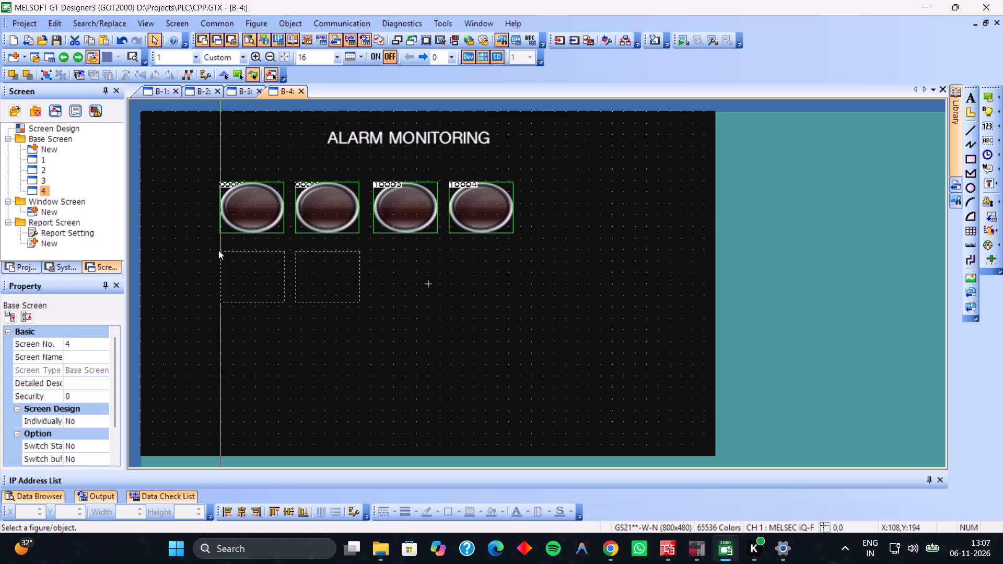
click(219, 250)
key(ctrl+v)
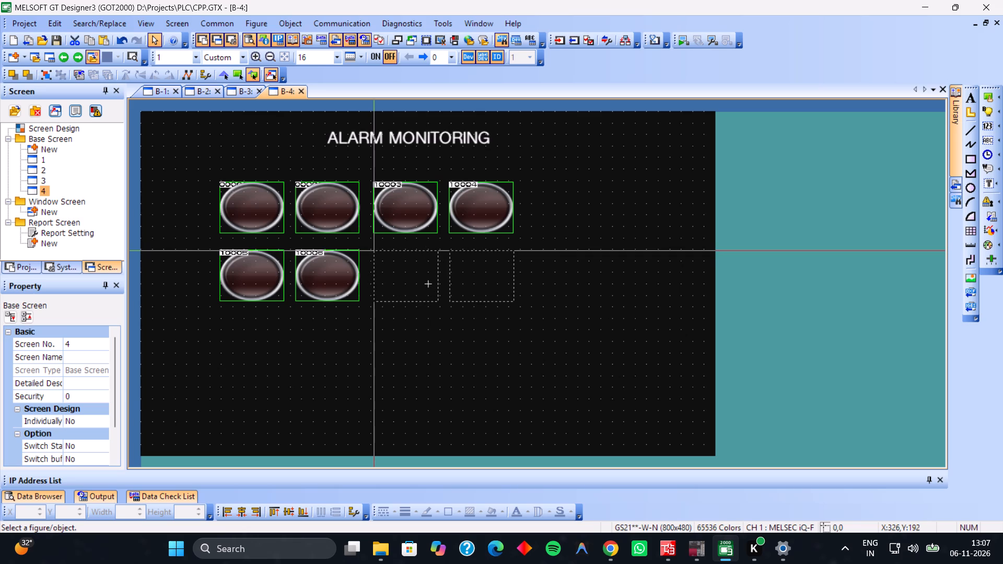
click(375, 249)
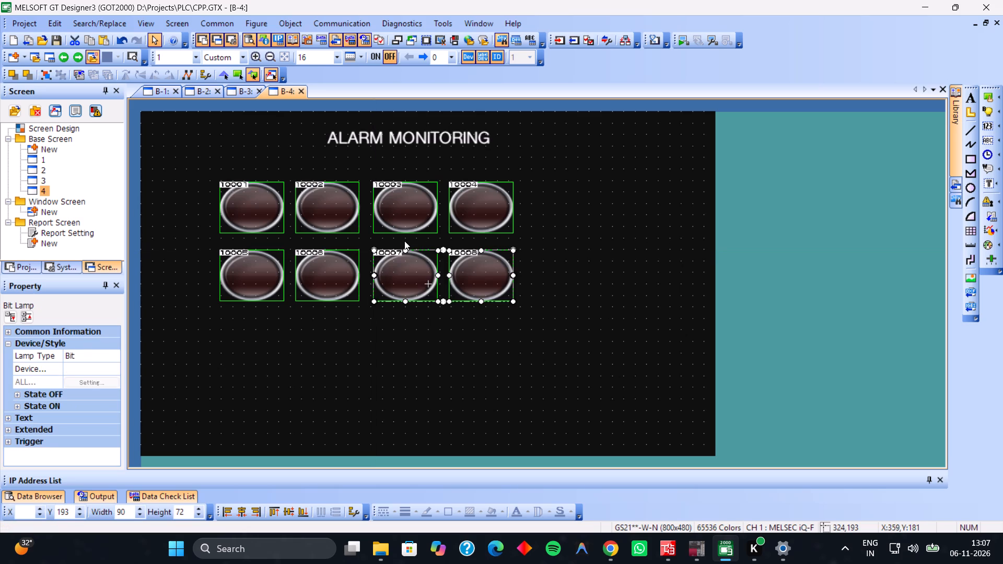
Paste another lamp pair at the right end of each row, at about X 544, extending both rows to six lamps.
key(ctrl+v)
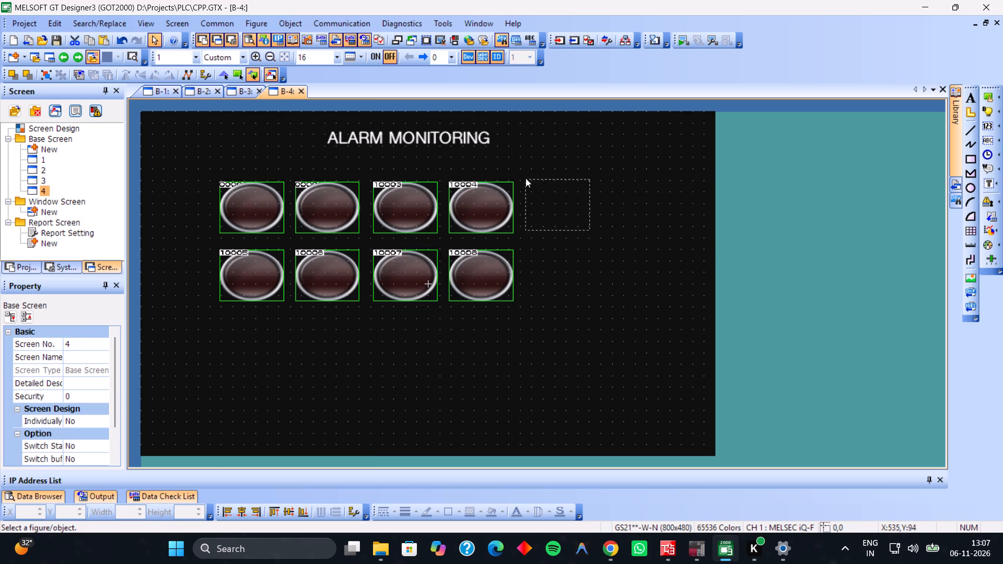
key(ctrl+v)
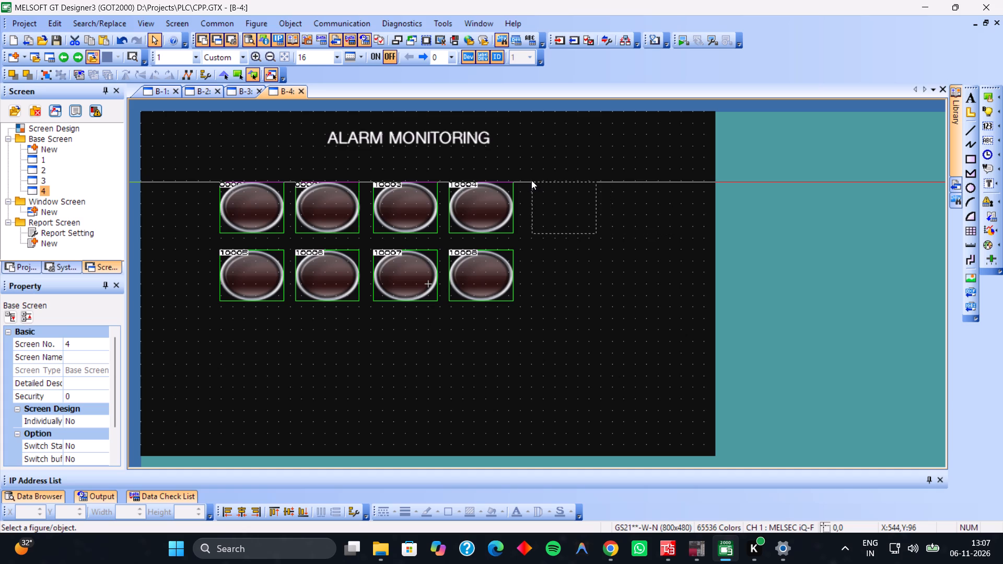
click(531, 180)
key(ctrl+v)
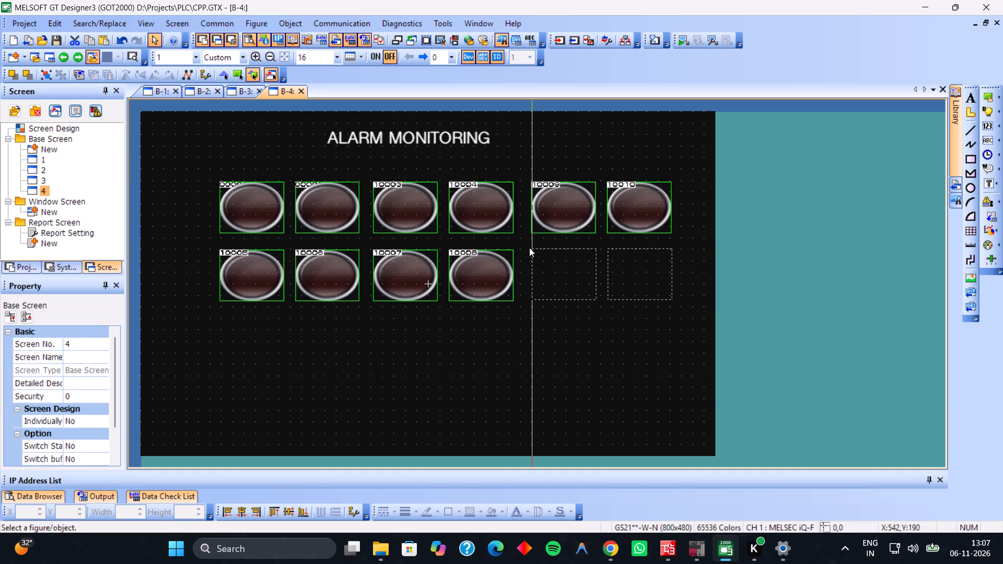
click(532, 246)
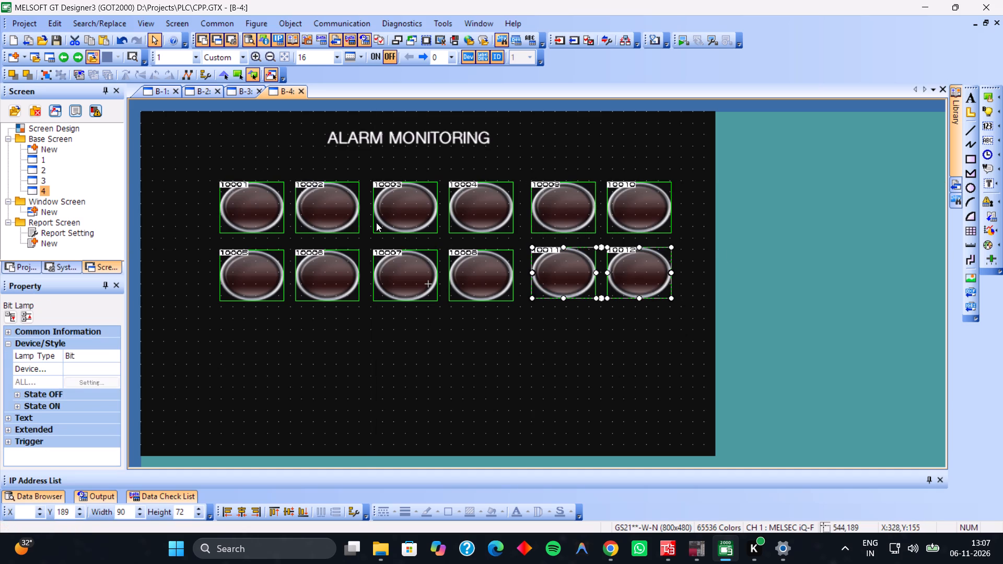
Add a size 18 text reading FAULT INDICATION above the first lamp row, at about X 26, Y 61.
click(244, 163)
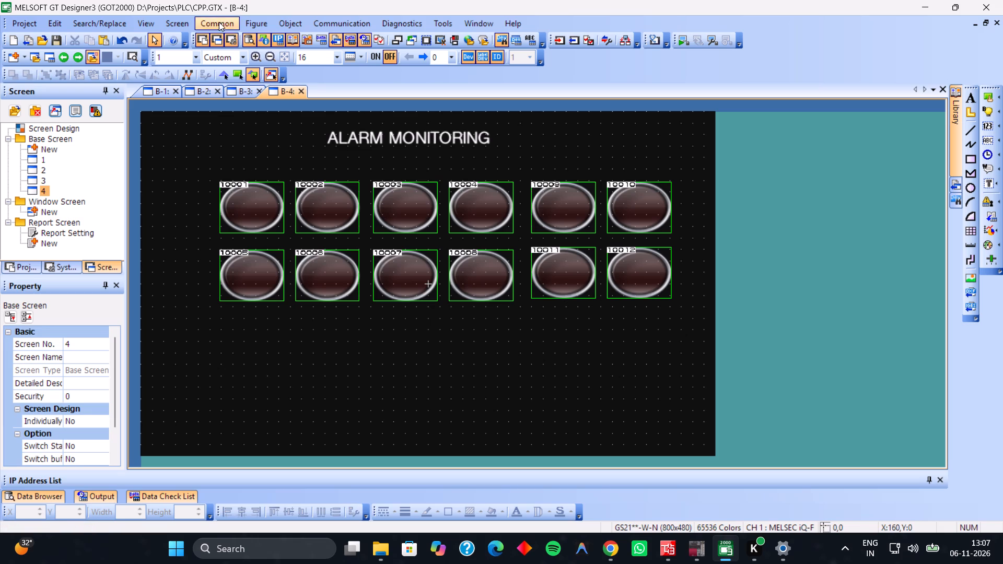
click(243, 23)
click(276, 39)
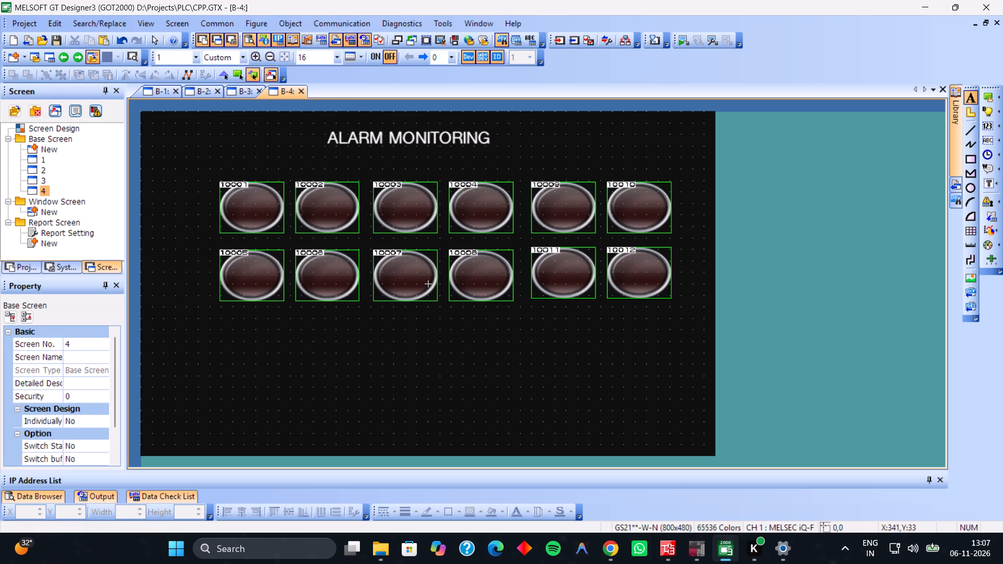
drag(165, 152, 183, 155)
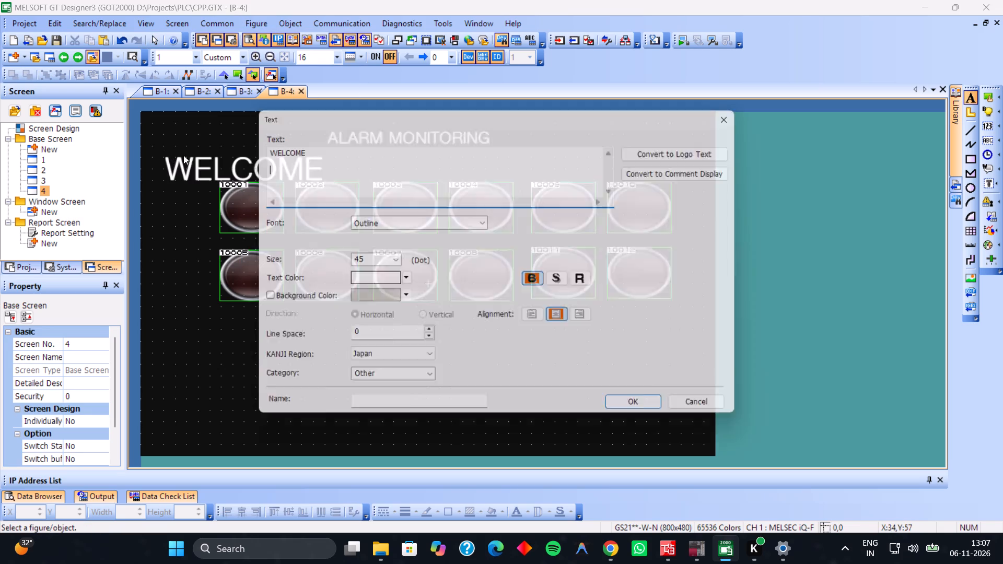
drag(183, 155, 201, 159)
click(393, 262)
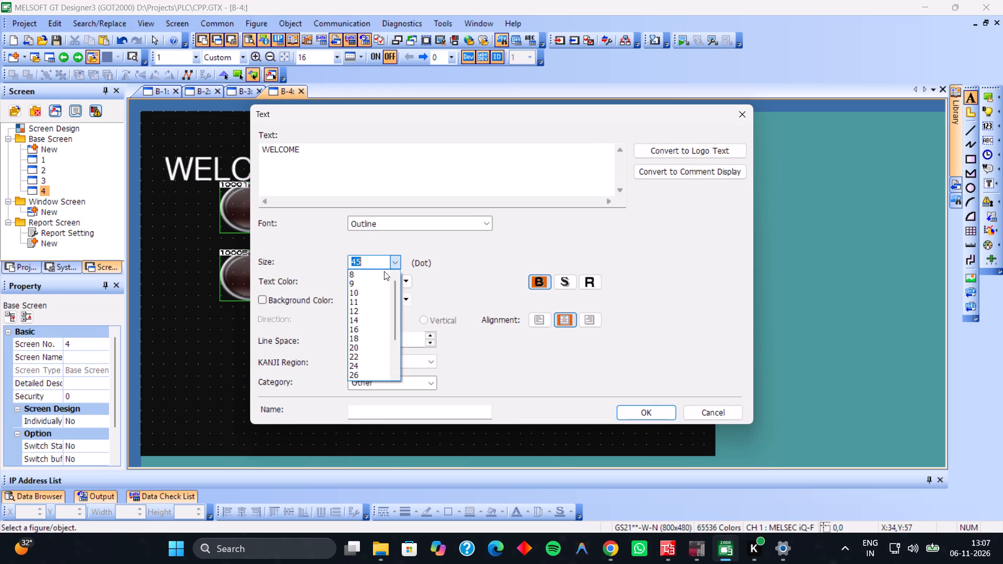
click(367, 292)
click(387, 263)
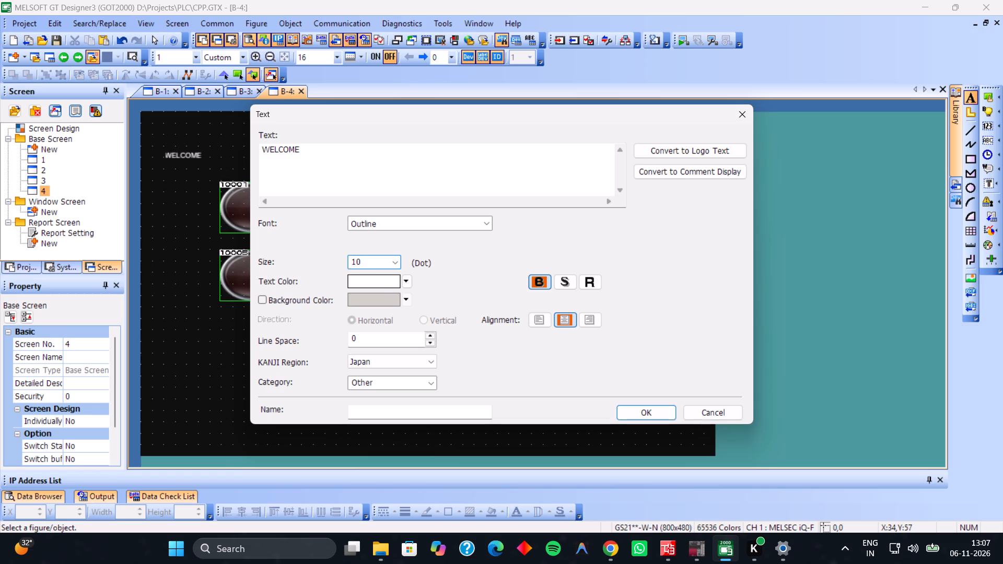
click(391, 264)
click(375, 318)
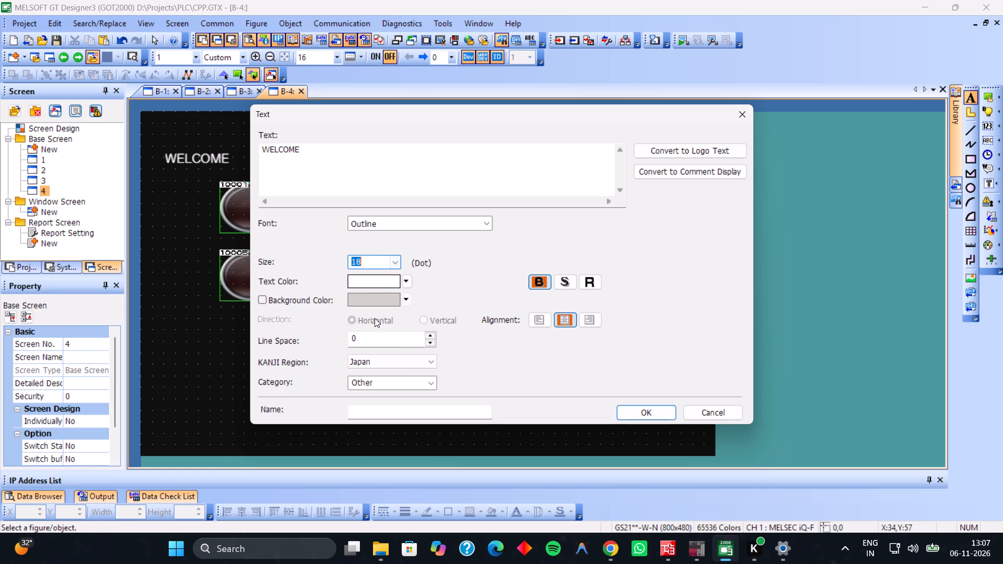
double_click(314, 142)
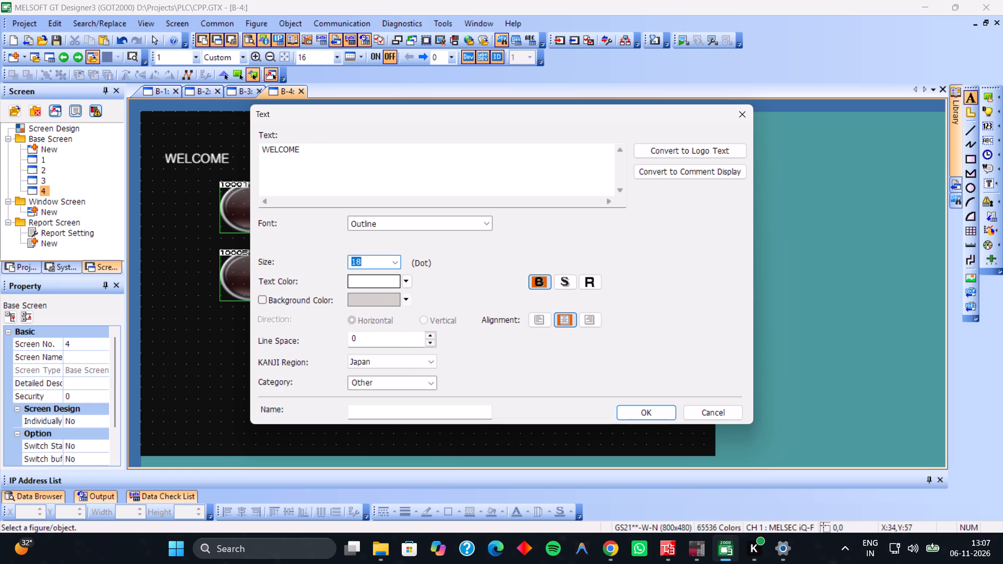
double_click(308, 150)
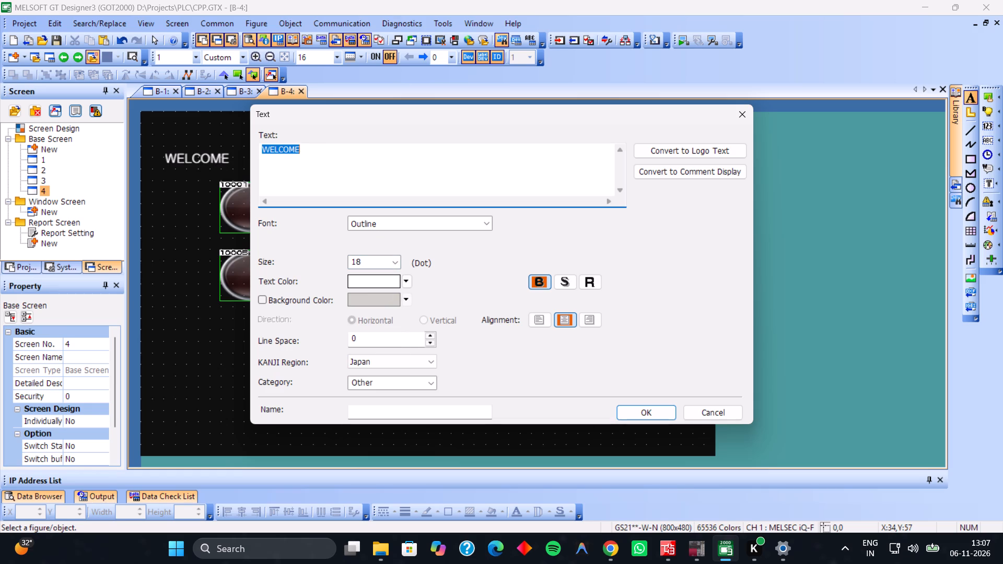
text(FAULT)
key(space)
text(INDICATION)
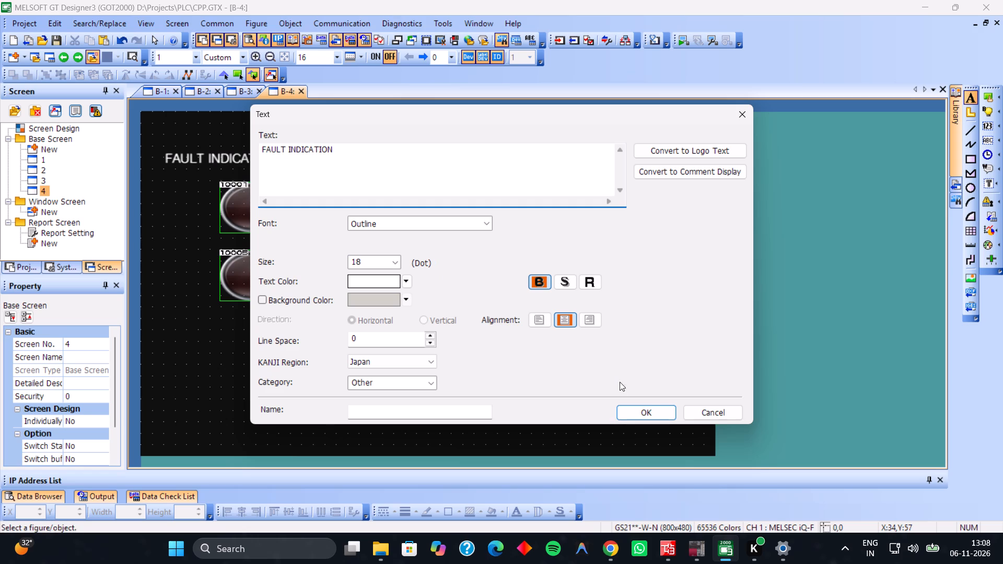
click(649, 407)
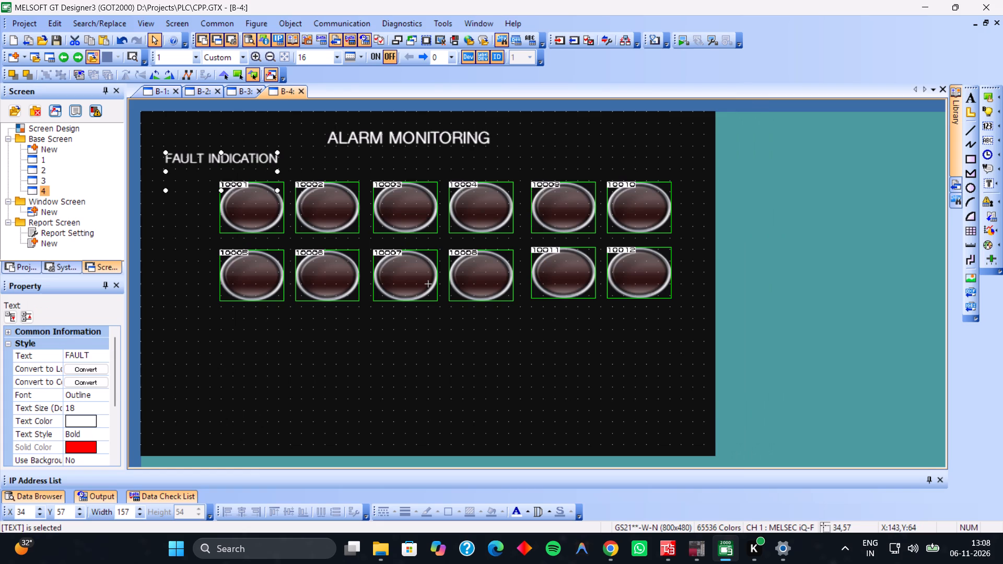
drag(237, 166, 231, 169)
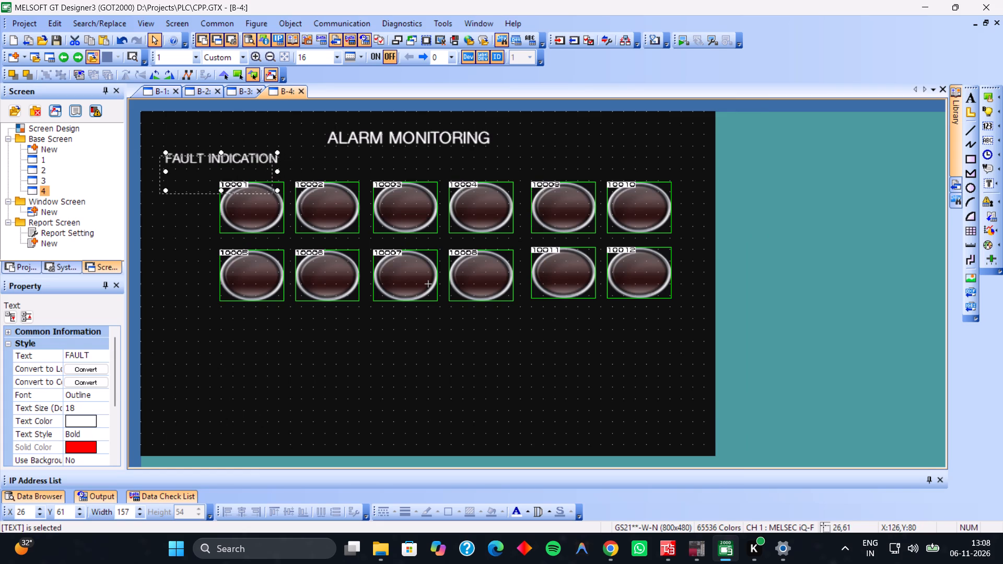
drag(231, 169, 231, 169)
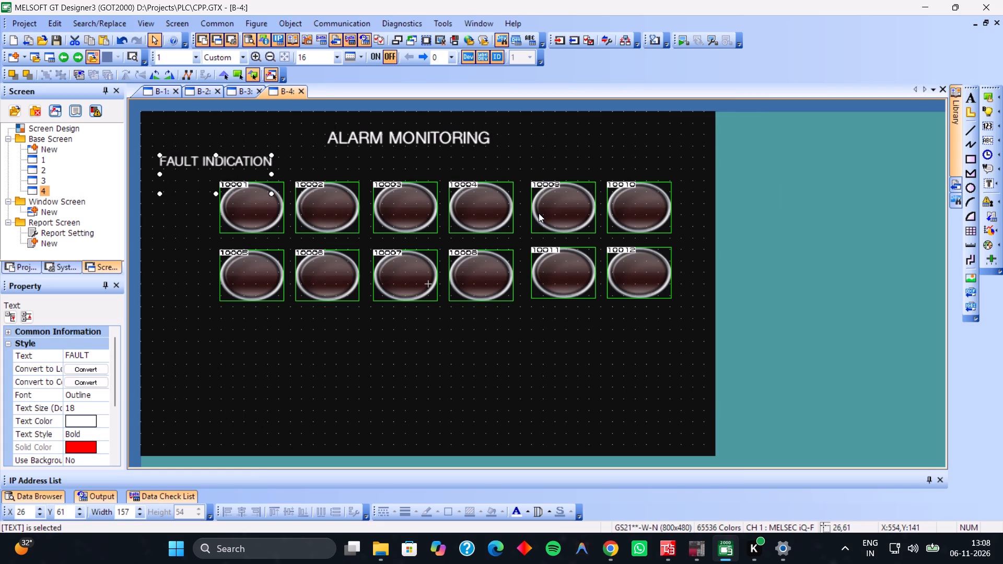
Move the sixth-column lamp pair beneath the first column, starting at about X 110, Y 284.
drag(697, 173, 602, 319)
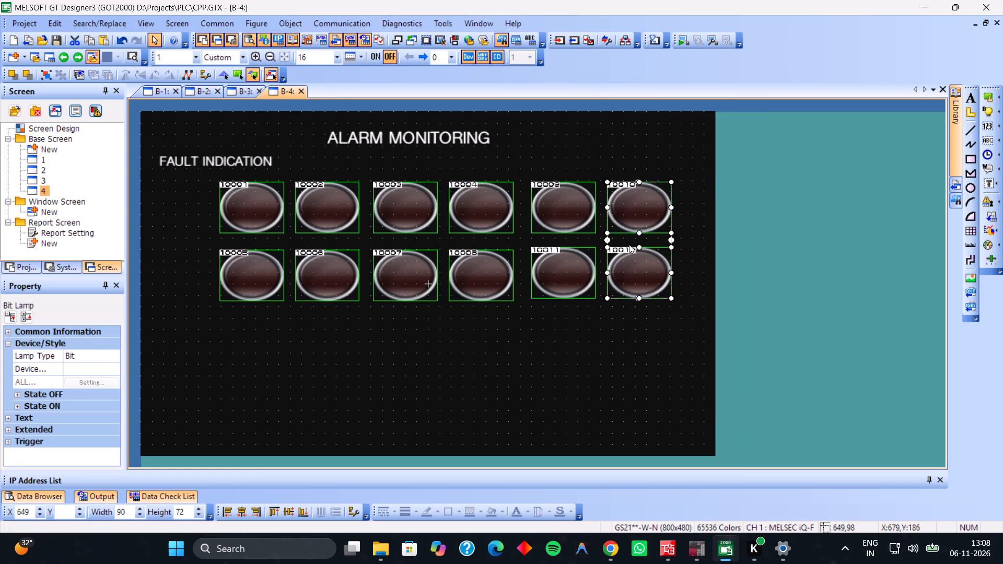
drag(642, 225, 261, 365)
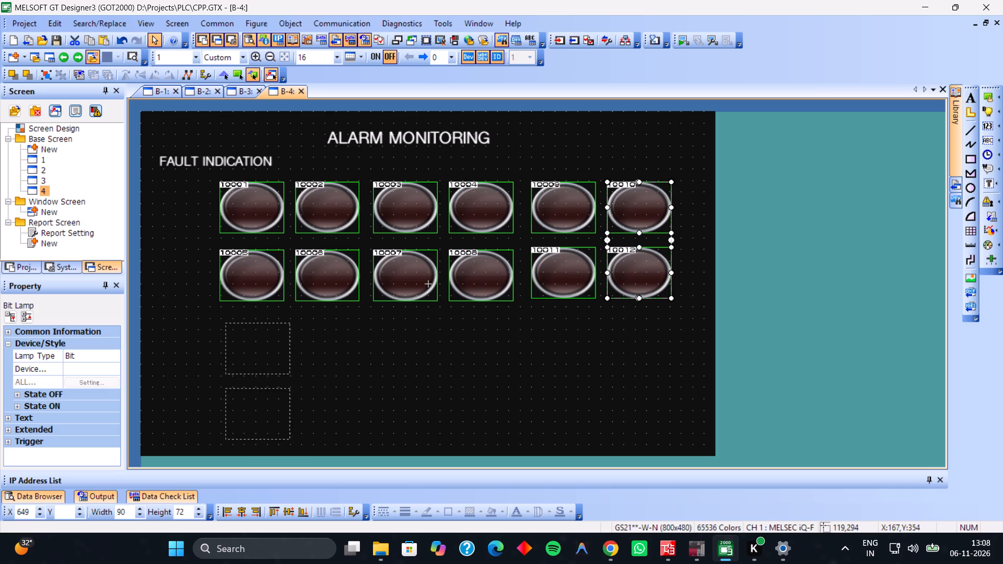
drag(261, 365, 255, 358)
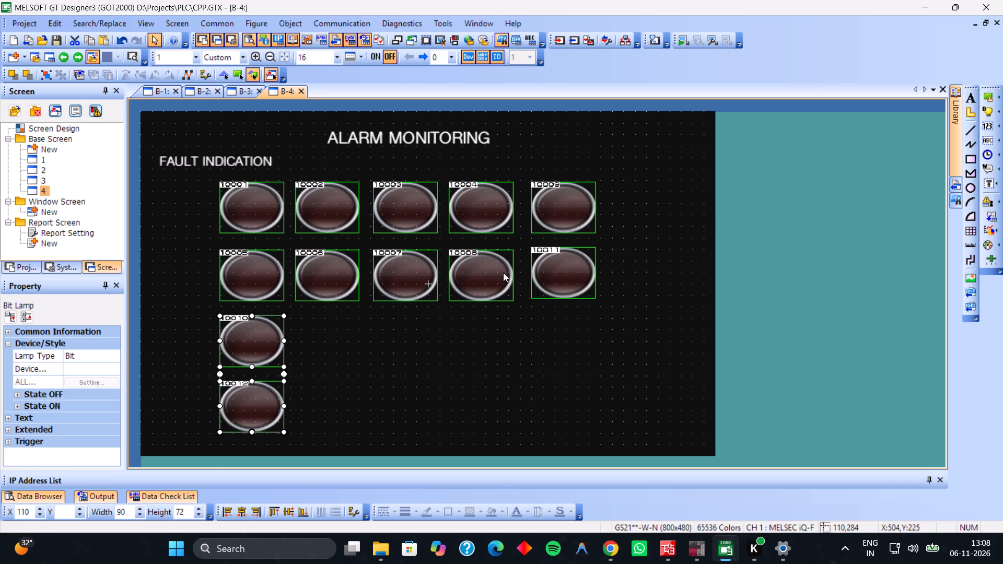
Move the fifth-column lamp pair beneath the second column, starting at about X 215, Y 284.
drag(616, 243, 573, 264)
drag(573, 264, 621, 259)
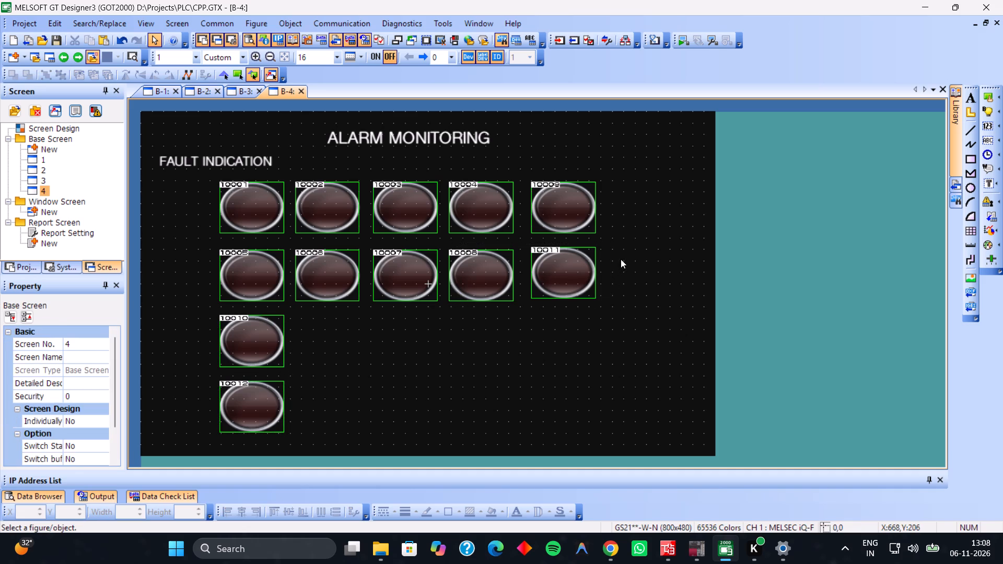
click(621, 259)
drag(616, 177, 537, 280)
drag(537, 280, 523, 325)
drag(571, 215, 349, 367)
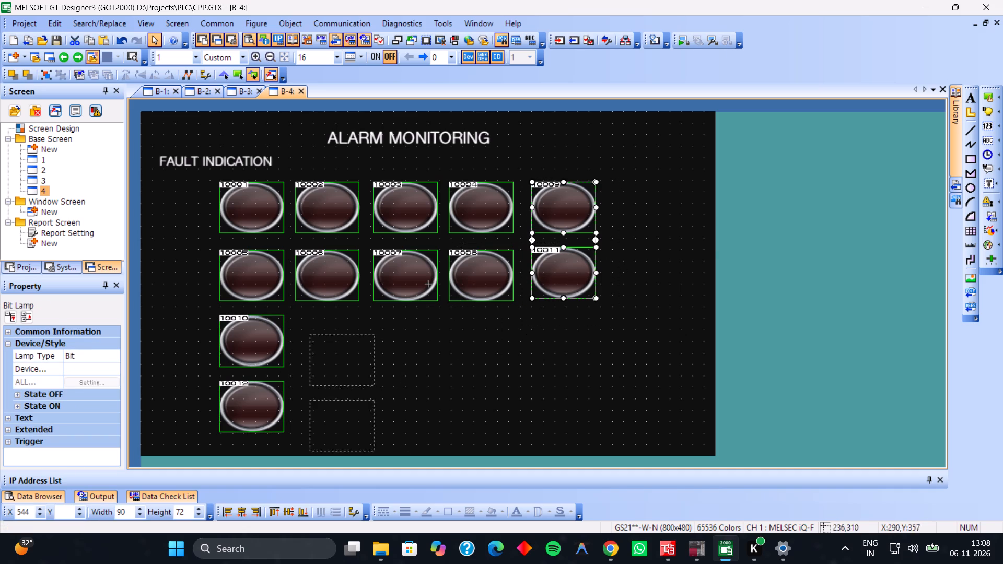
drag(349, 367, 335, 349)
click(406, 324)
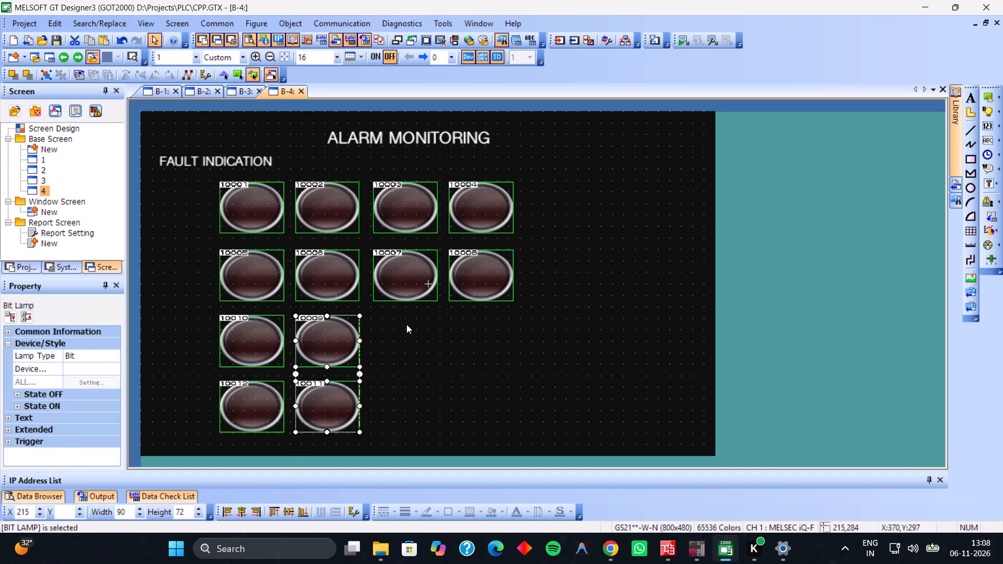
Move the last lamp of the second row to the end of the first row, at about X 543, Y 98.
click(238, 267)
click(482, 269)
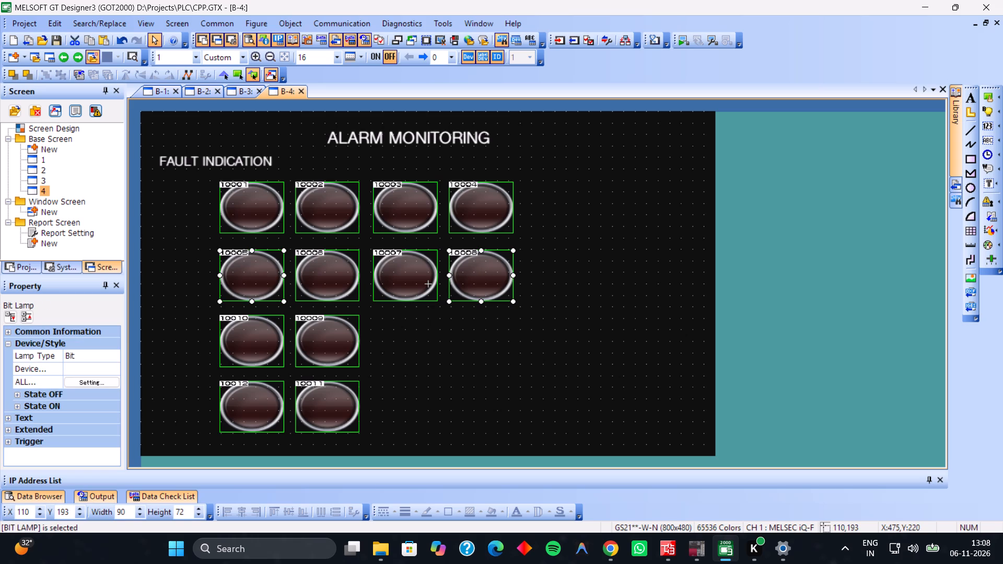
drag(482, 269, 554, 212)
click(705, 62)
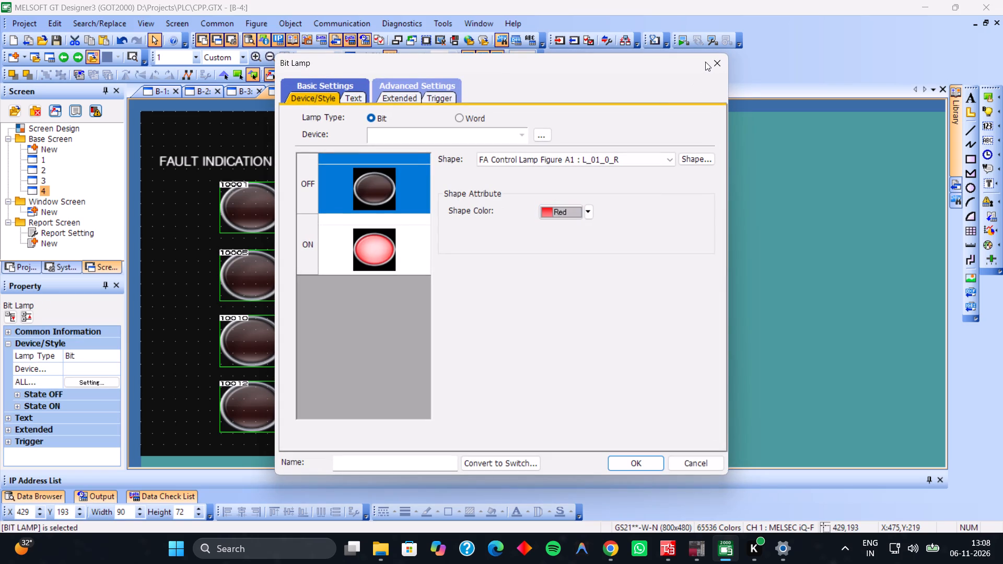
click(713, 61)
drag(481, 273, 563, 205)
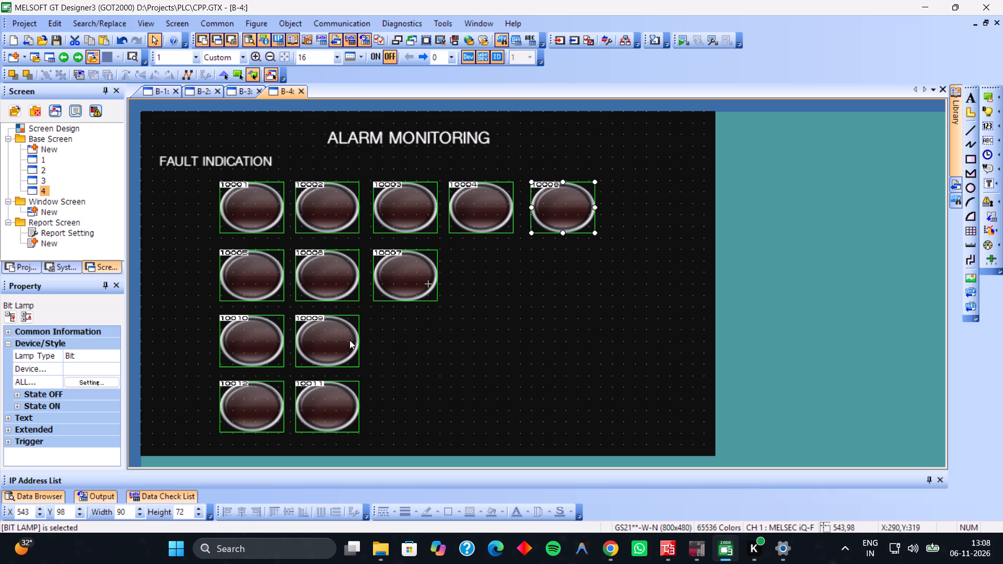
click(390, 327)
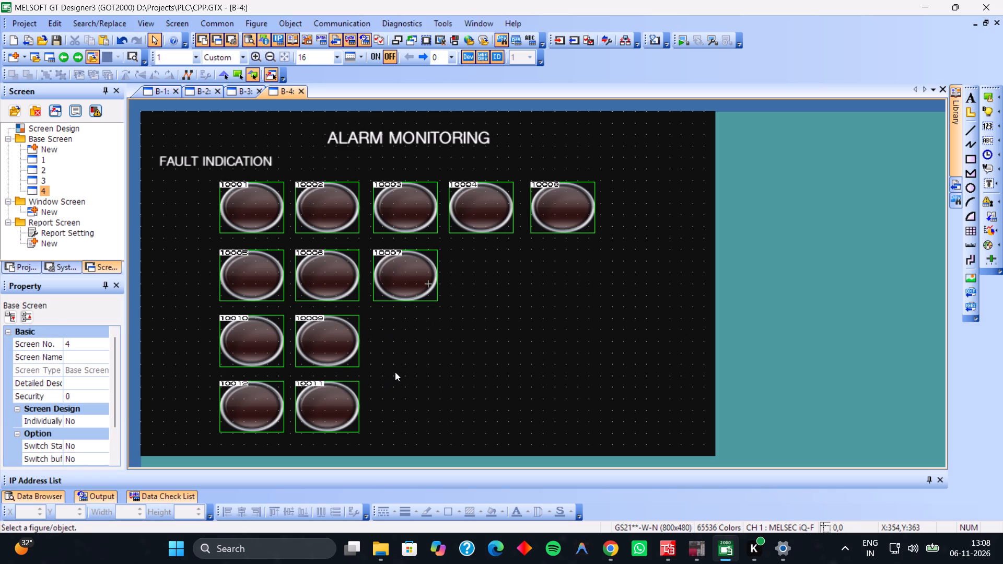
Move the two fourth-row lamps to the end of the third row, starting at about X 324, Y 284.
drag(394, 372, 202, 441)
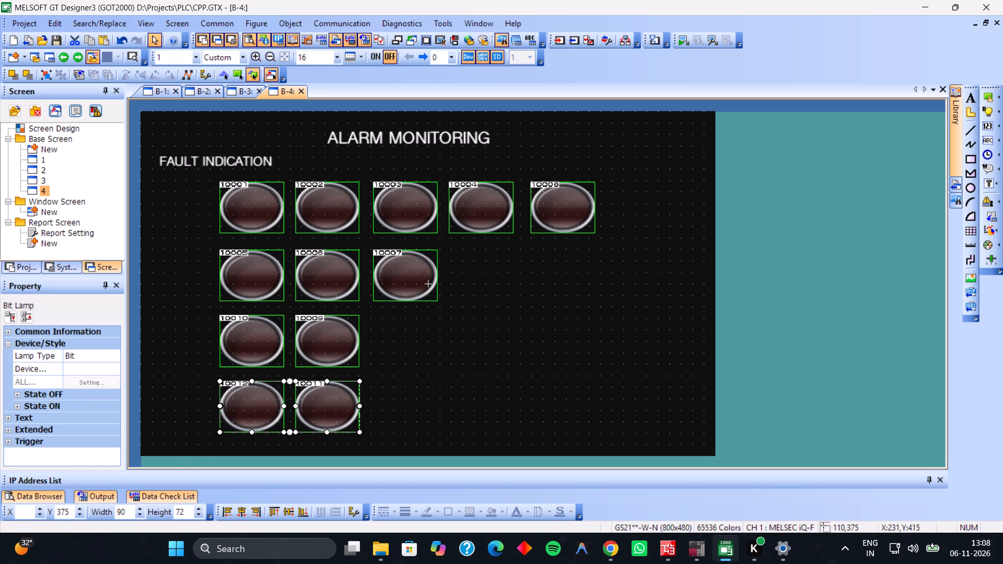
drag(307, 409, 462, 343)
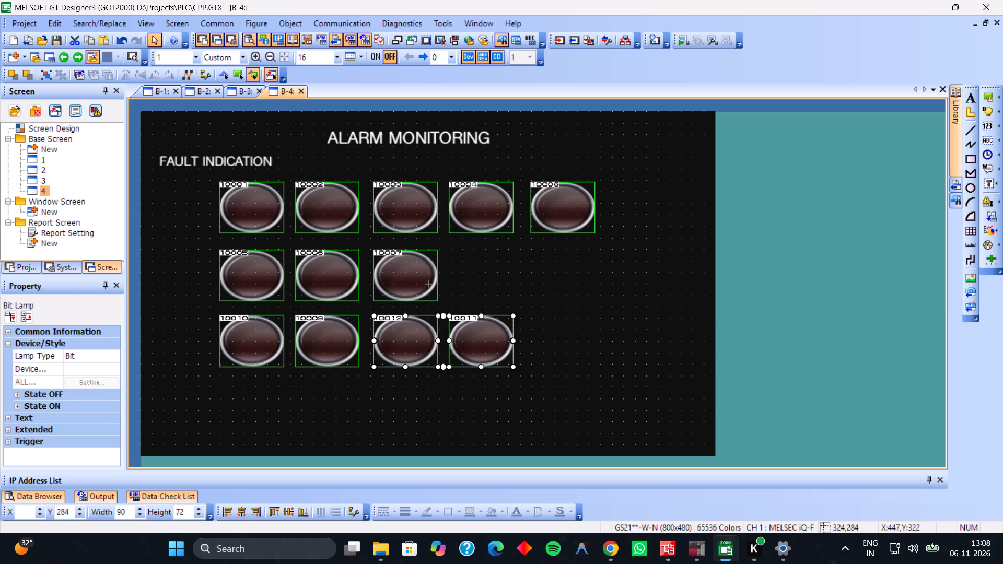
click(461, 399)
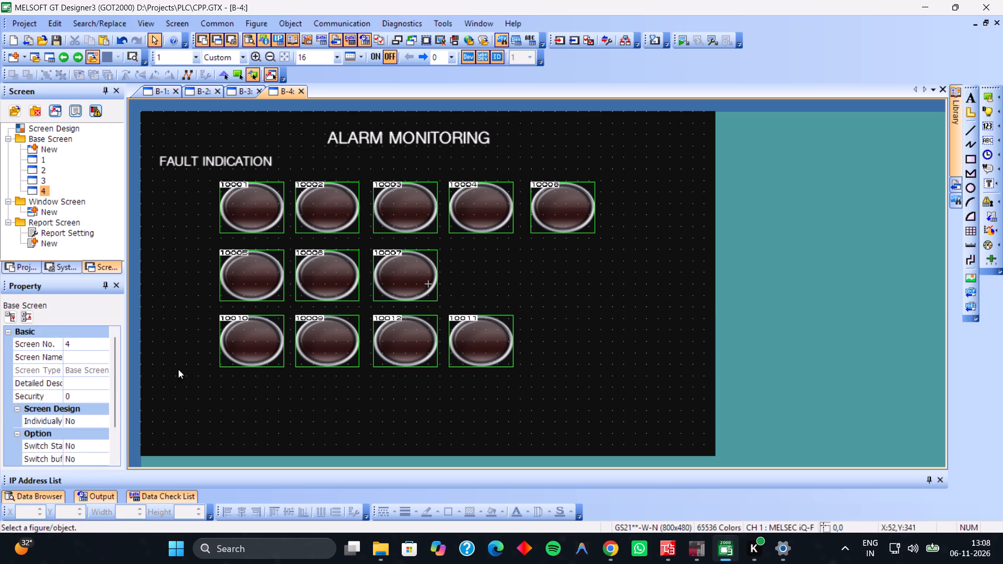
Shrink the FAULT INDICATION text to size 10 and place it left of the first lamp row, at about X 9, Y 128.
click(203, 157)
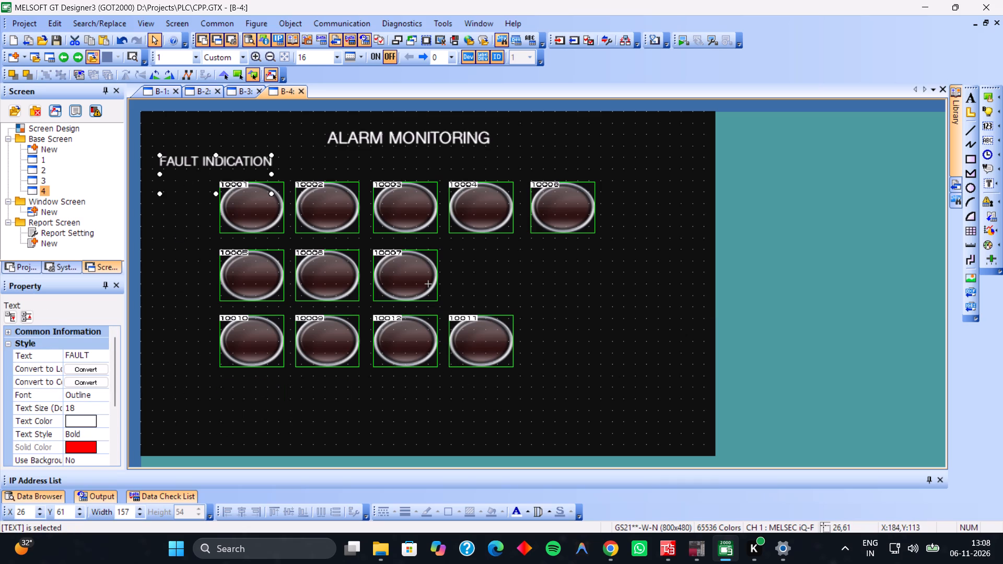
drag(273, 193, 252, 178)
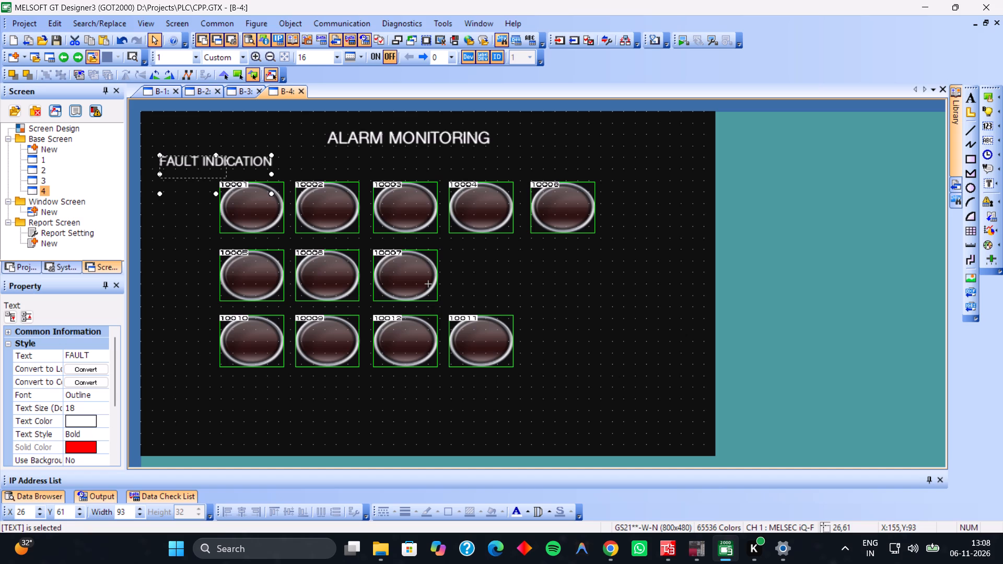
drag(252, 178, 252, 177)
click(199, 164)
drag(199, 164, 188, 204)
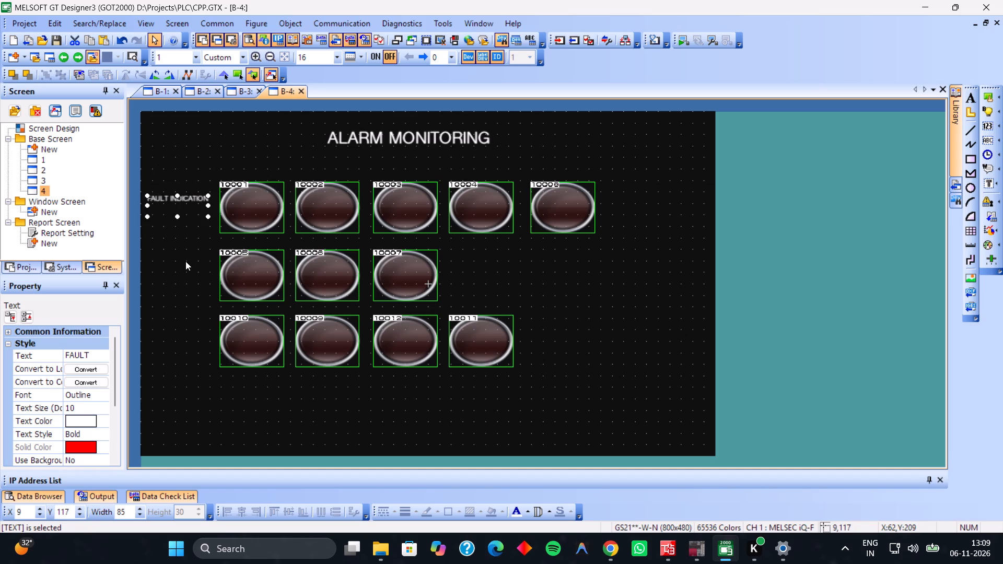
click(185, 261)
click(186, 205)
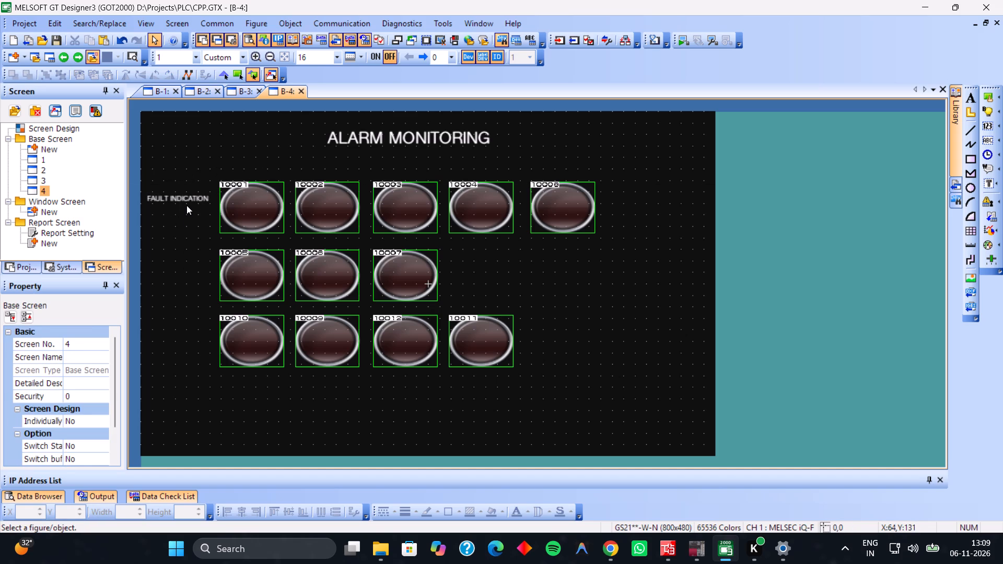
drag(208, 217, 215, 225)
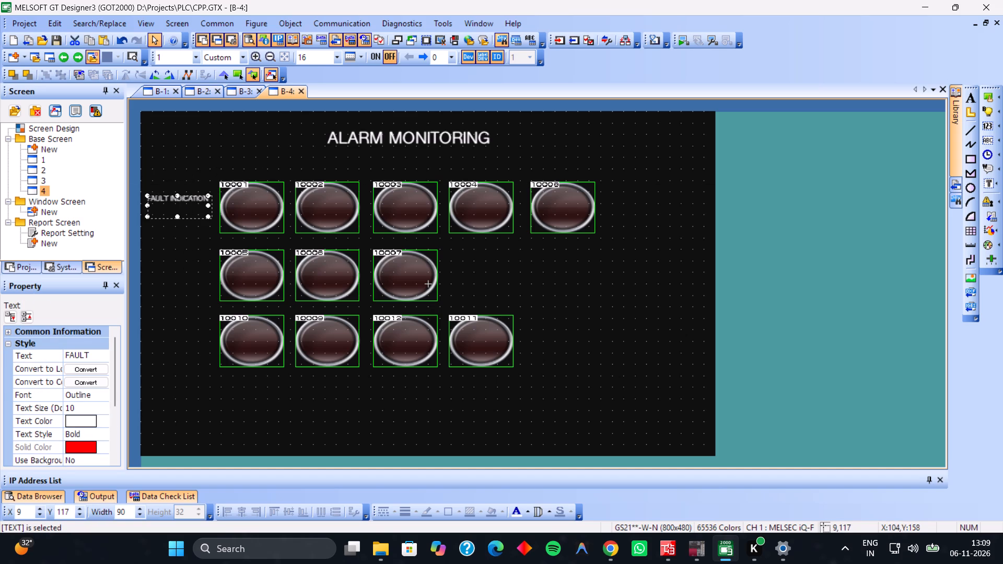
drag(215, 225, 216, 226)
drag(192, 210, 192, 218)
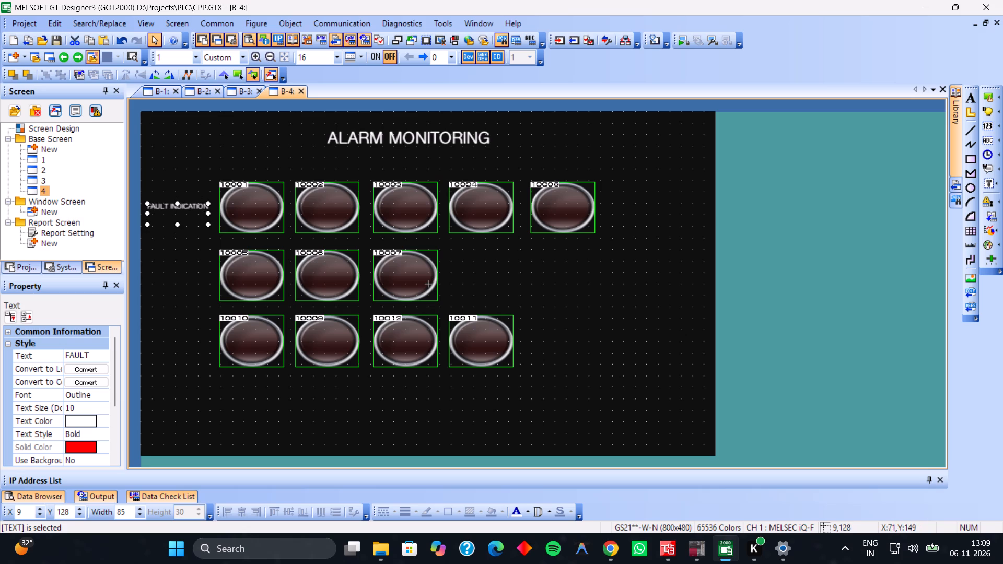
Copy the FAULT INDICATION text to the left of the second lamp row, at about X 6, Y 214.
key(ctrl+c)
click(179, 271)
key(ctrl+v)
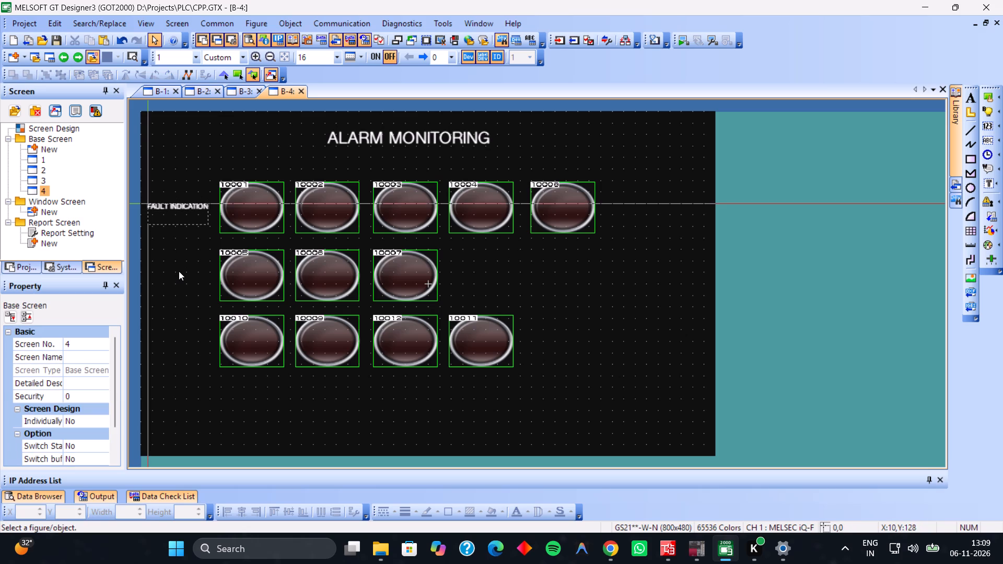
click(145, 265)
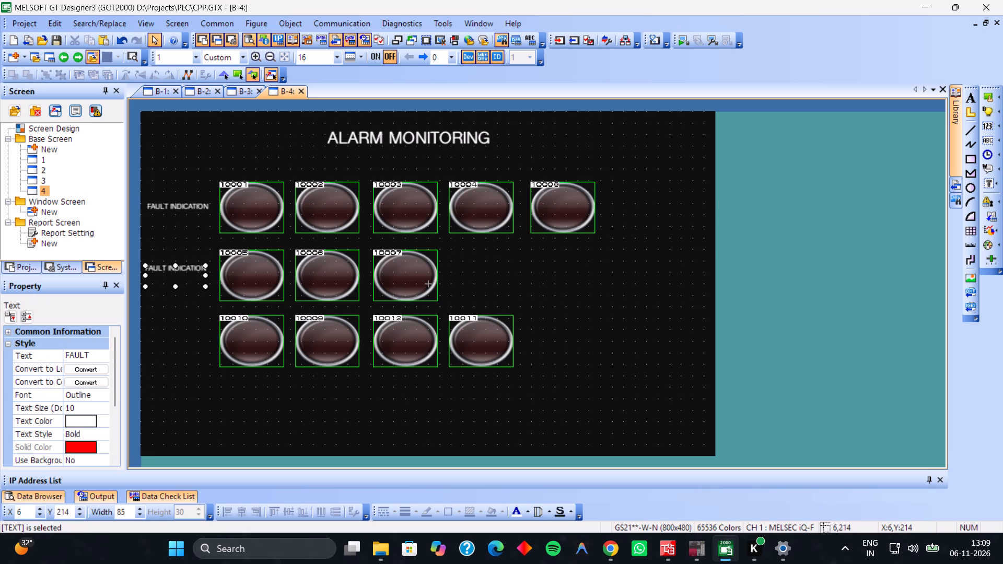
Paste a copy of the FAULT INDICATION text beside the third lamp row, at about X 15, Y 304.
key(ctrl+v)
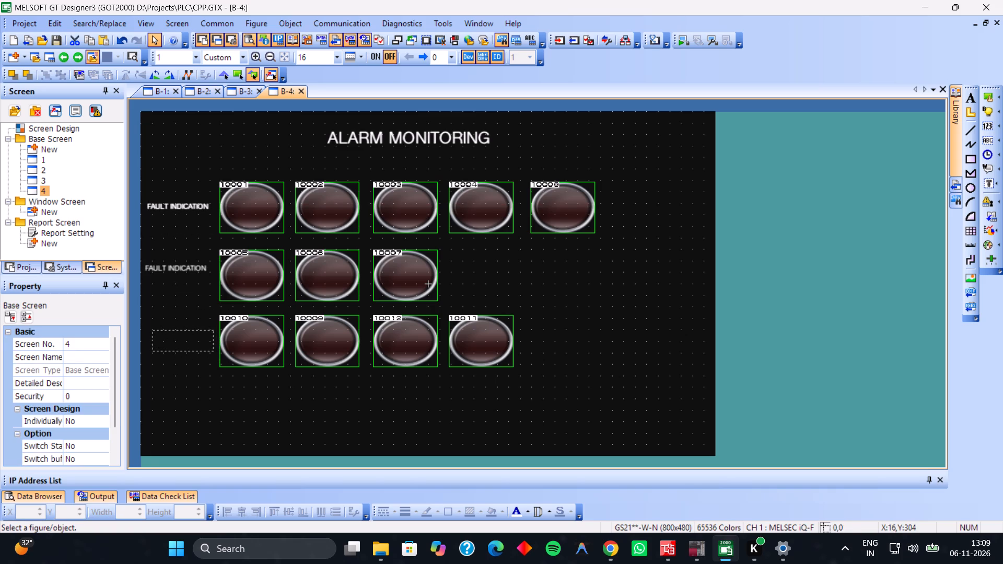
click(151, 329)
Change the label text beside the second lamp row to ALARM STATUS.
click(184, 274)
double_click(184, 274)
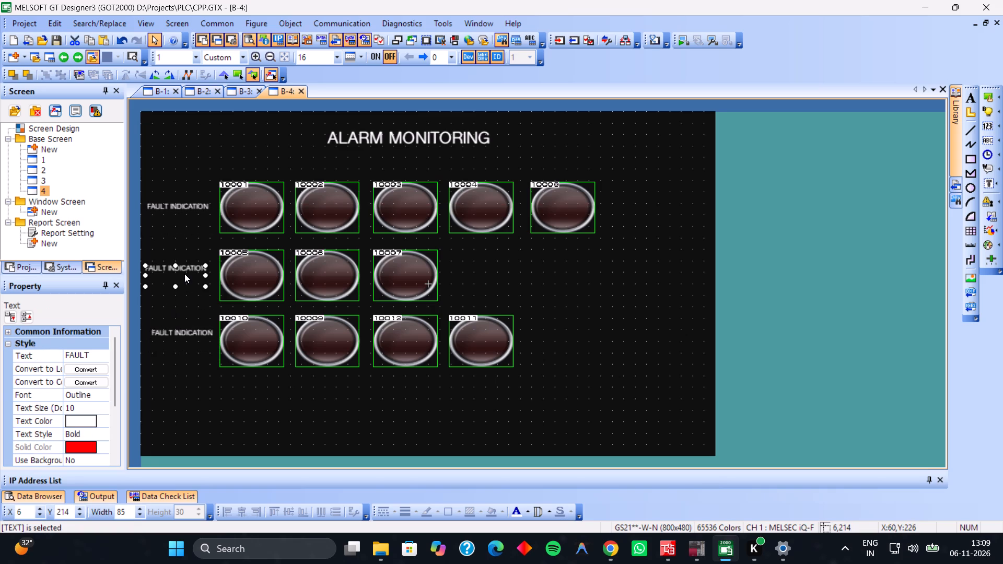
click(350, 154)
key(ctrl+a)
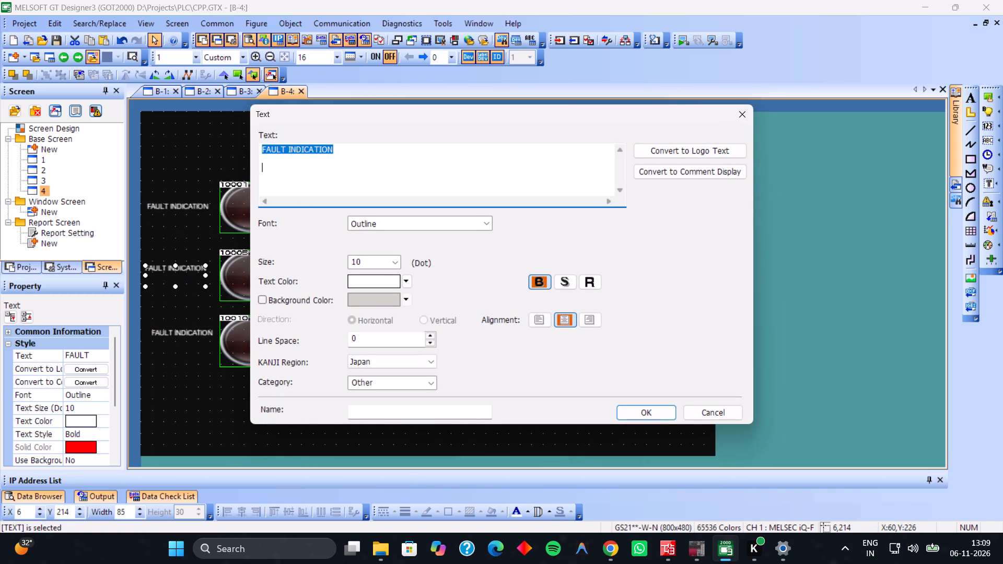
text(ALARM STATUS)
key(Return)
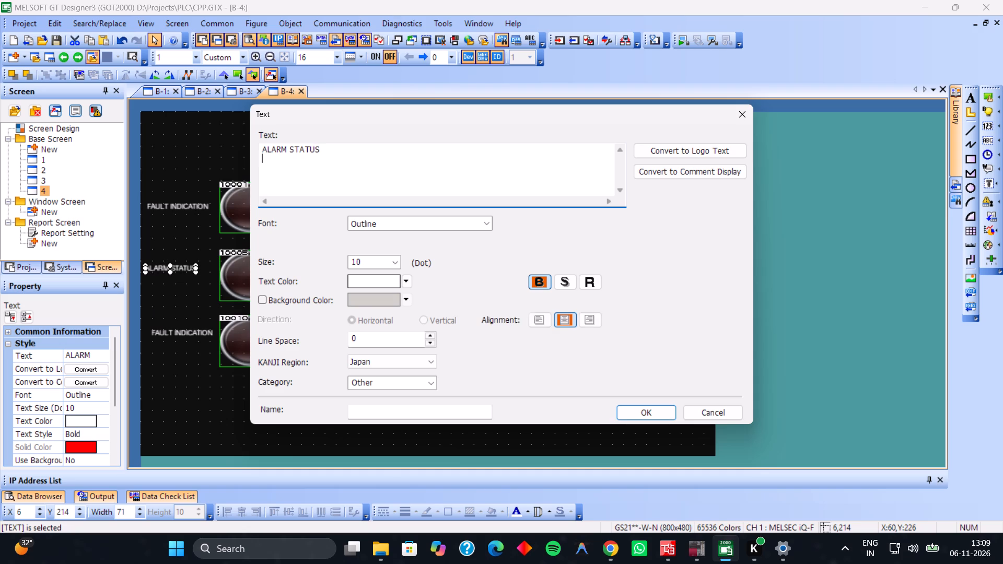
key(BackSpace)
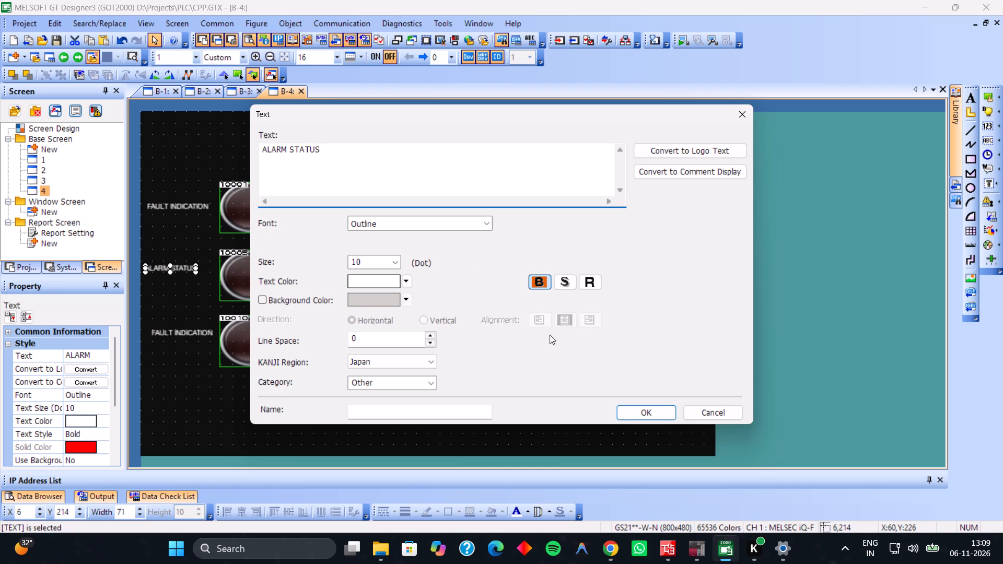
click(628, 417)
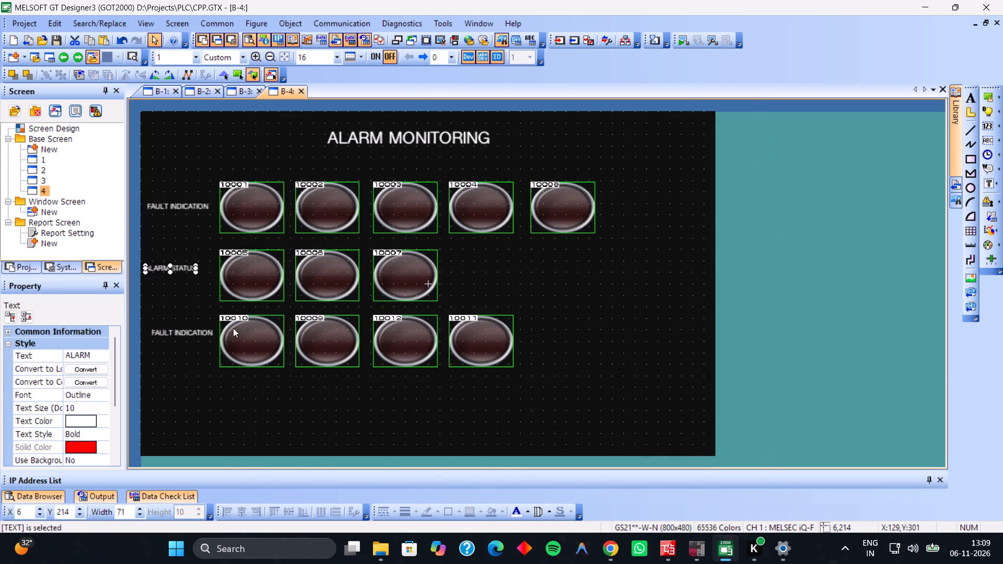
Change the label text beside the third lamp row to BUZZER STATUS.
click(191, 332)
double_click(180, 333)
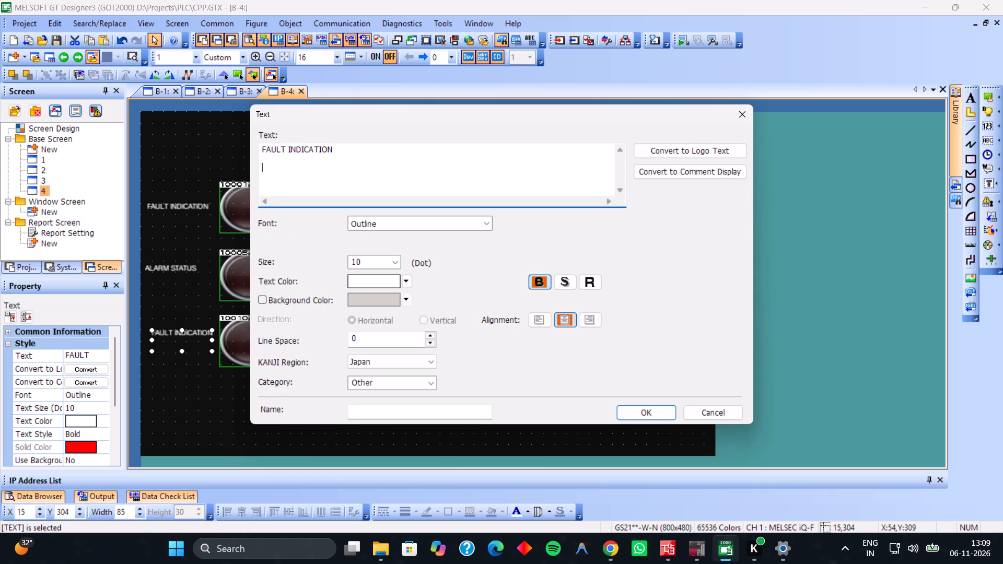
key(ctrl+a)
text(BU)
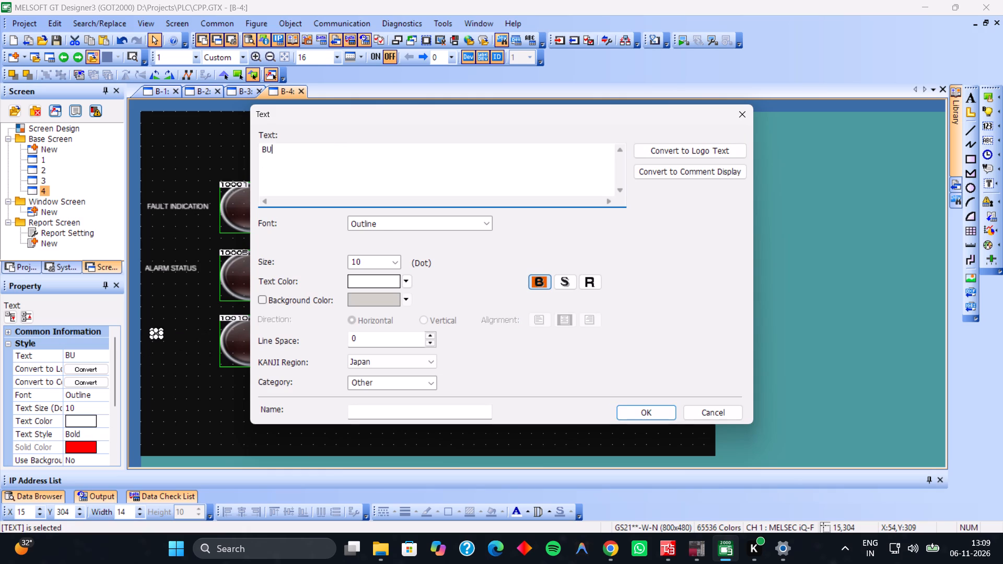
text(ZZER STATUS)
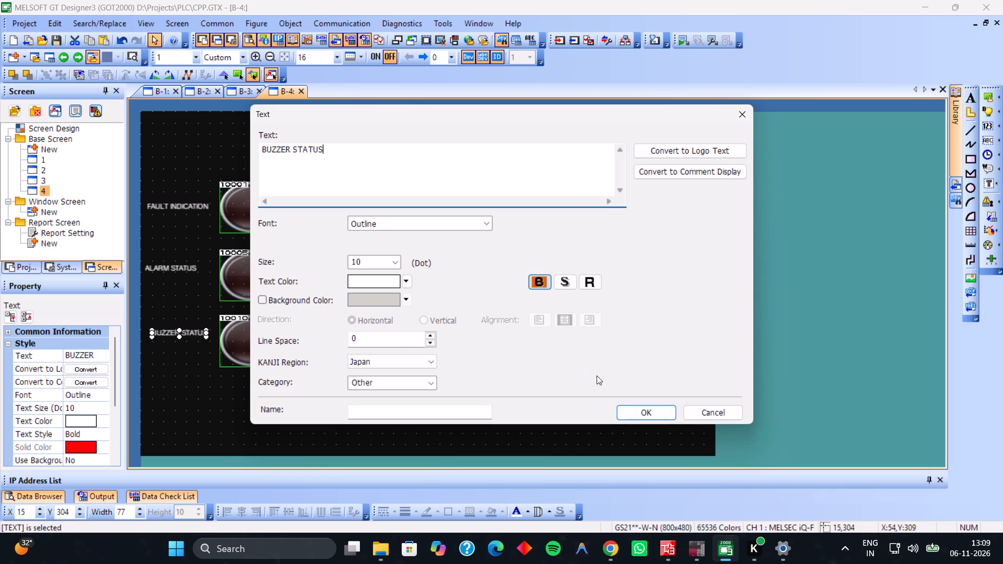
click(620, 409)
click(215, 365)
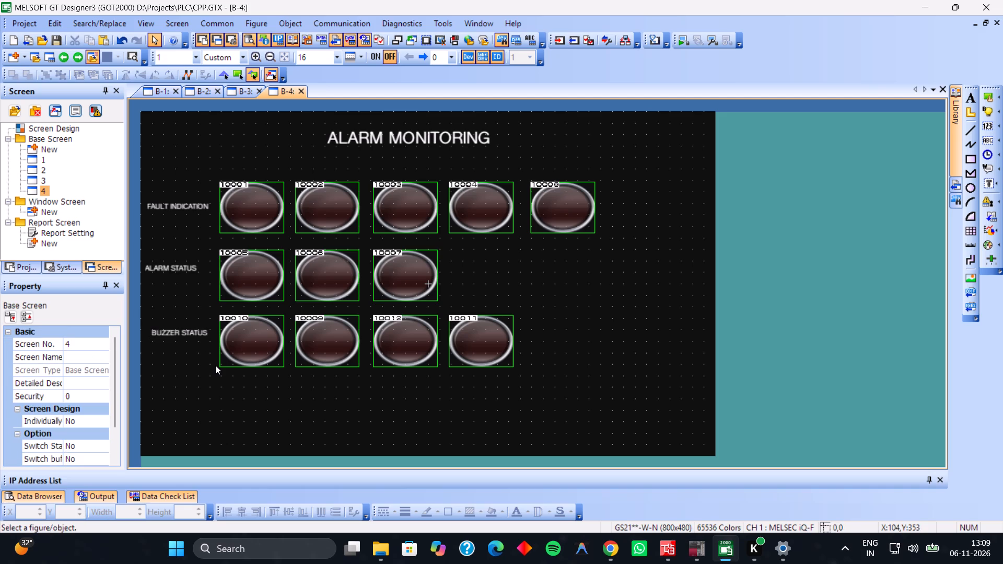
Move the ALARM STATUS label level with the middle of the second lamp row, at about X 15, Y 223.
click(173, 279)
click(175, 274)
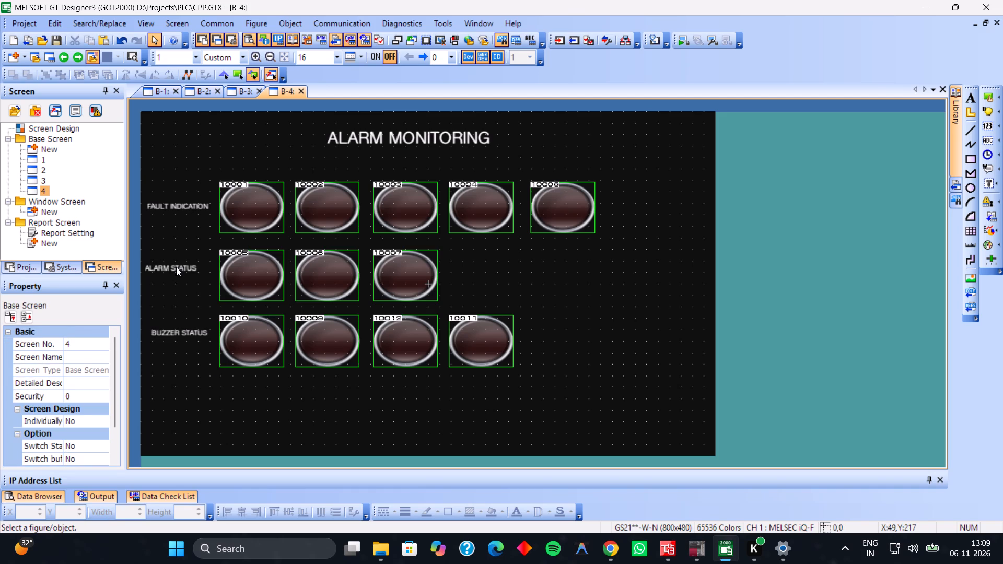
click(176, 267)
drag(178, 269, 182, 278)
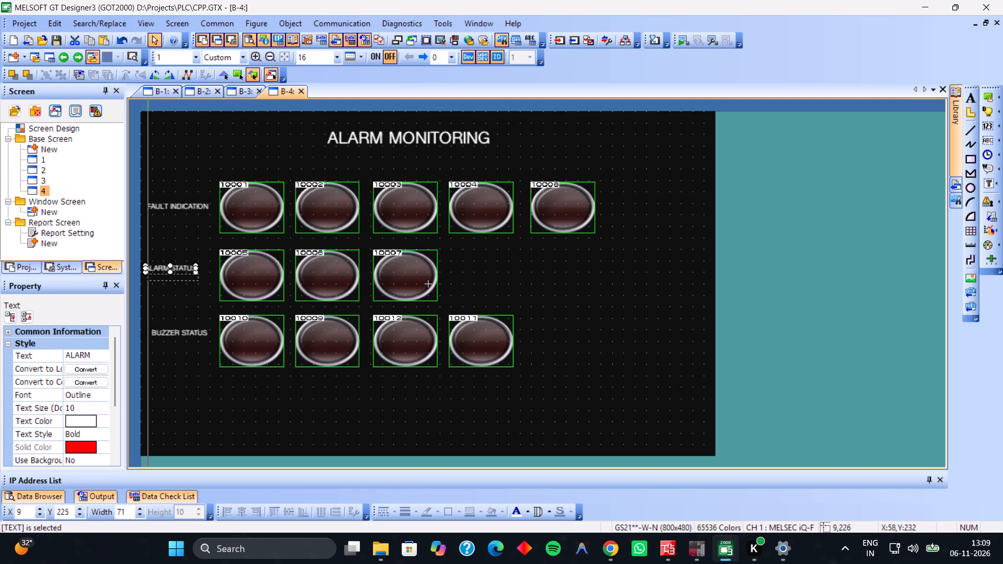
drag(182, 278, 183, 275)
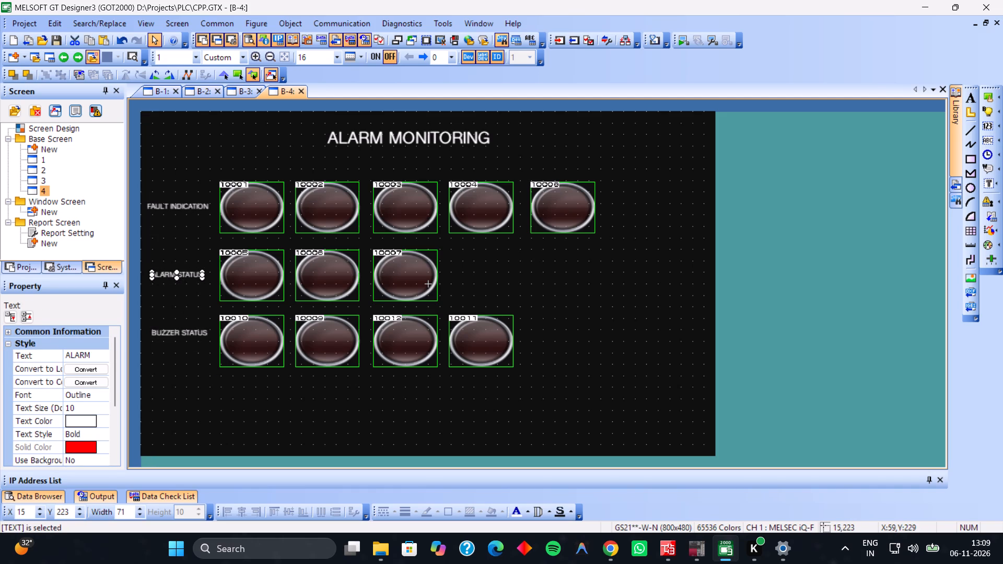
Move the BUZZER STATUS label level with the middle of the third lamp row, at about X 15, Y 312.
click(185, 332)
drag(185, 332, 180, 341)
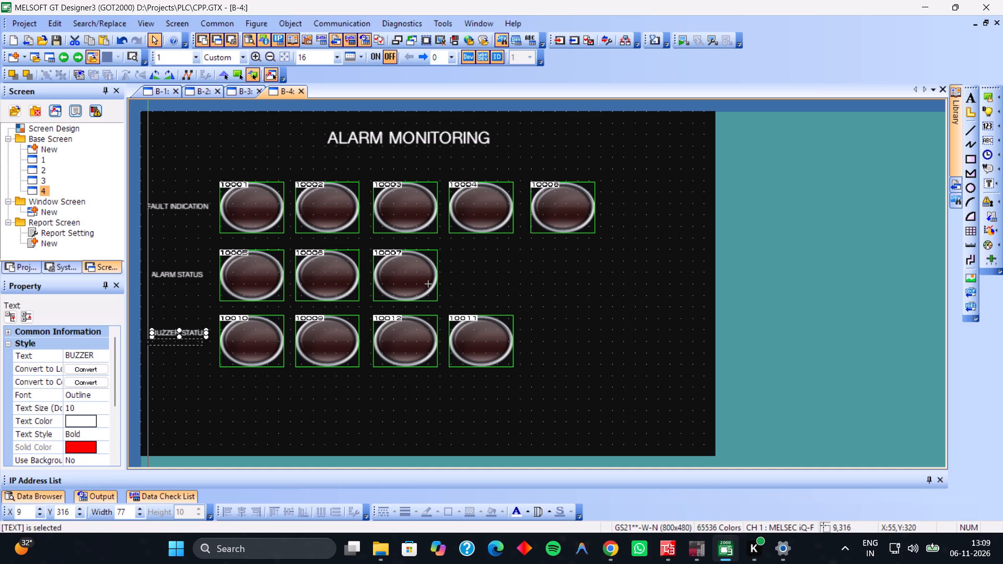
drag(180, 341, 183, 338)
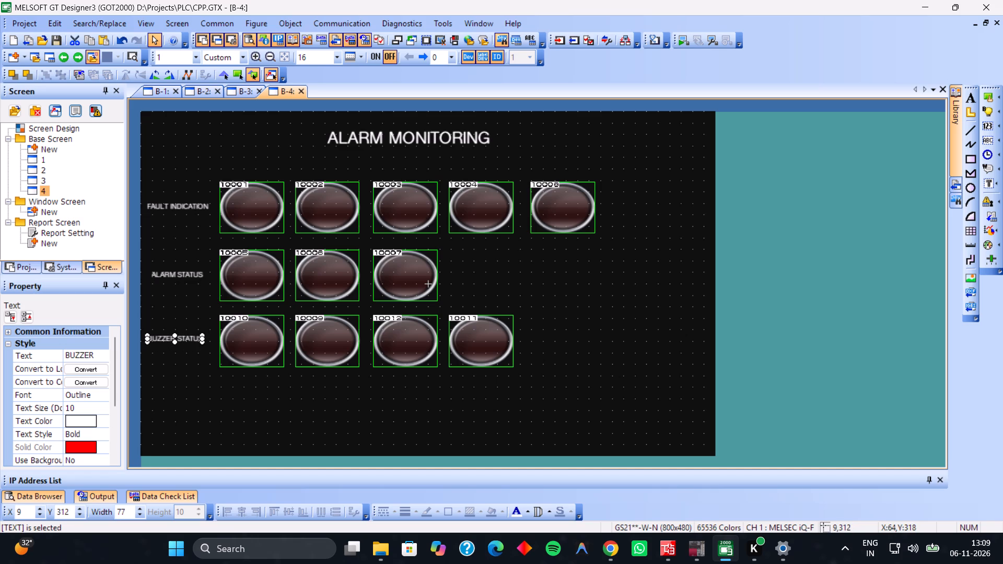
click(185, 339)
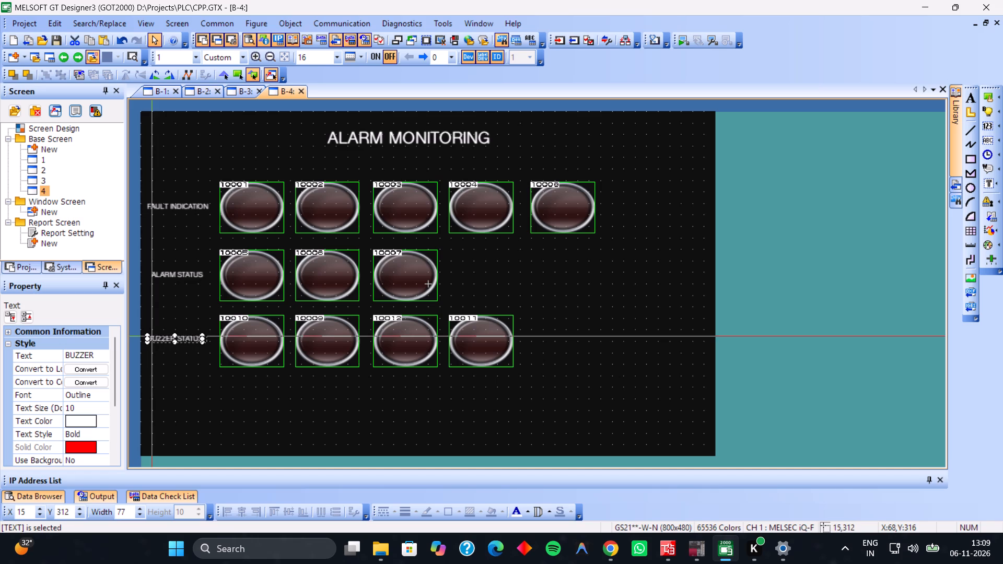
Shift the FAULT INDICATION label to about X 15, Y 128 so its left edge aligns with the other row labels.
click(167, 204)
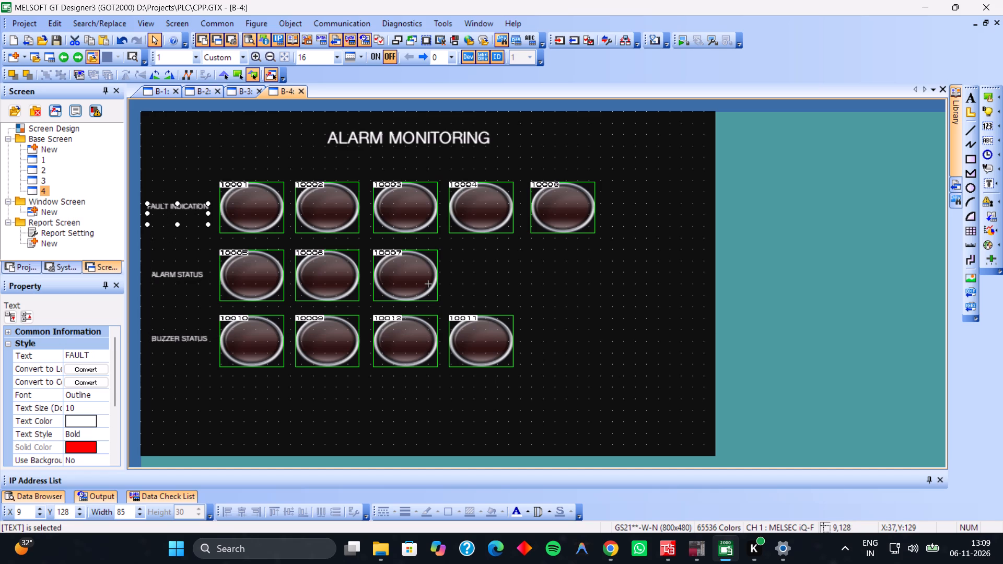
drag(171, 210, 176, 210)
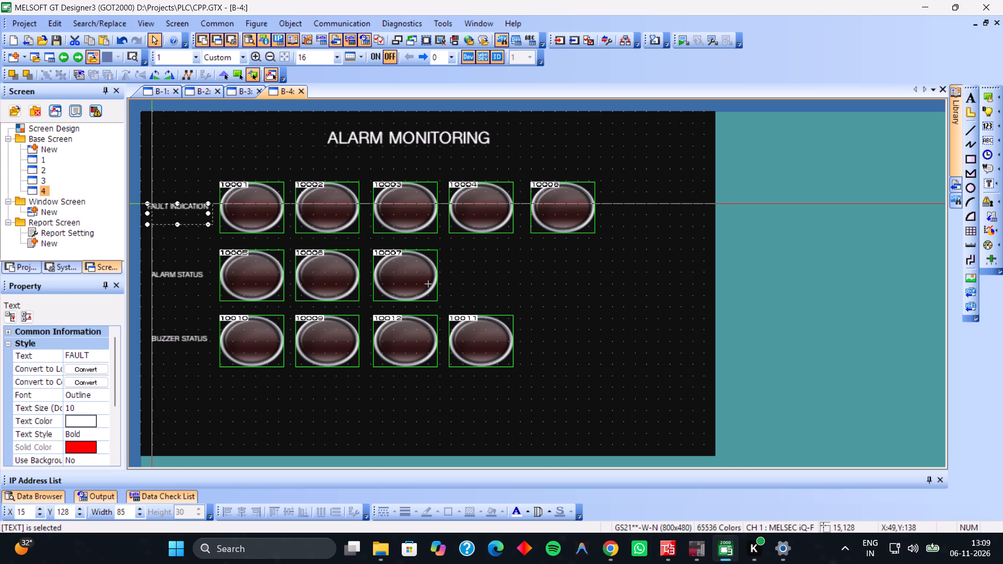
drag(176, 210, 176, 210)
click(199, 264)
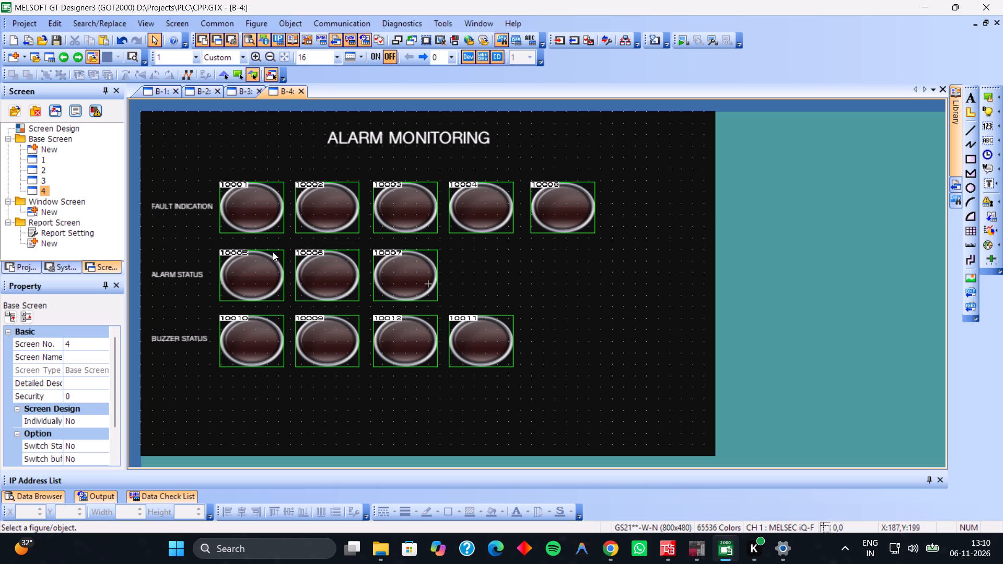
Assign device M10 to the first lamp of the FAULT INDICATION row.
double_click(262, 221)
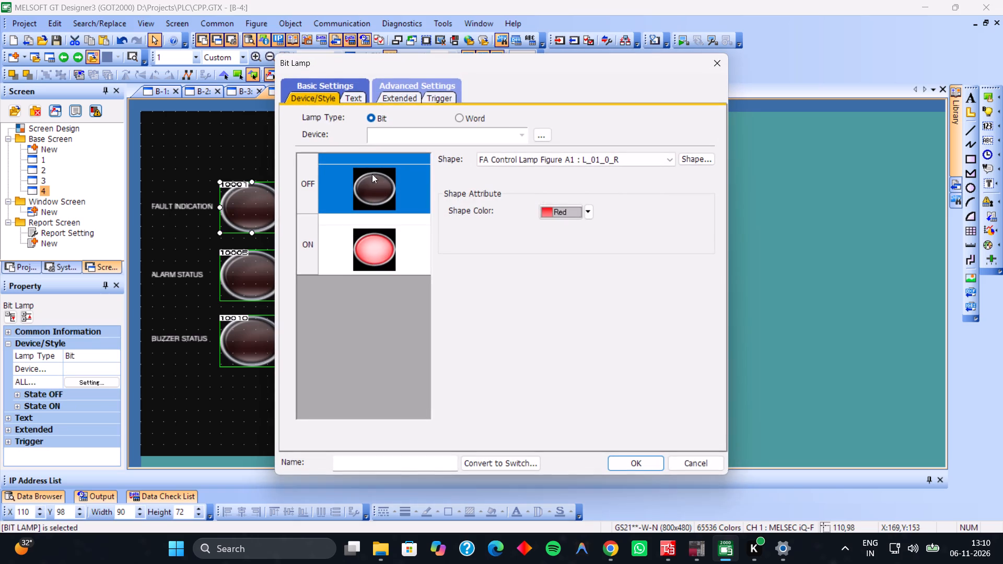
click(399, 135)
text(m10)
key(Return)
Add the text EMERGENCY STOP to the first lamp of the FAULT INDICATION row.
click(347, 98)
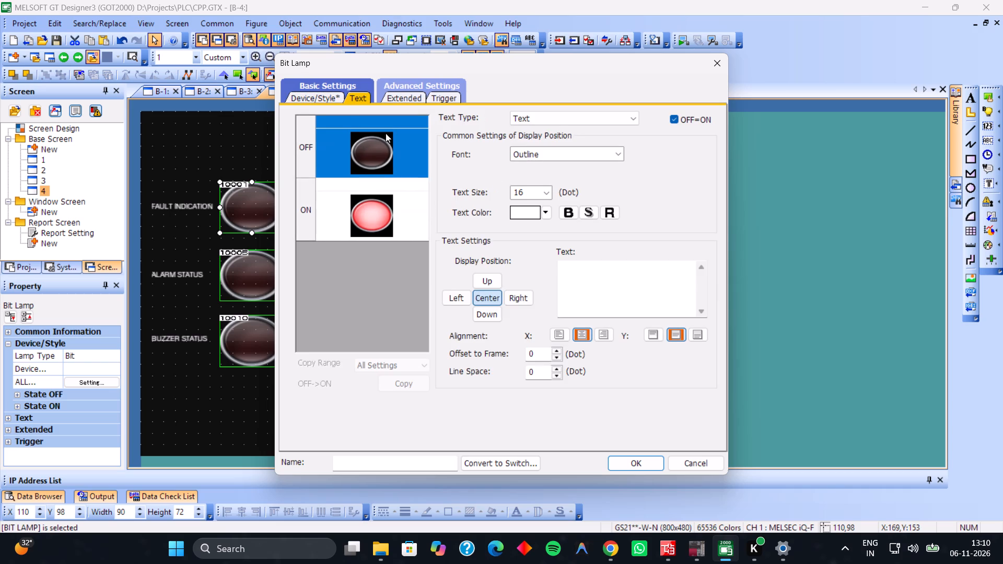
click(577, 297)
text(EMERGEB)
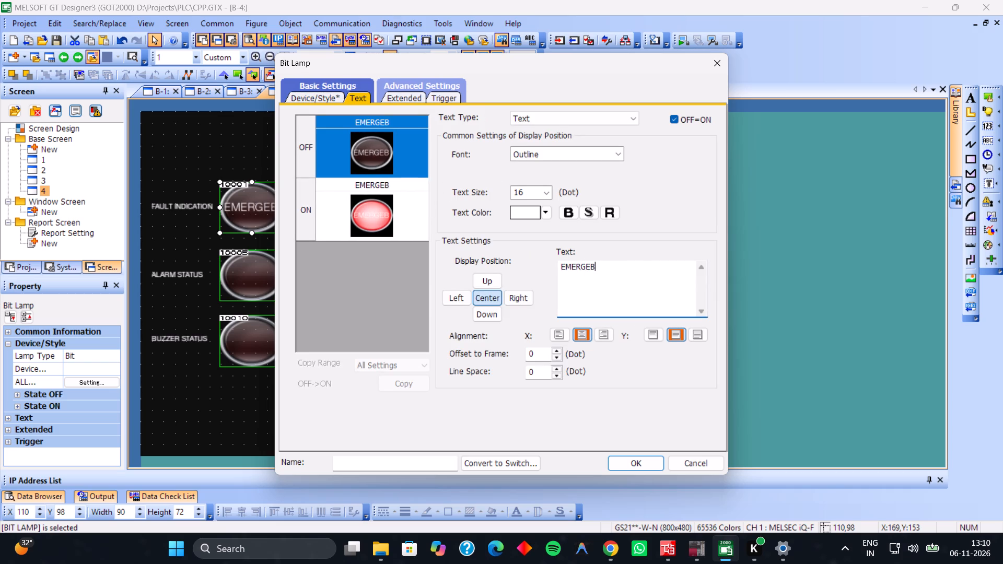
key(shift+BackSpace)
key(shift+n)
text(CY STOP)
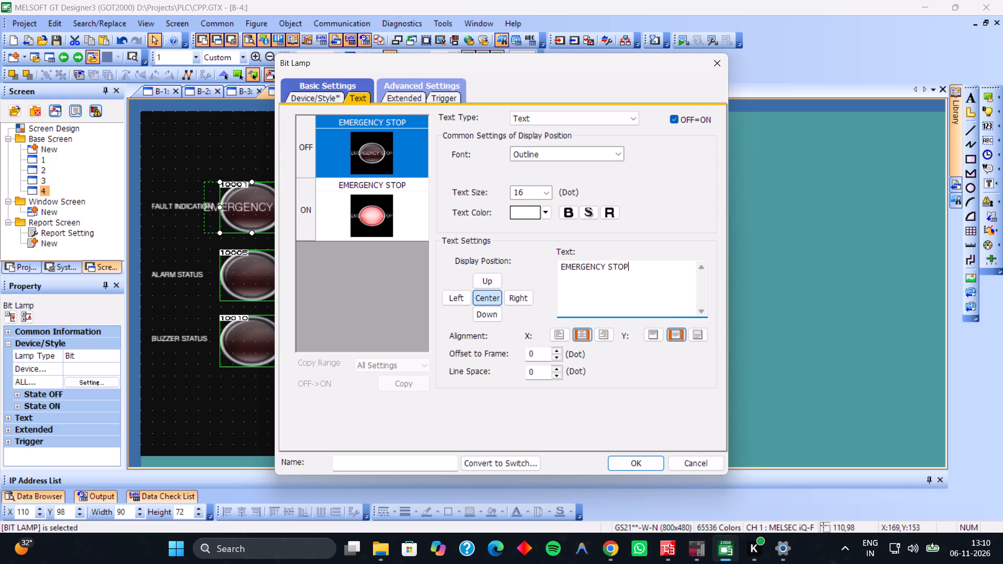
key(Return)
key(Return)
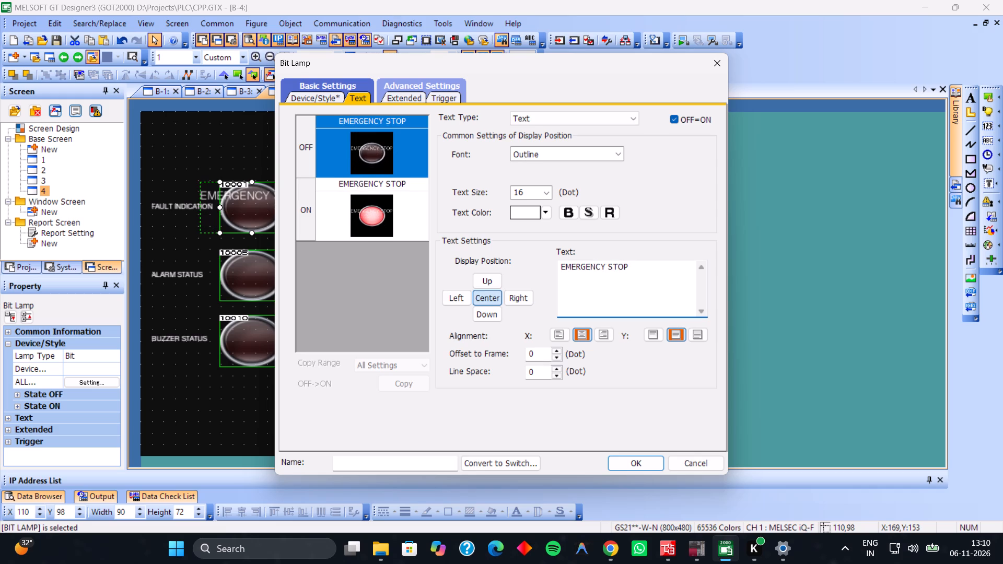
key(BackSpace)
key(BackSpace)
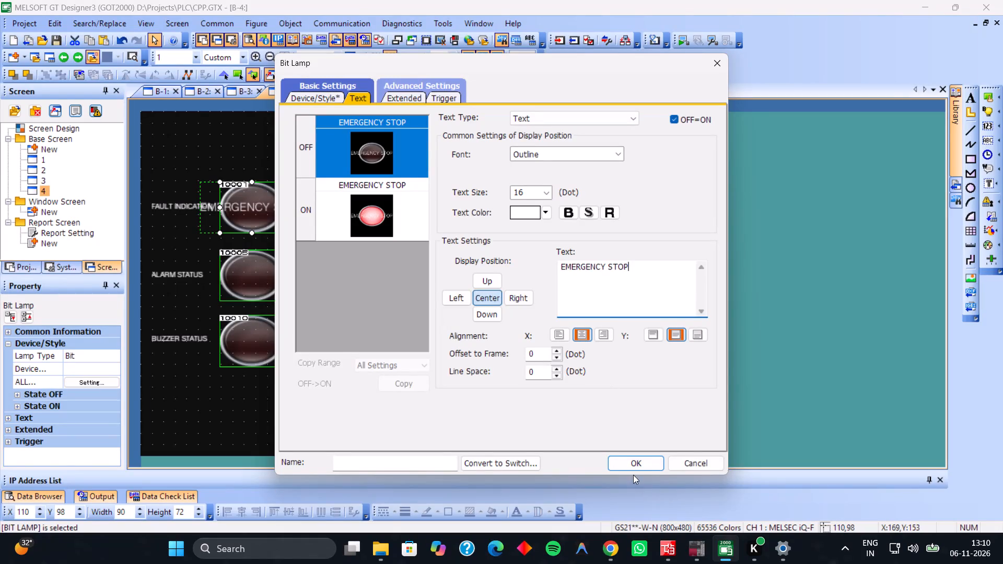
click(646, 460)
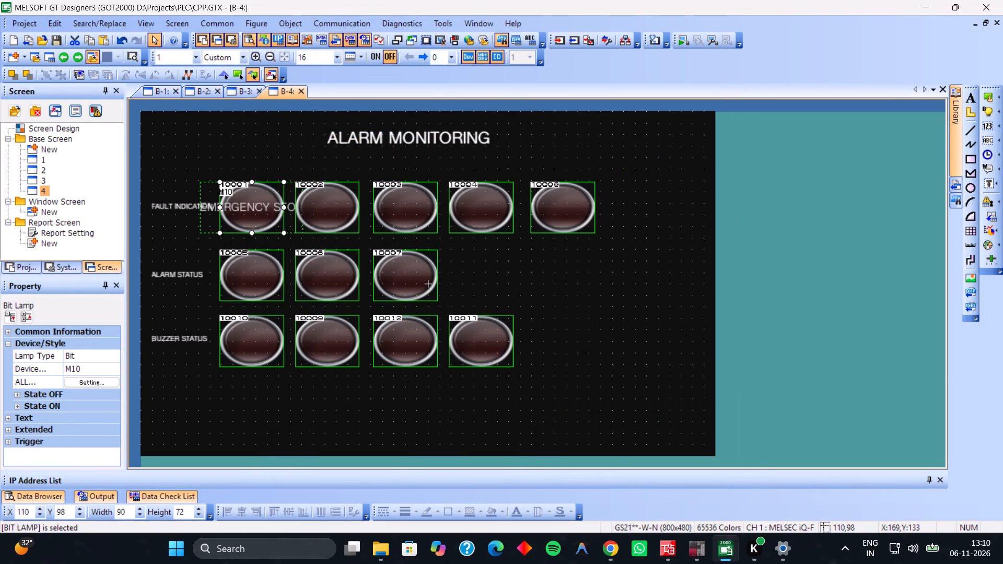
Set the EMERGENCY STOP lamp's text size to 8 dots.
double_click(261, 207)
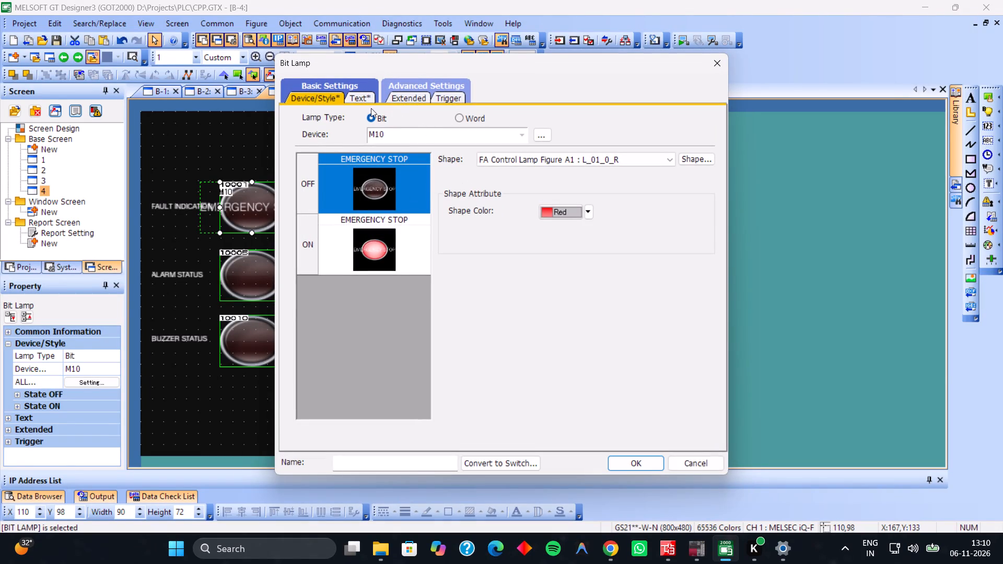
click(358, 97)
click(529, 195)
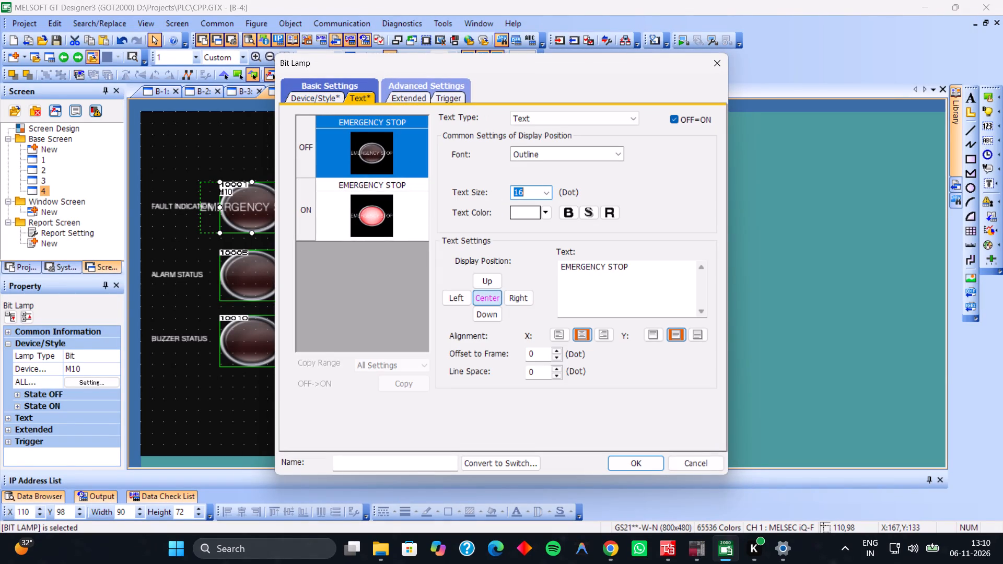
key(8)
key(Return)
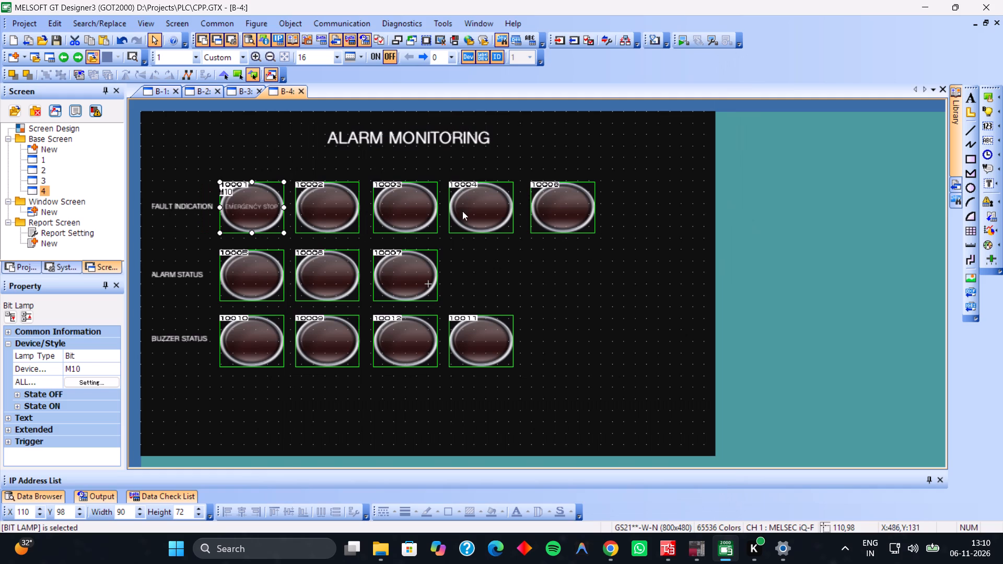
Add the text MIXER OVERLOAD at size 8 dots to the second lamp of the FAULT INDICATION row.
double_click(305, 220)
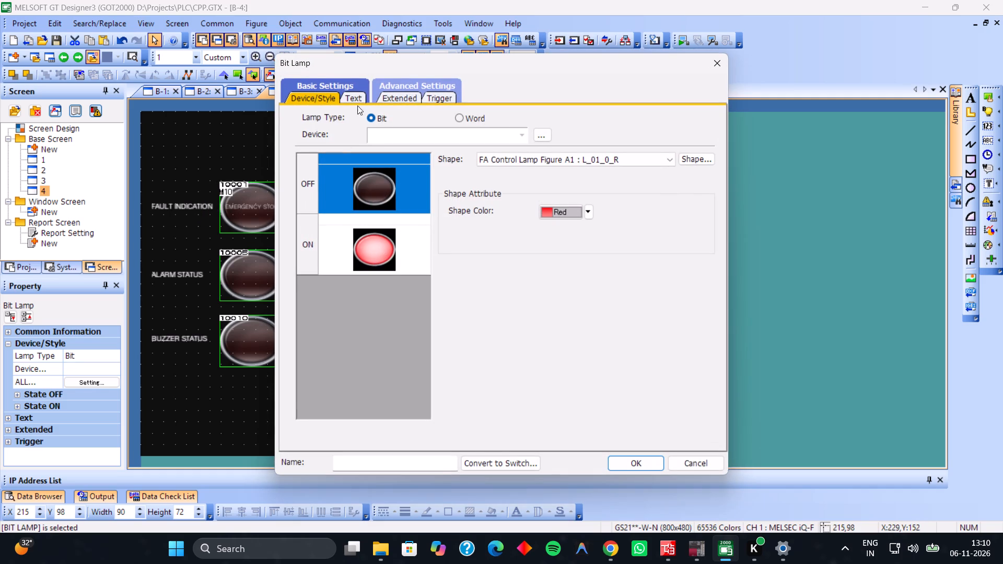
click(354, 99)
click(568, 290)
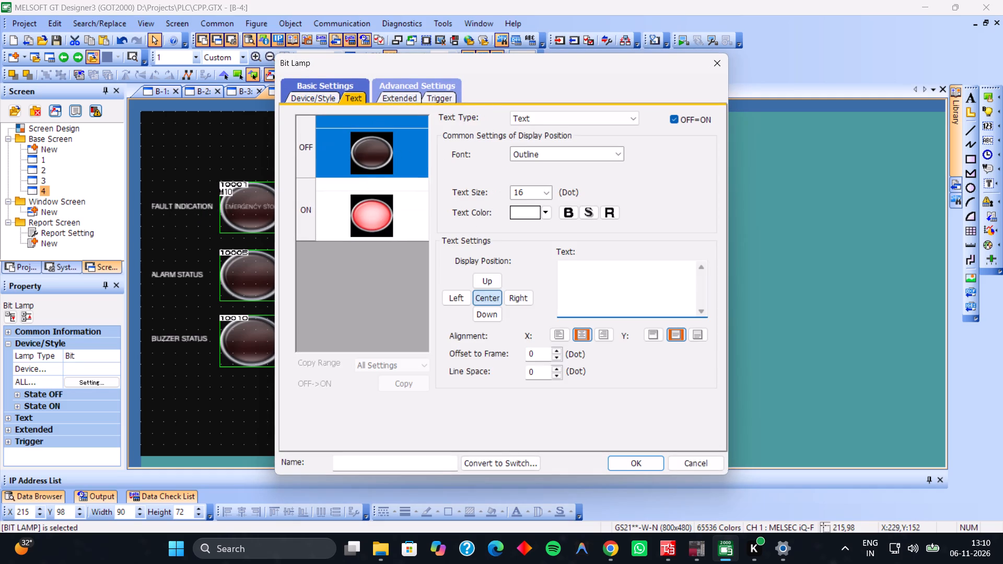
text(MIXER OVERLOAD)
click(521, 190)
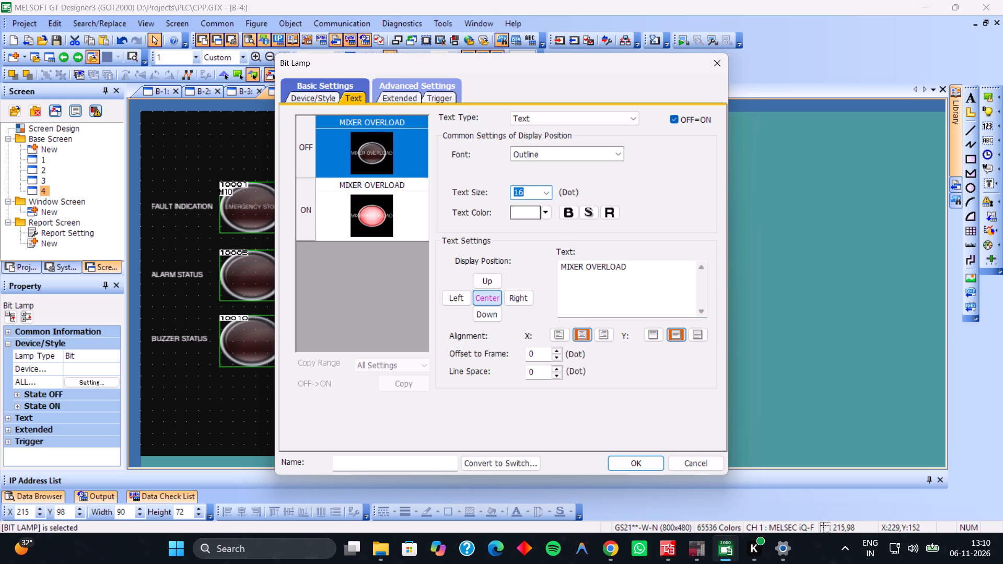
key(8)
key(Return)
Assign device M11 to the MIXER OVERLOAD lamp in the FAULT INDICATION row.
double_click(344, 214)
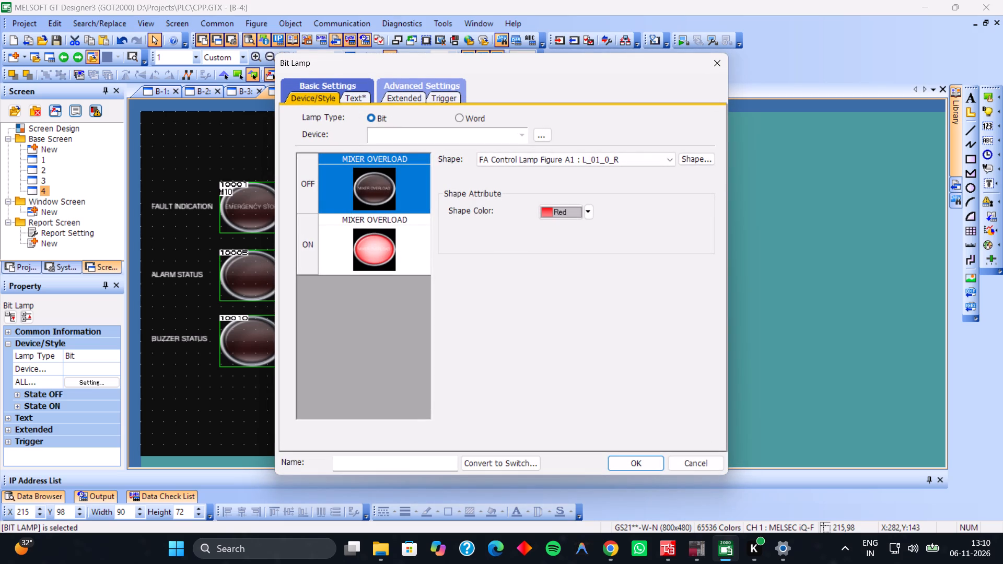
click(387, 130)
text(m11)
key(Return)
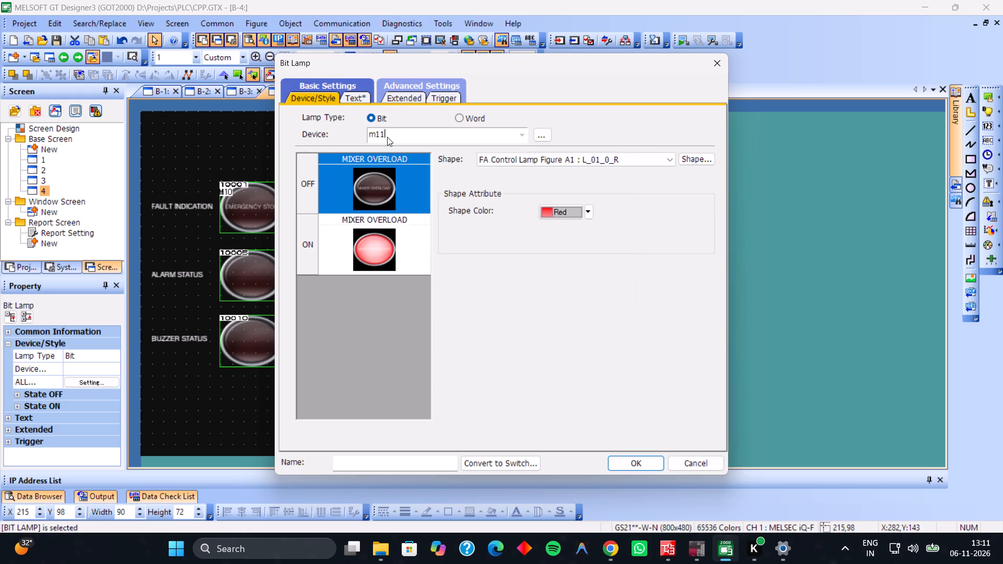
key(Return)
Add the text MIXER B OVERLOAD at size 8 dots to the third lamp of the FAULT INDICATION row.
double_click(410, 215)
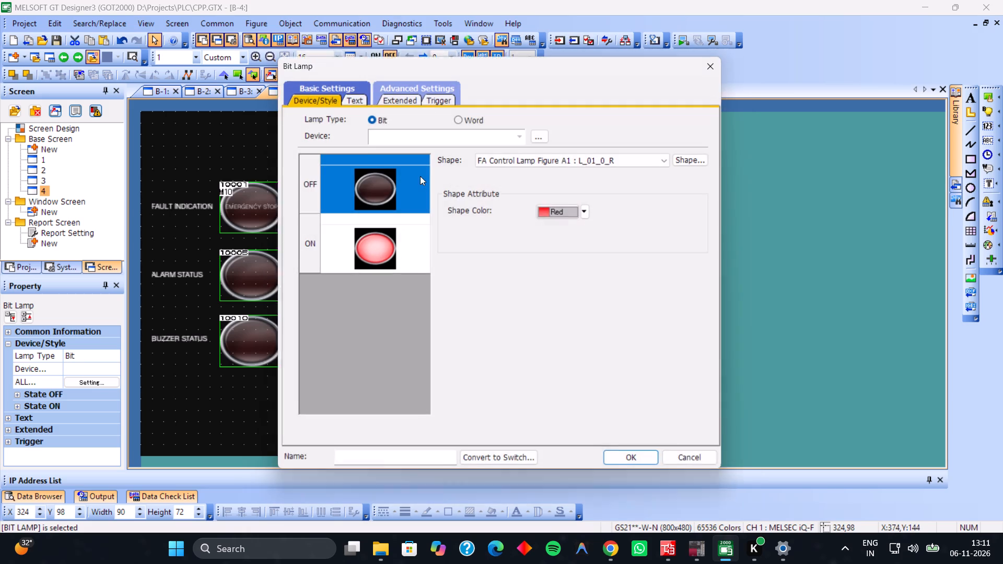
click(357, 90)
click(356, 94)
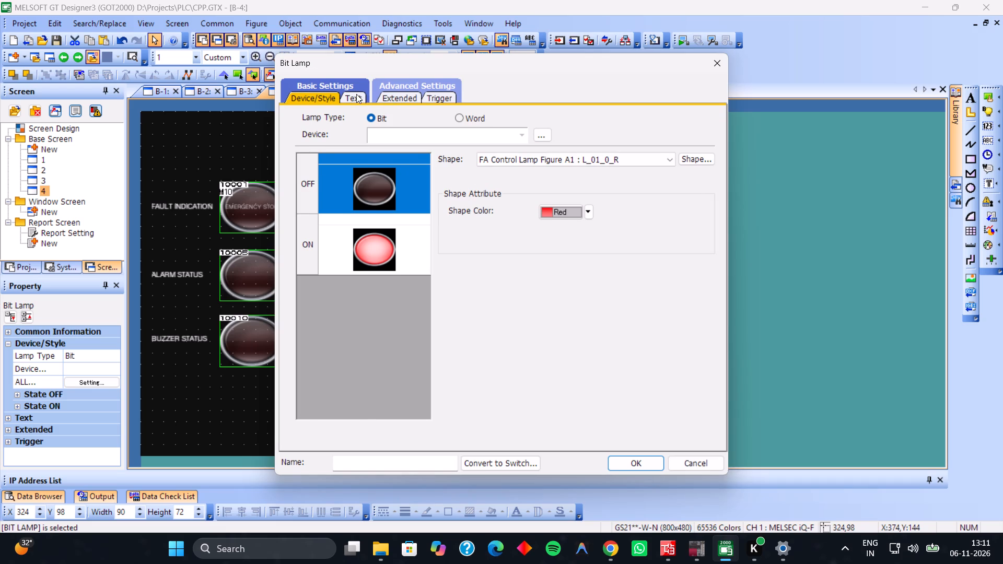
click(608, 292)
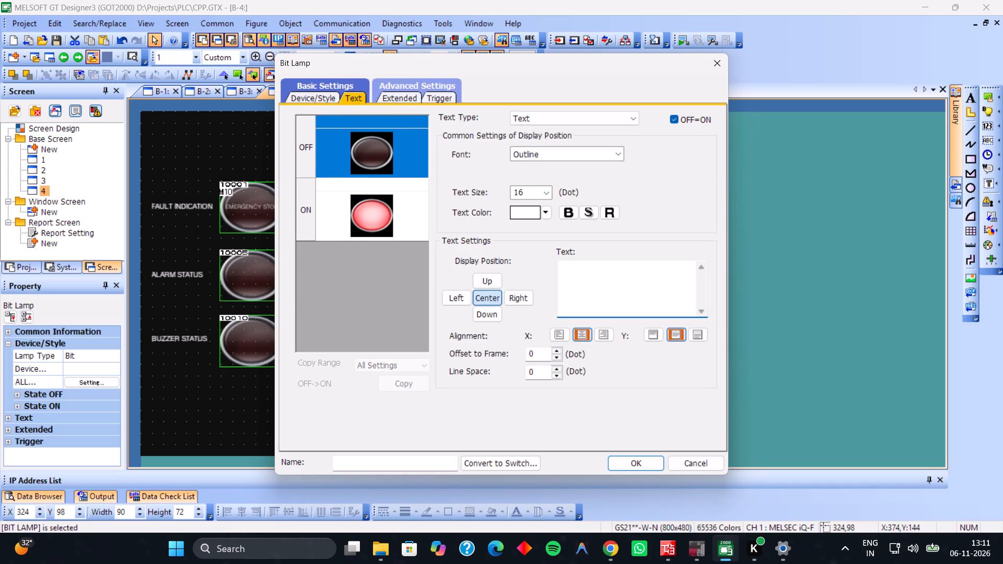
click(522, 190)
key(8)
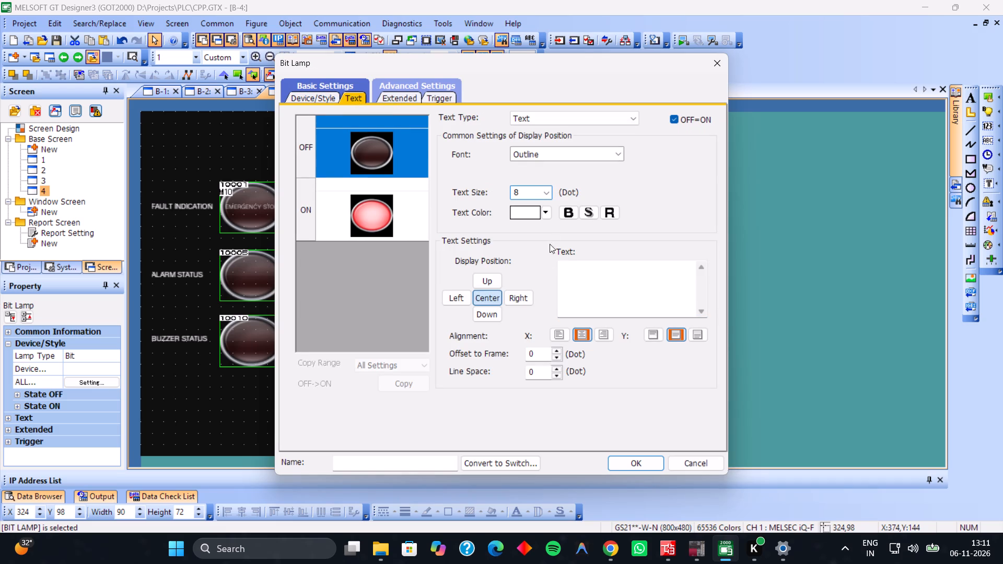
click(576, 277)
text(MI)
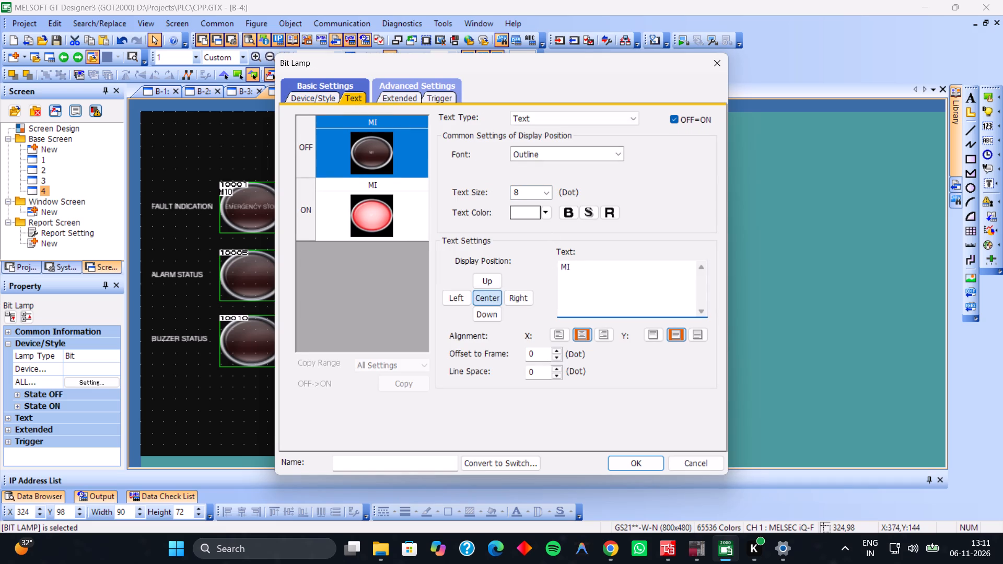
text(XER B OVERLOAD)
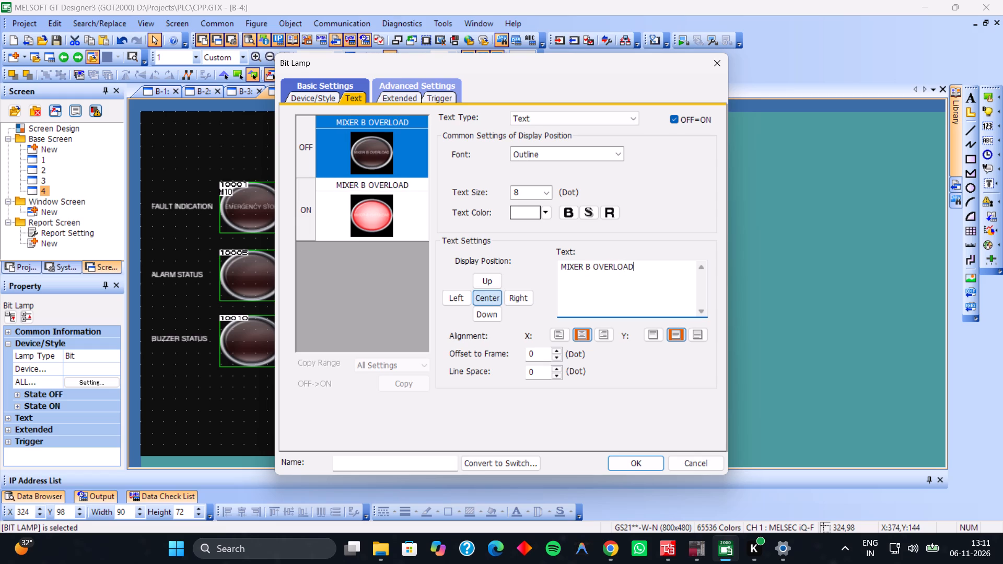
key(Return)
key(Return)
key(BackSpace)
key(BackSpace)
click(638, 463)
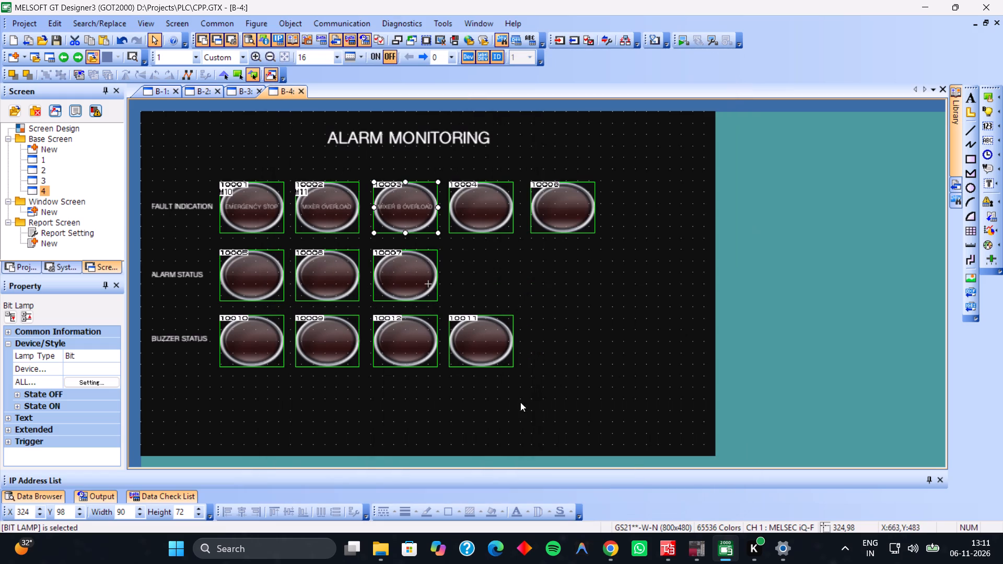
Add the text MIXER C OVERLOAD to the fourth lamp of the FAULT INDICATION row.
double_click(456, 221)
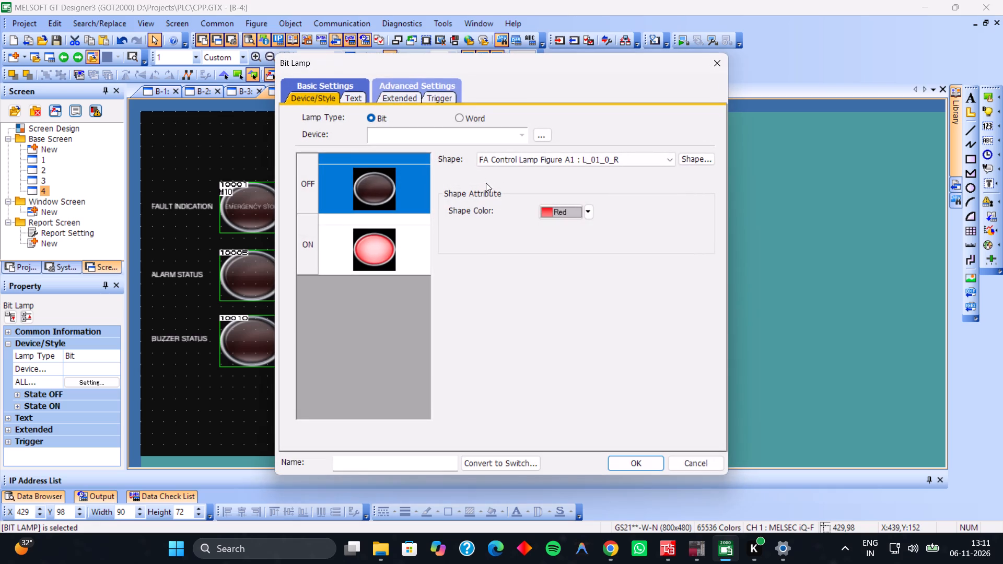
click(419, 130)
click(348, 95)
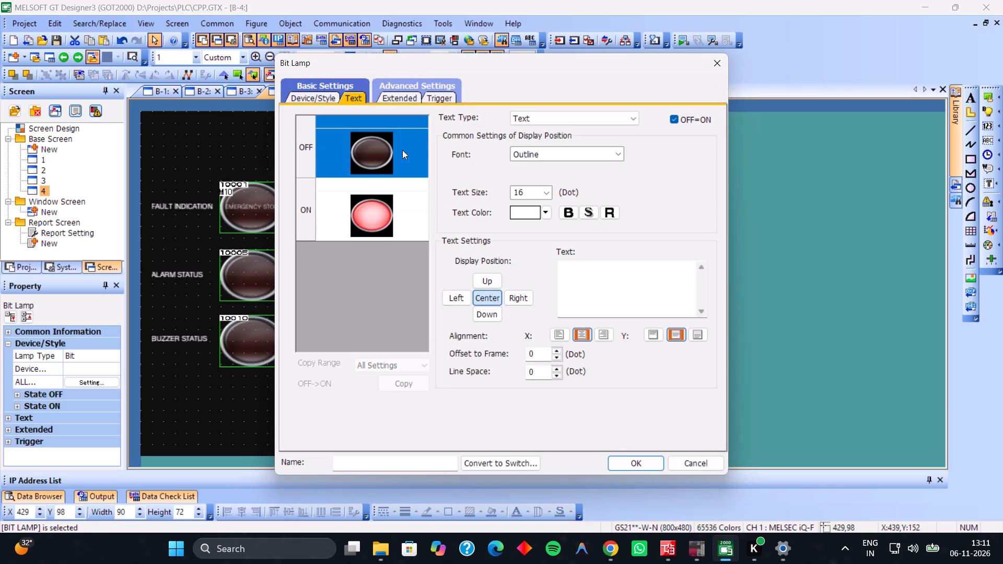
click(560, 287)
text(MIXER C OVERLOAD)
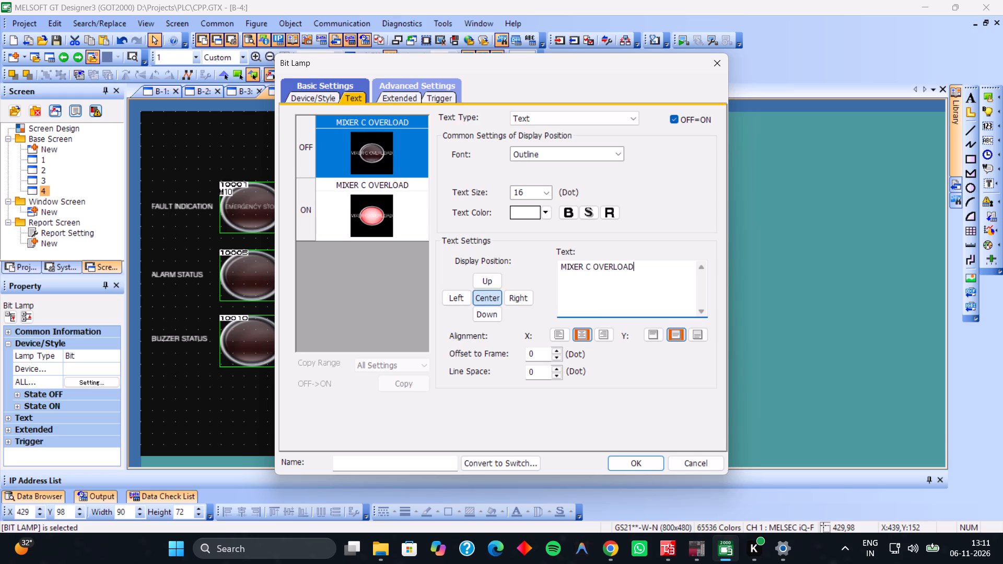
click(643, 465)
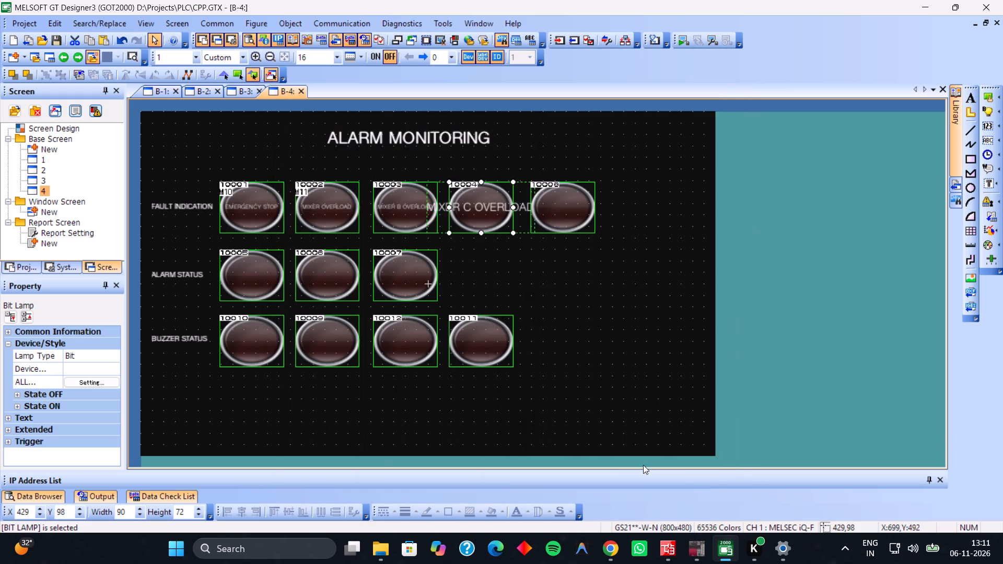
Set the MIXER C OVERLOAD lamp's text size to 8 dots.
double_click(510, 210)
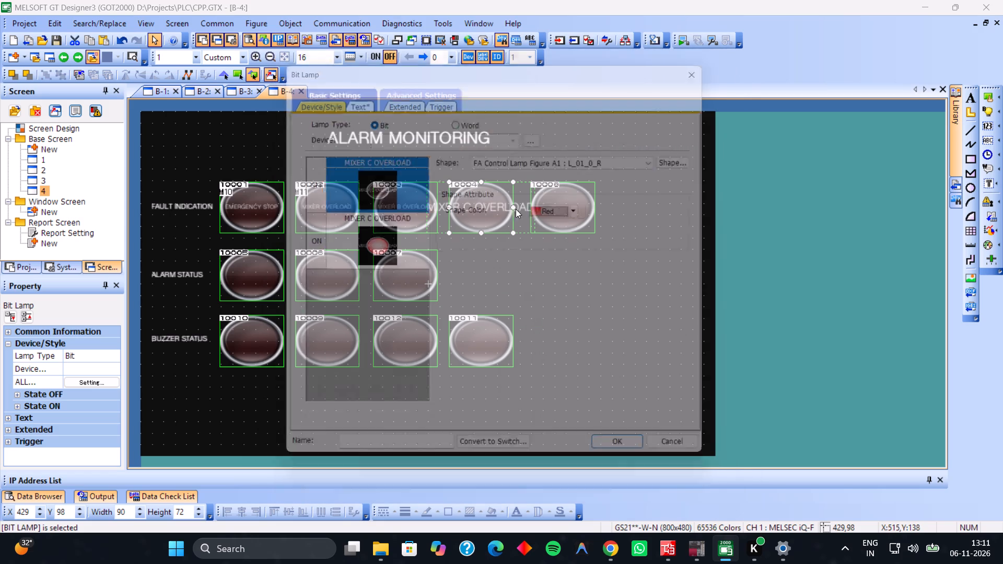
click(363, 97)
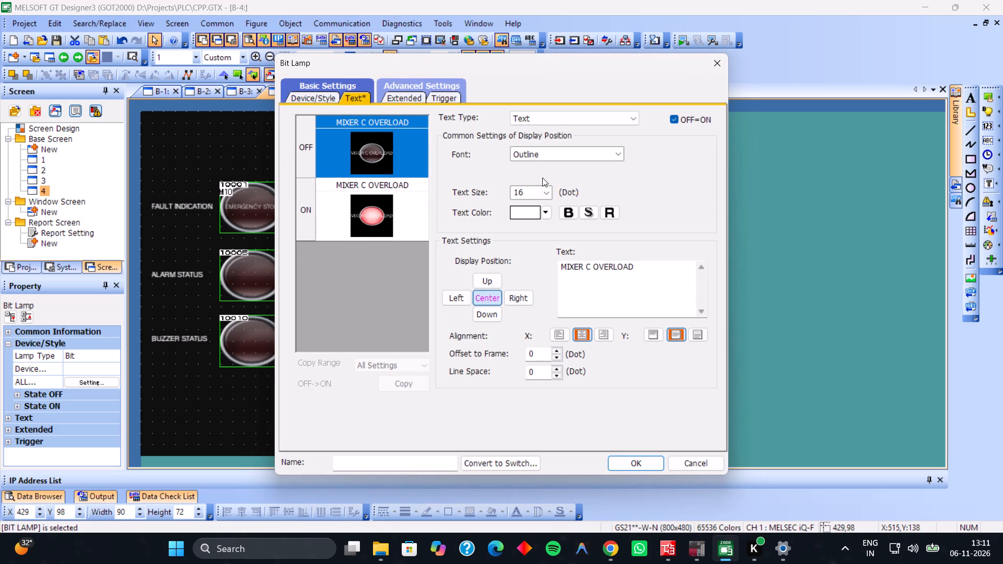
click(523, 194)
key(8)
key(Return)
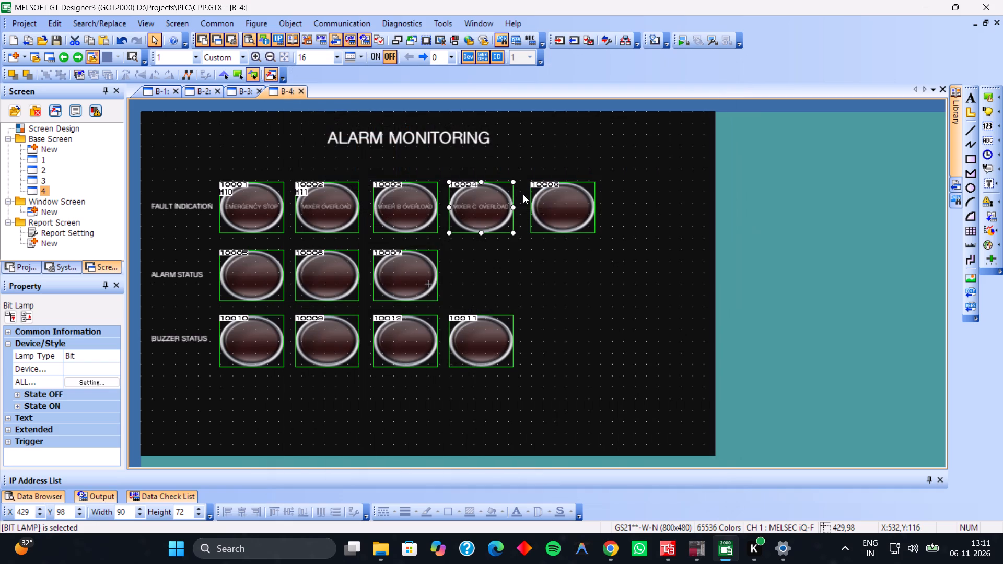
Add the text GENERAL FAULT at size 8 dots to the fifth lamp of the FAULT INDICATION row.
double_click(556, 199)
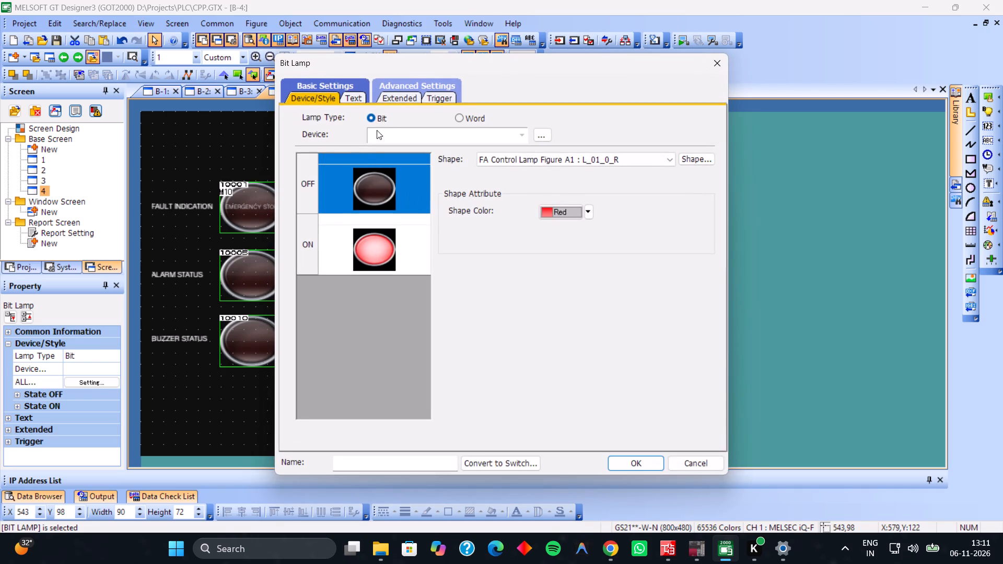
click(347, 97)
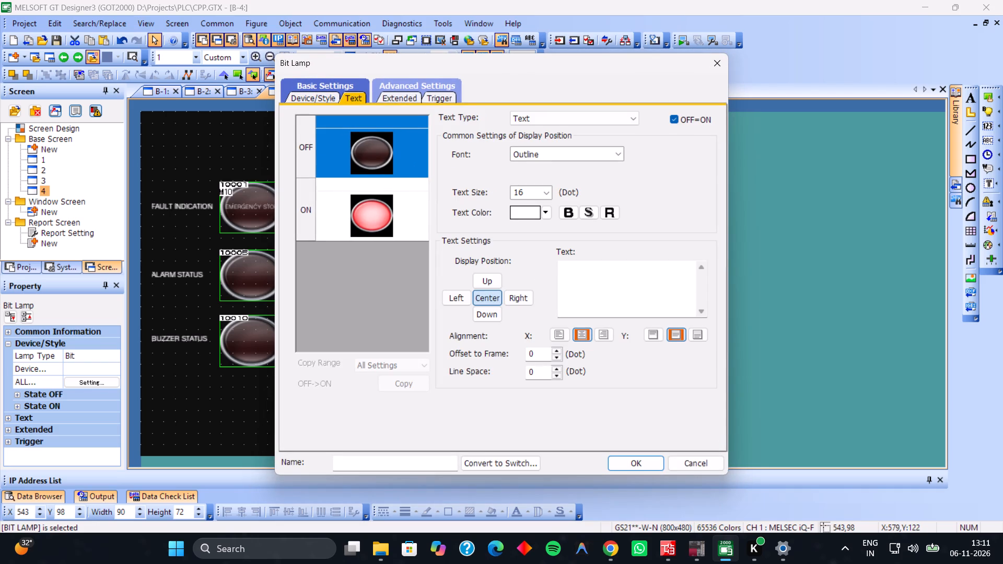
click(600, 275)
drag(569, 62, 680, 81)
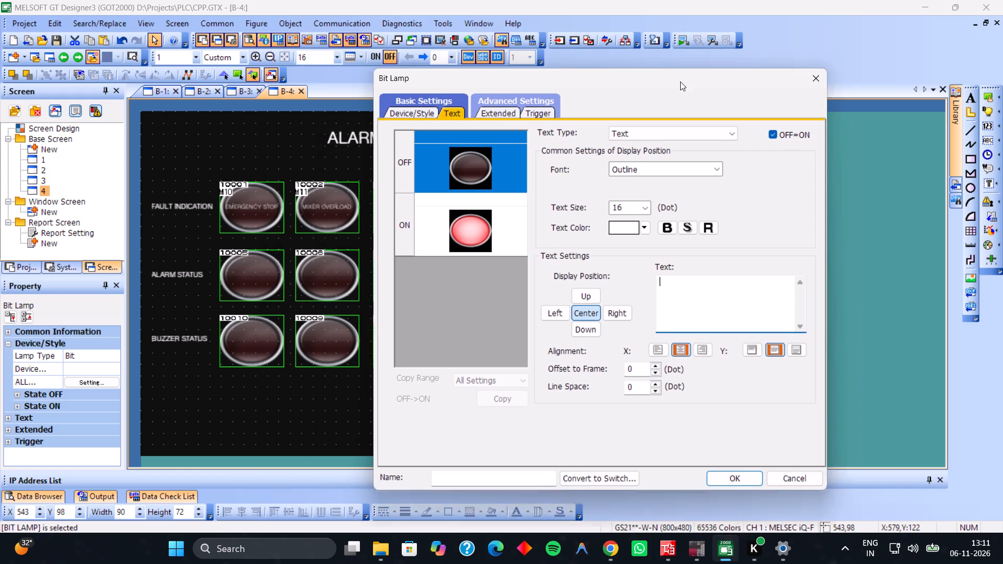
drag(680, 81, 775, 249)
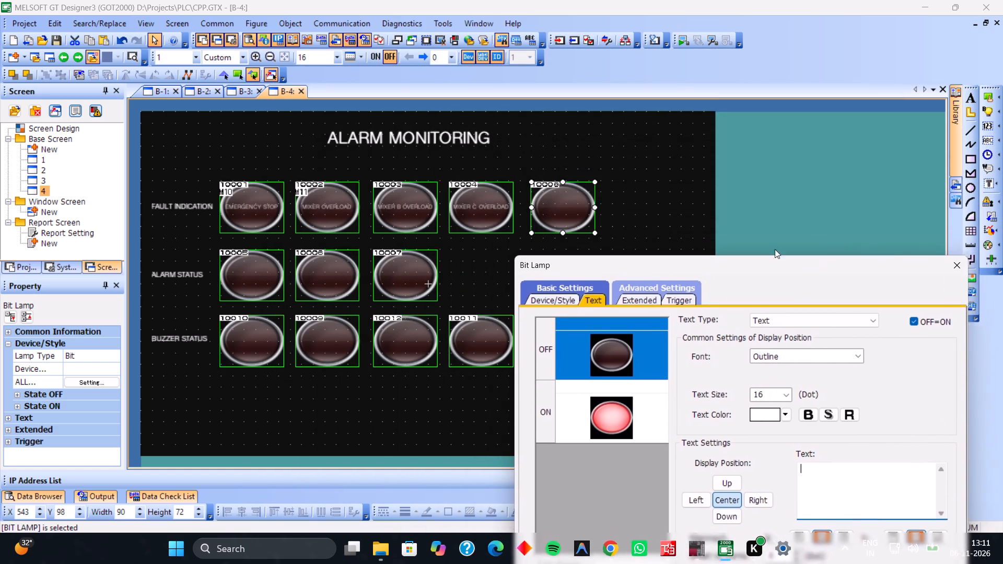
drag(775, 249, 630, 179)
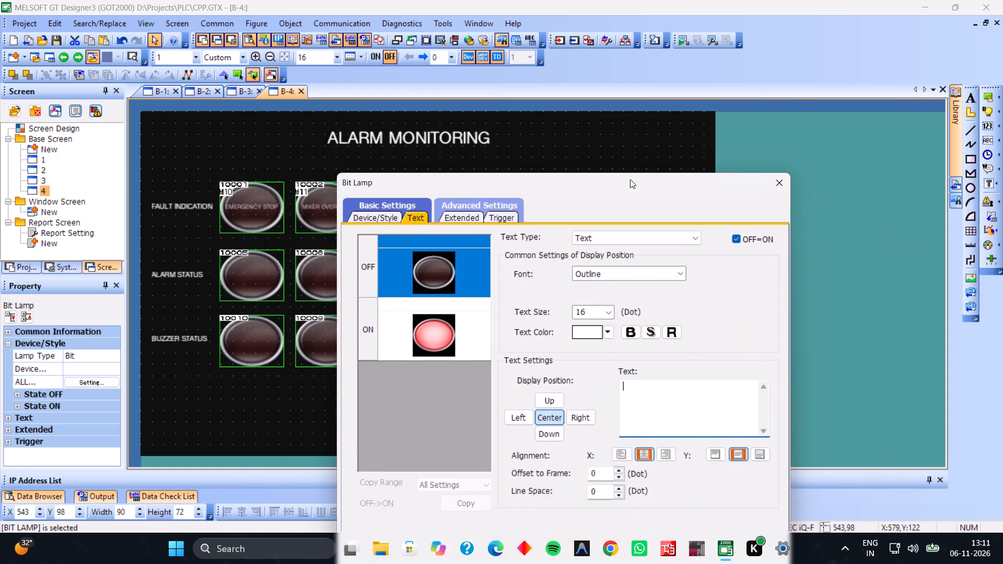
drag(630, 179, 611, 107)
click(644, 318)
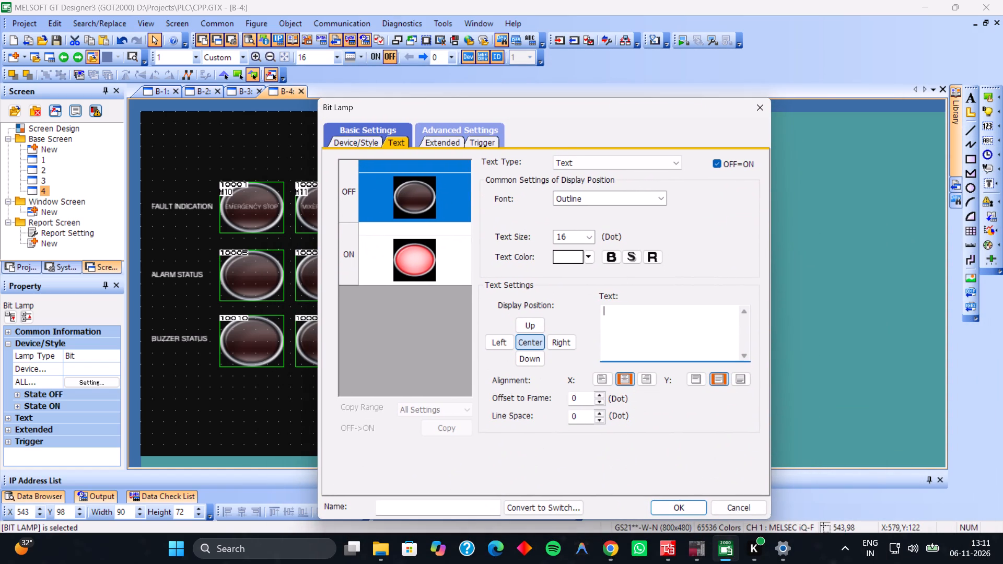
text(GENERAL S)
key(shift+BackSpace)
text(FAULT)
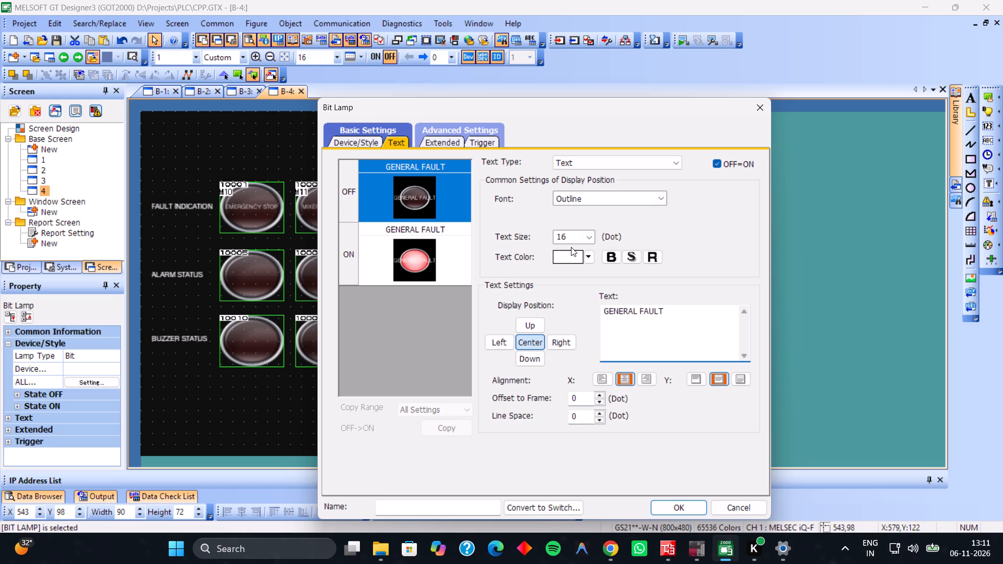
click(574, 240)
key(8)
key(Return)
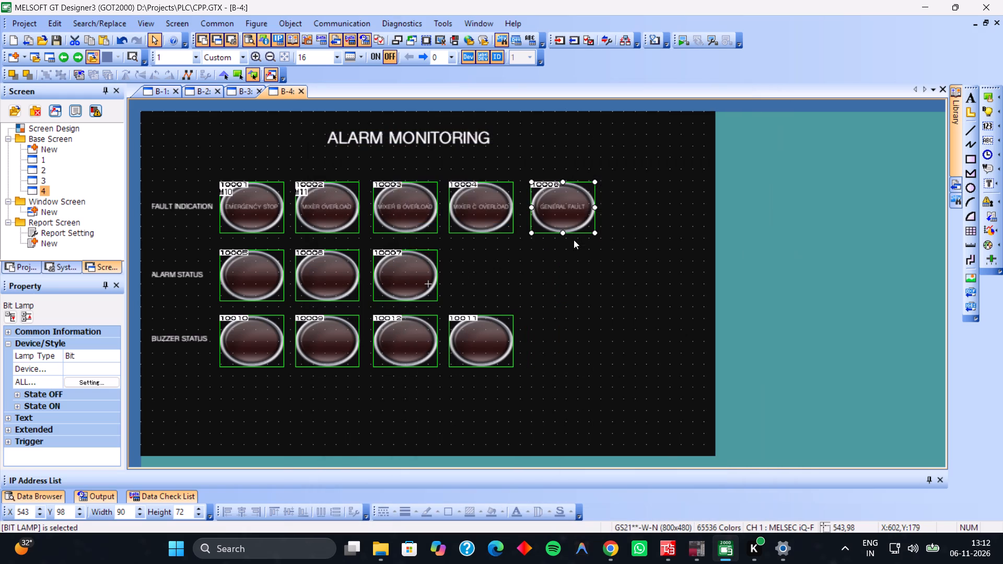
Add the text ALARM ACK at size 8 dots to the first lamp of the ALARM STATUS row.
double_click(258, 279)
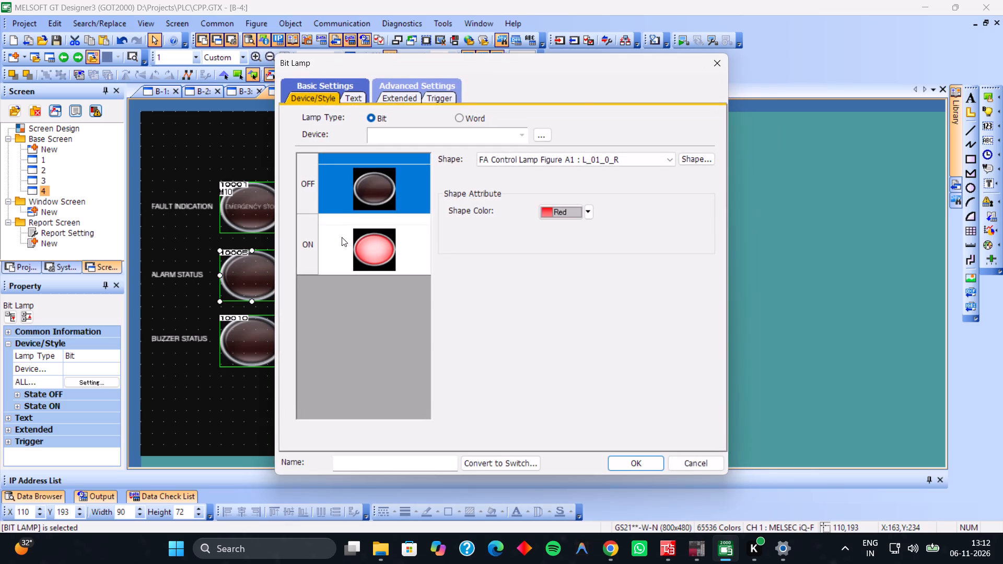
click(358, 93)
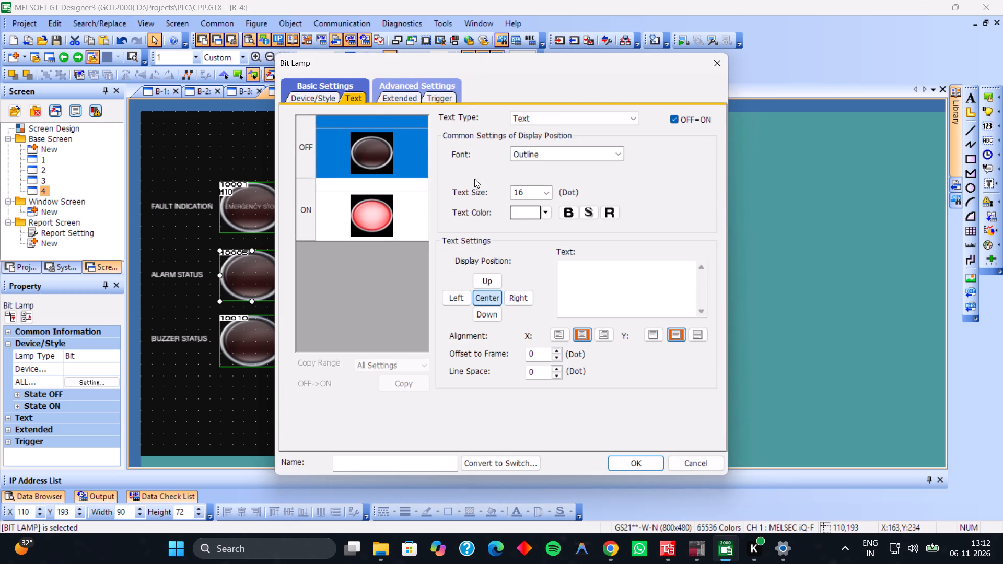
click(598, 304)
text(ALAR<)
key(shift+BackSpace)
text(M AC)
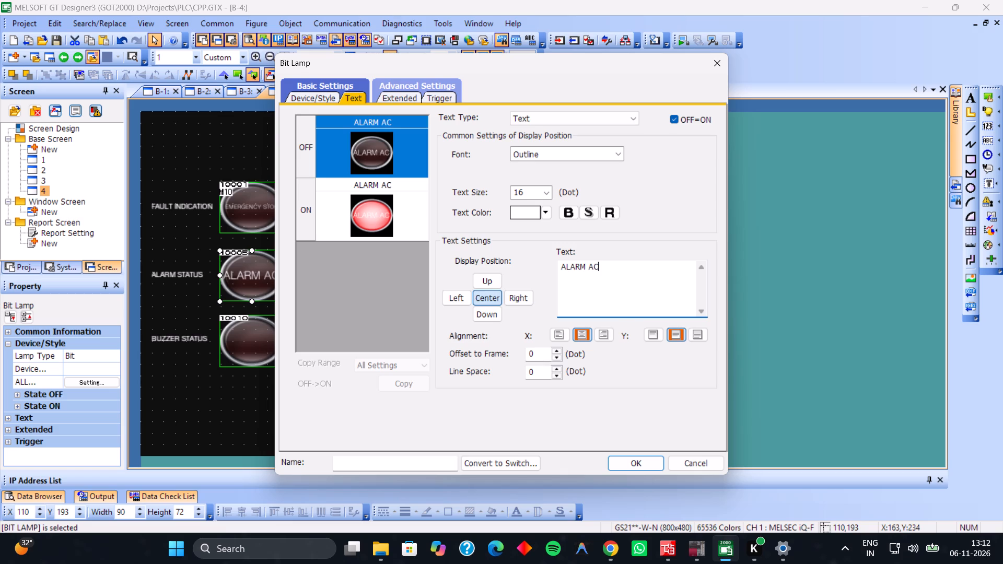
key(shift+k)
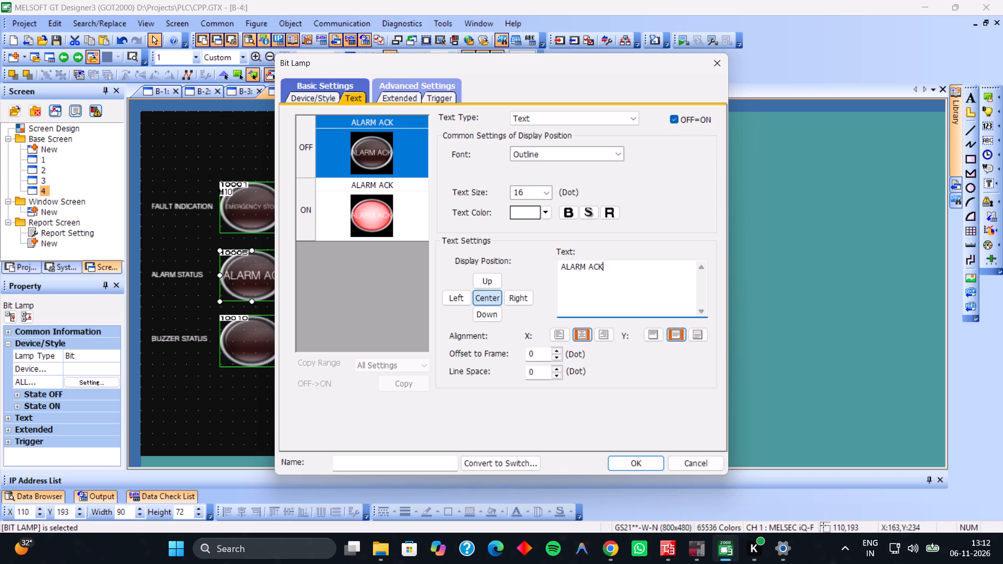
click(528, 190)
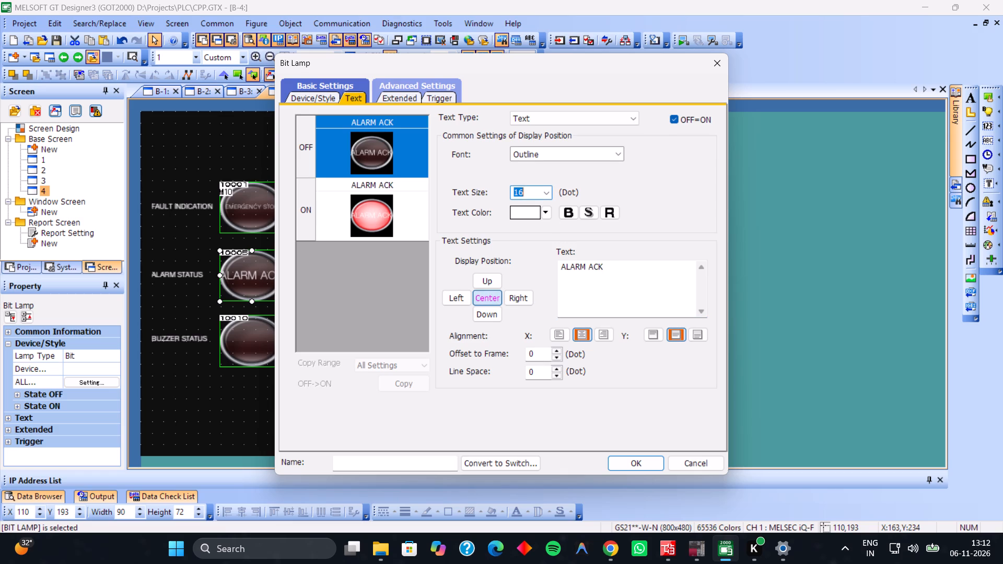
key(8)
key(Return)
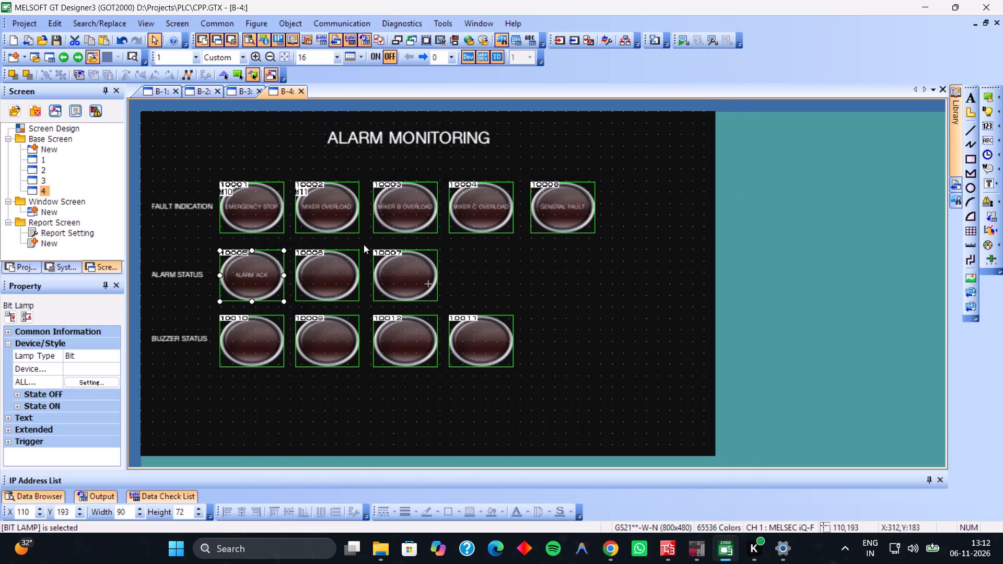
Add the text FAULT REST PERMISSION at size 8 dots to the second lamp of the ALARM STATUS row.
double_click(343, 276)
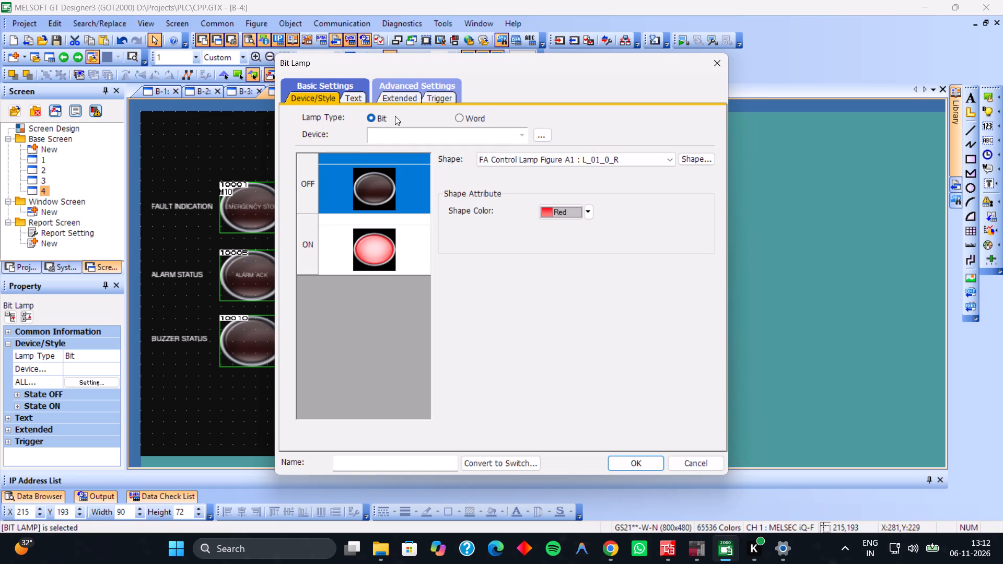
click(358, 101)
click(607, 277)
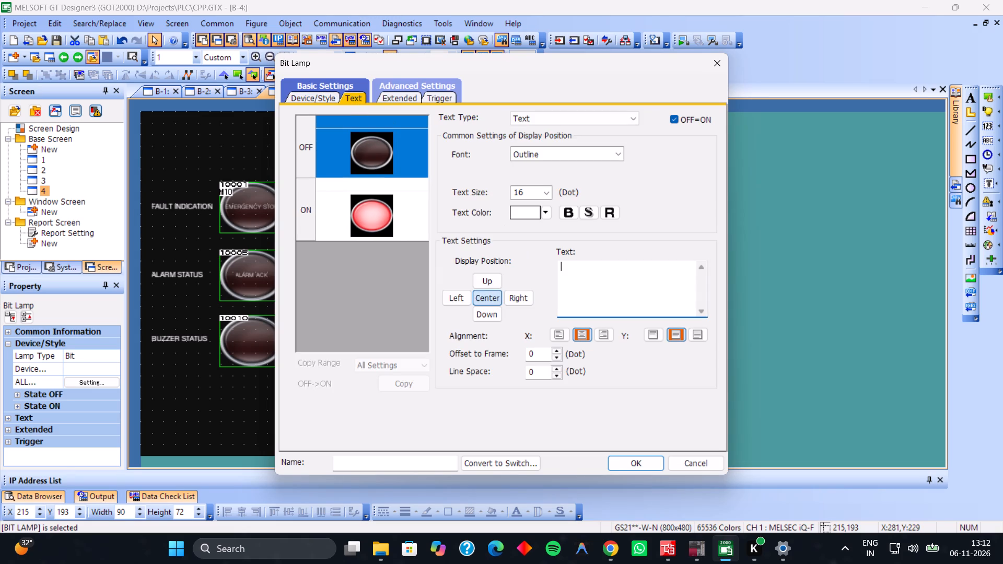
text(FAULT REST)
key(space)
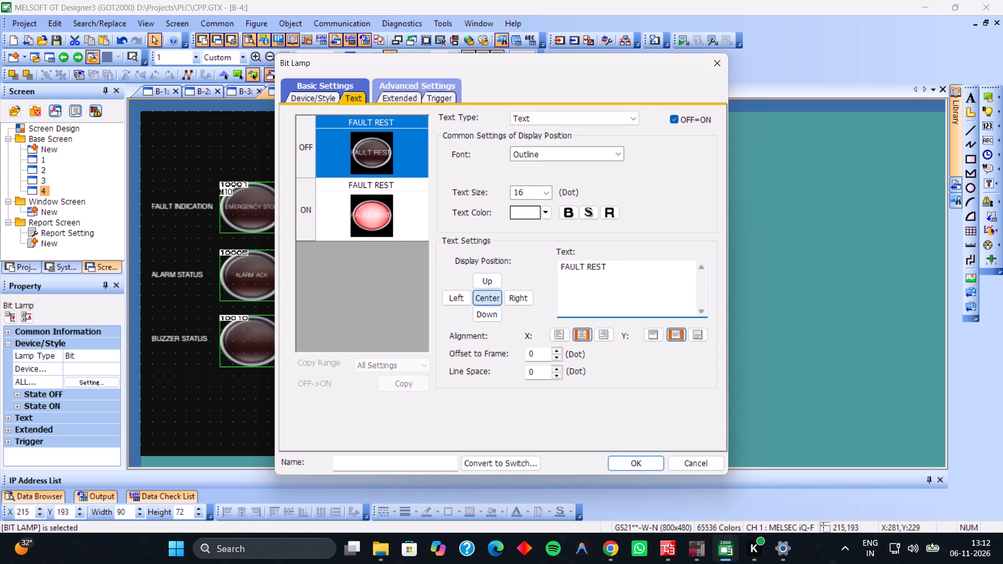
text(PERMISSION)
click(518, 193)
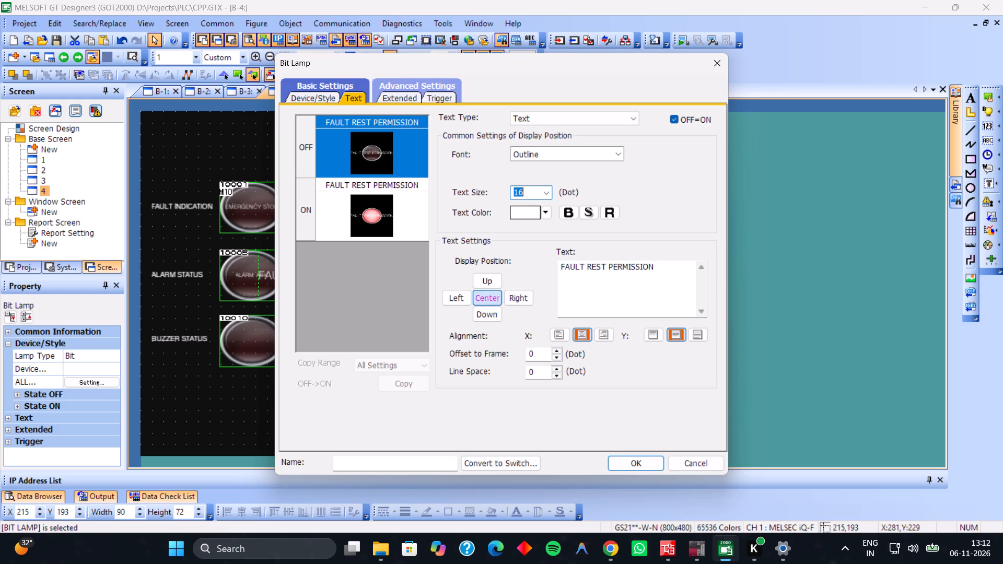
key(8)
key(Return)
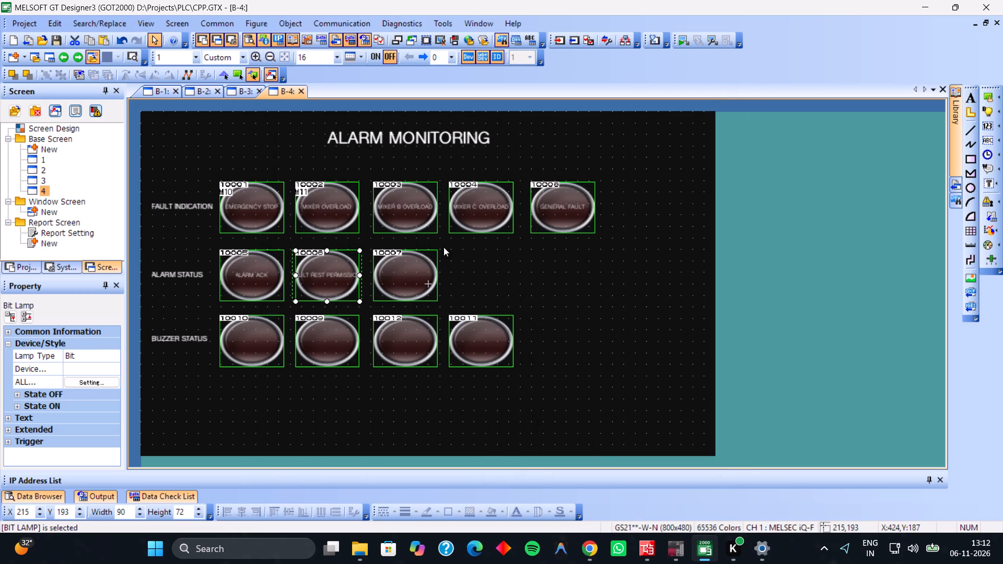
Add the text ALARM MEMORY STATUS at size 8 dots to the third lamp of the ALARM STATUS row.
double_click(418, 269)
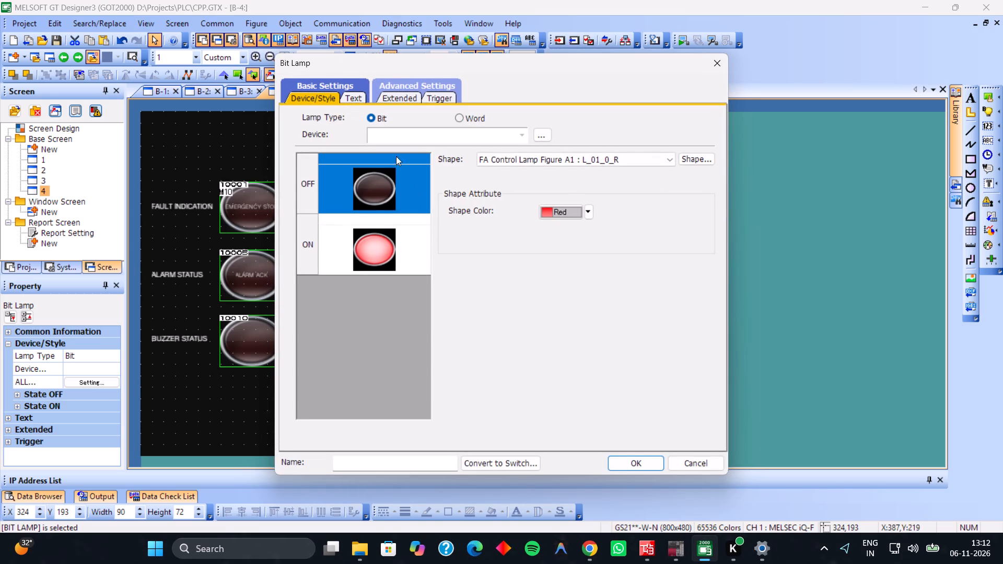
click(356, 98)
click(591, 292)
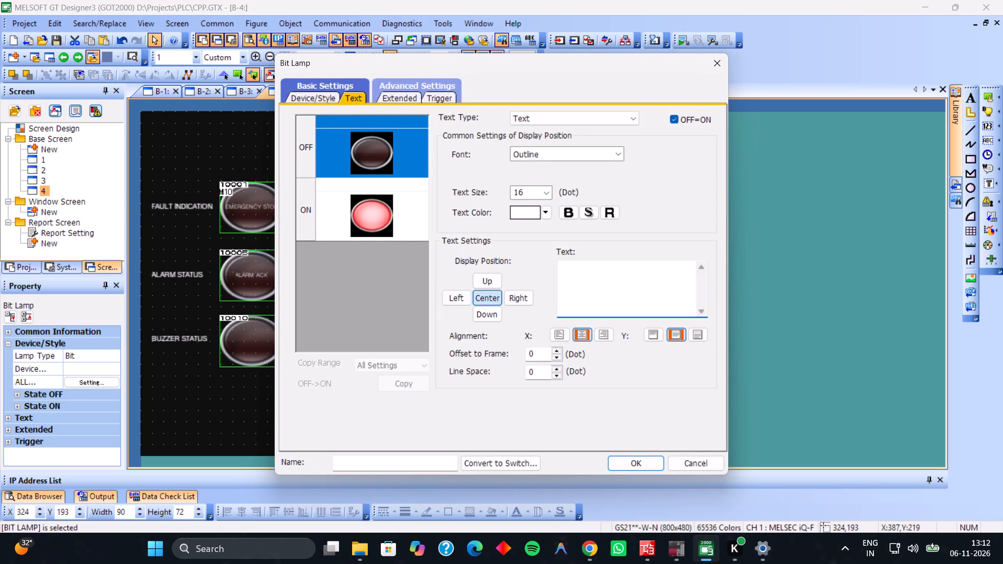
text(ALARM MEMORY STATUS)
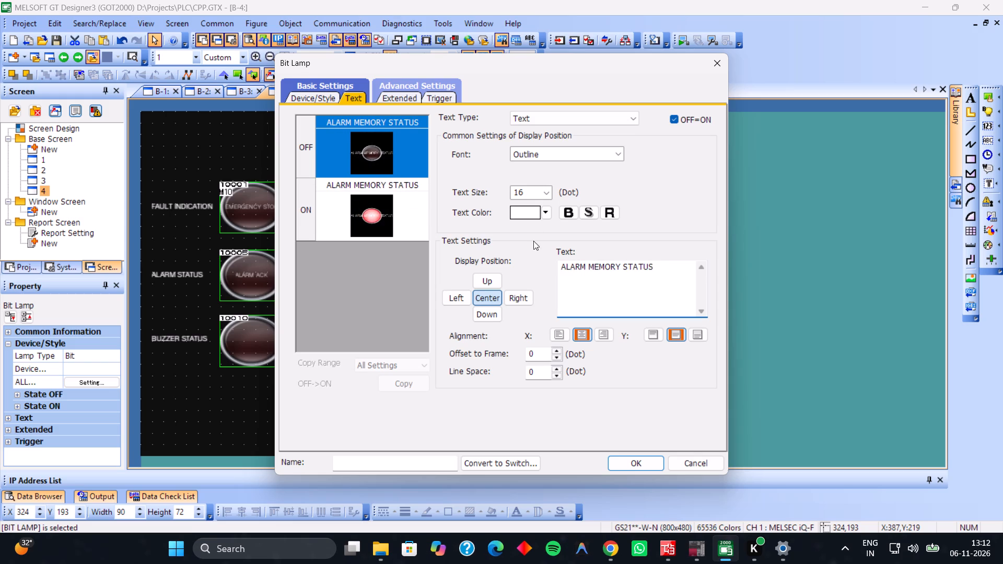
click(522, 193)
key(8)
key(Return)
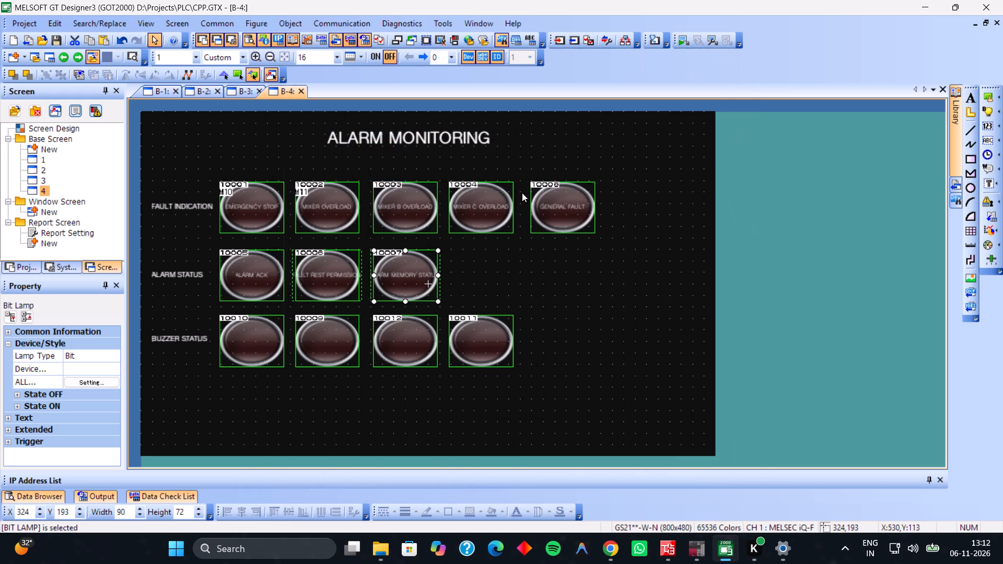
Add the text OUTPUT at size 8 dots to the first lamp of the BUZZER STATUS row.
double_click(267, 332)
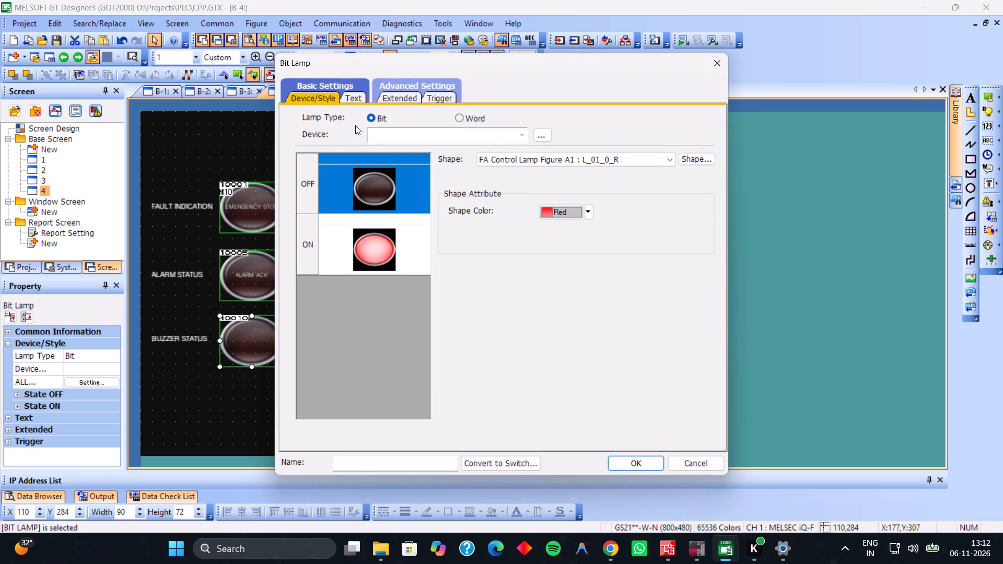
click(352, 101)
click(567, 282)
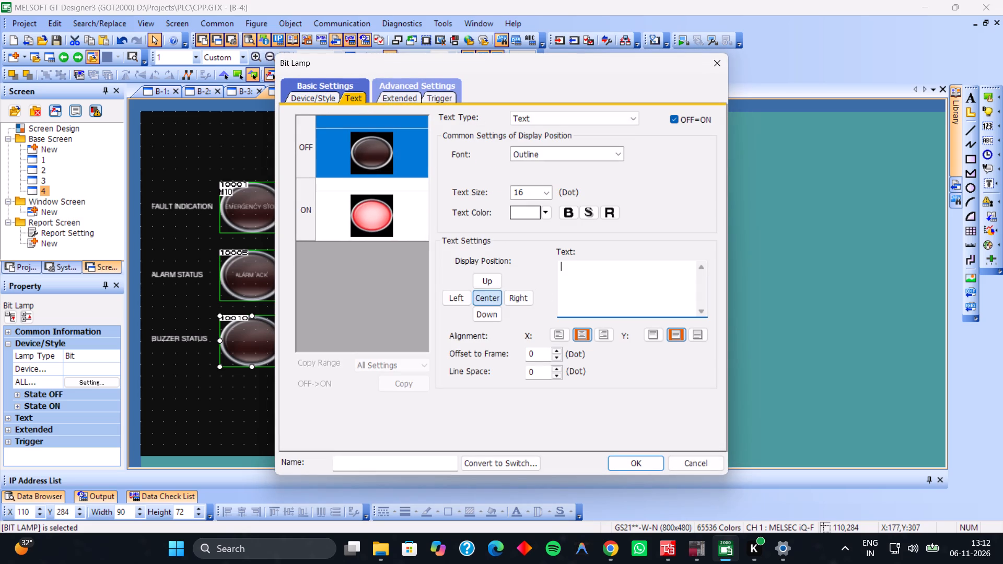
text(OUTPUT)
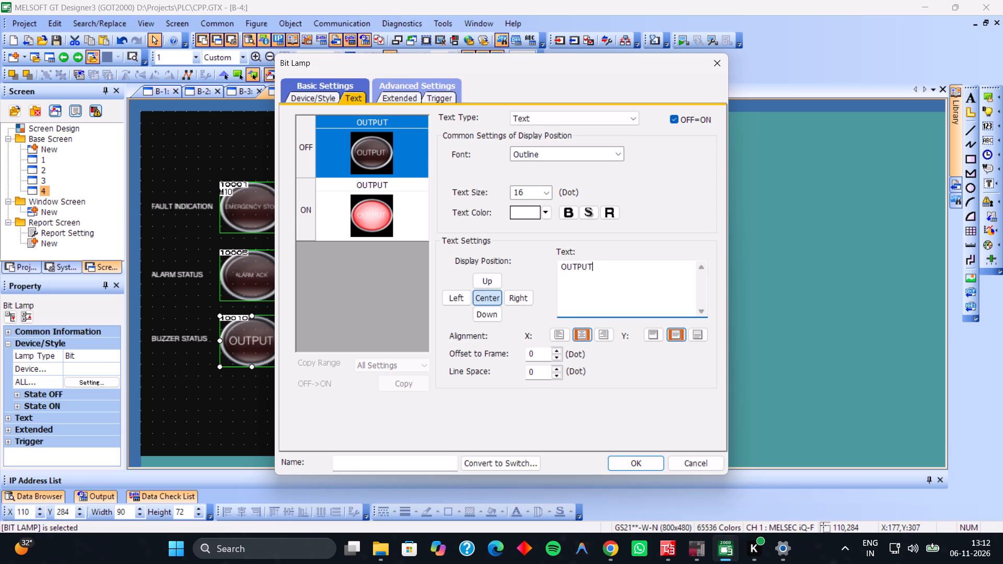
click(525, 192)
key(8)
key(Return)
key(Return)
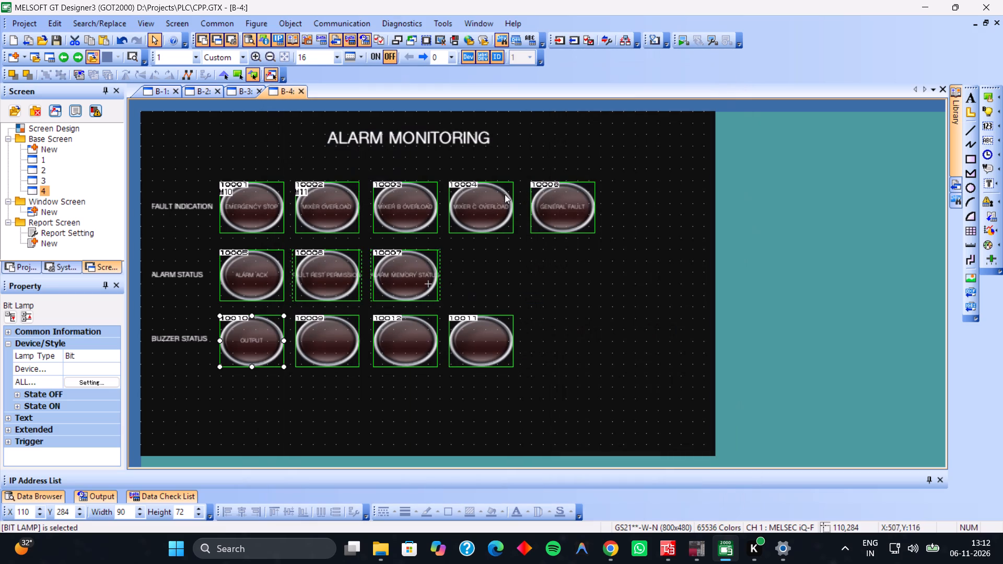
Add the text ENABLE at size 8 dots to the second lamp of the BUZZER STATUS row.
click(329, 336)
double_click(329, 336)
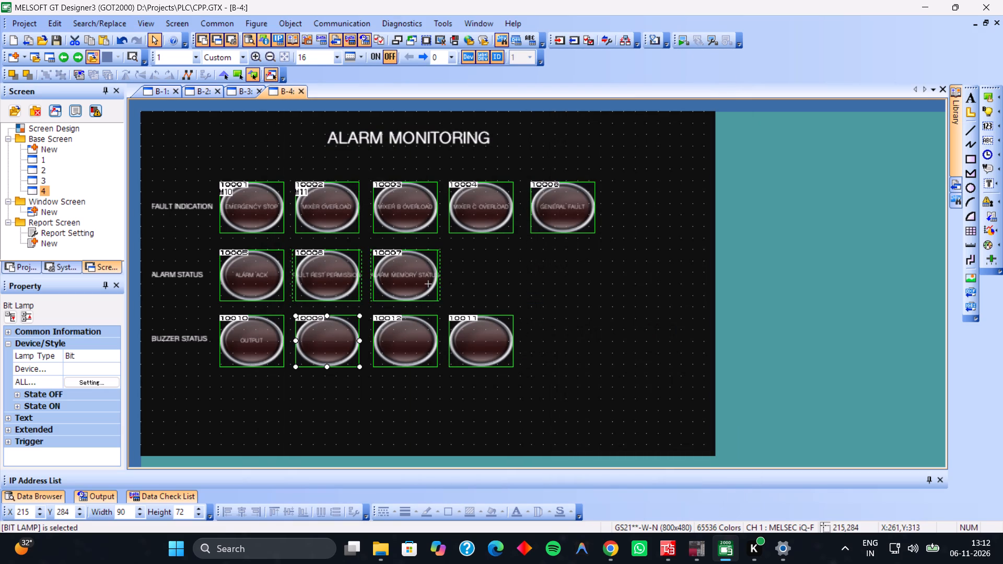
double_click(329, 336)
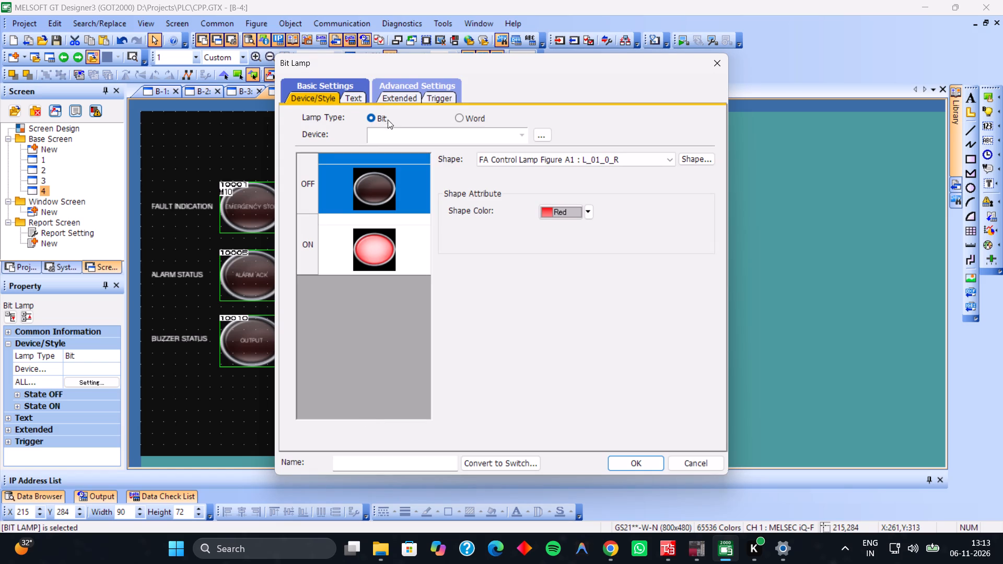
click(360, 93)
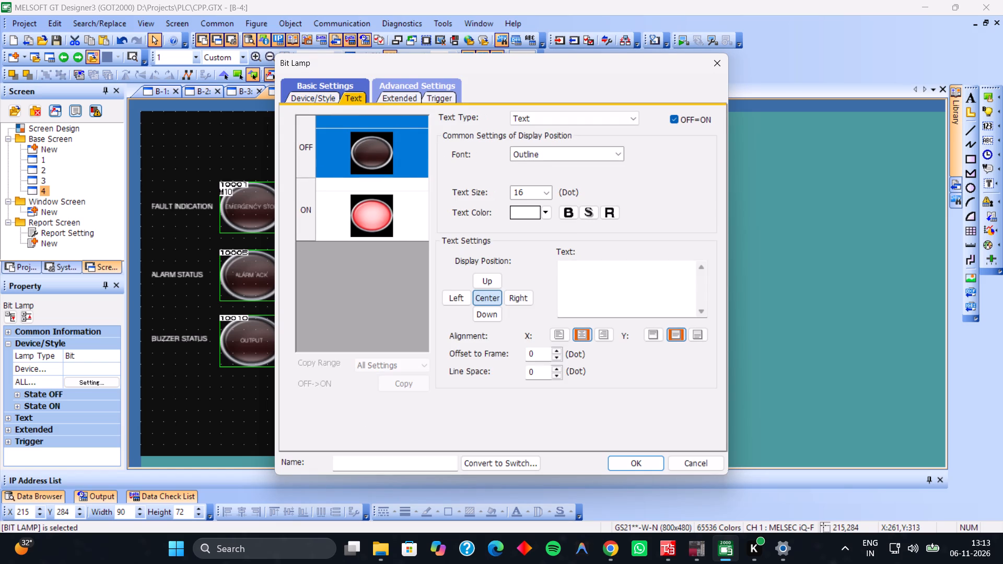
click(601, 283)
text(BU)
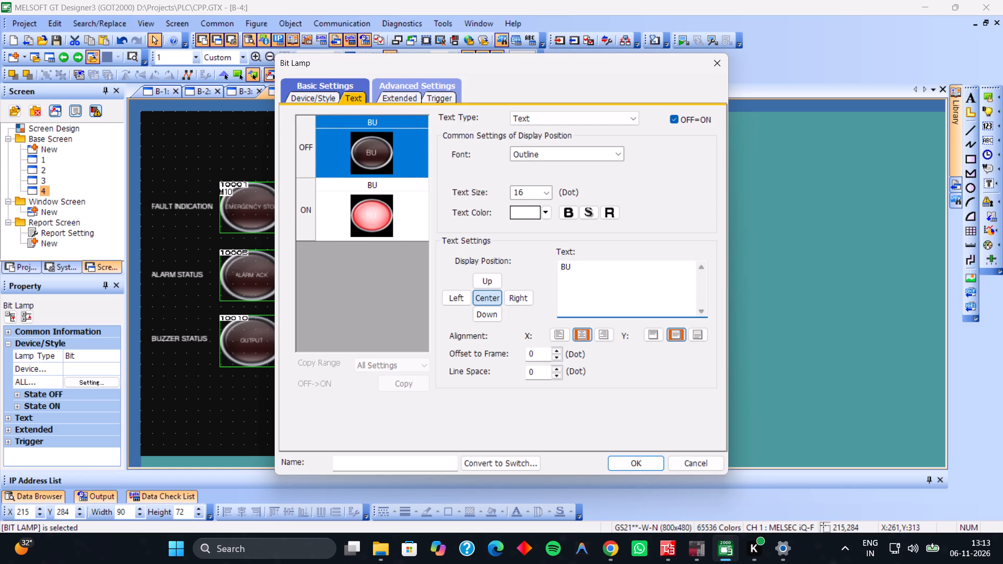
key(shift+BackSpace)
key(shift+BackSpace)
text(ENABLE)
click(531, 190)
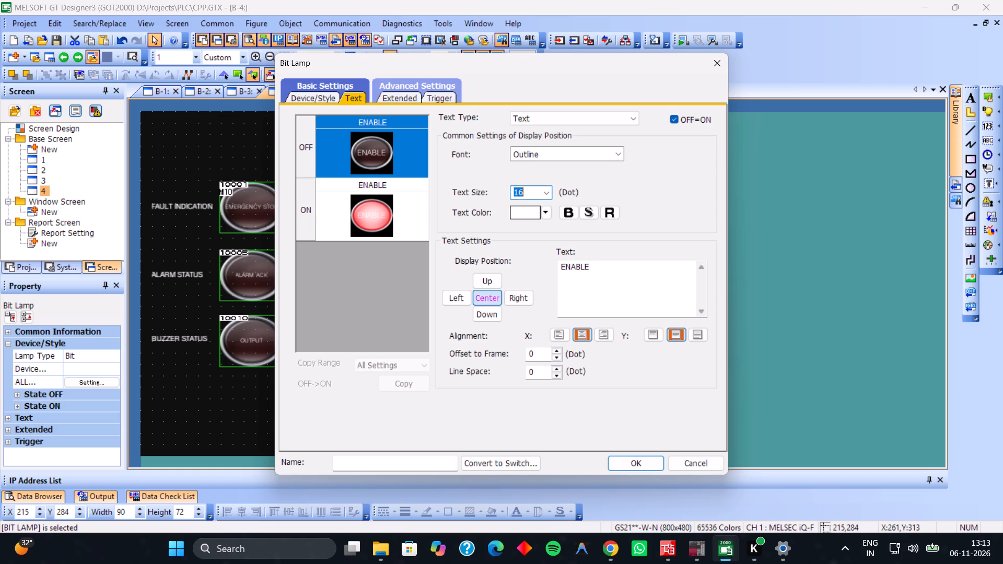
key(8)
key(Return)
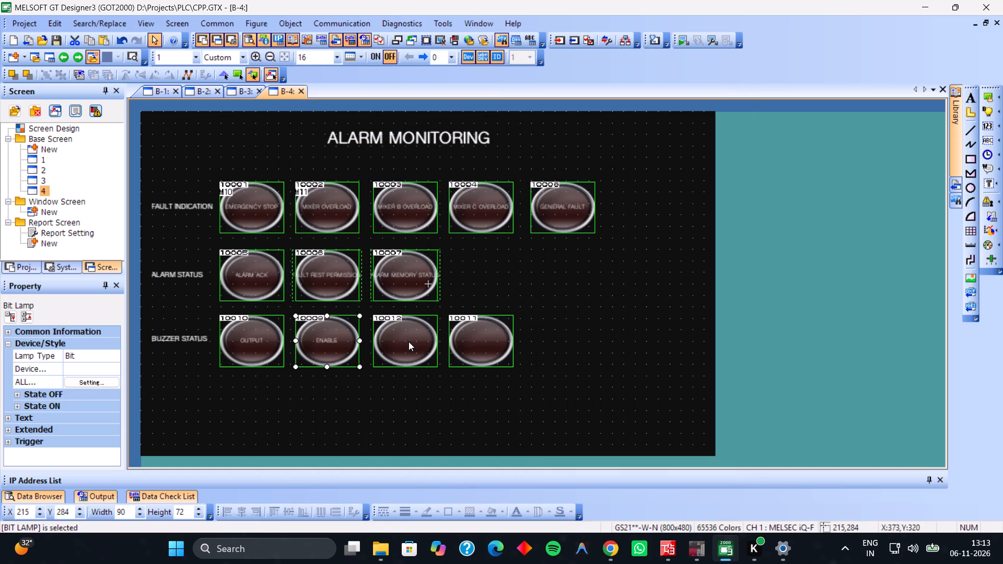
Add the text ON PHASE at size 8 dots to the third lamp of the BUZZER STATUS row.
double_click(409, 342)
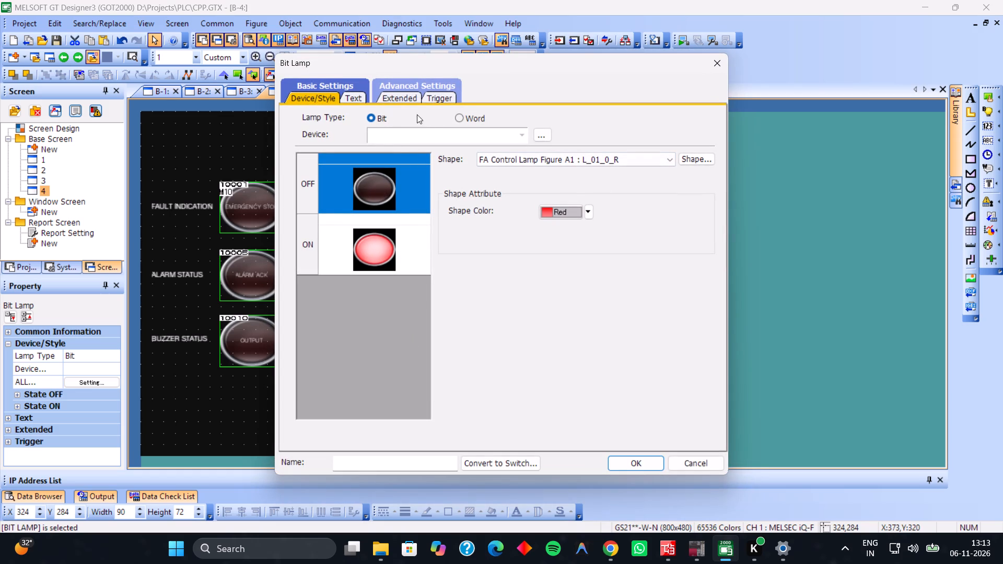
click(354, 95)
click(607, 283)
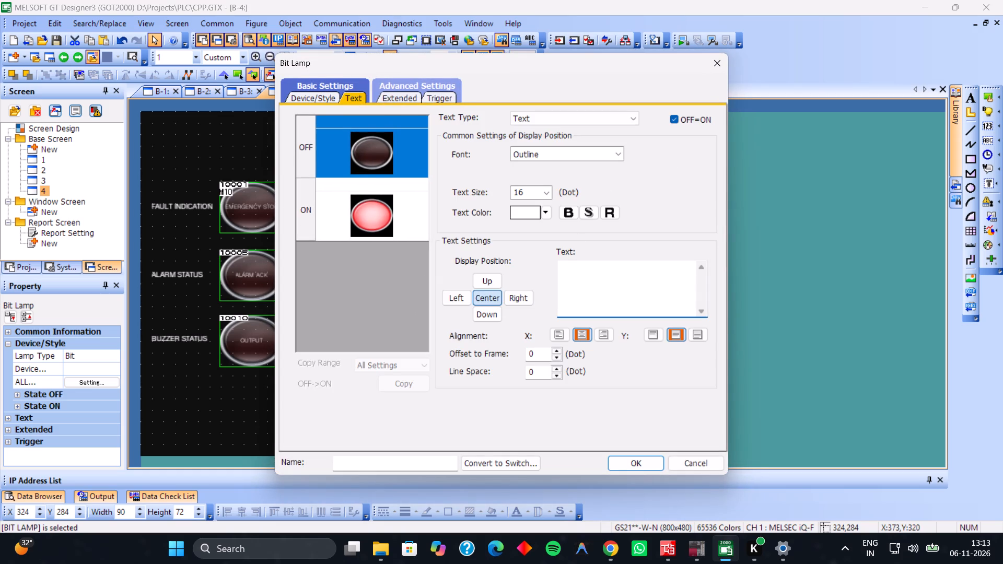
text(ON PHASE)
click(528, 197)
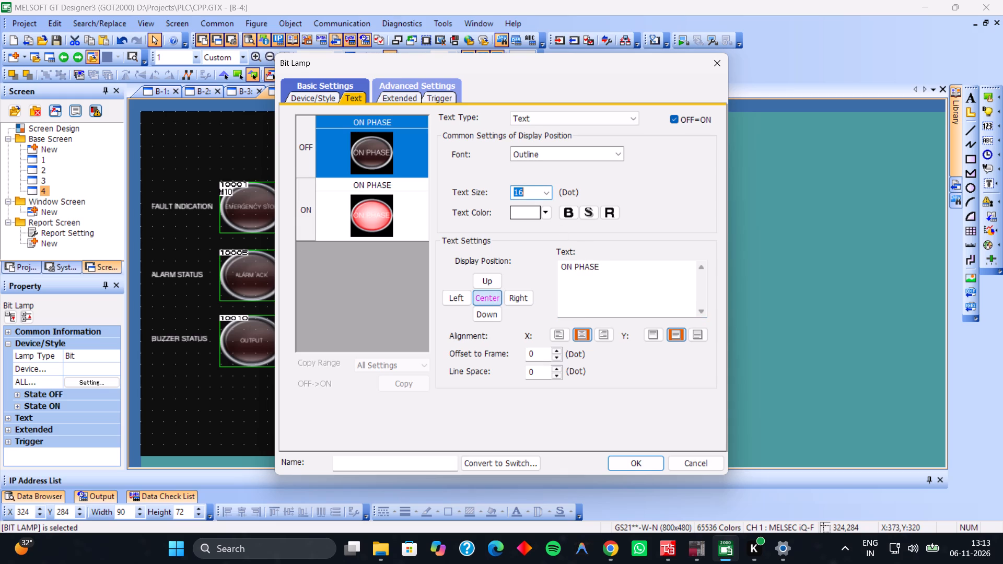
key(8)
key(Return)
Add the text OFF PHASE at size 8 dots to the fourth lamp of the BUZZER STATUS row.
double_click(476, 333)
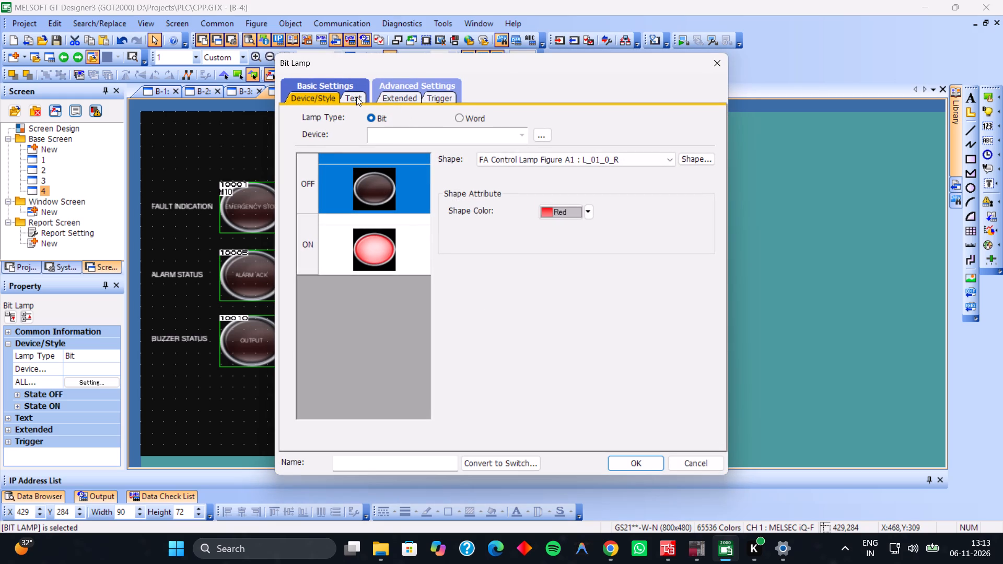
click(356, 97)
click(623, 303)
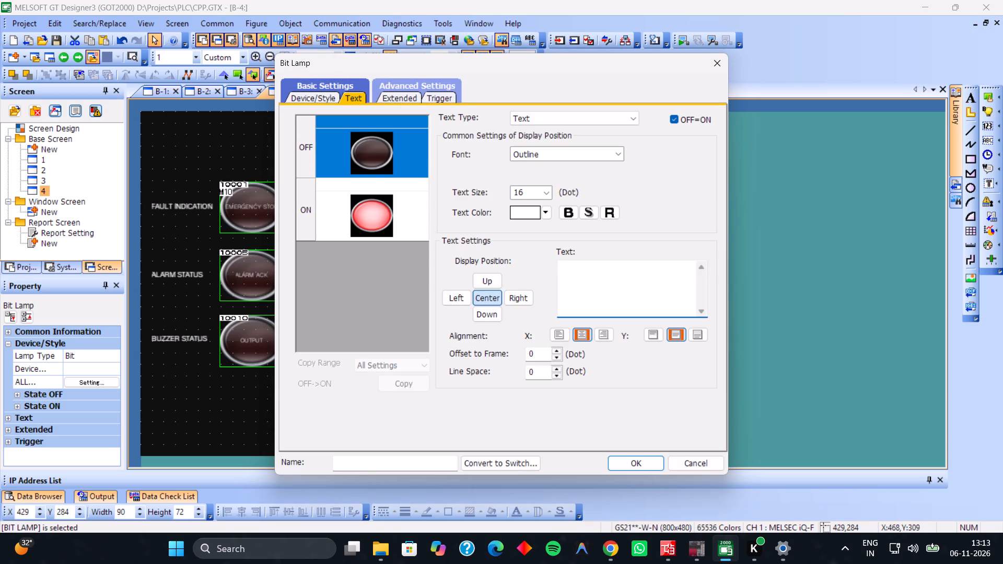
text(OFF PHASE)
click(527, 191)
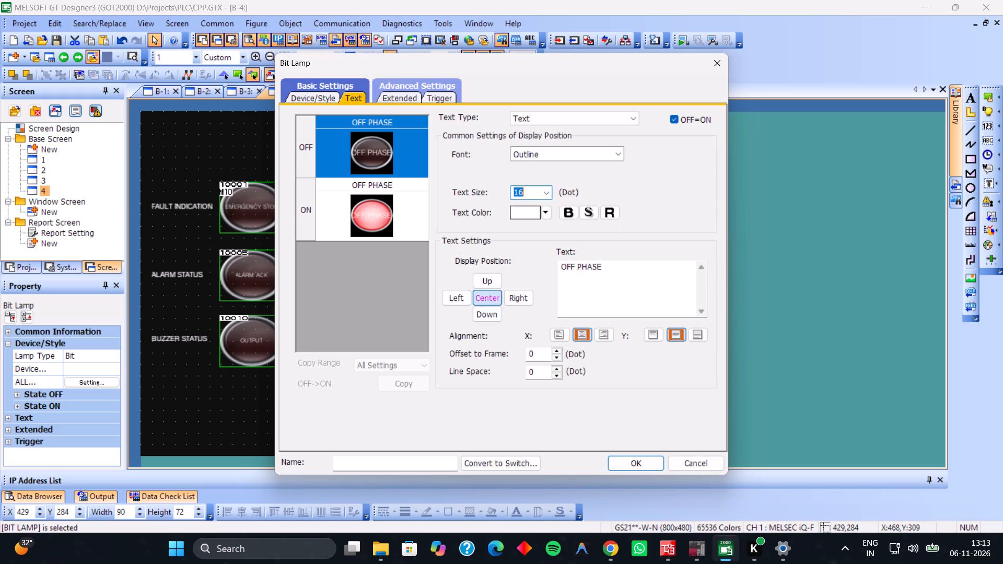
key(8)
key(Return)
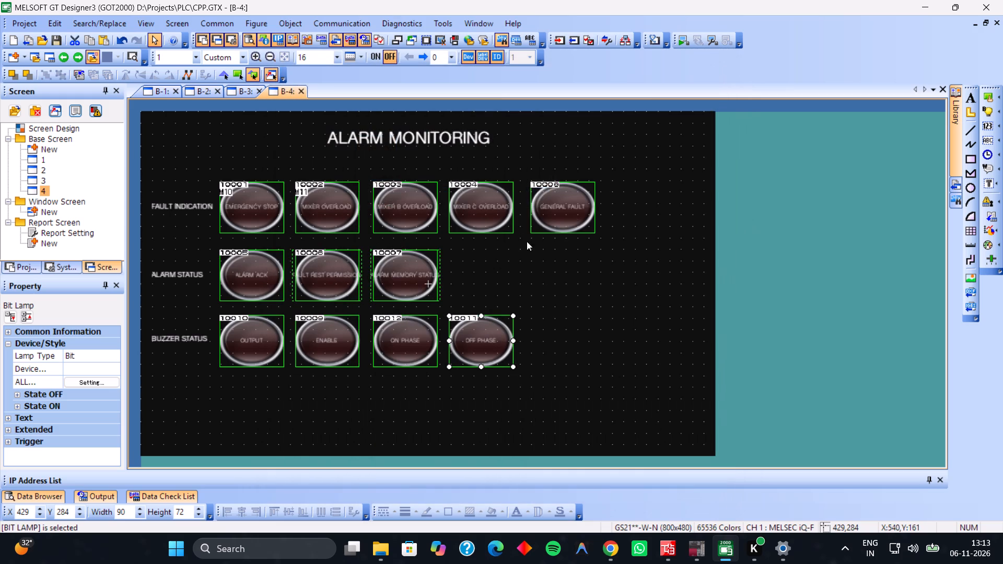
click(518, 342)
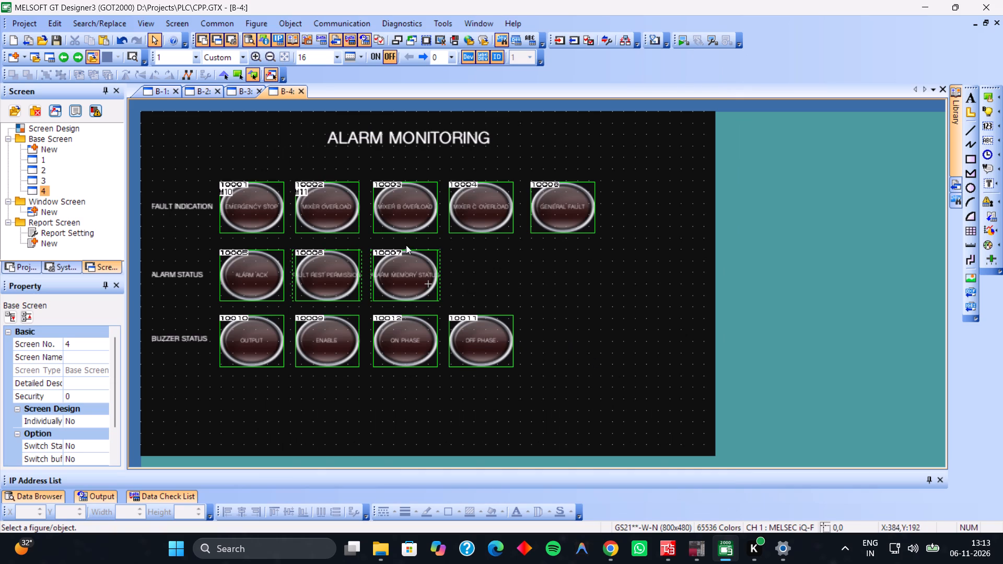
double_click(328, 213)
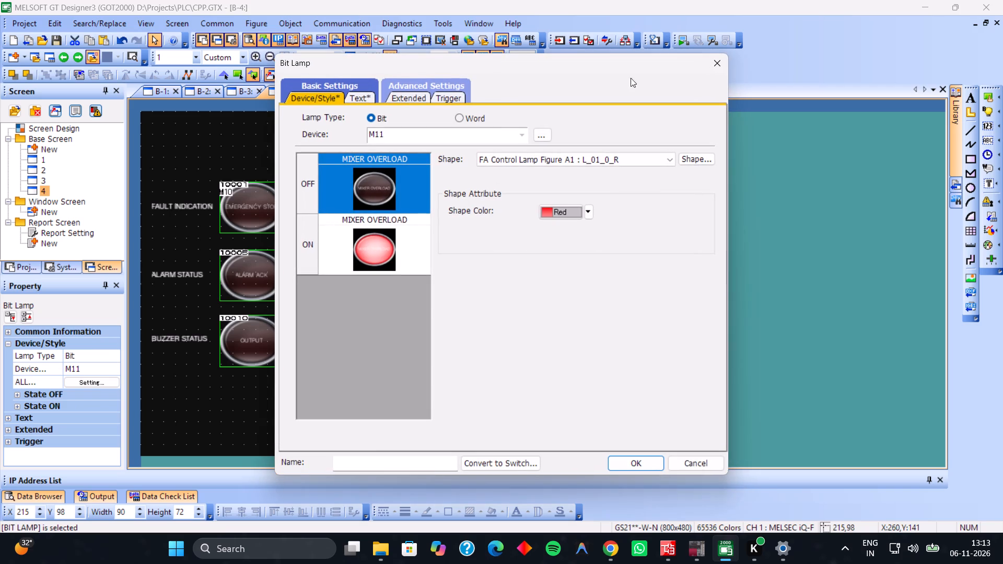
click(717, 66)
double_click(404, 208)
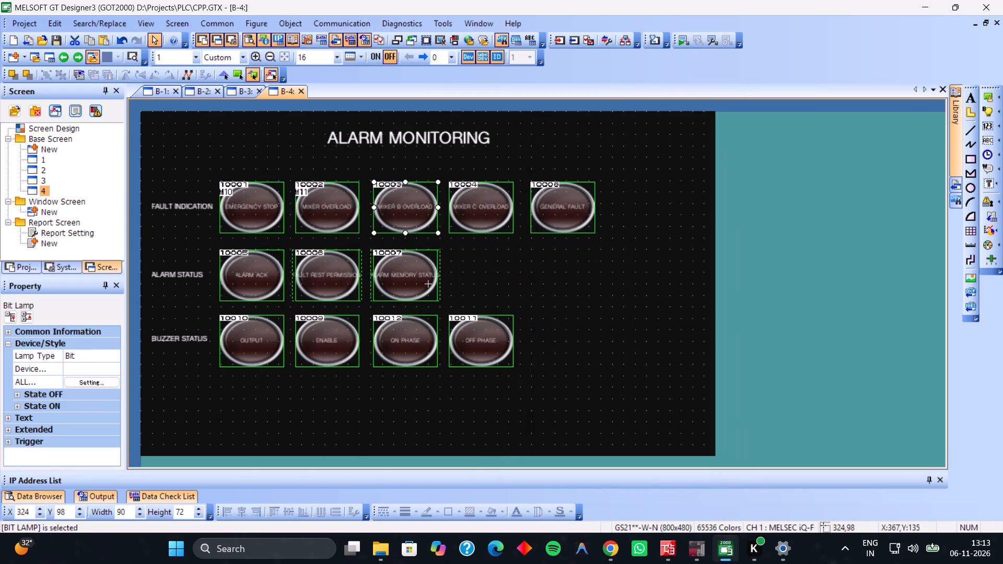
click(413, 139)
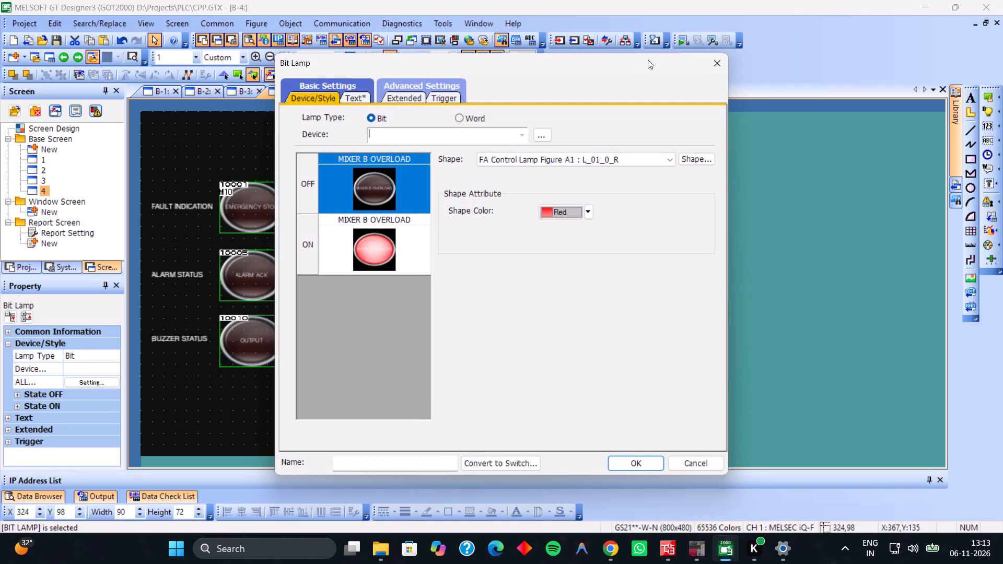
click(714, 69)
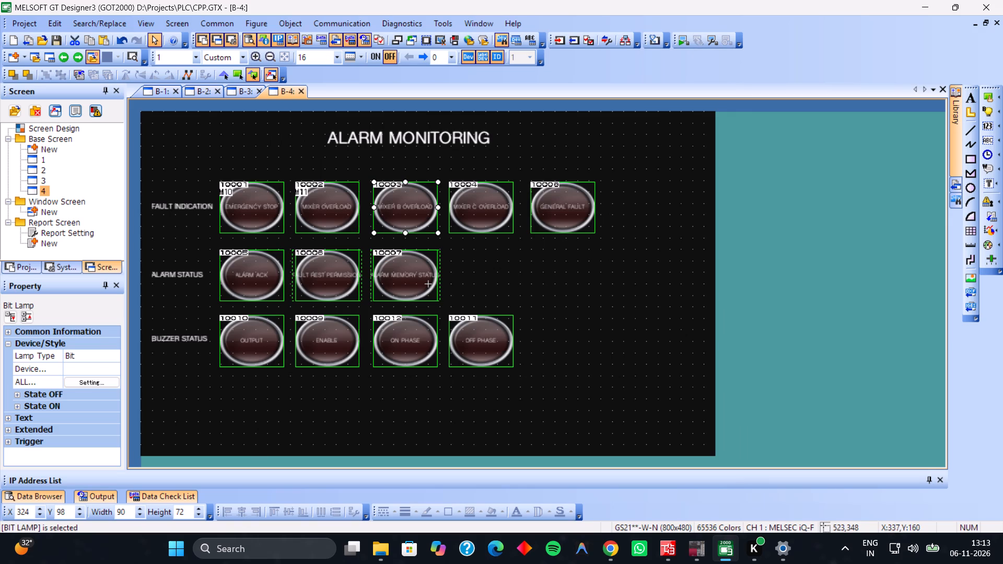
Assign device M12 to the MIXER B OVERLOAD lamp in the FAULT INDICATION row.
double_click(414, 205)
click(416, 138)
text(m12)
key(Return)
key(Return)
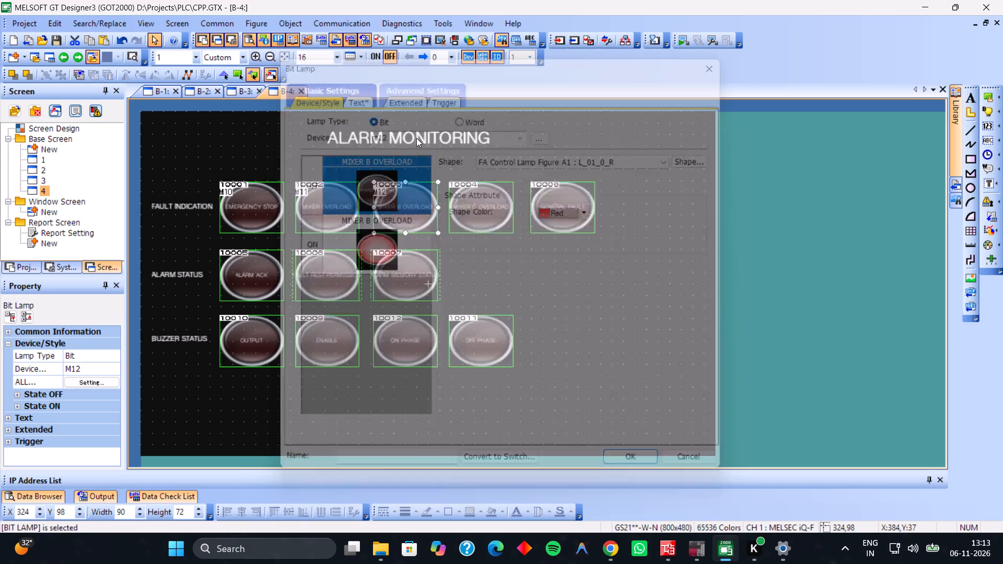
Assign device M13 to the MIXER C OVERLOAD lamp in the FAULT INDICATION row.
double_click(493, 201)
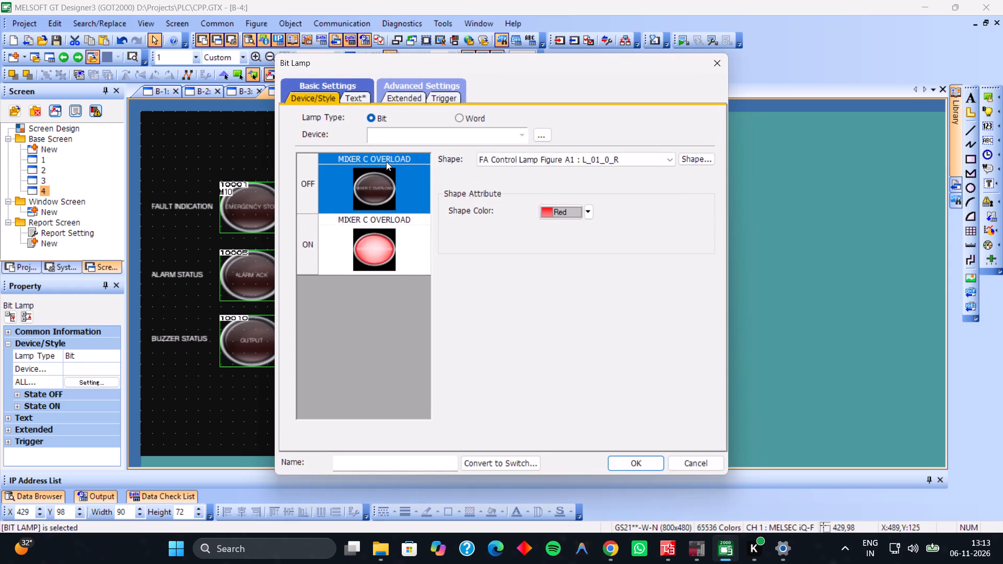
click(391, 132)
text(m13)
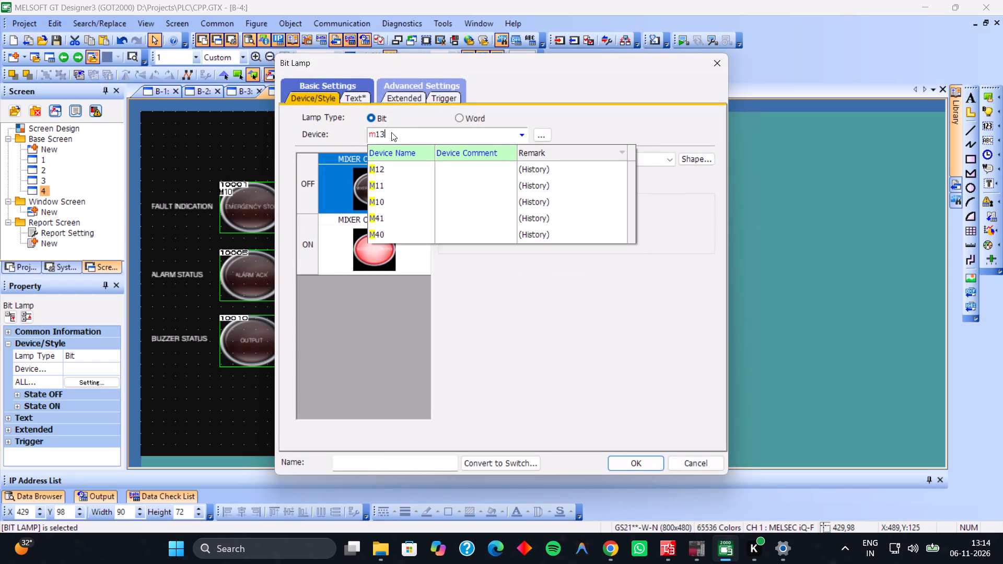
key(Return)
key(Return)
Assign device M14 to the GENERAL FAULT lamp in the FAULT INDICATION row.
double_click(550, 206)
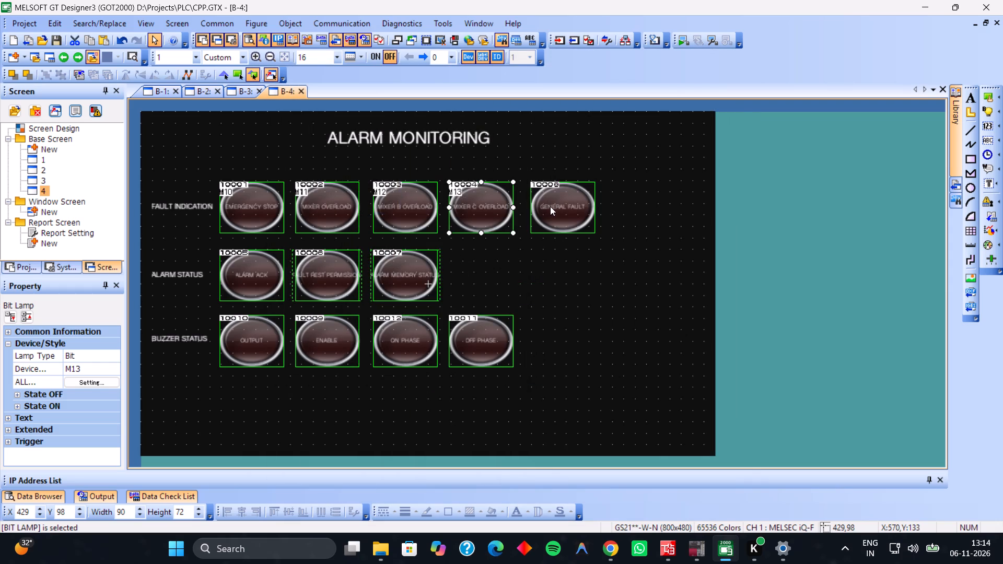
key(m)
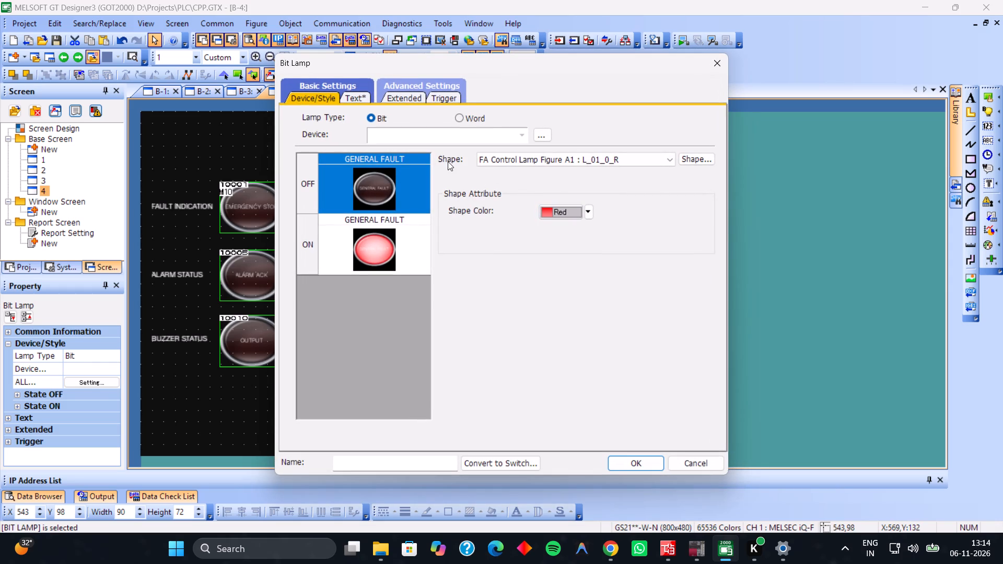
click(422, 144)
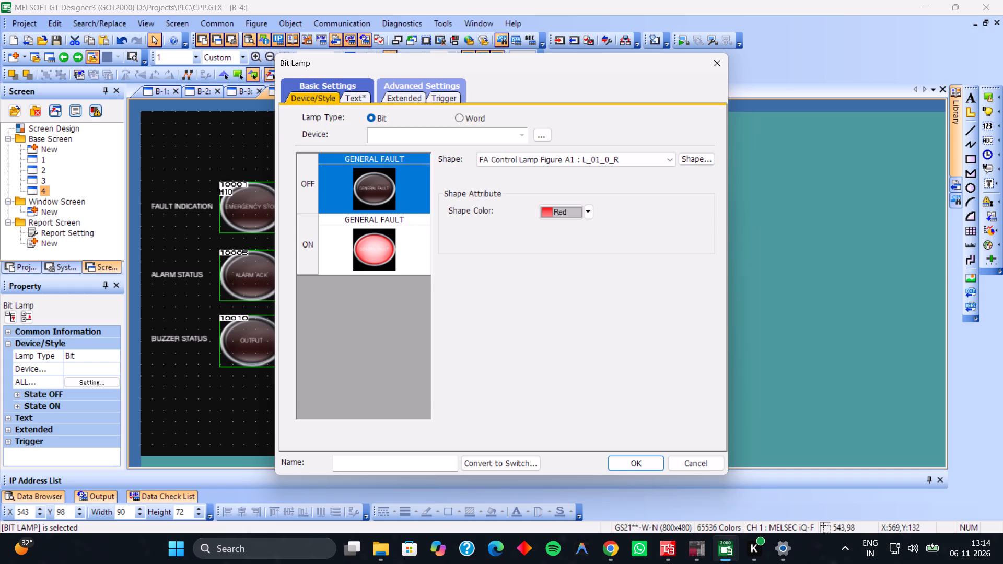
click(416, 139)
text(m14)
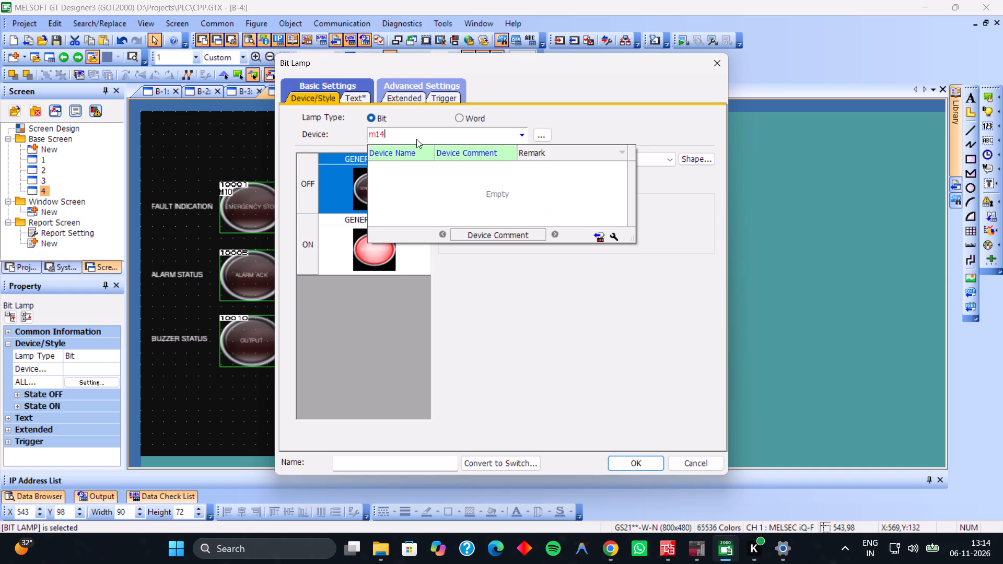
key(Return)
key(Return)
Assign device M15 to the ALARM ACK lamp in the ALARM STATUS row.
double_click(257, 266)
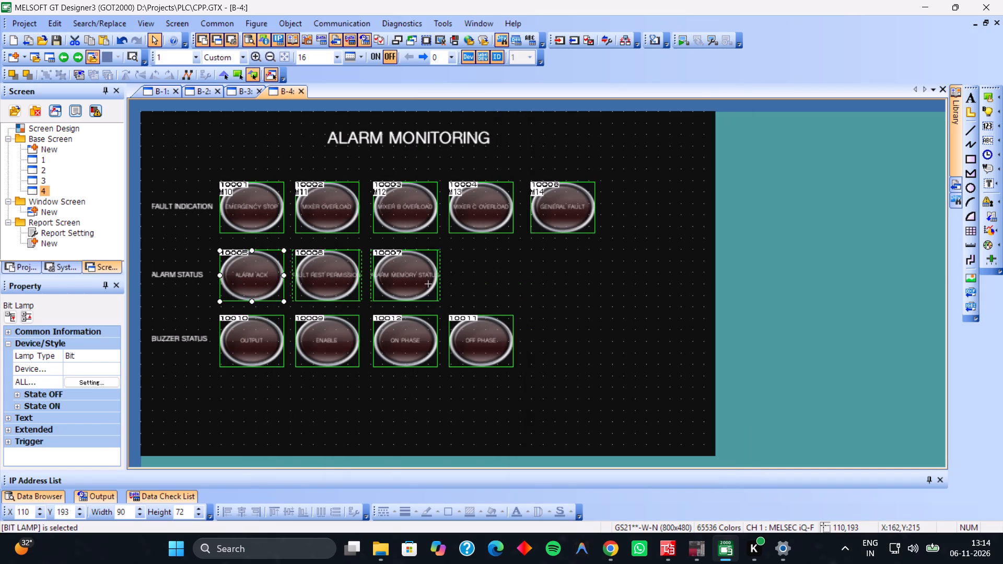
click(396, 139)
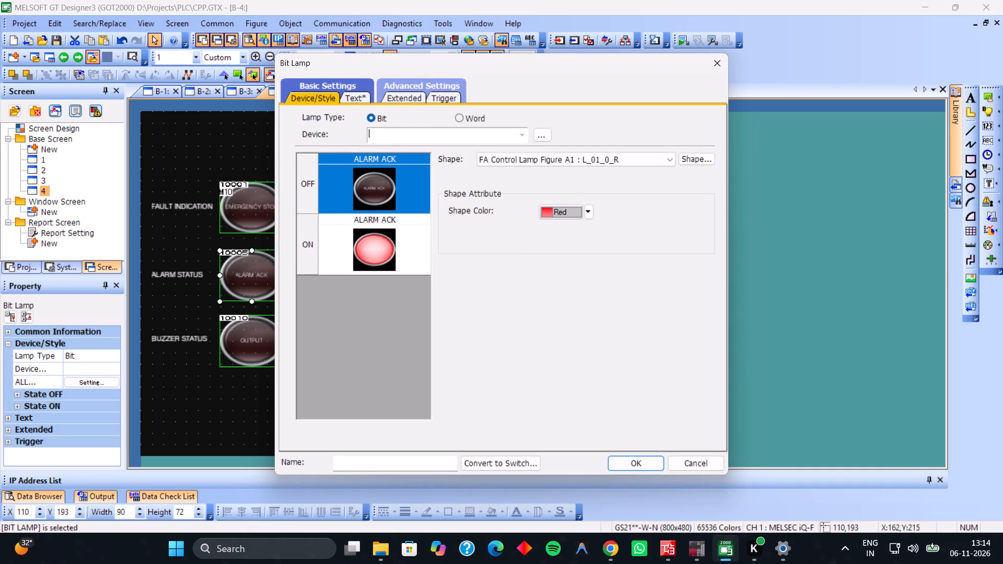
text(m15)
key(Return)
key(Return)
Assign device M16 to the second lamp of the ALARM STATUS row, the reset permission lamp.
double_click(318, 266)
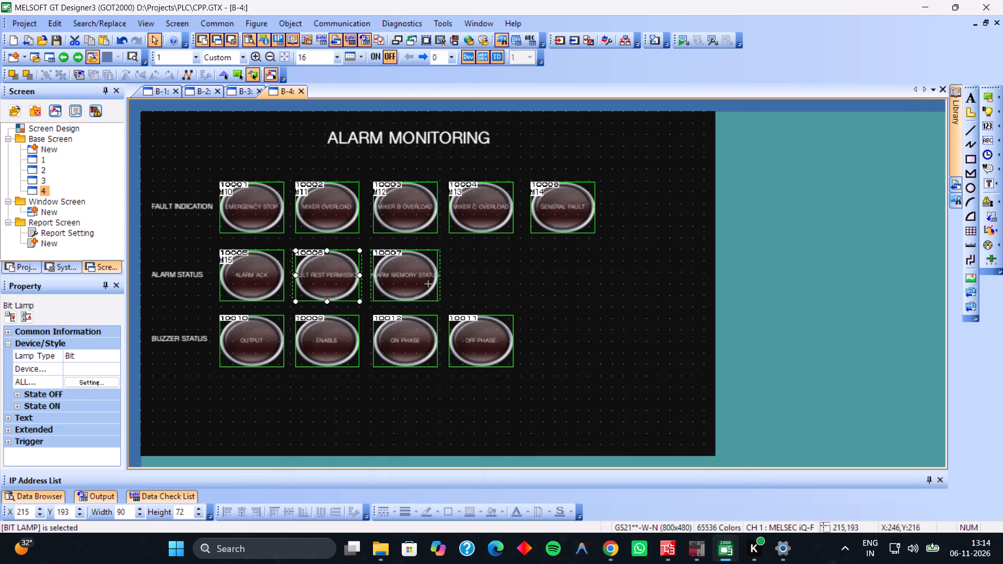
click(391, 137)
text(m16)
key(Return)
key(Return)
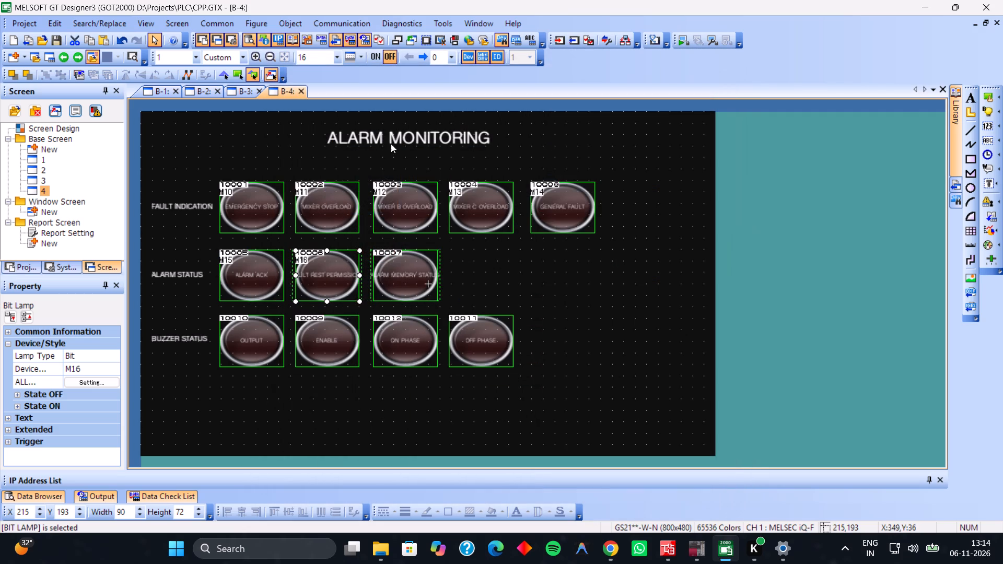
Assign device M22 to the ALARM MEMORY STATUS lamp in the ALARM STATUS row.
double_click(386, 265)
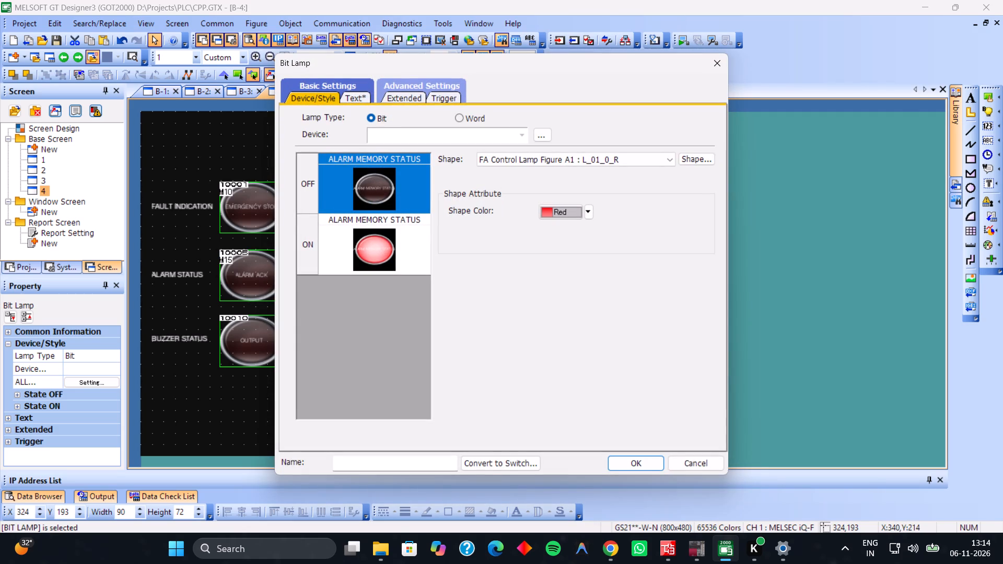
click(413, 138)
key(m)
text(22)
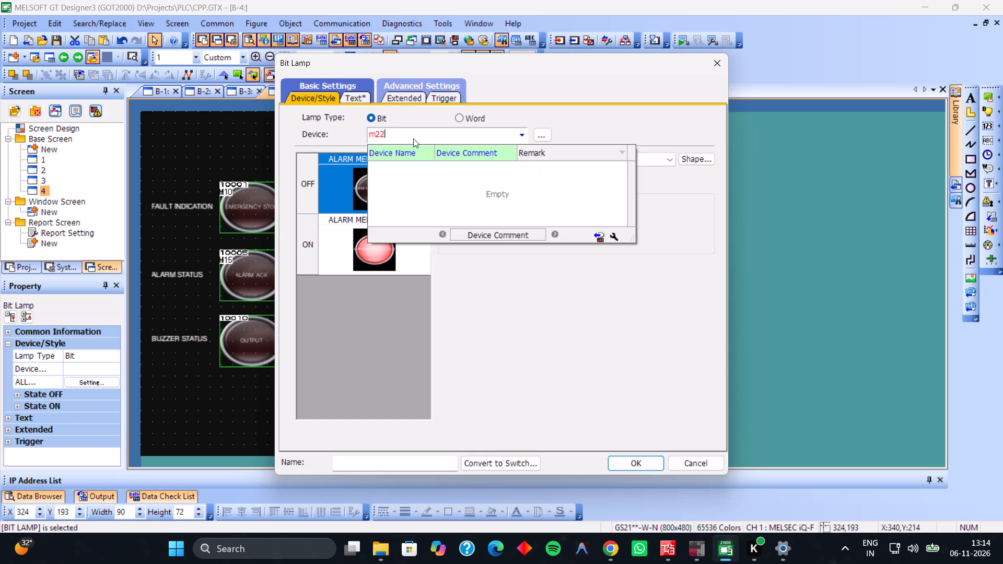
key(Return)
key(Return)
Assign device Y3 to the OUTPUT lamp in the BUZZER STATUS row.
double_click(275, 331)
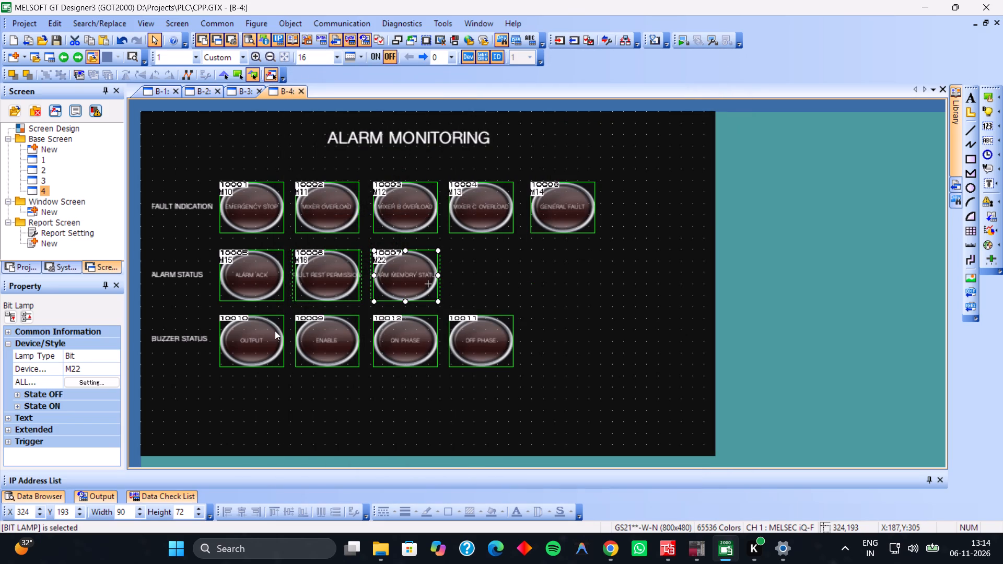
click(412, 133)
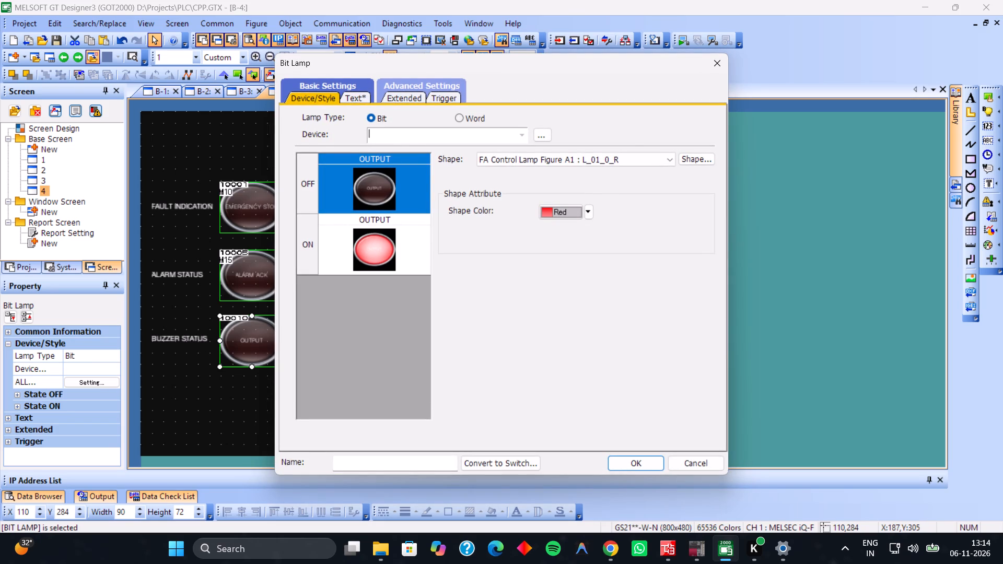
text(y3)
key(Return)
key(Return)
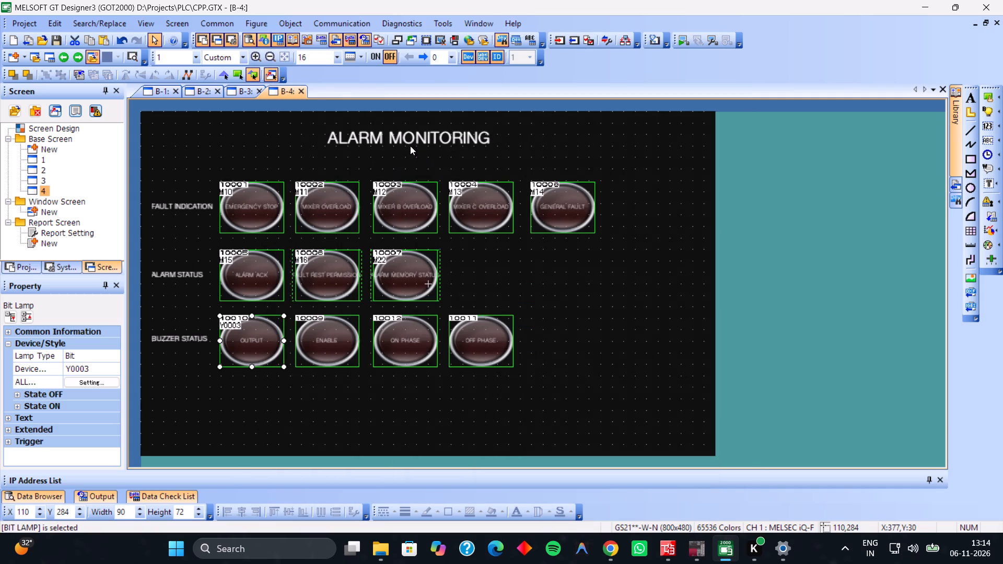
Assign device M17 to the ENABLE lamp in the BUZZER STATUS row.
double_click(342, 331)
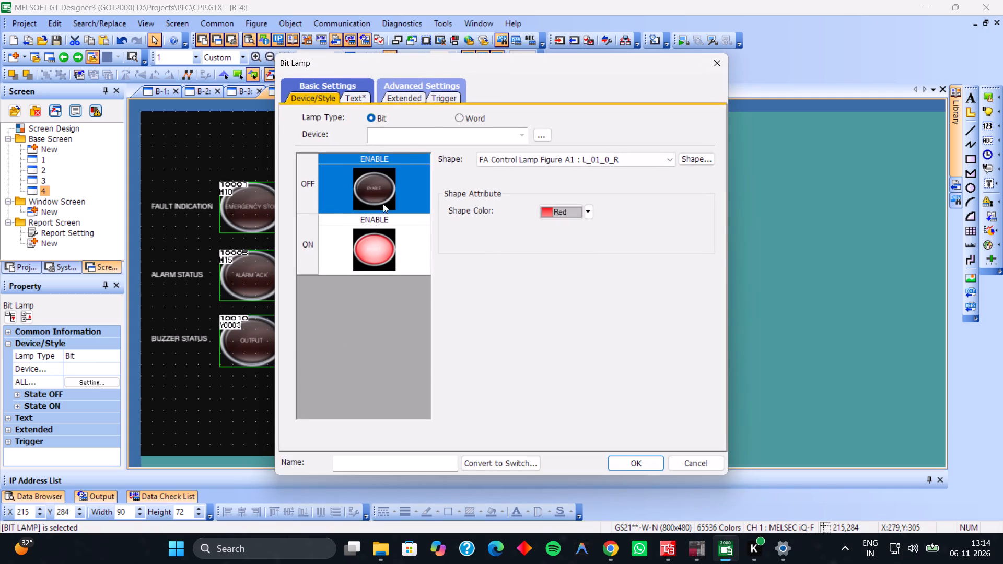
click(412, 138)
text(m17)
key(Return)
key(Return)
Assign device M18 to the ON PHASE lamp in the BUZZER STATUS row.
double_click(405, 333)
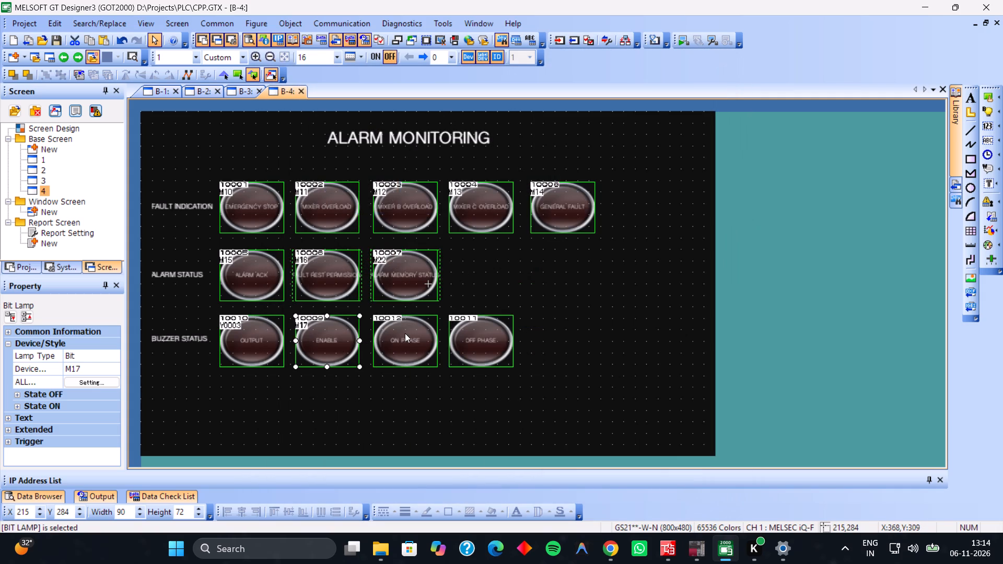
click(411, 142)
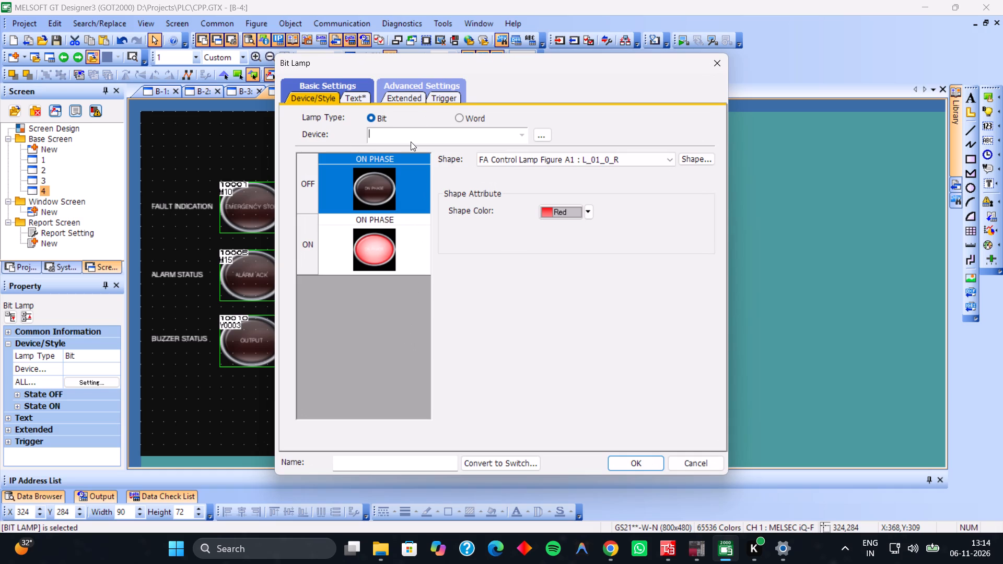
text(m18)
key(Return)
key(Return)
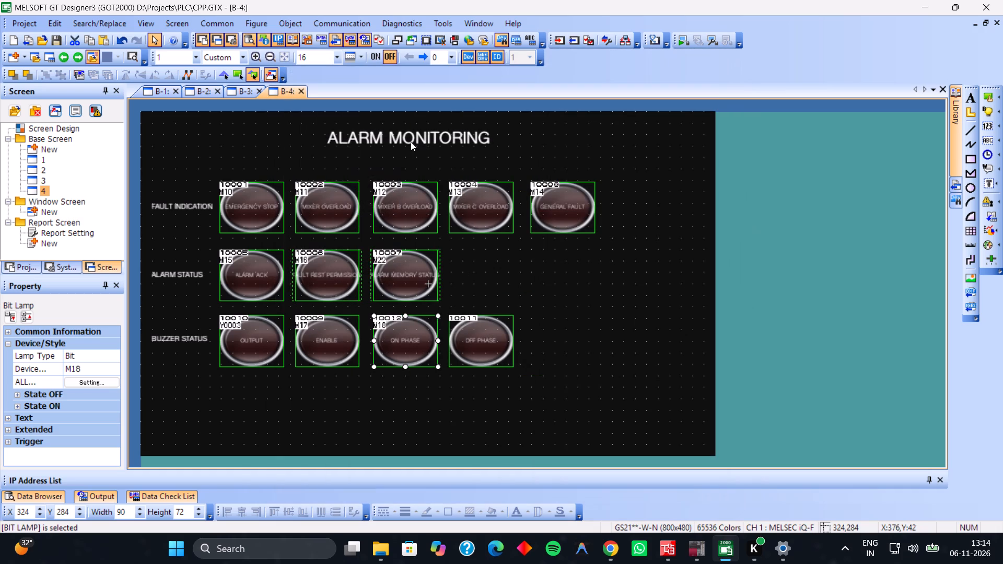
Assign device M19 to the OFF PHASE lamp in the BUZZER STATUS row.
double_click(470, 323)
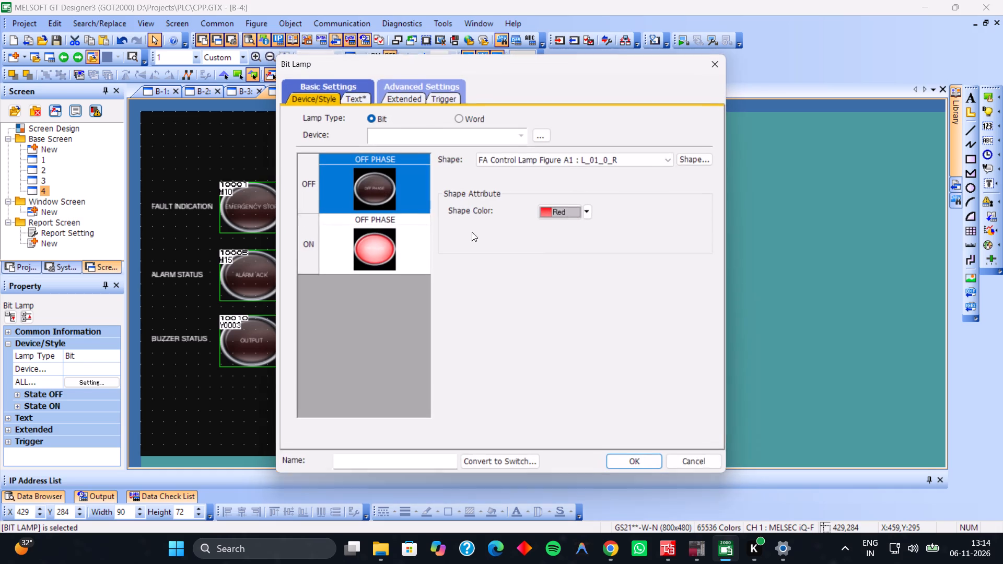
click(428, 142)
text(m19)
key(Return)
key(Return)
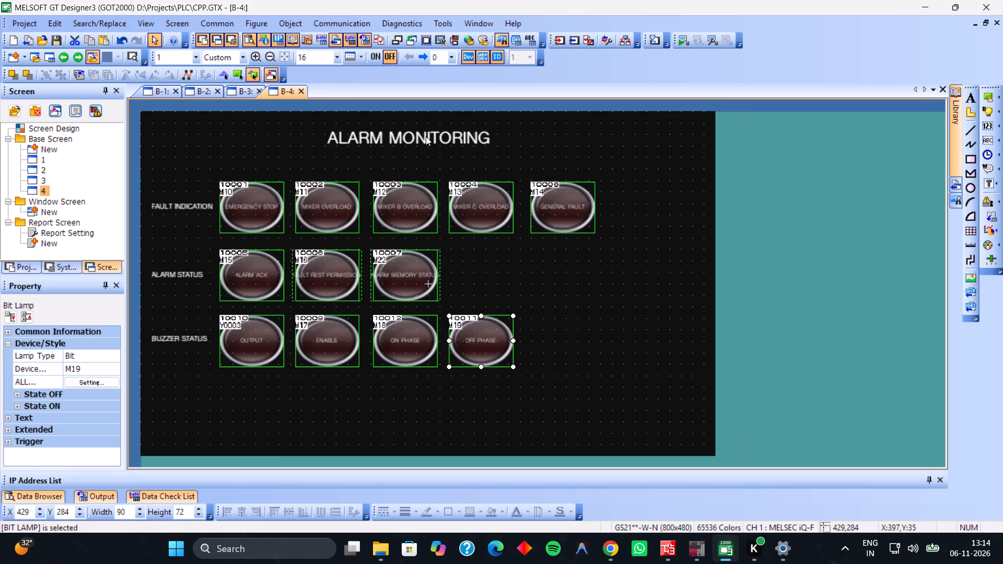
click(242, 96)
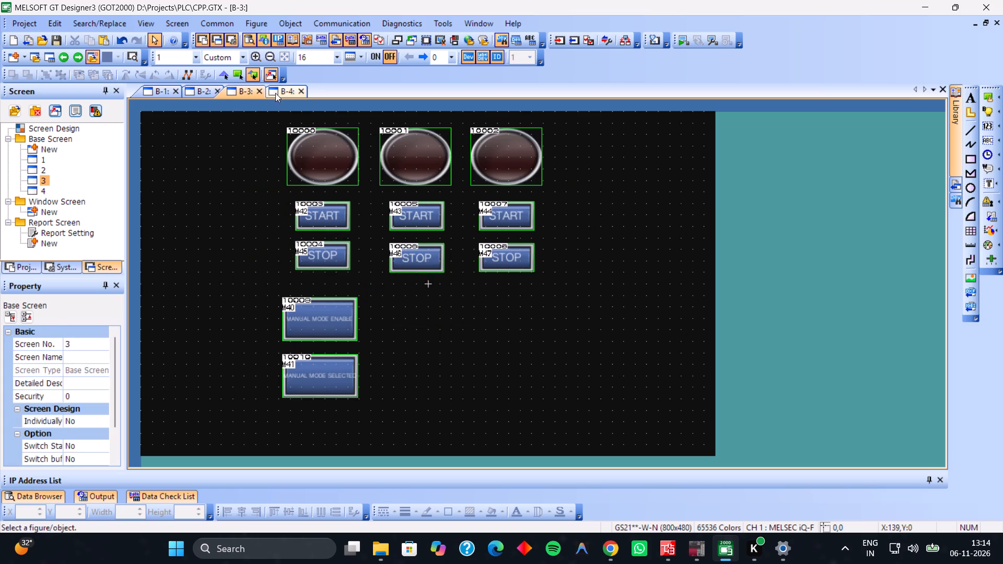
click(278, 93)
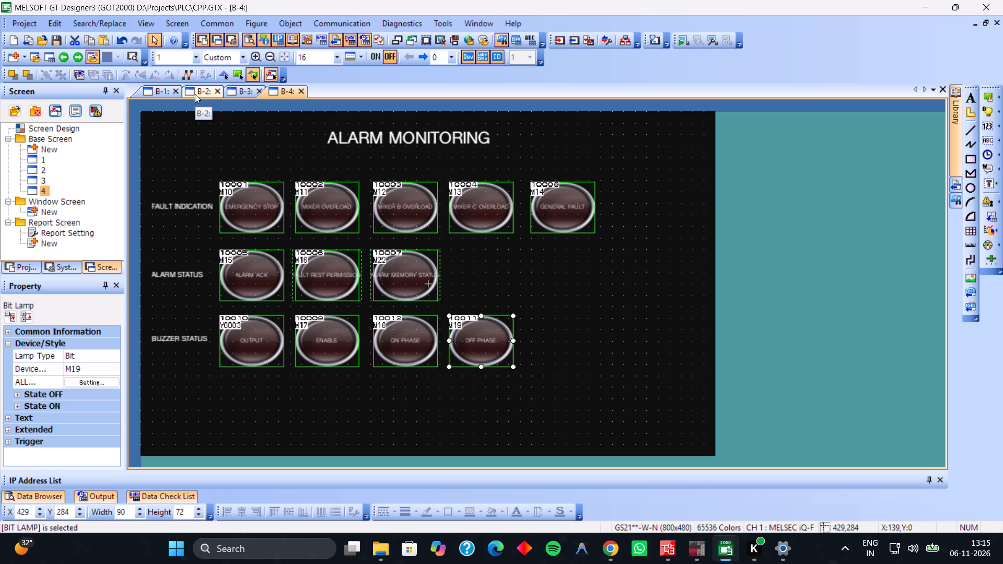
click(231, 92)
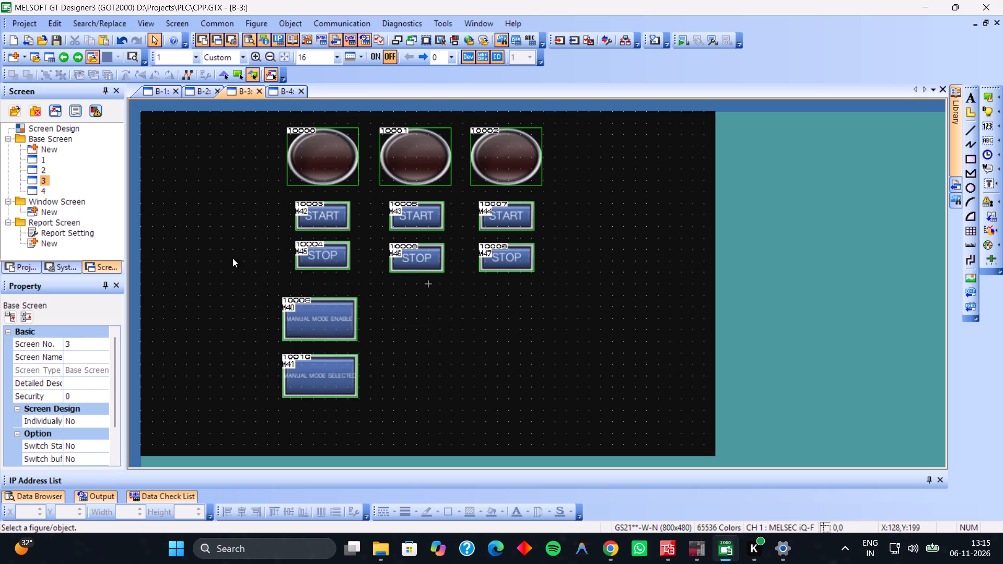
Copy the four navigation switches and the NEXT switch from screen 2 and paste them onto the lower part of screen 3.
click(189, 93)
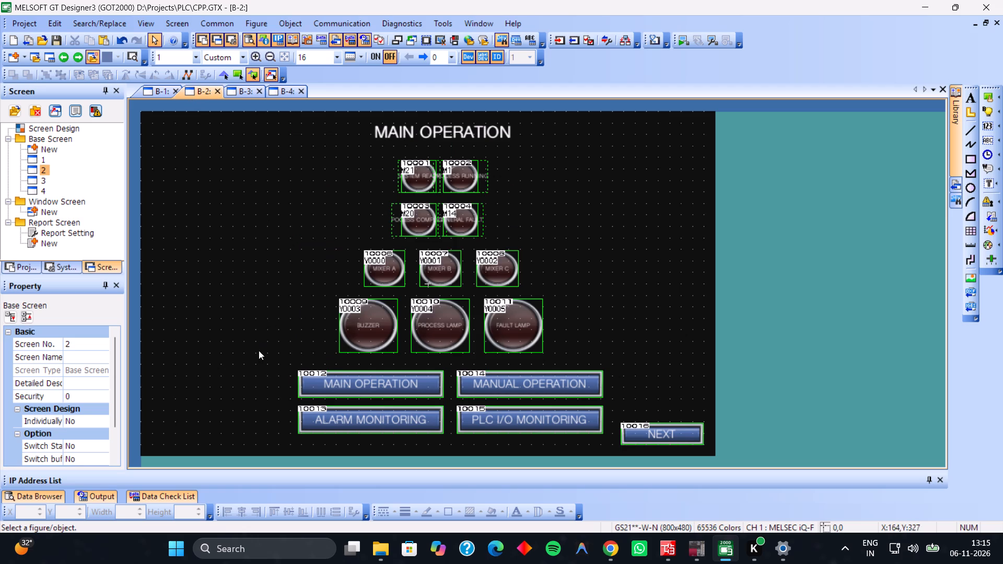
drag(259, 361, 638, 439)
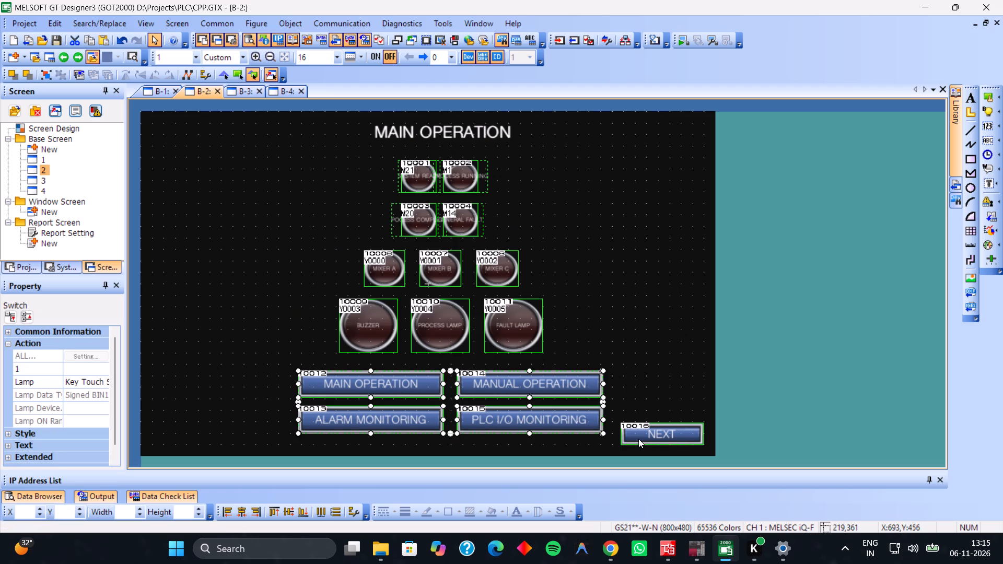
click(279, 370)
drag(277, 361, 297, 368)
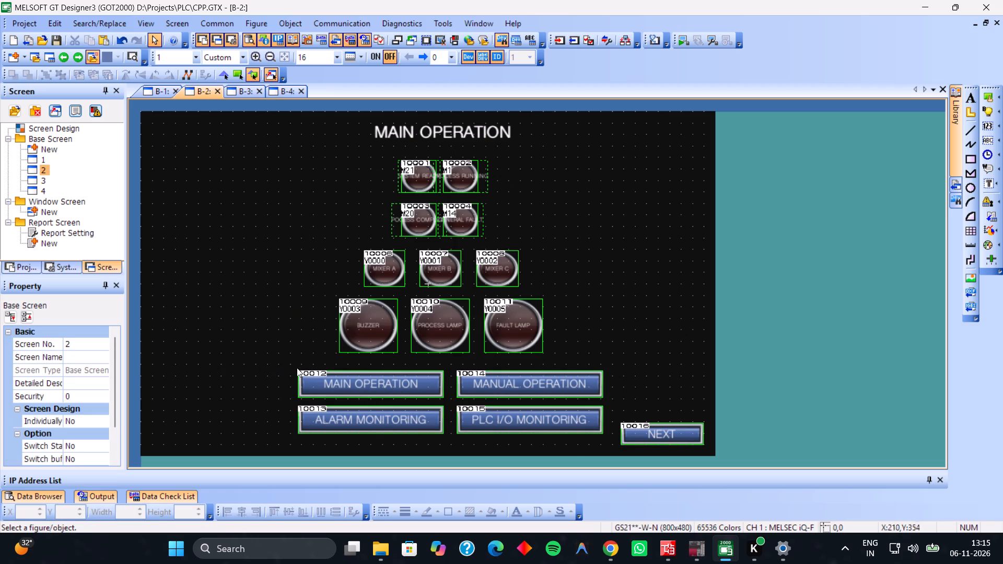
drag(297, 368, 710, 446)
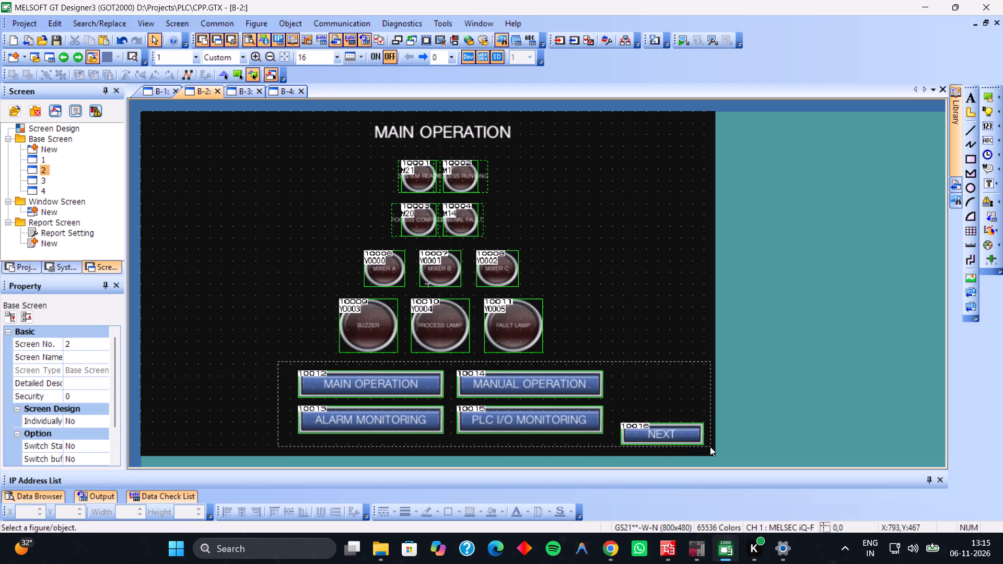
drag(710, 446, 709, 446)
key(ctrl+c)
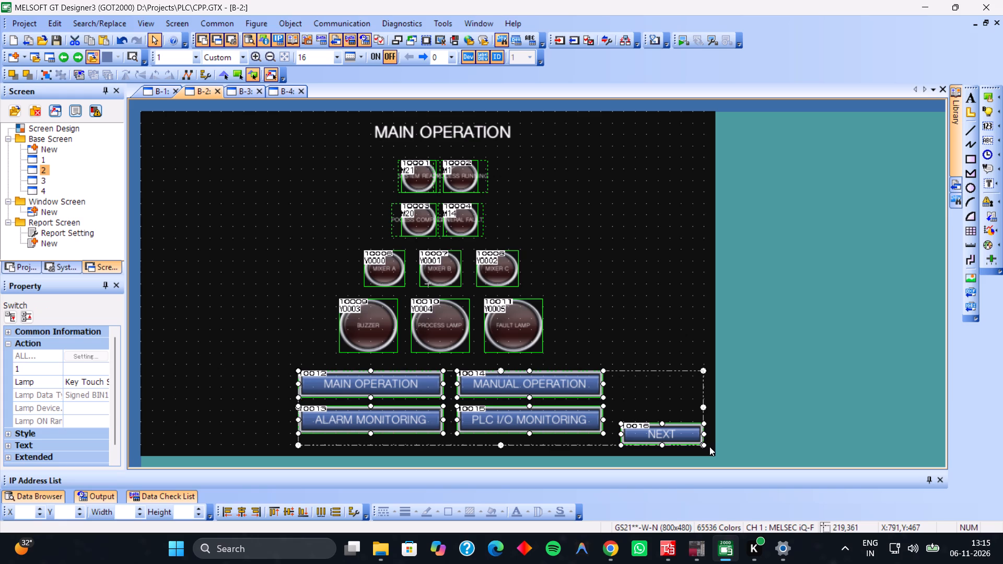
click(231, 91)
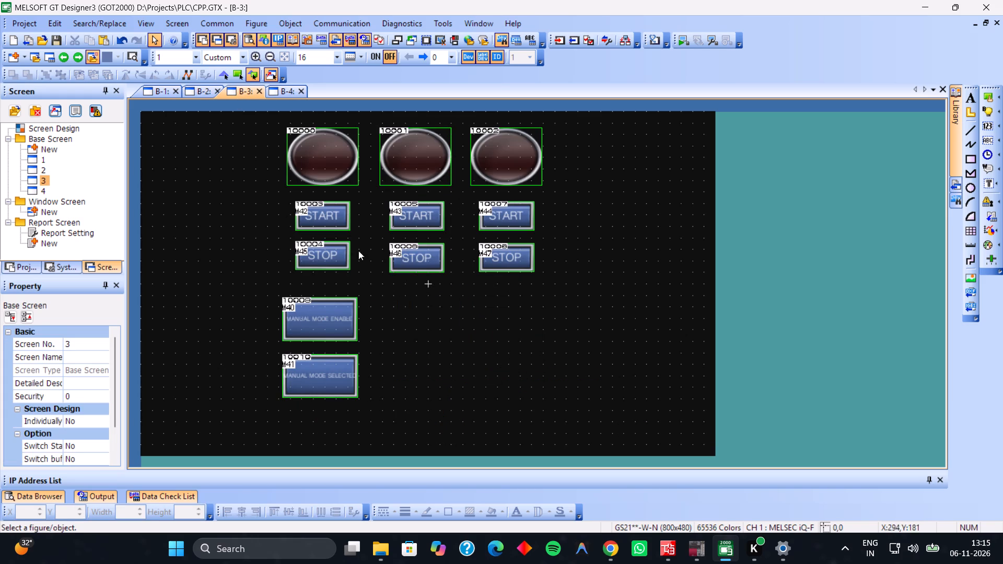
key(ctrl+v)
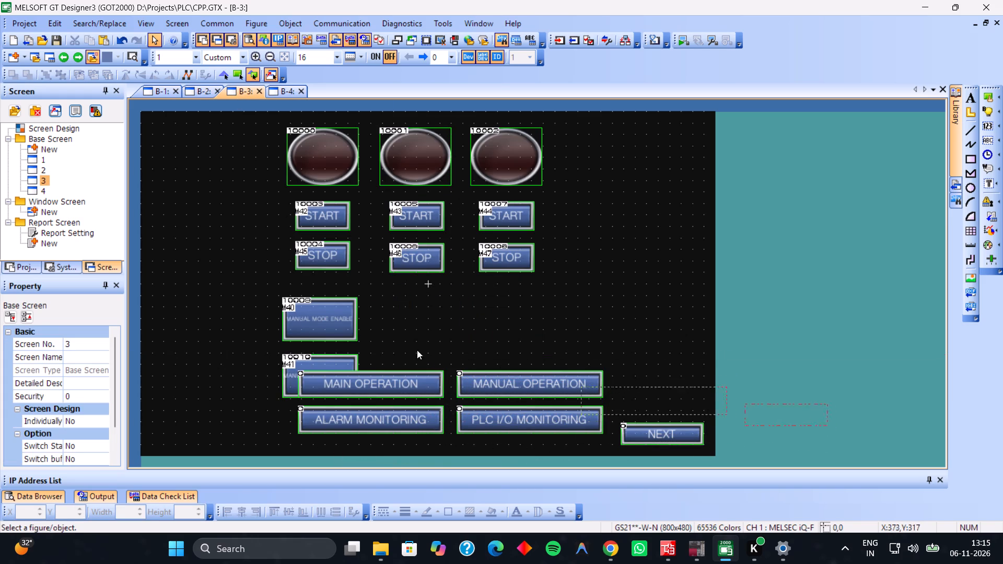
click(380, 349)
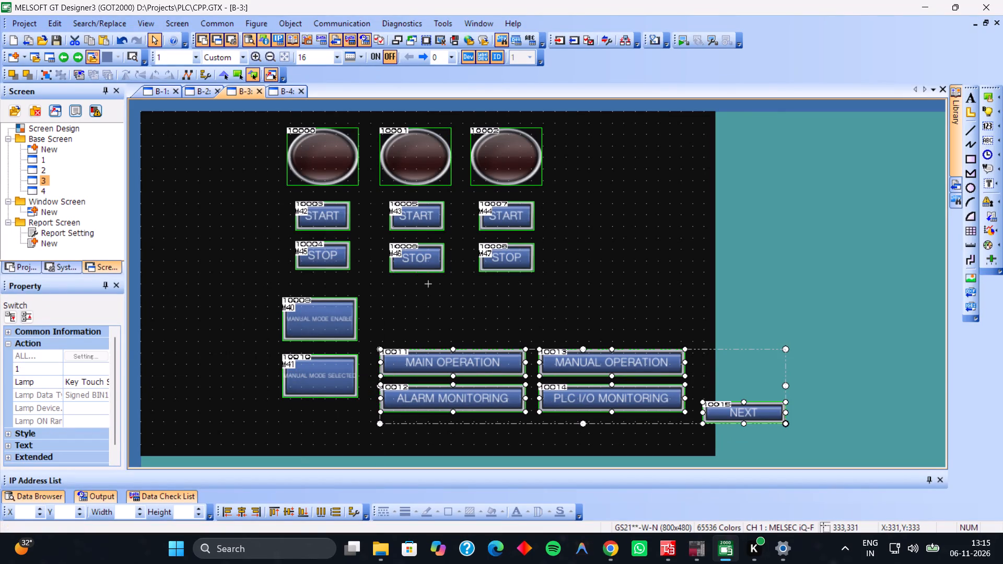
Shrink the five pasted switches on screen 3 and move them to about X 322, Y 388, inside the screen area.
drag(380, 350, 450, 388)
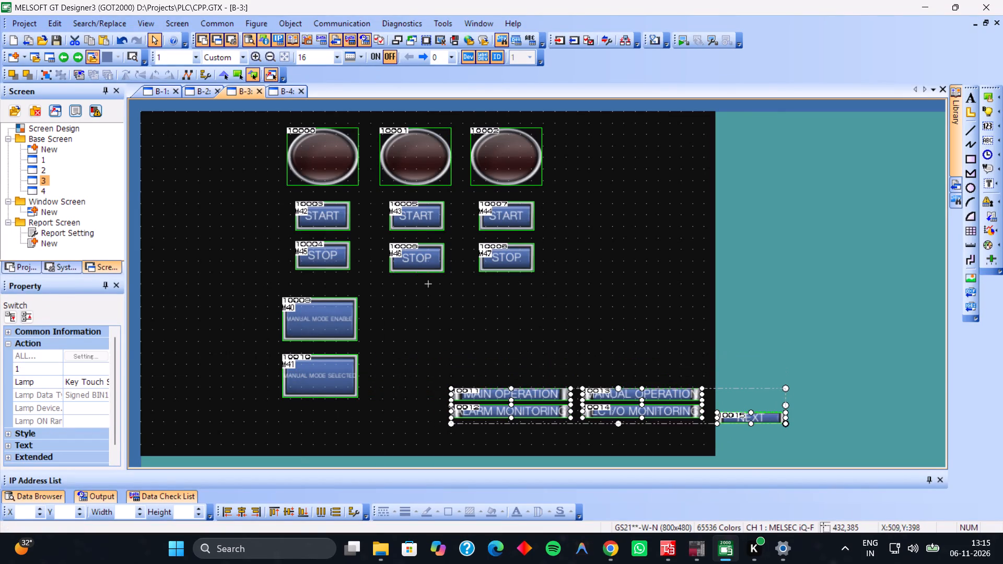
drag(540, 393, 475, 372)
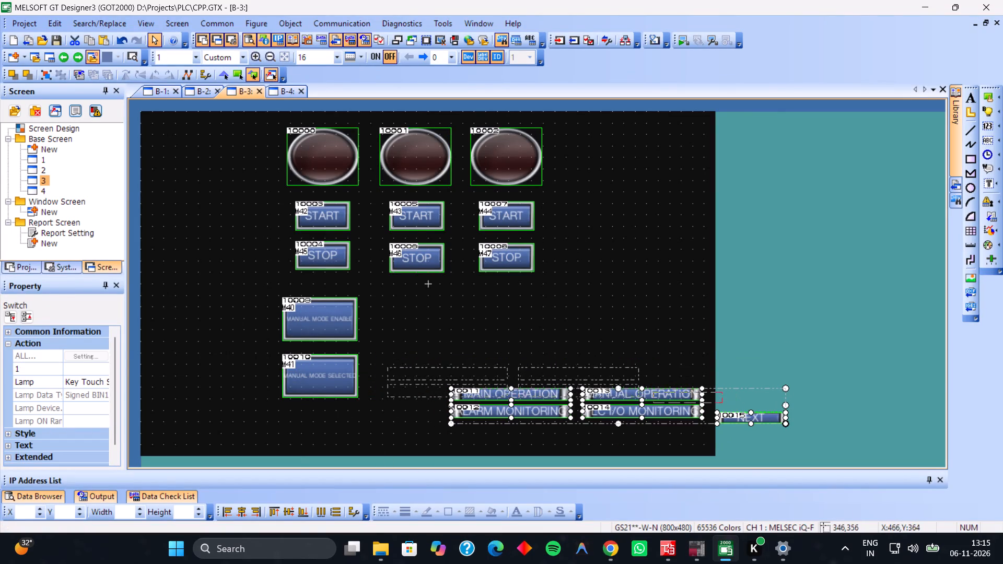
drag(475, 372, 460, 396)
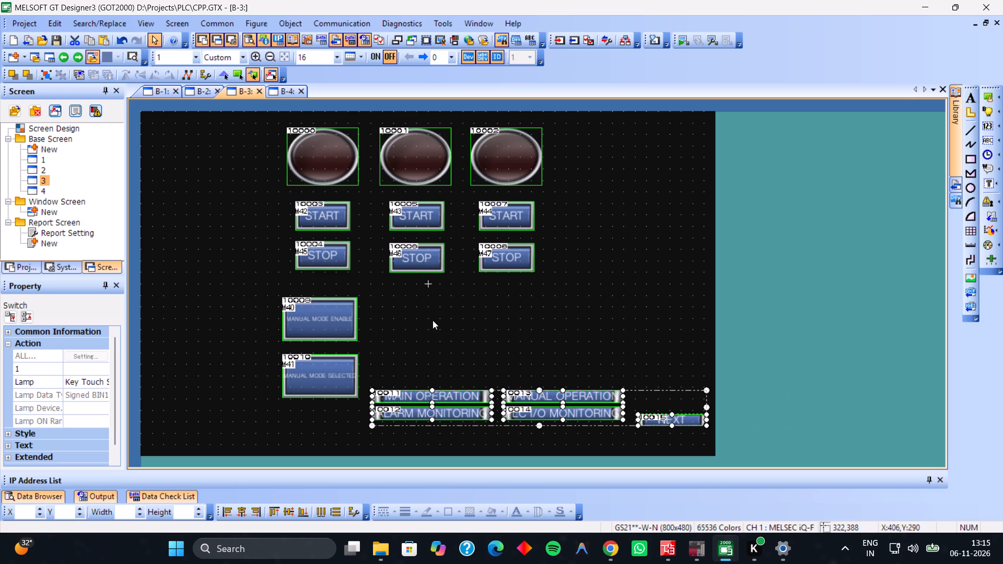
Paste the copied navigation and NEXT switches onto screen 4 below the BUZZER STATUS row, at about X 138, Y 369.
click(275, 93)
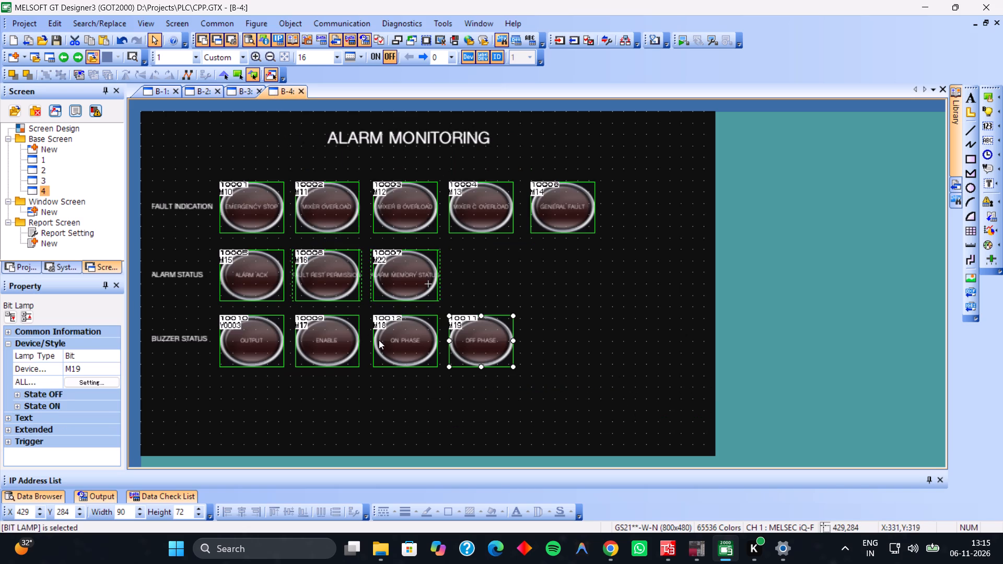
click(388, 411)
key(ctrl+v)
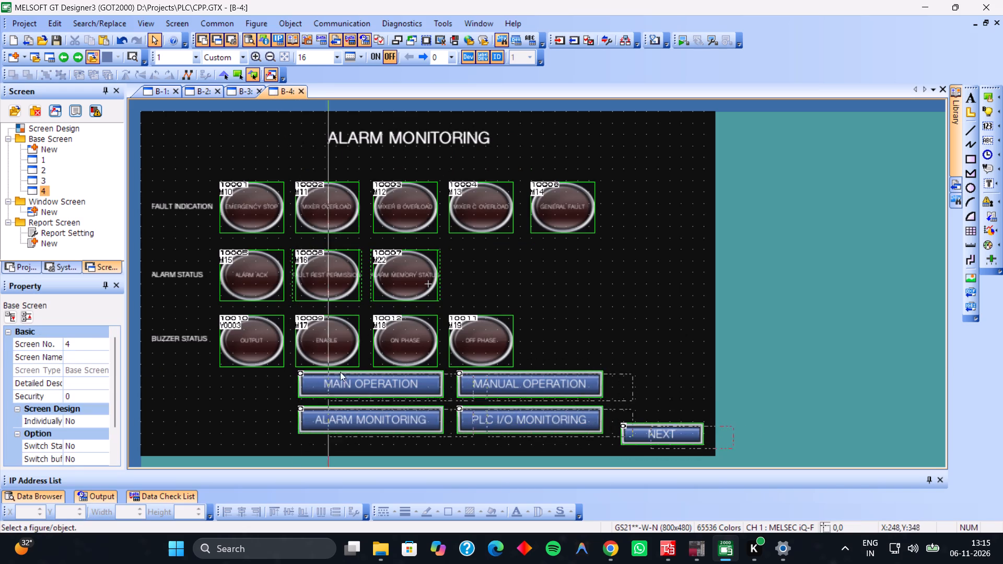
click(240, 376)
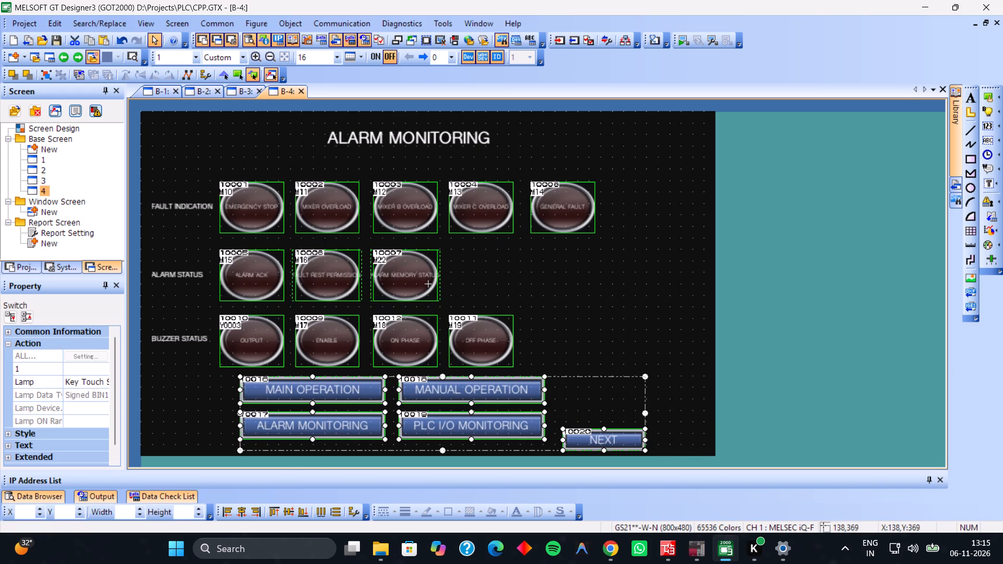
click(552, 328)
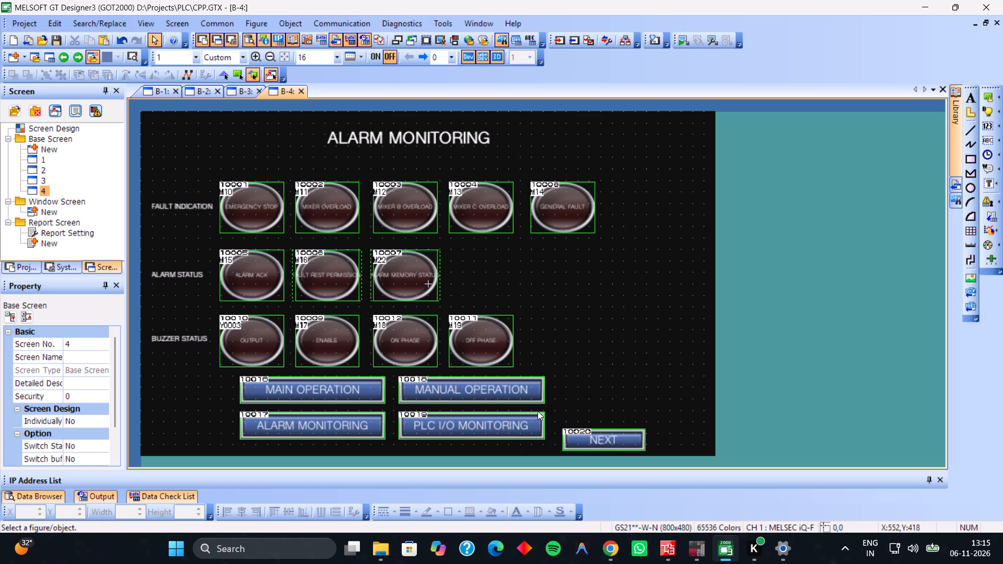
Set the screen switching action of screen 3's NEXT switch to base screen 4.
click(243, 92)
click(630, 431)
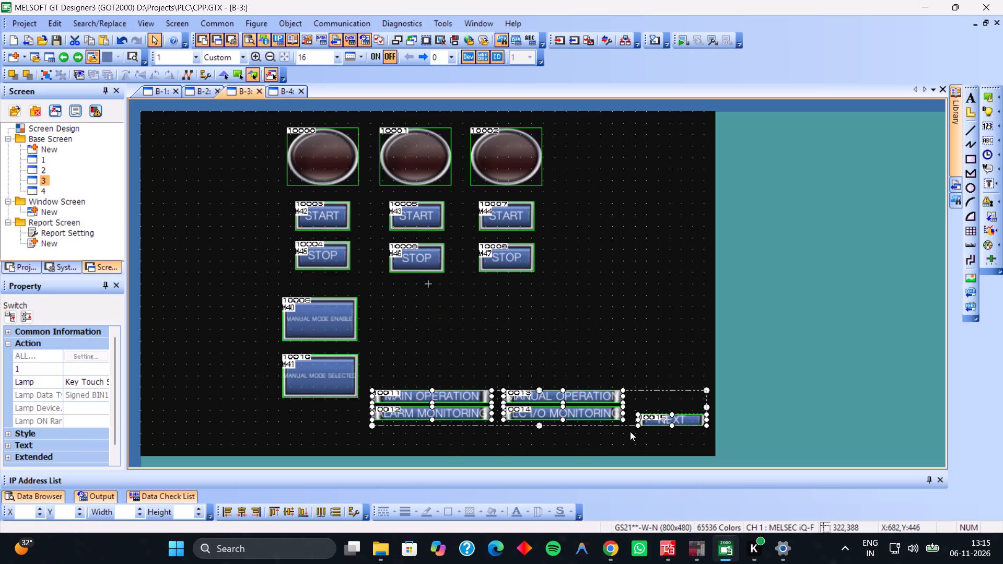
double_click(654, 419)
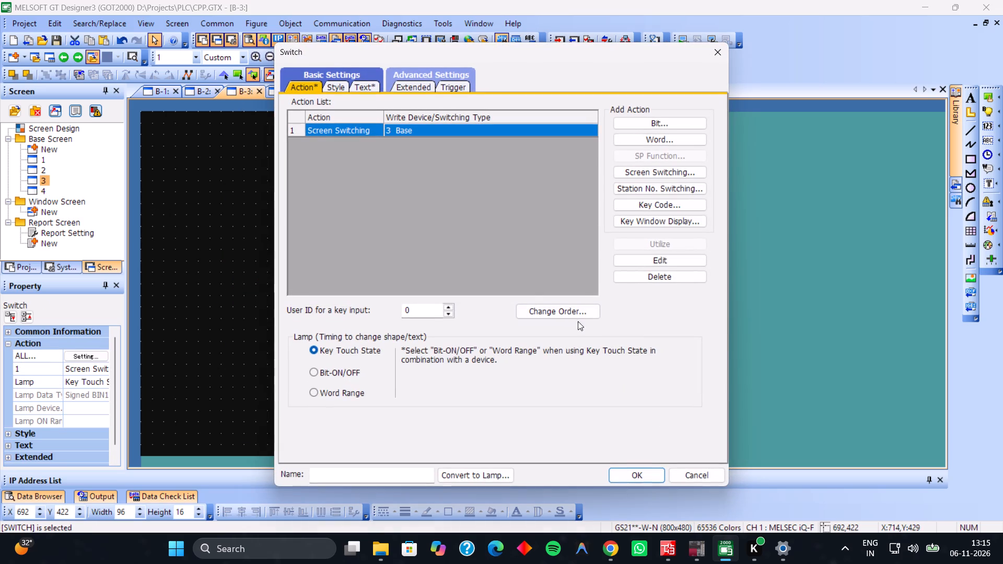
click(477, 124)
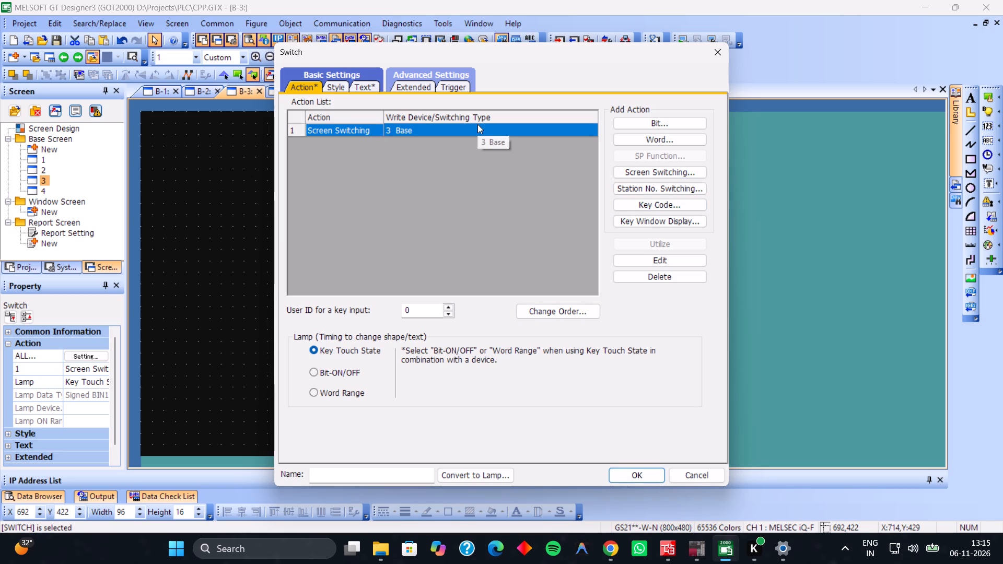
double_click(474, 127)
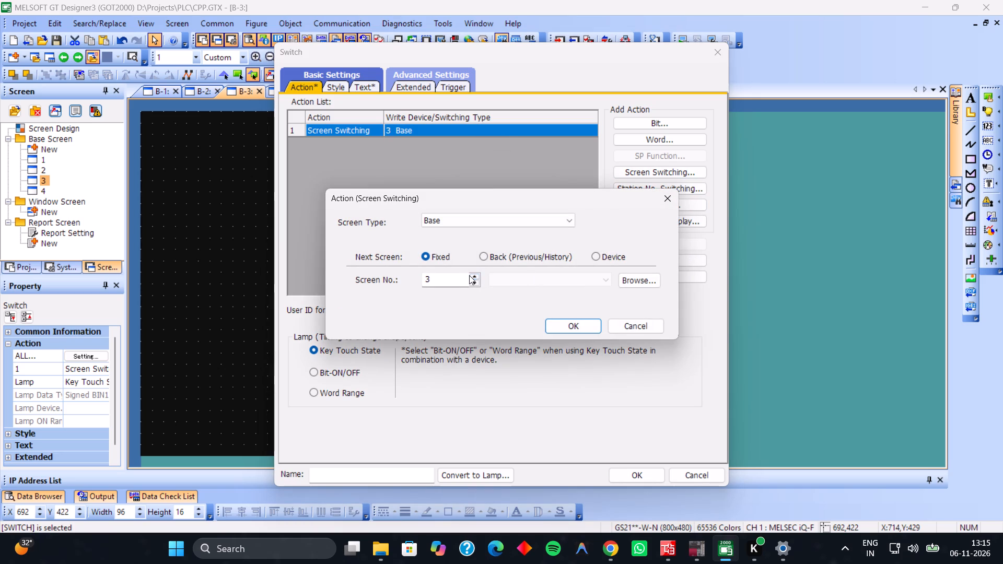
click(469, 275)
click(475, 275)
click(572, 327)
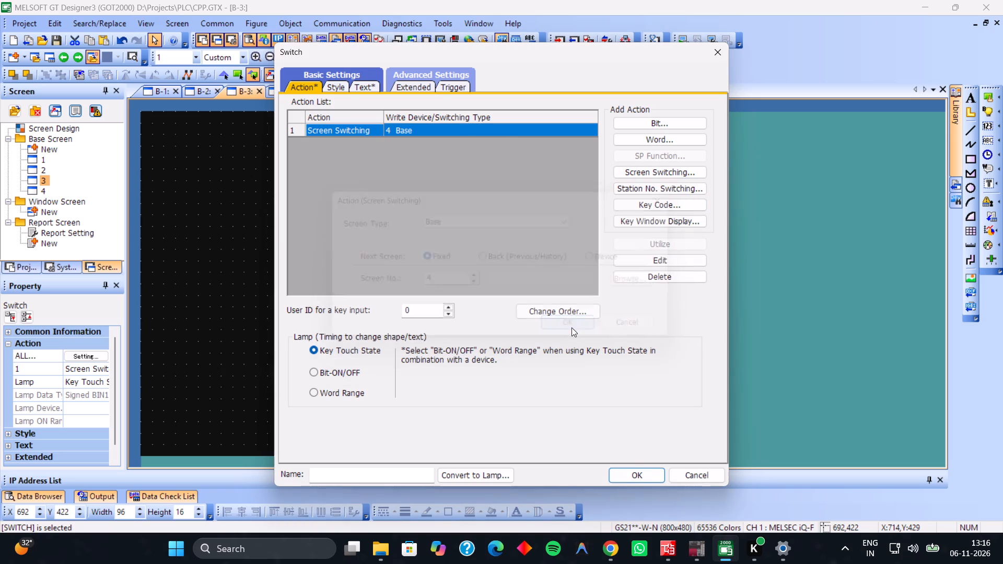
click(629, 475)
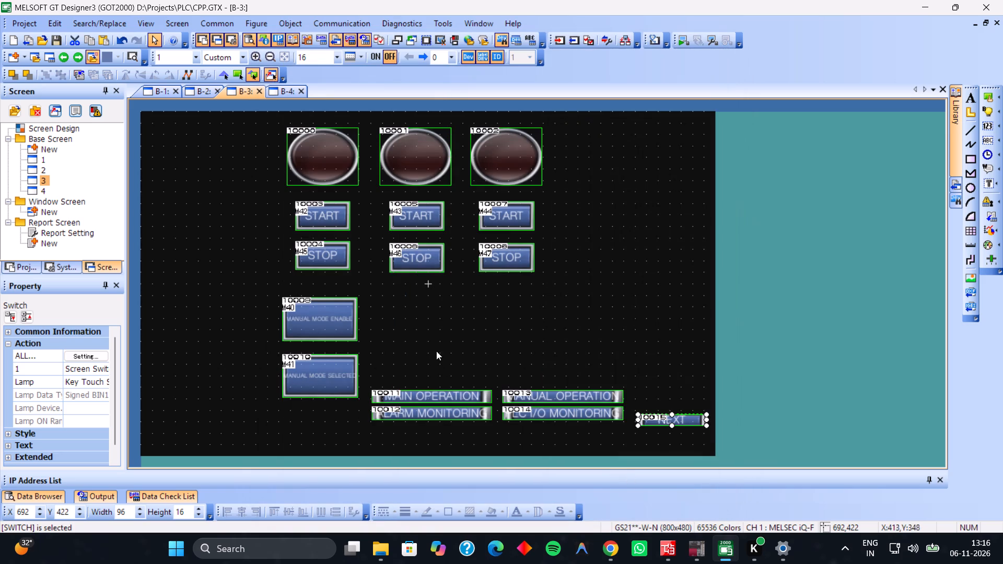
Set the screen switching action of screen 4's NEXT switch to base screen 5.
click(288, 89)
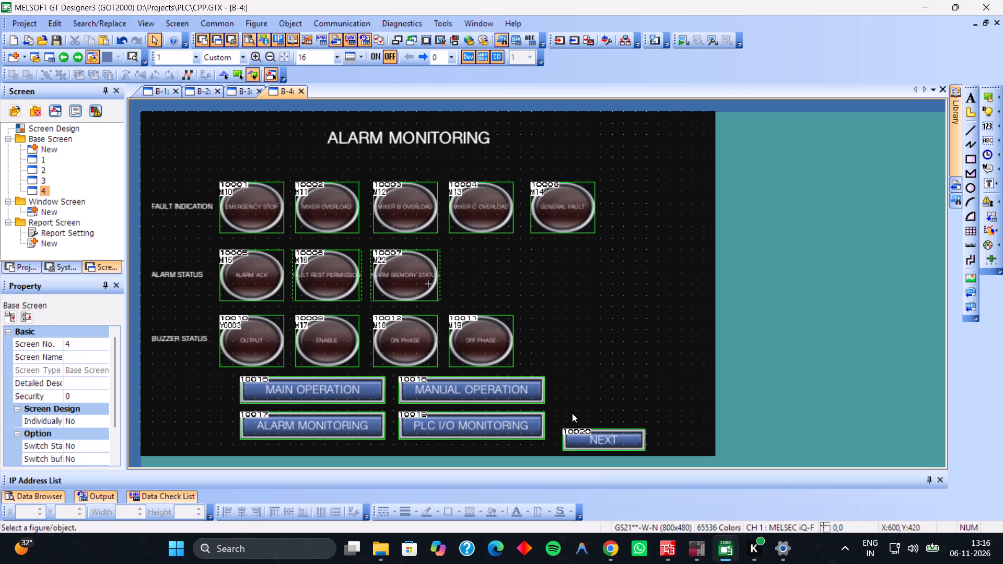
double_click(607, 440)
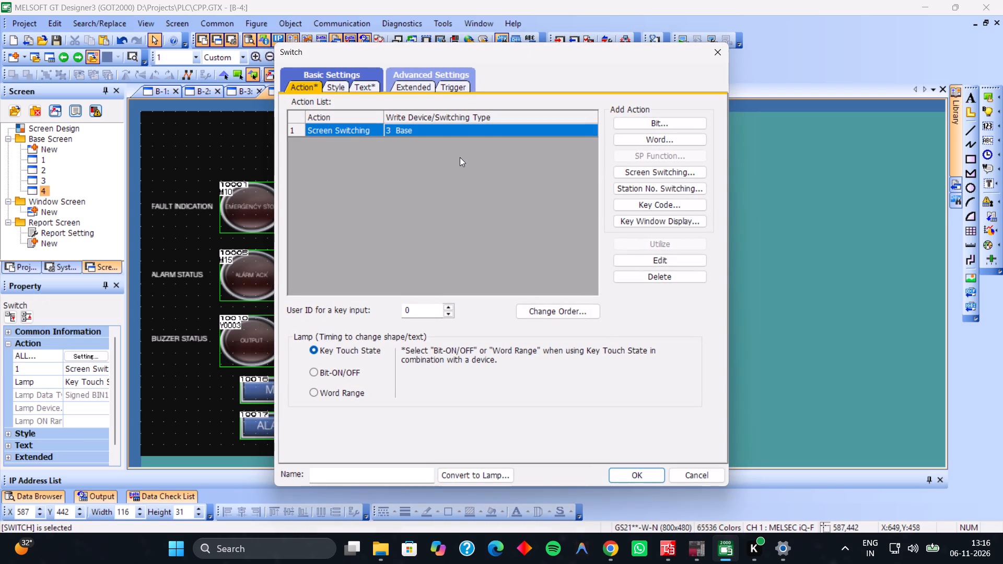
double_click(429, 133)
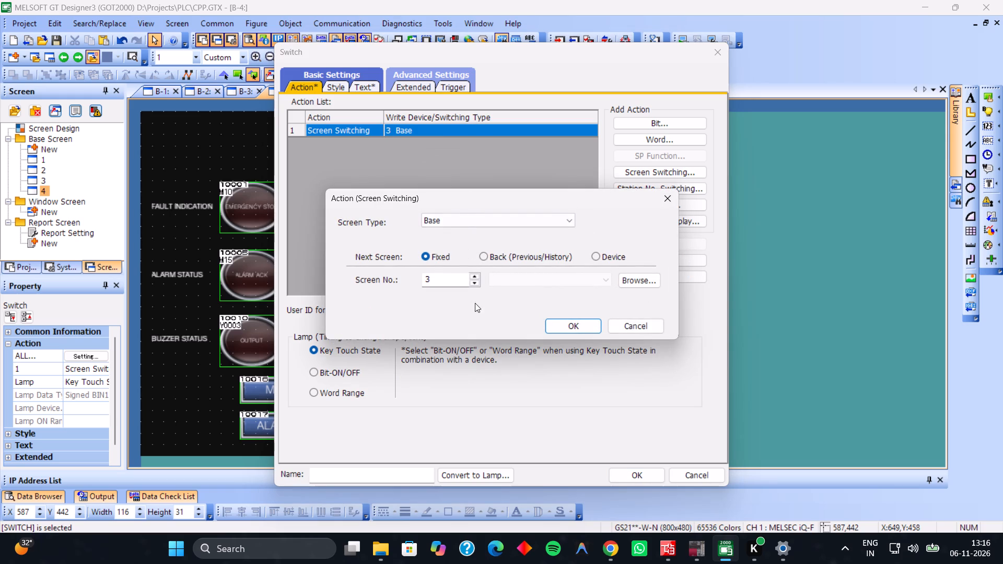
double_click(477, 277)
click(568, 326)
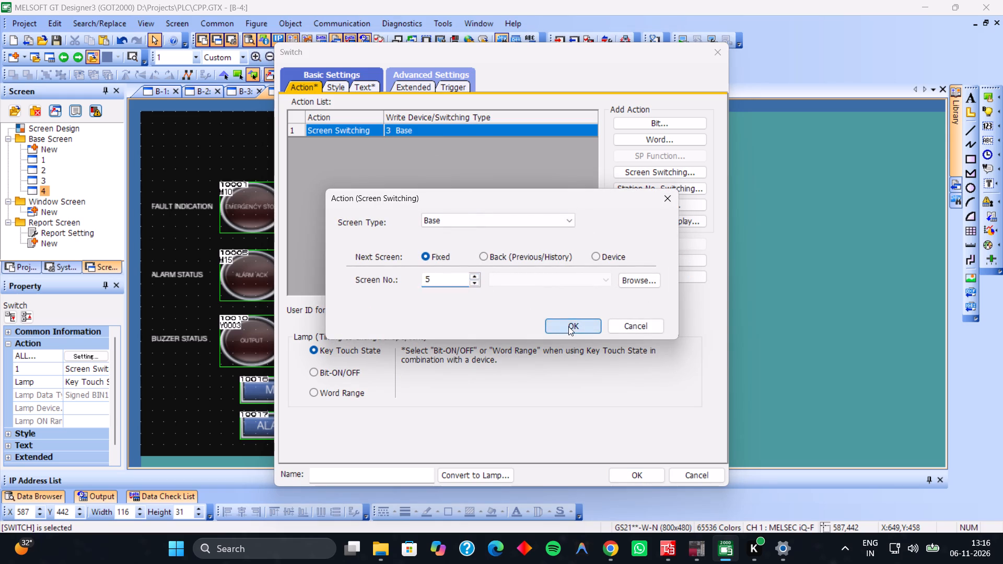
click(624, 475)
click(601, 377)
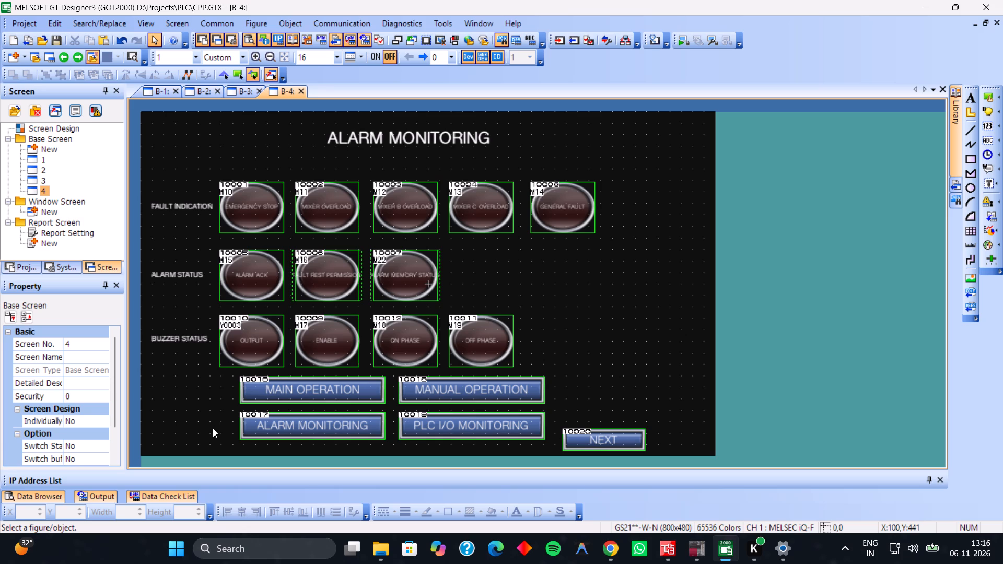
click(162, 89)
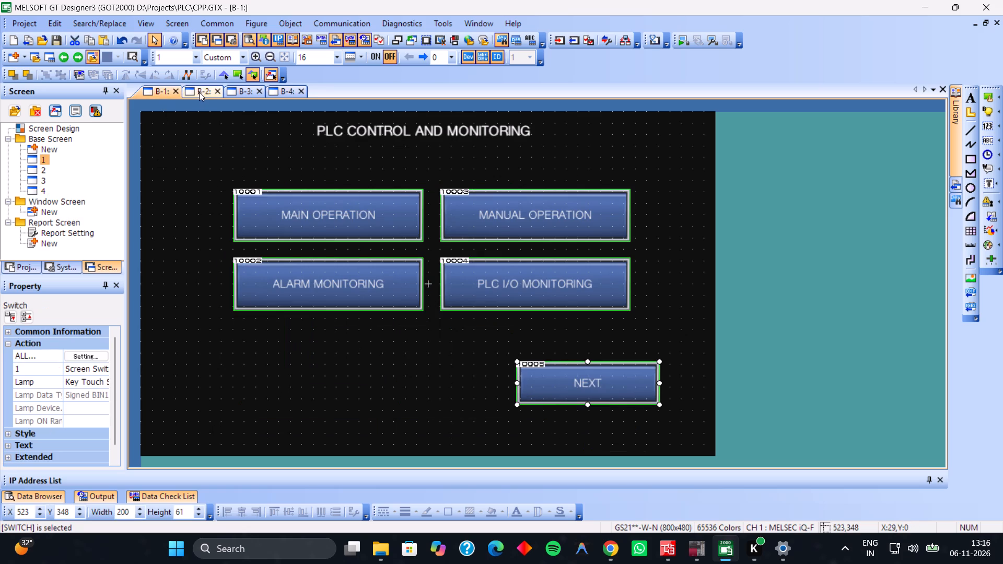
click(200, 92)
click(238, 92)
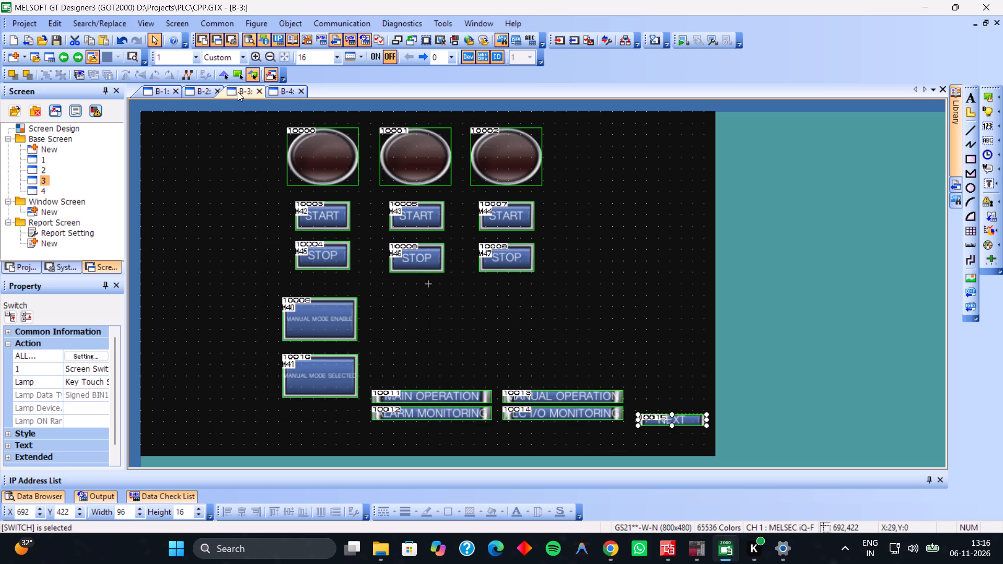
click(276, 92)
Draw a new switch about 143 by 35 dots in screen 2's lower-left corner, beside the ALARM MONITORING switch.
click(189, 90)
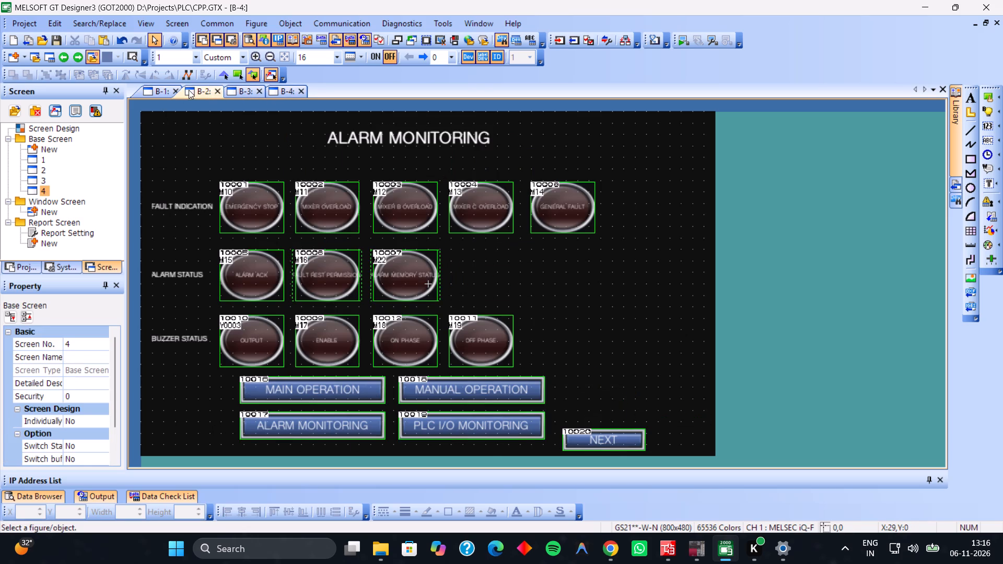
click(988, 96)
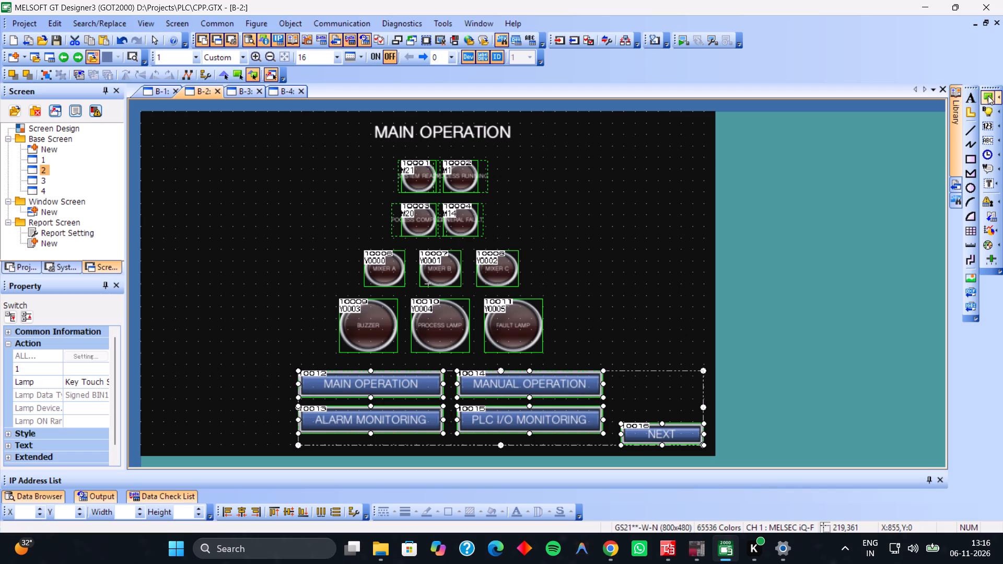
drag(161, 400, 215, 420)
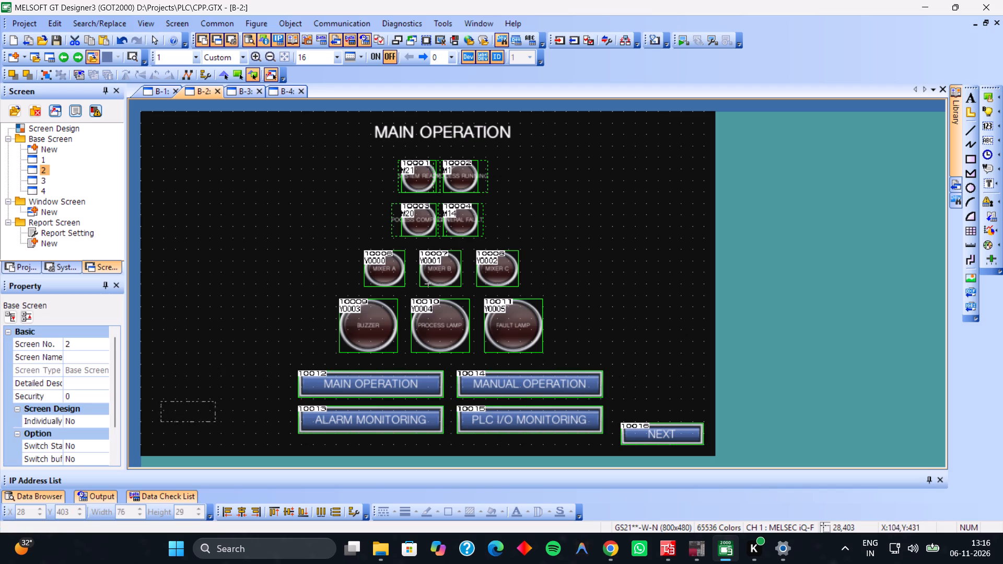
drag(215, 420, 263, 425)
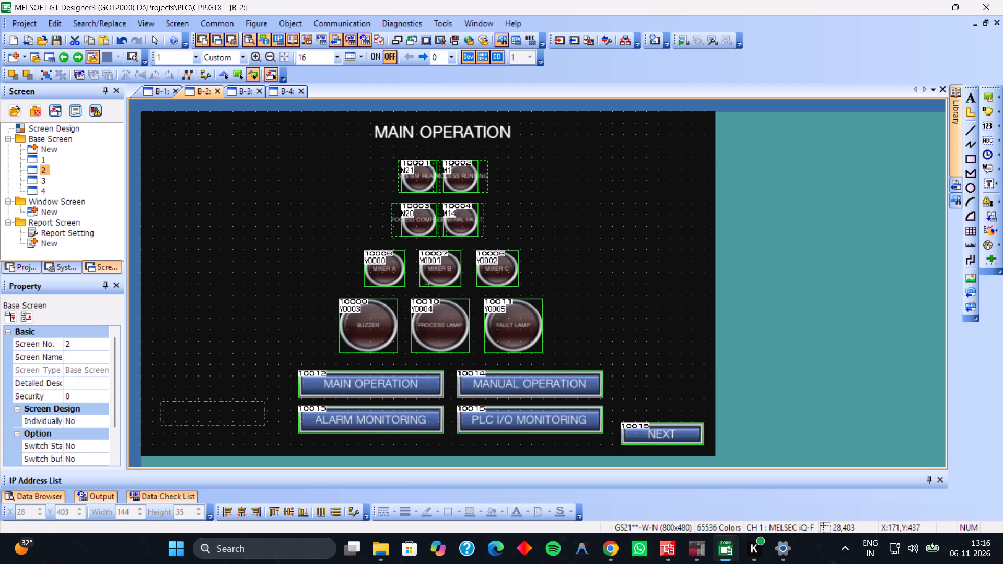
drag(263, 425, 262, 425)
Label screen 2's new switch BACK and give it a fixed screen switching action to base screen 1.
double_click(233, 417)
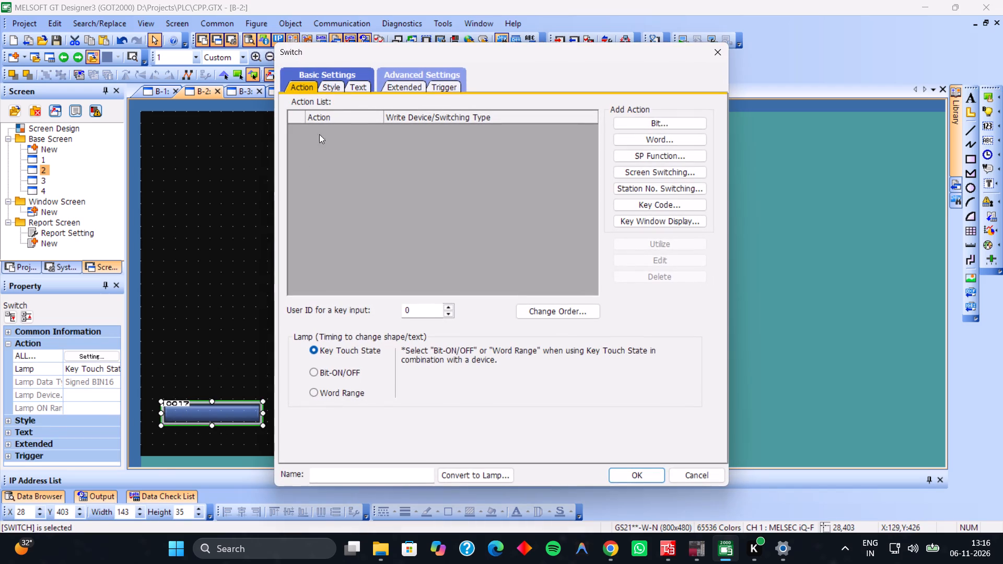
click(353, 85)
click(556, 263)
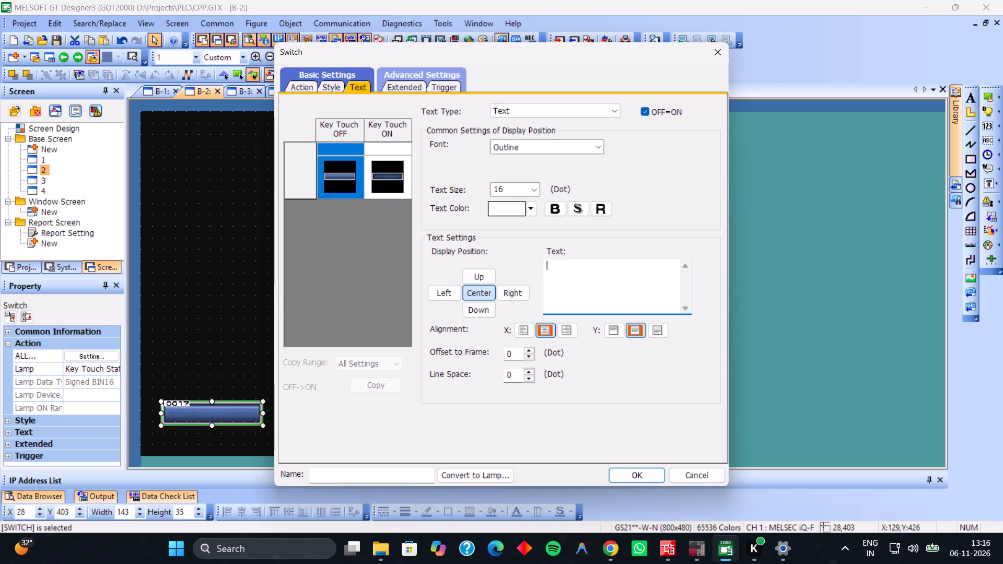
text(BACK)
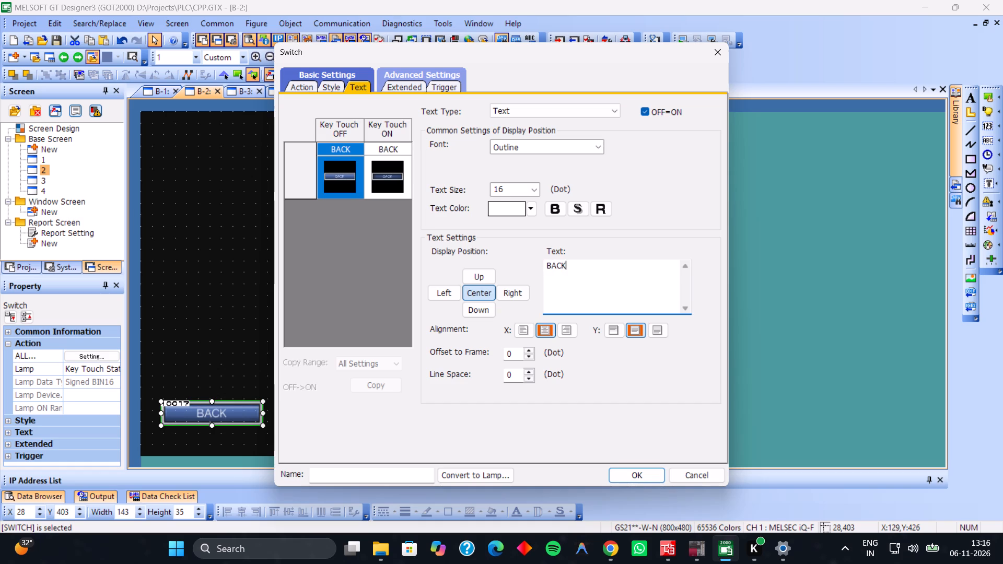
click(301, 92)
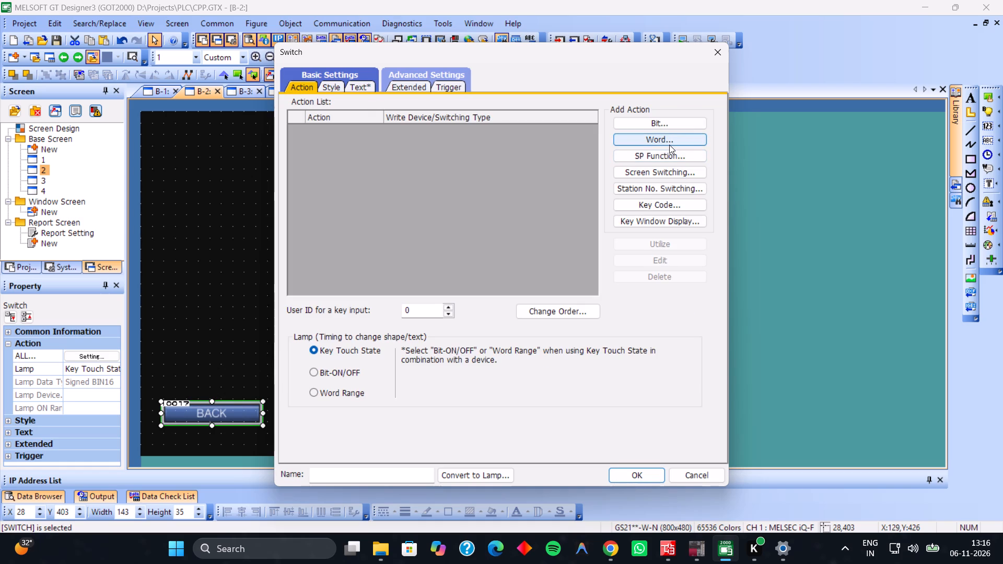
click(655, 172)
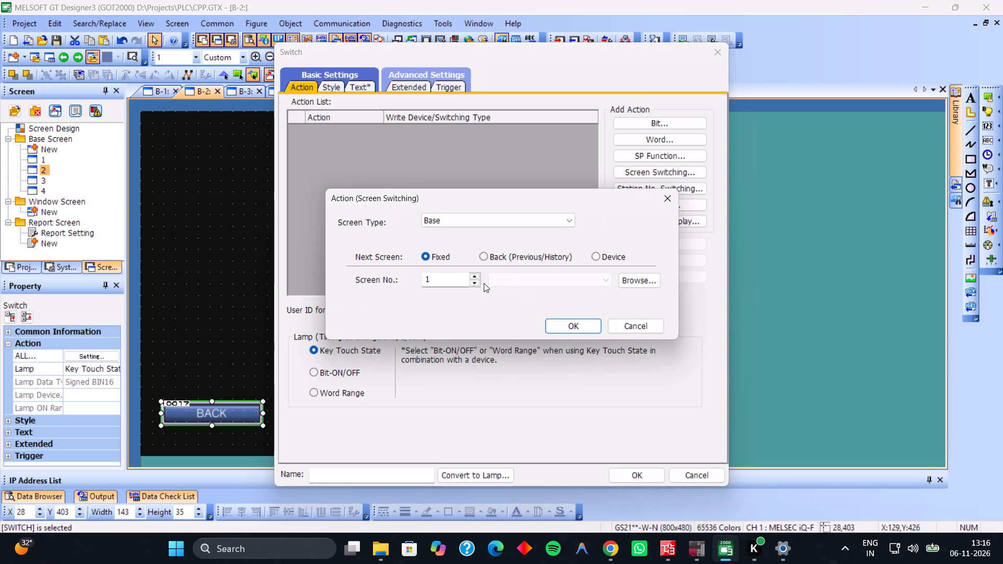
click(557, 323)
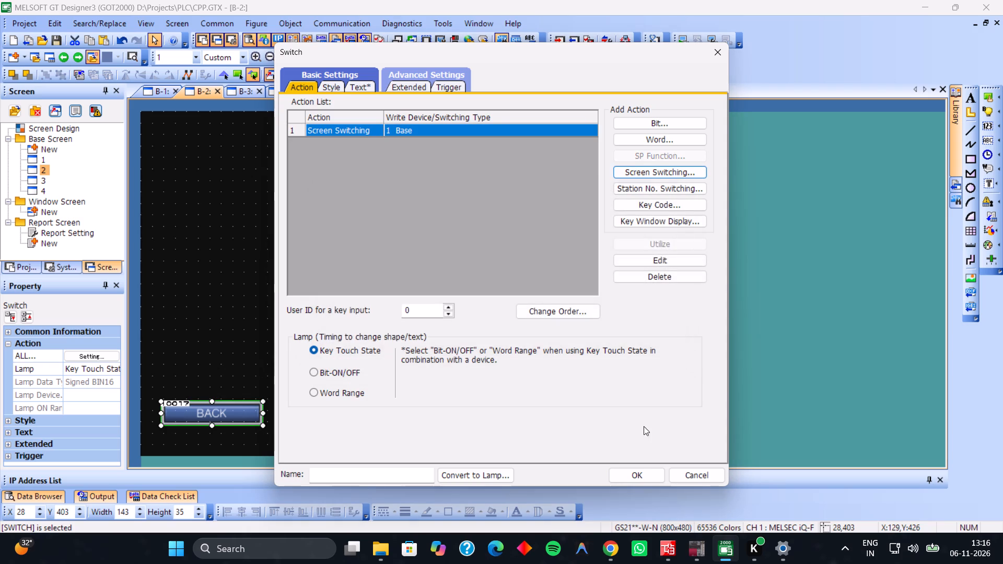
click(638, 469)
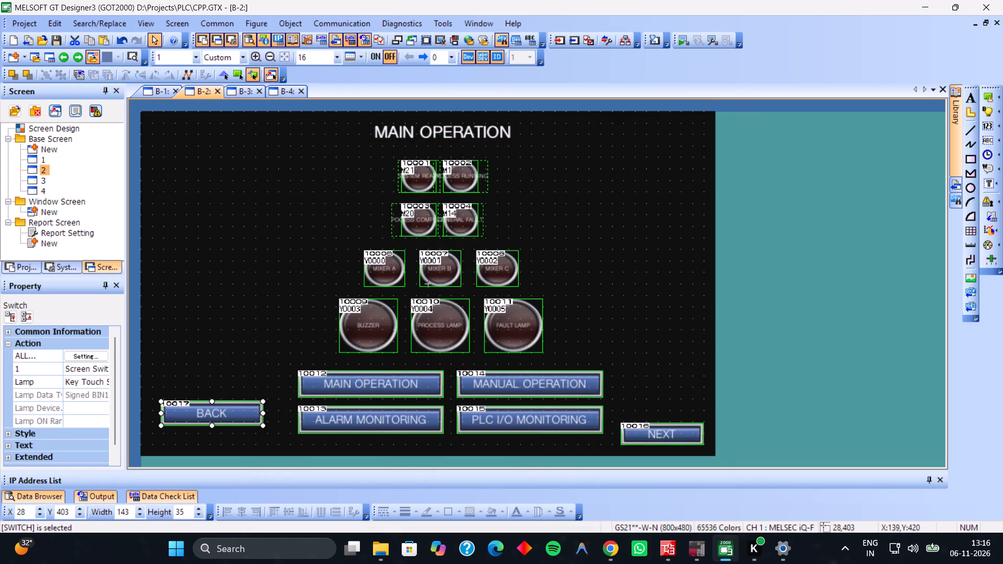
Move screen 2's BACK switch down to about X 28, Y 434, roughly level with the NEXT switch.
drag(232, 415, 232, 430)
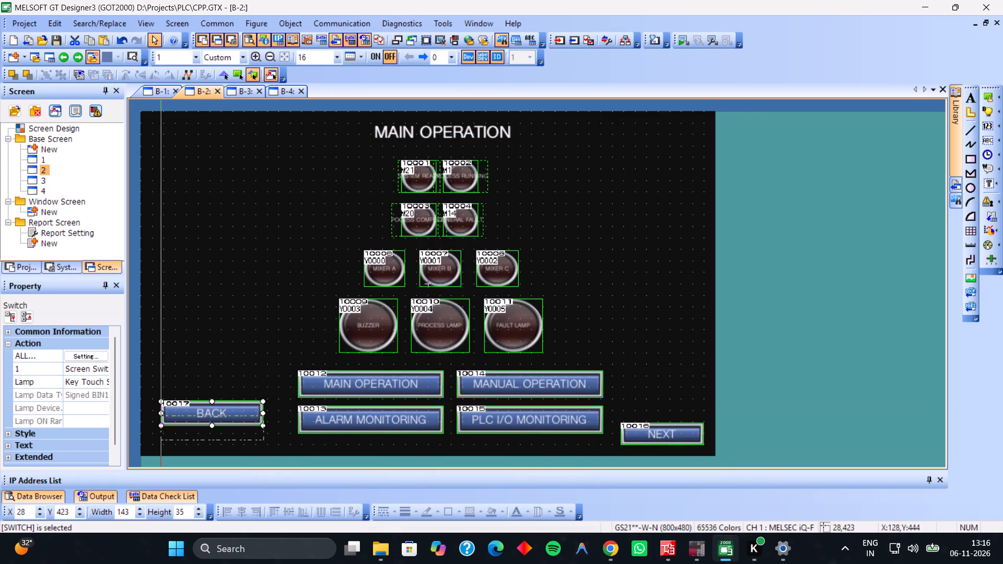
drag(232, 430, 231, 437)
click(242, 402)
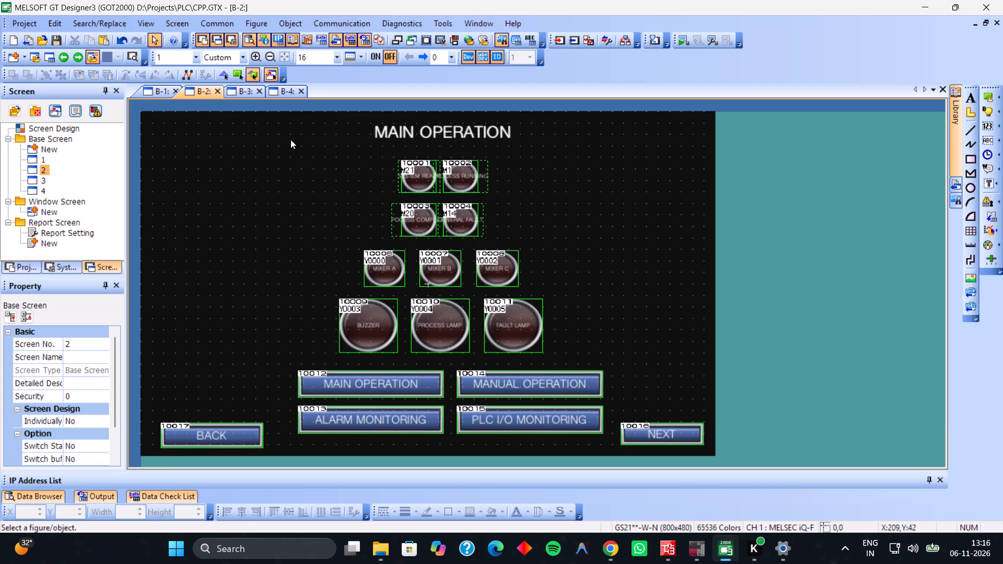
Copy screen 2's BACK switch and paste it onto screen 3 at about X 28, Y 434.
click(242, 92)
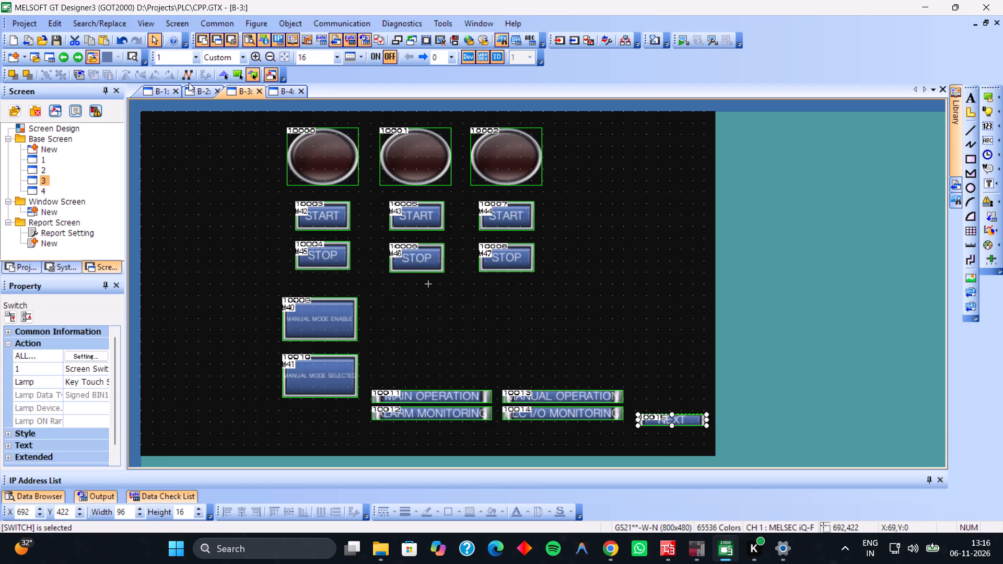
click(189, 83)
click(190, 87)
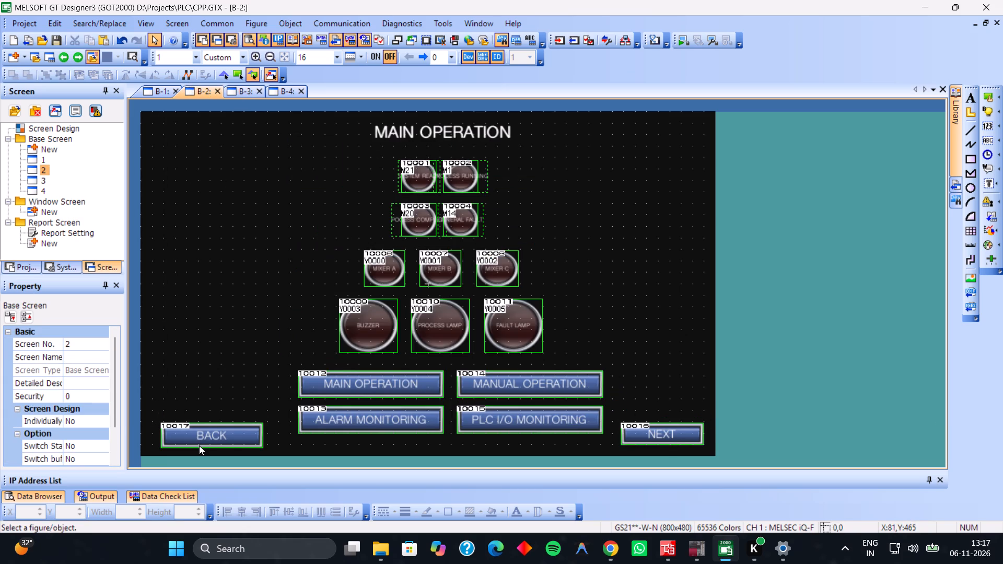
click(206, 440)
key(ctrl+c)
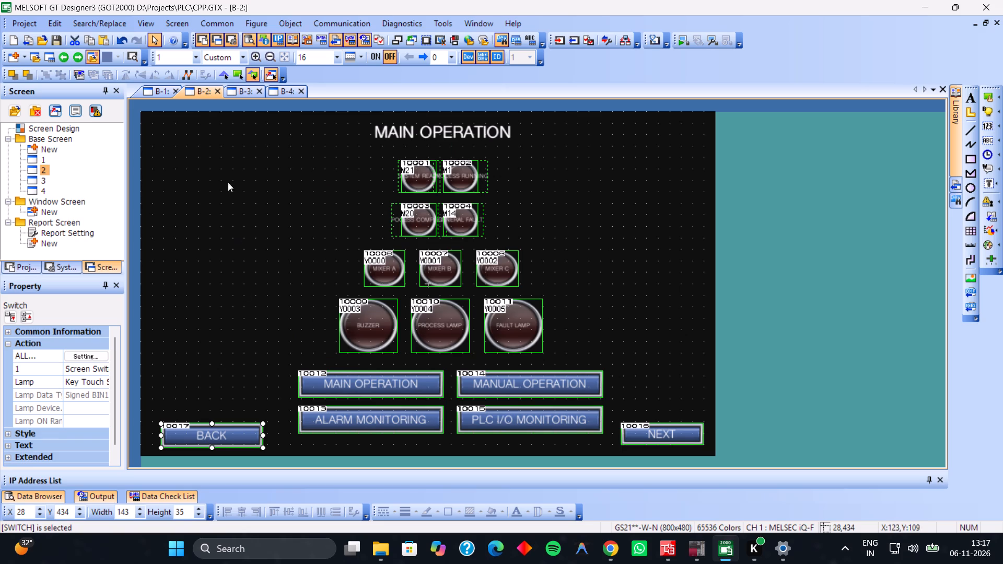
click(246, 86)
key(ctrl+v)
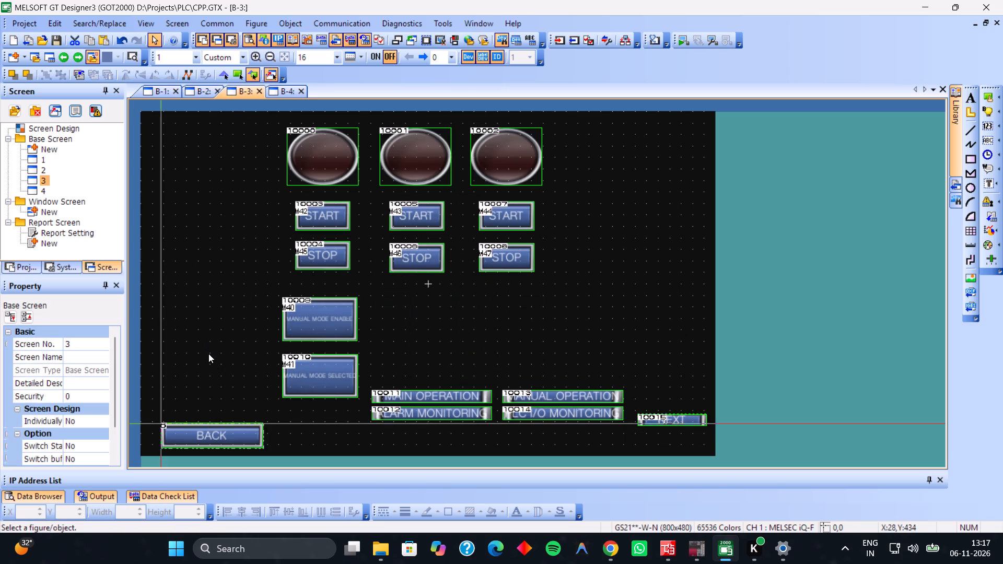
click(159, 422)
Paste the BACK switch onto screen 4 beside ALARM MONITORING and shrink it to about 123 by 24 dots at X 24, Y 433.
click(282, 96)
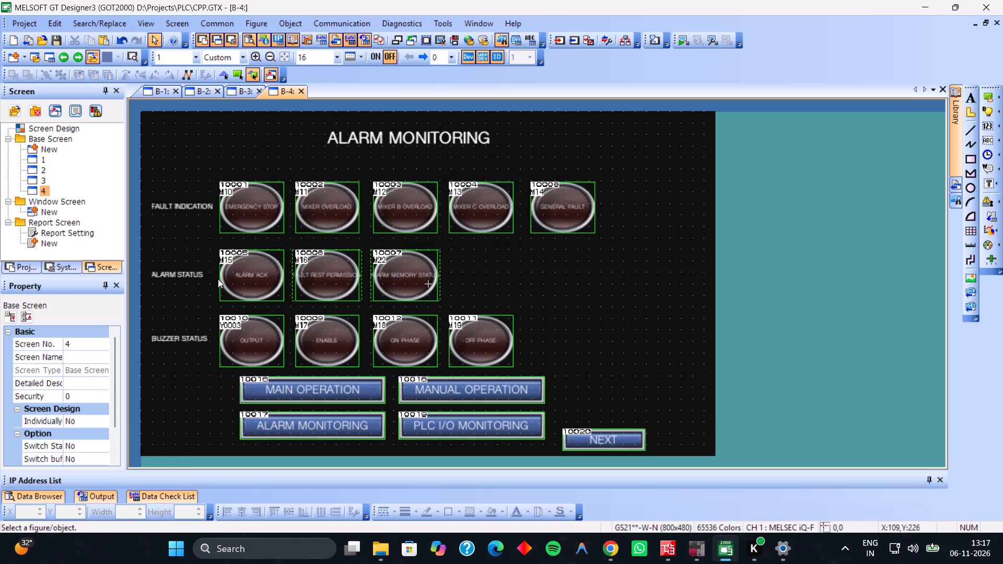
key(ctrl+v)
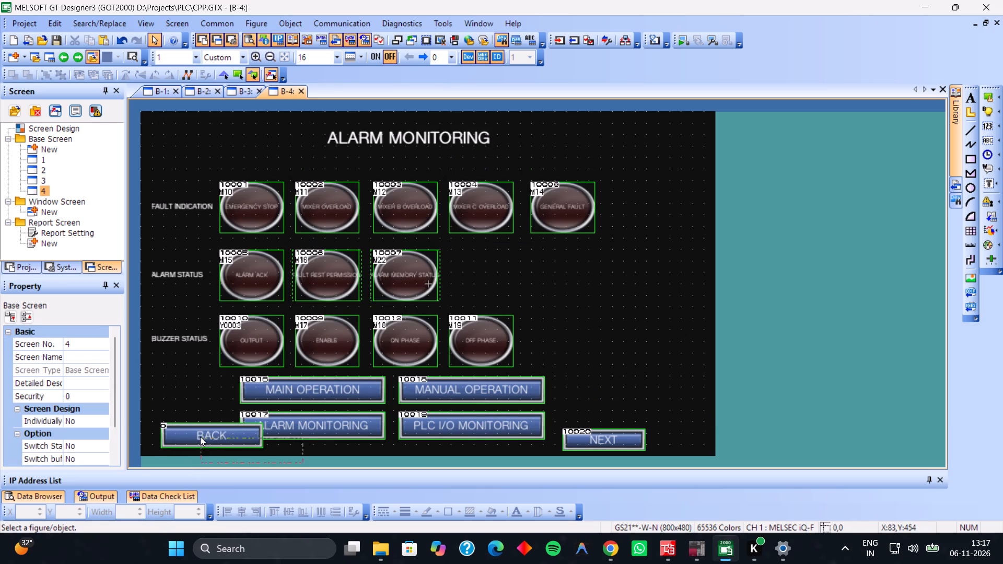
click(143, 414)
drag(146, 415, 158, 422)
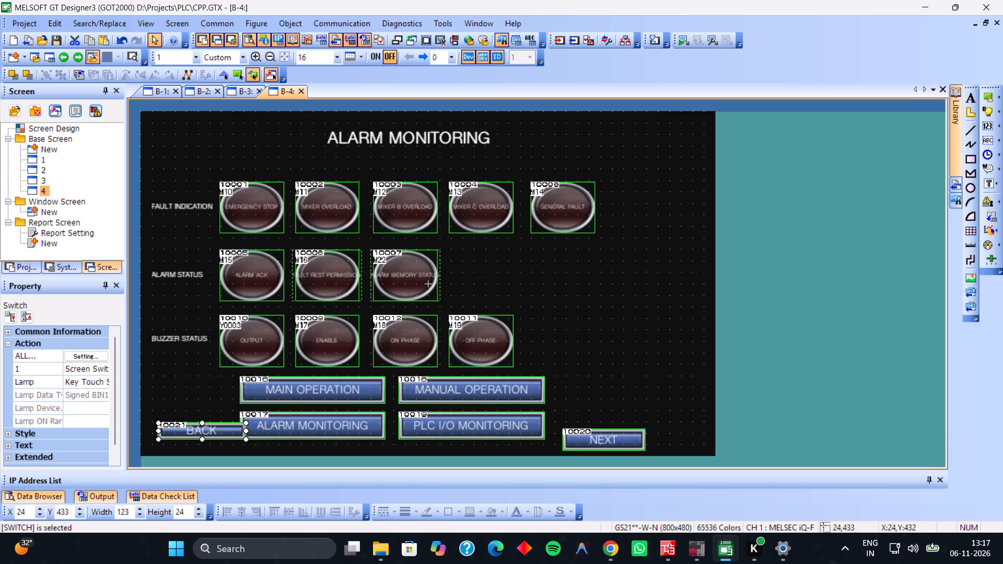
Add a second screen switching action to screen 4's BACK switch, with type Overlap Window1 and screen number 3.
click(192, 431)
drag(192, 431, 177, 431)
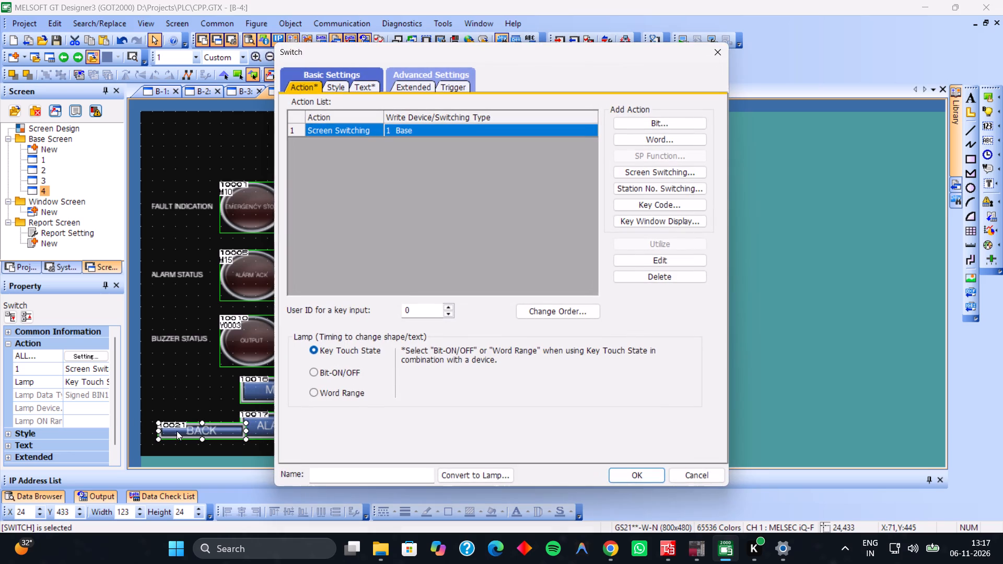
click(638, 173)
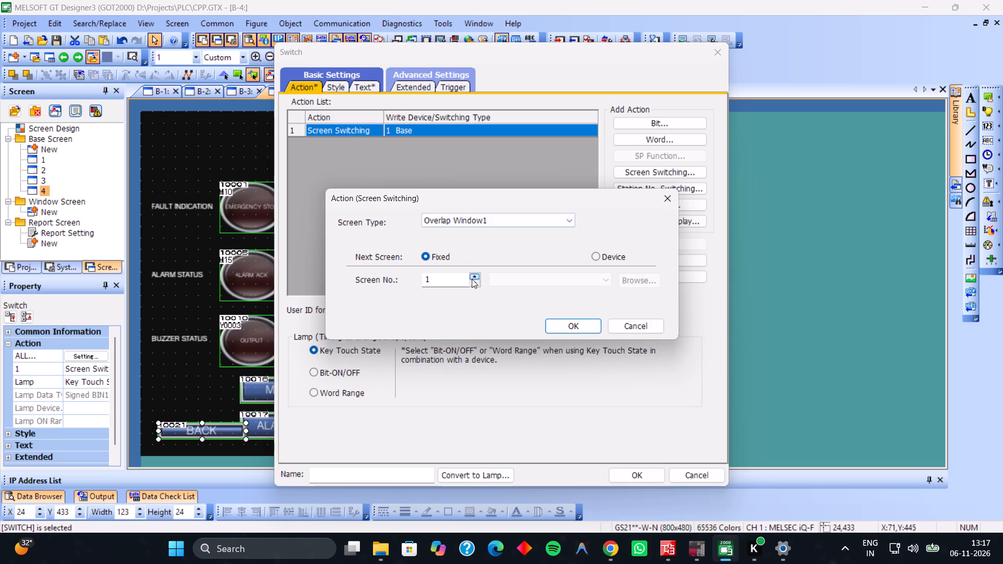
double_click(472, 279)
click(560, 323)
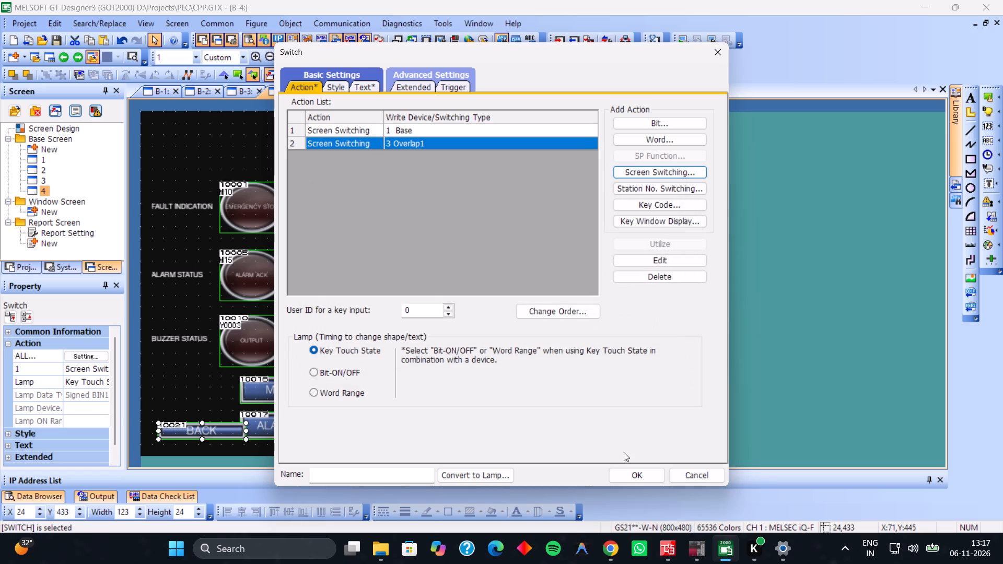
click(636, 482)
Move screen 4's BACK switch away from the ALARM MONITORING switch to about X 15, Y 433.
drag(205, 435, 198, 433)
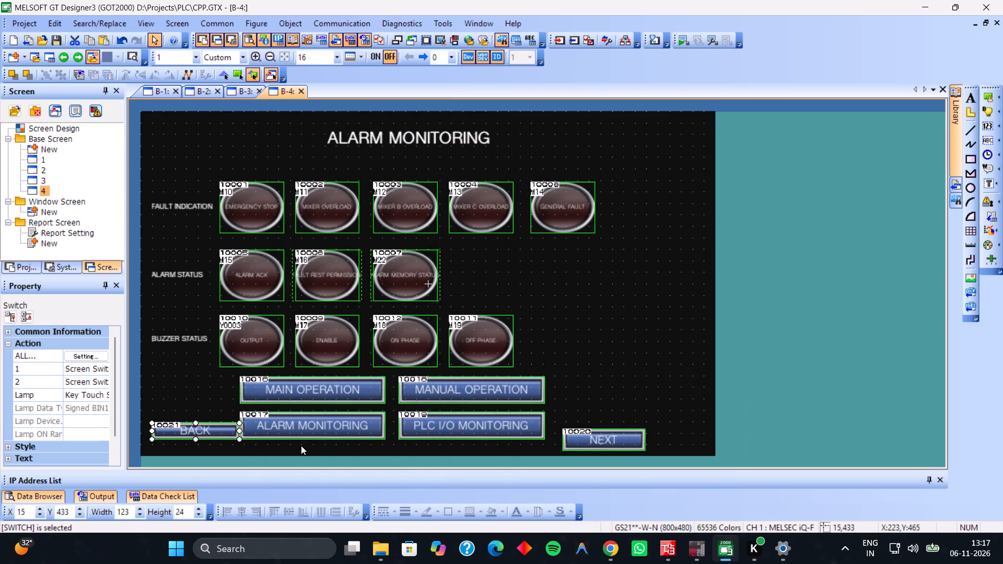
click(301, 445)
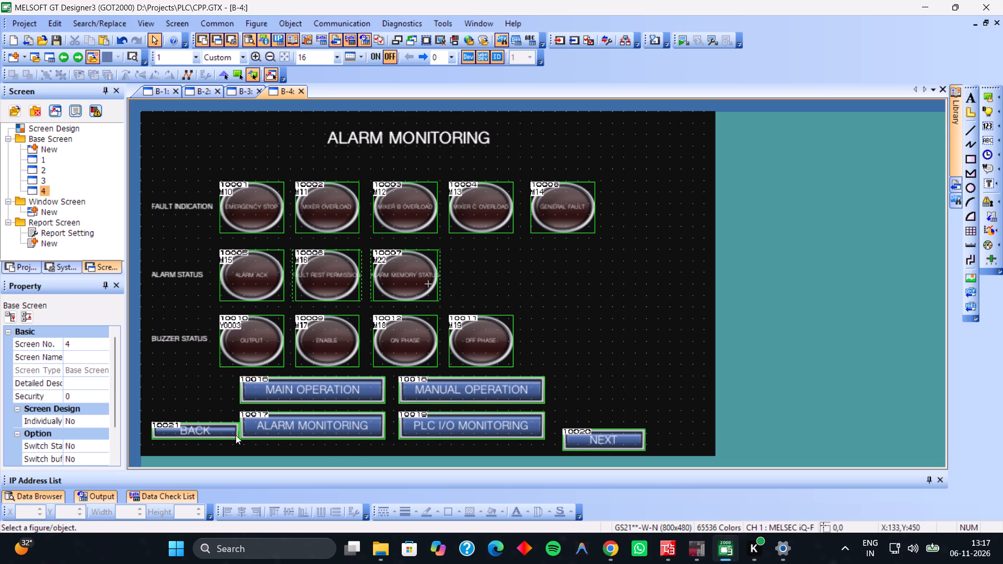
Set the screen switching action of screen 3's BACK switch to base screen 2.
click(241, 88)
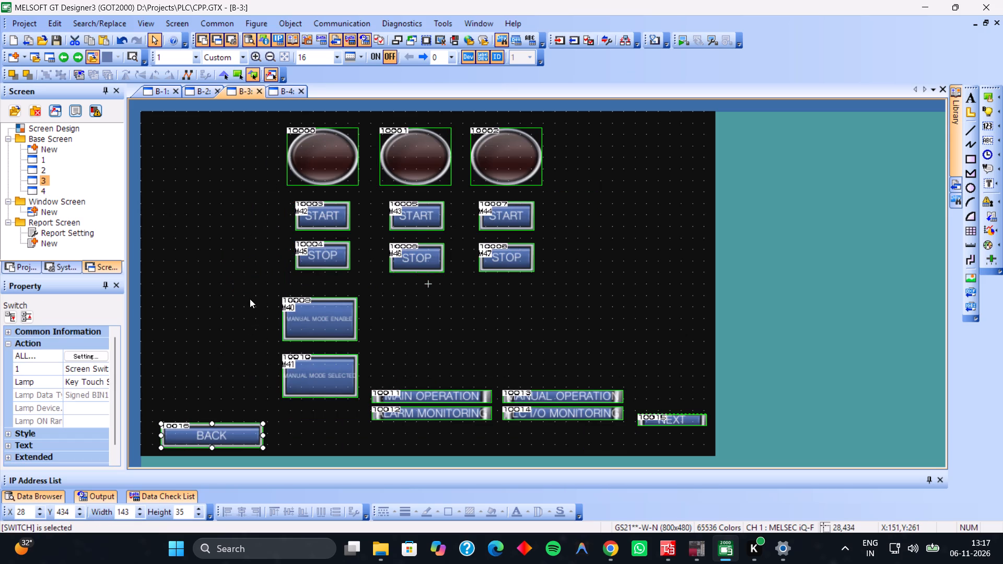
double_click(217, 429)
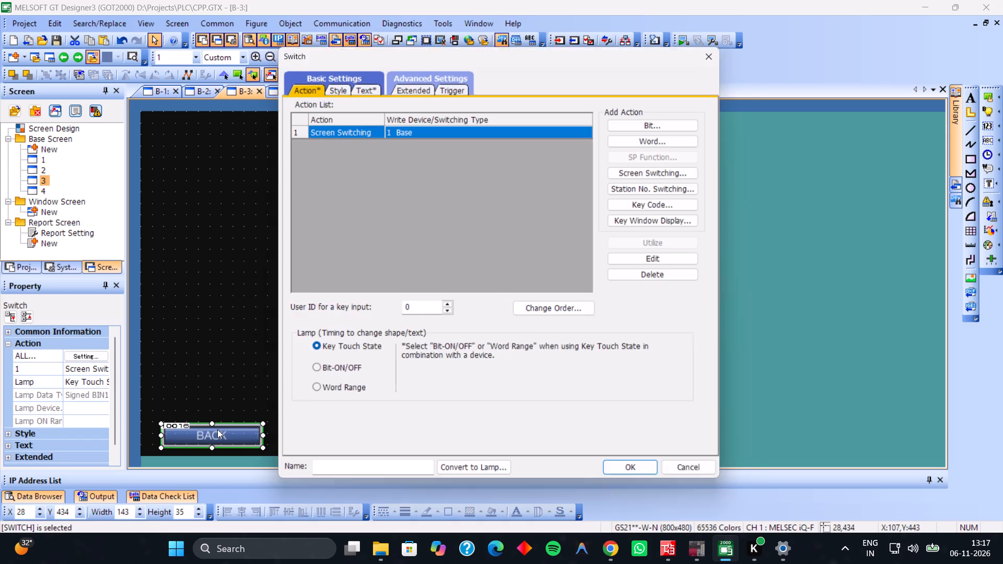
click(420, 130)
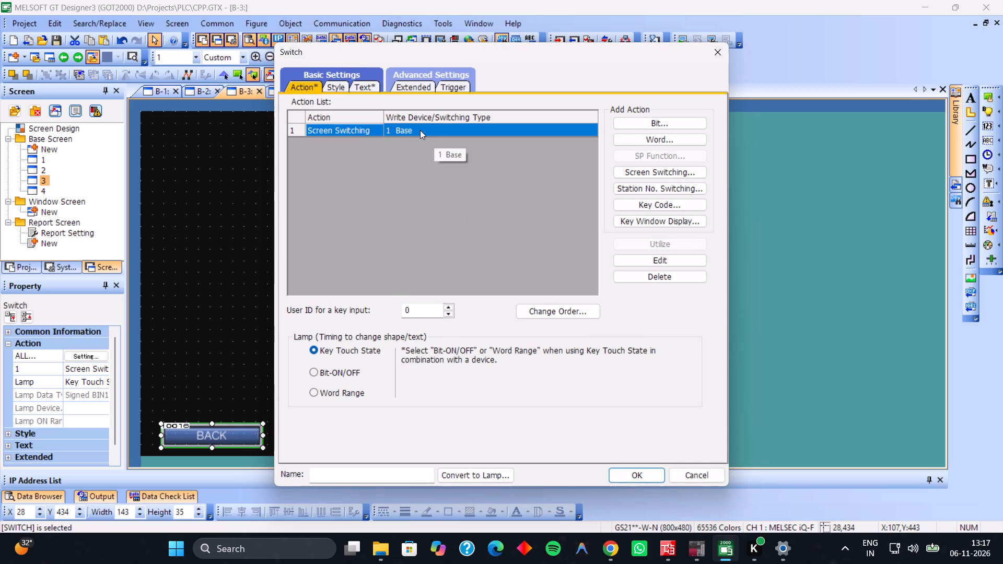
double_click(420, 130)
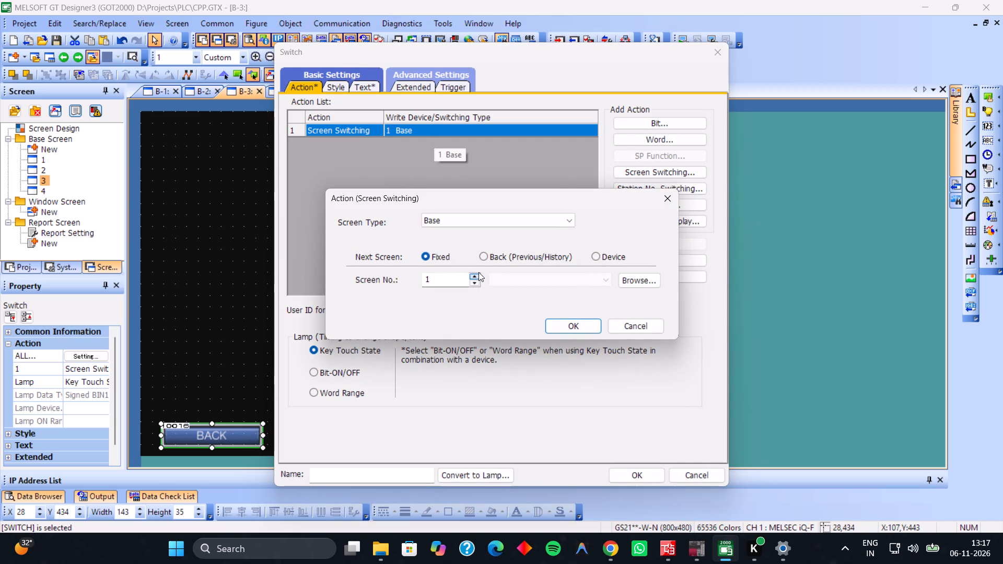
click(477, 273)
click(566, 328)
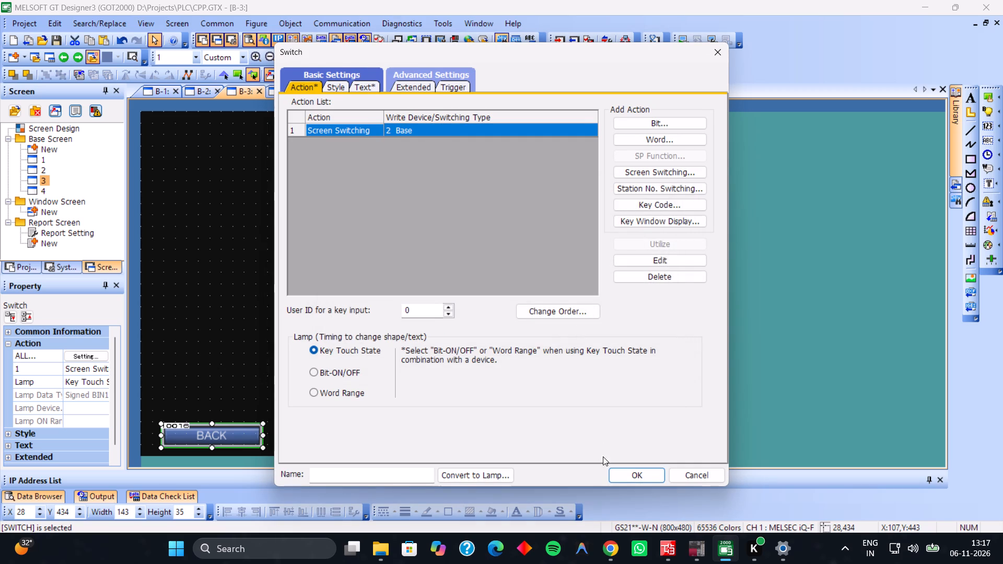
click(628, 471)
click(370, 421)
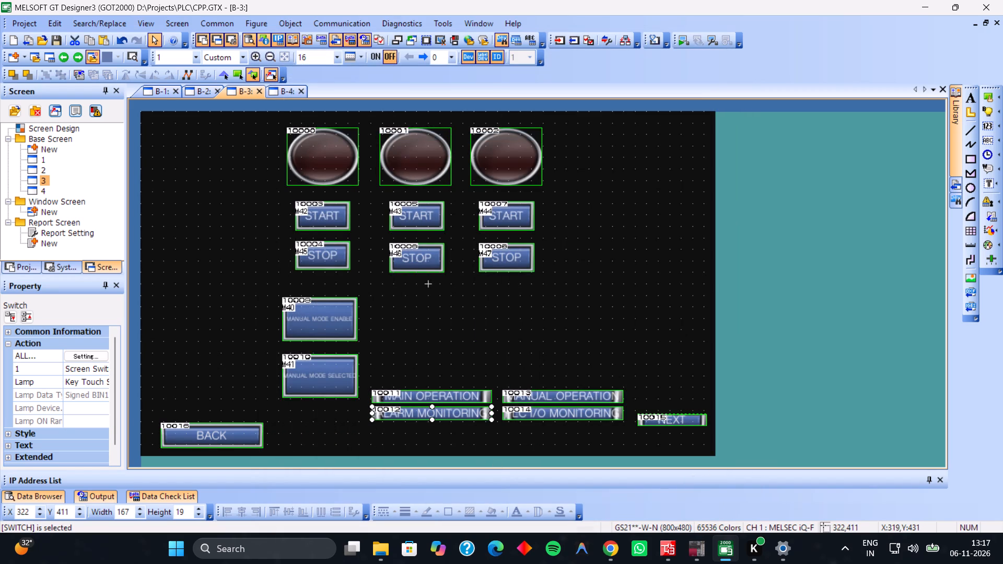
click(407, 436)
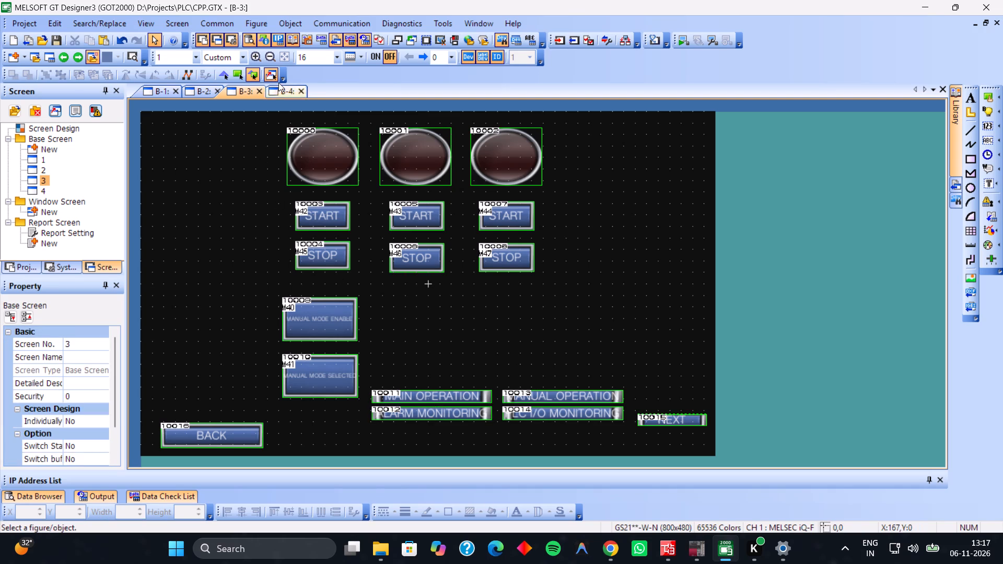
Create a new base screen with number 5, keeping the default screen properties.
click(281, 90)
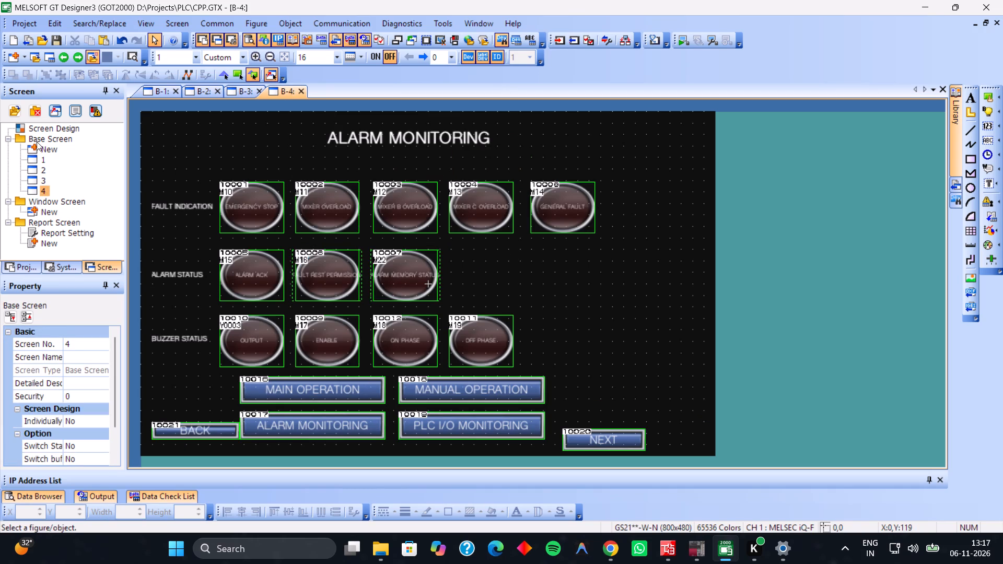
click(38, 148)
double_click(38, 148)
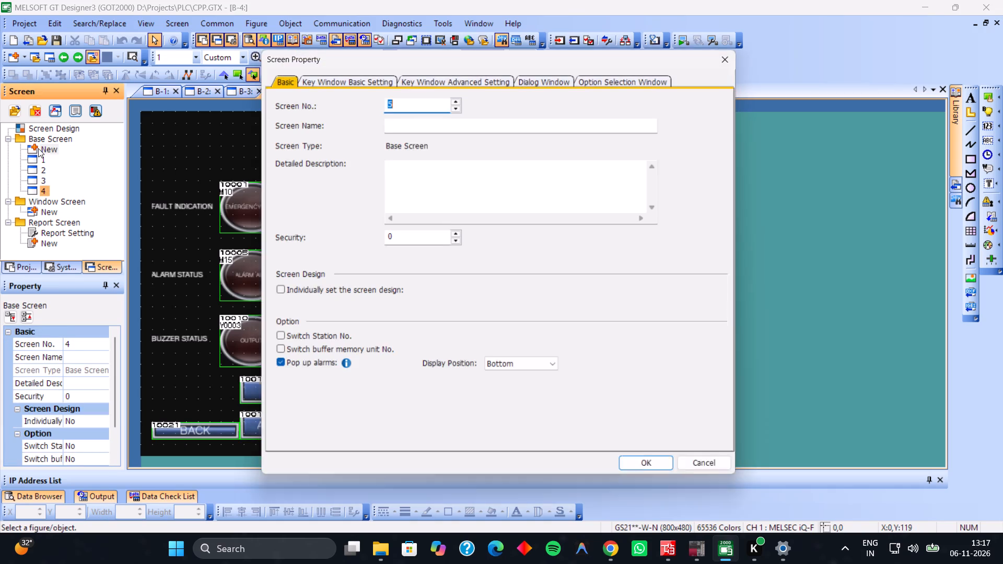
click(666, 471)
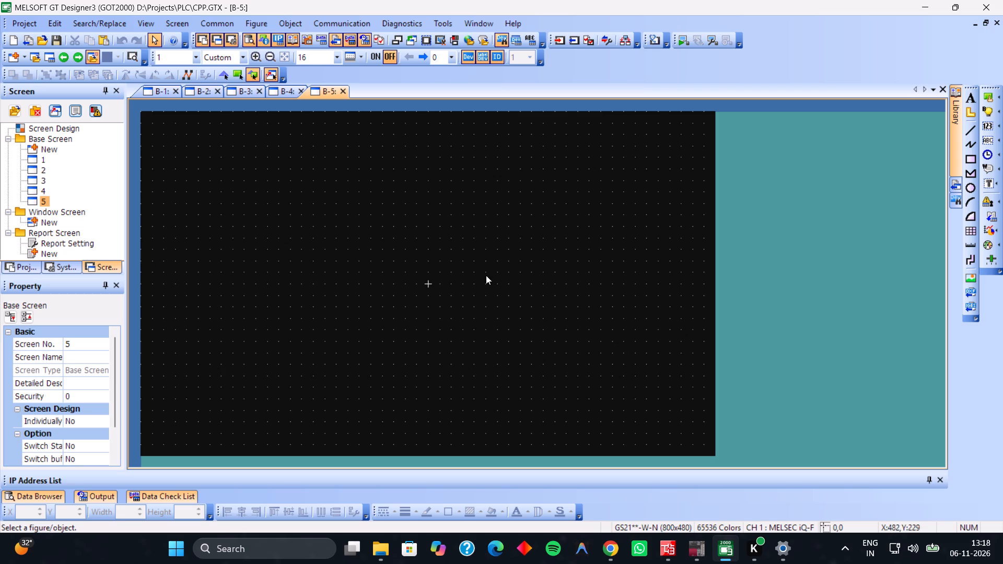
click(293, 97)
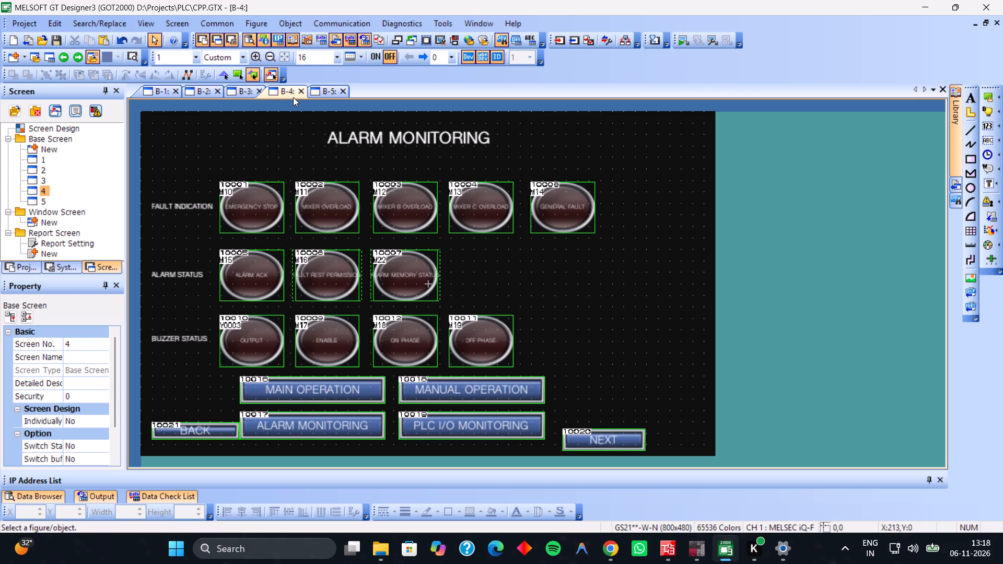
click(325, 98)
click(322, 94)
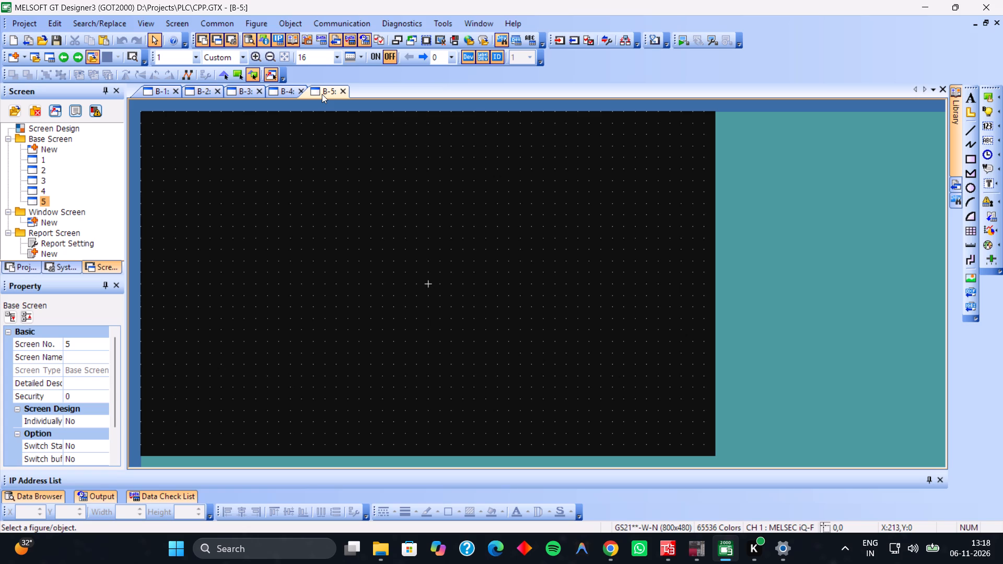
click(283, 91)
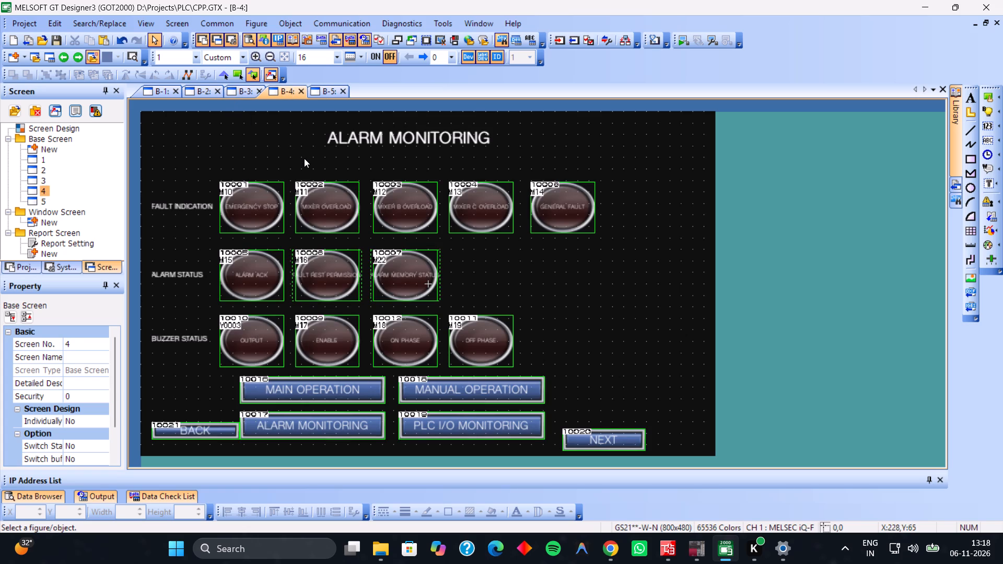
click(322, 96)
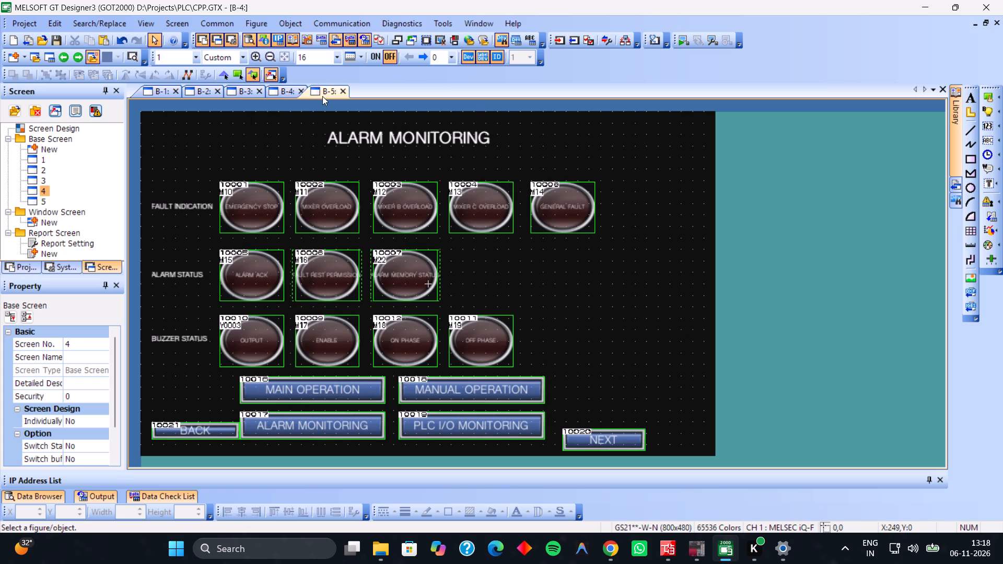
Draw a bit lamp about 55 by 50 at X 62, Y 44 on base screen 5.
click(281, 96)
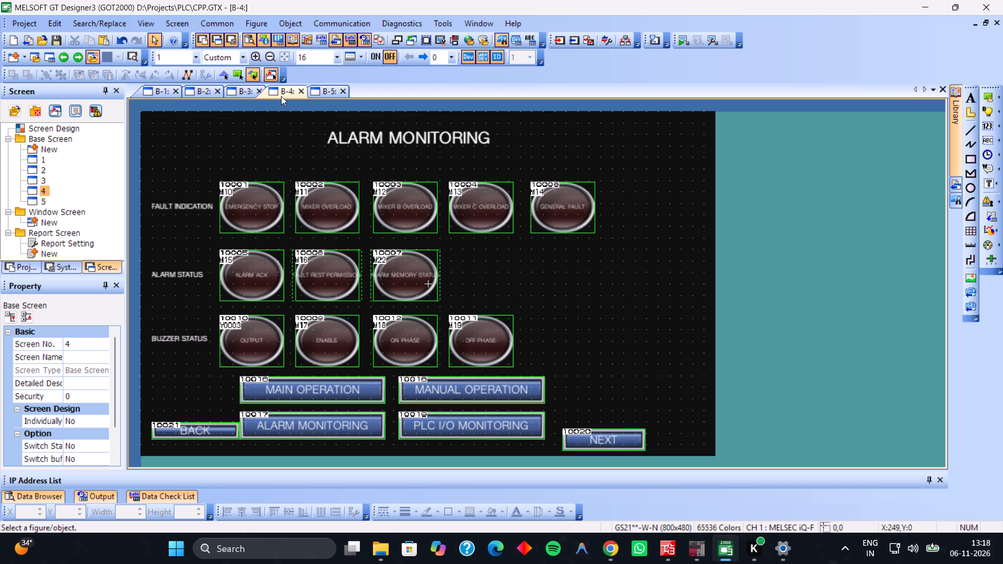
click(324, 90)
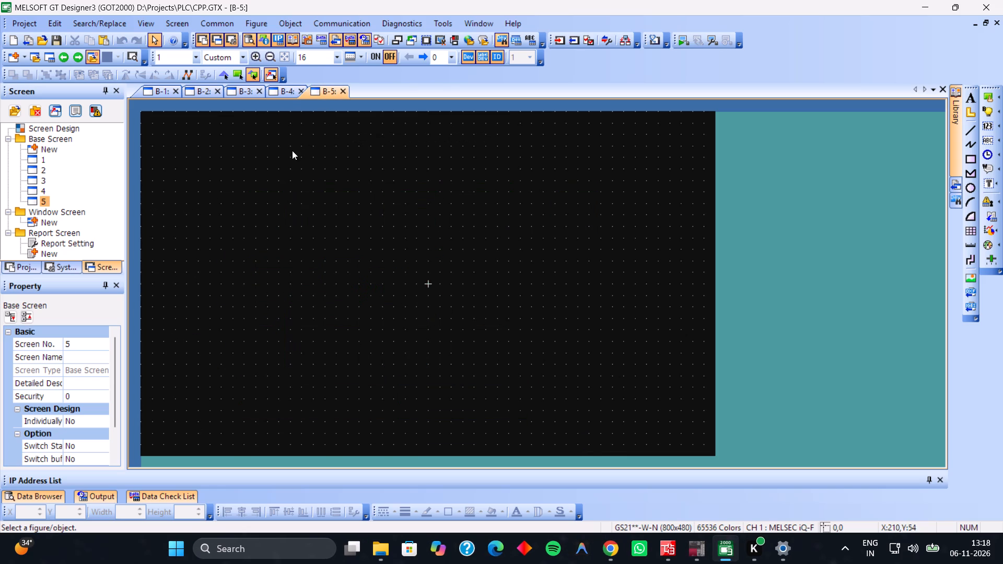
click(990, 108)
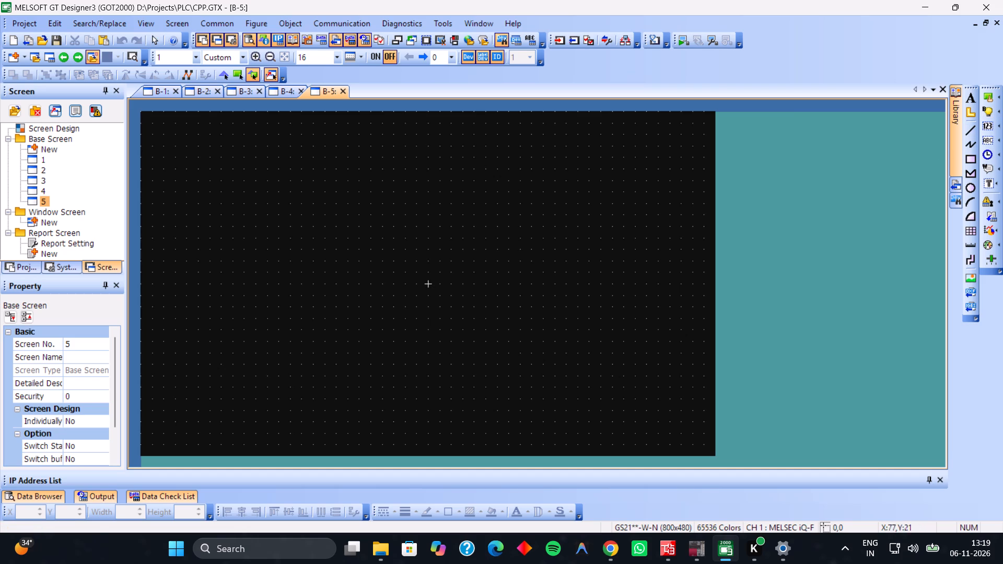
drag(185, 142, 228, 171)
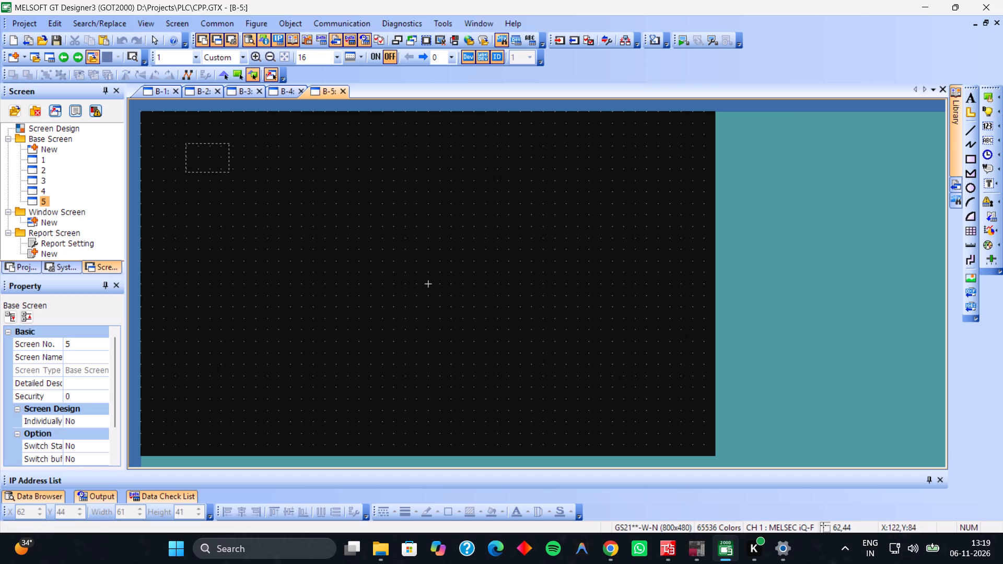
drag(228, 171, 224, 178)
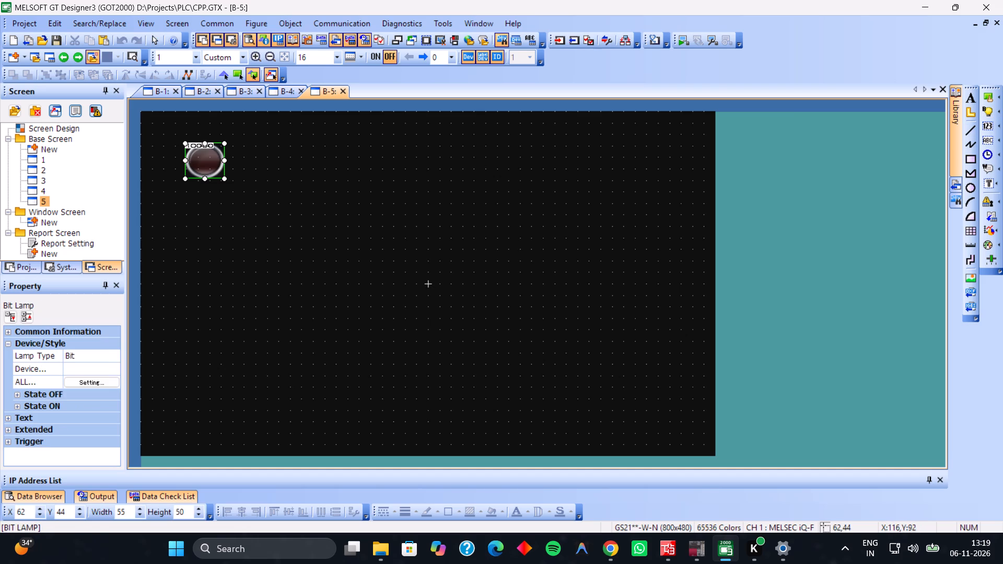
Copy the lamp three times along Y 44, at about X 130, 199 and 268, to make a row of four.
click(212, 168)
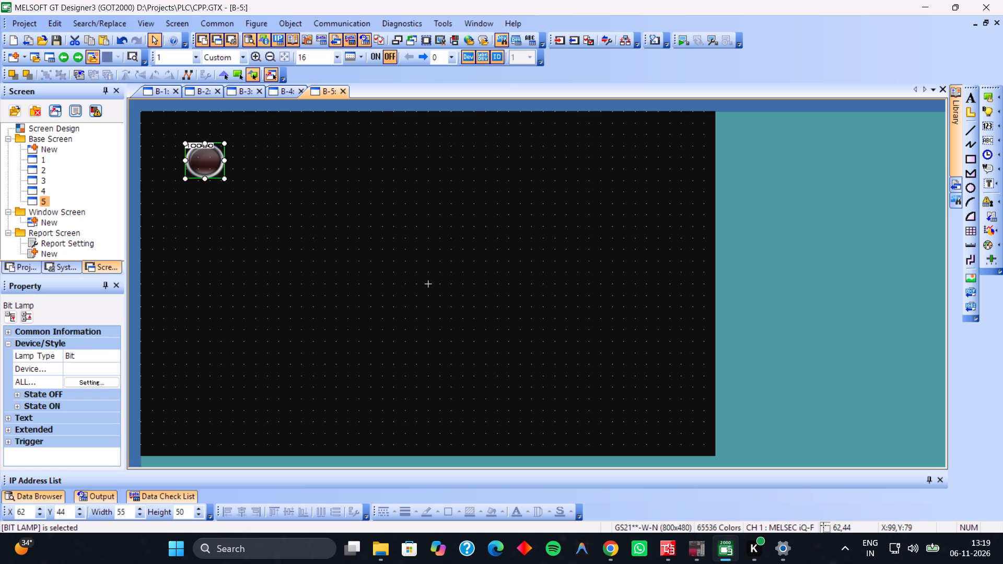
key(ctrl+c)
key(ctrl+v)
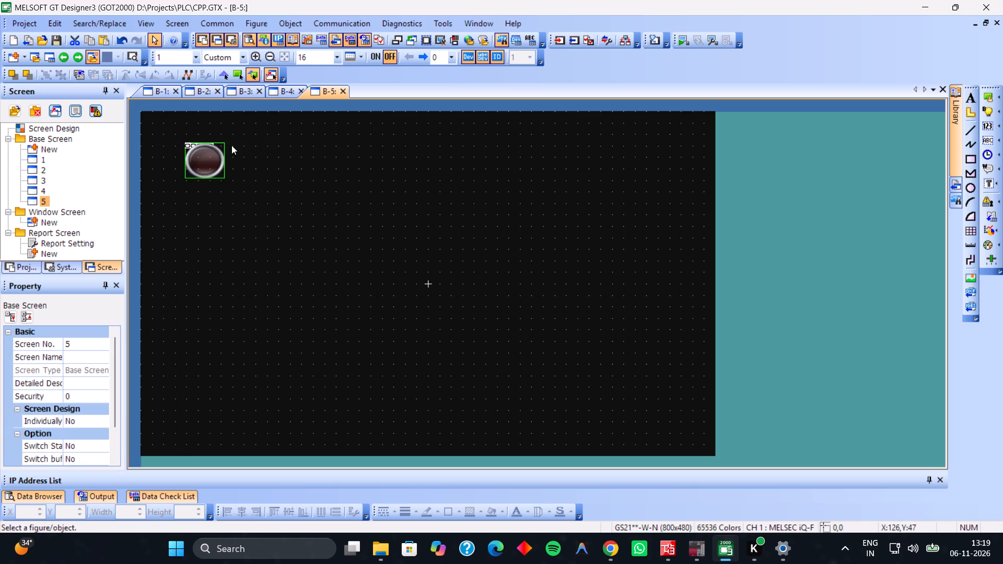
click(234, 144)
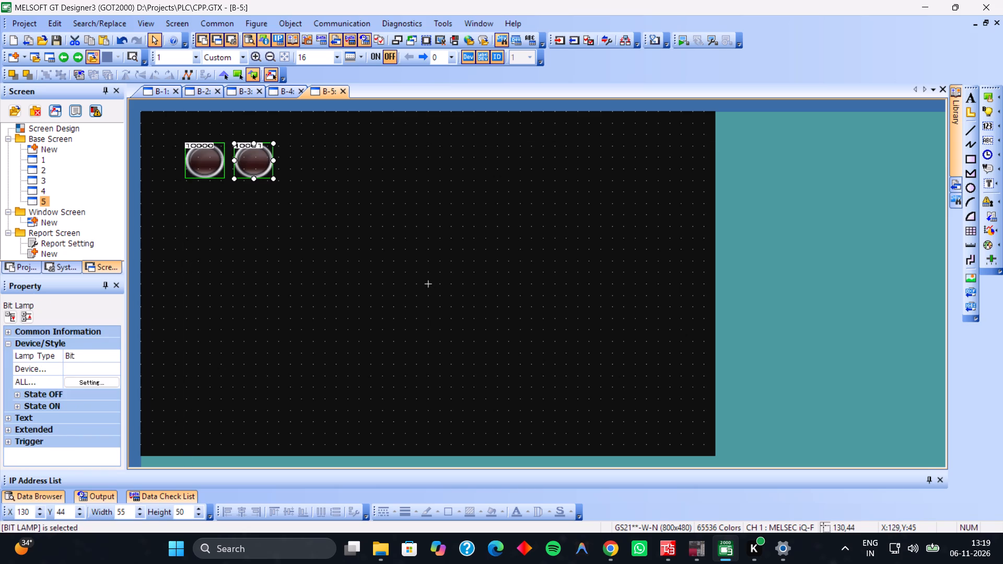
key(ctrl+v)
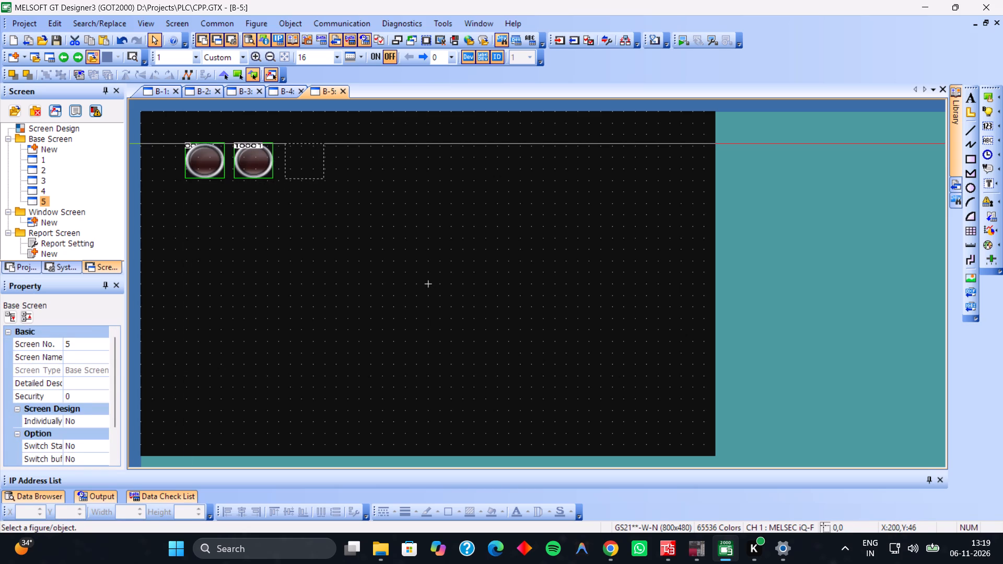
click(284, 144)
key(ctrl+v)
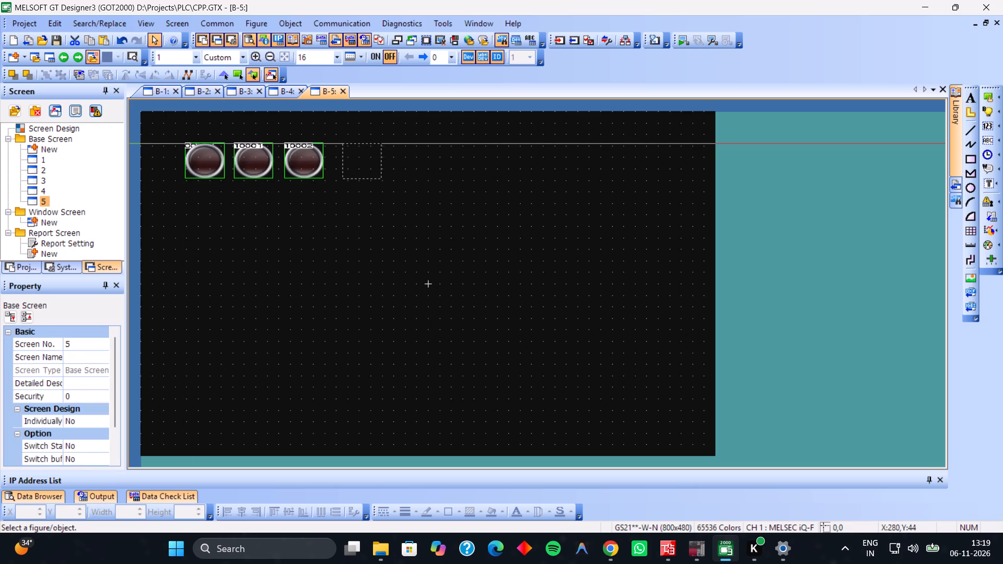
click(333, 142)
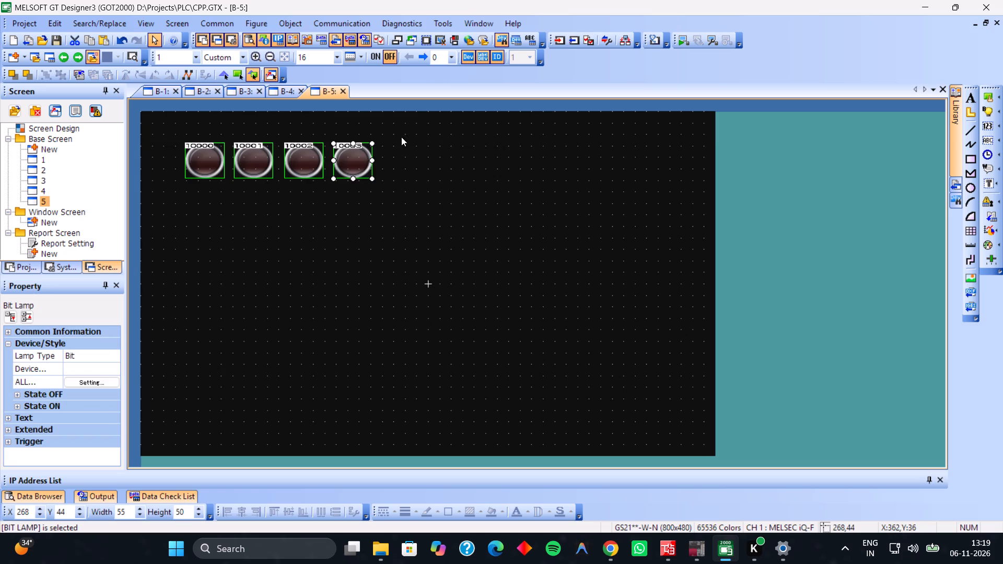
Copy the four-lamp row to about X 347, Y 44, to X 62, Y 116 and to X 351, Y 116.
drag(401, 137, 158, 206)
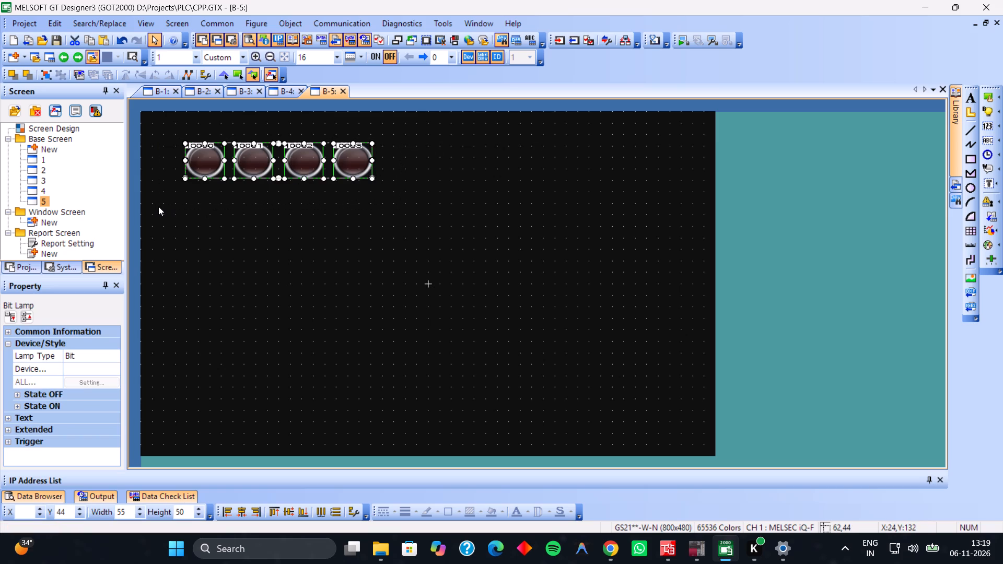
key(ctrl+c)
key(ctrl+v)
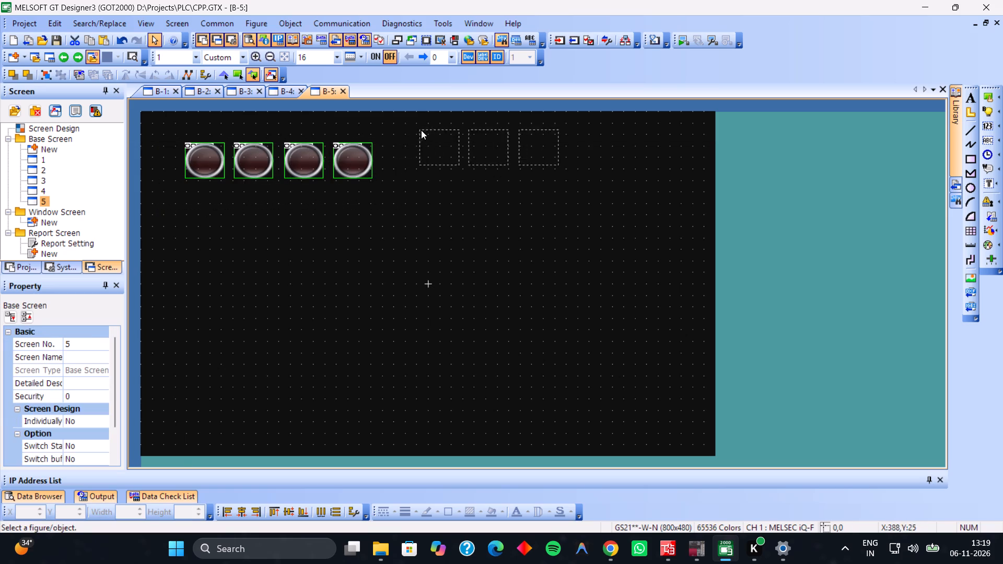
click(390, 142)
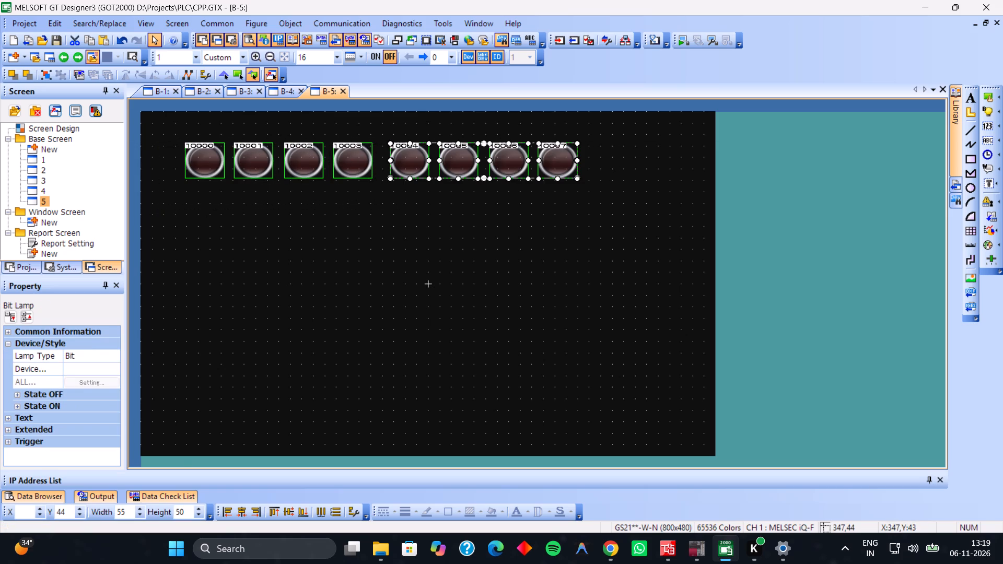
key(ctrl+v)
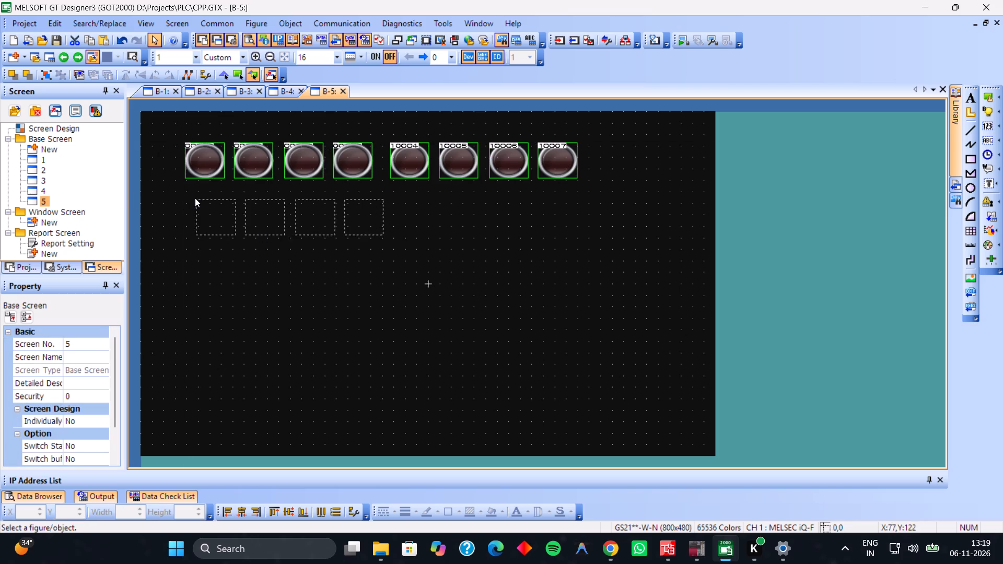
click(184, 194)
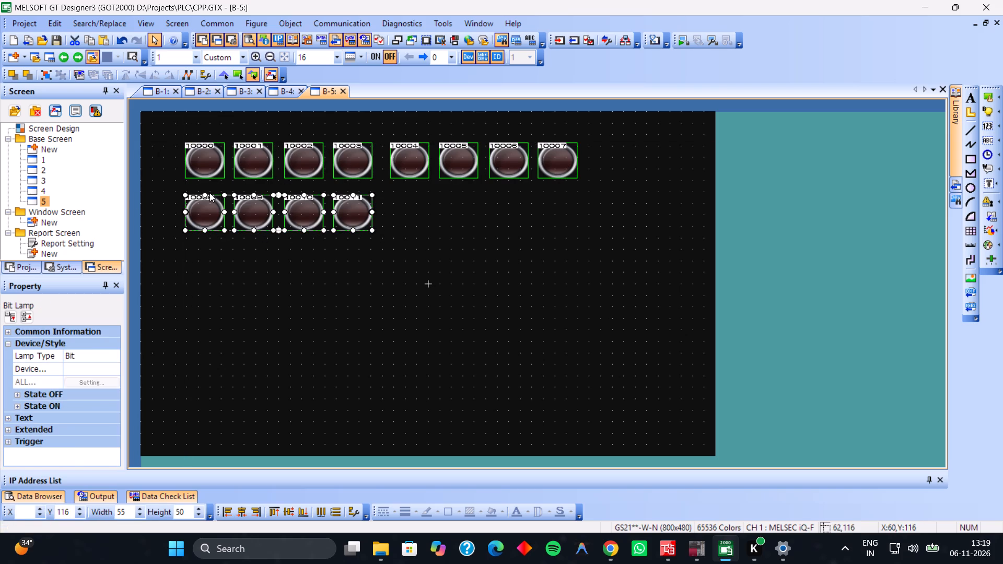
key(ctrl+v)
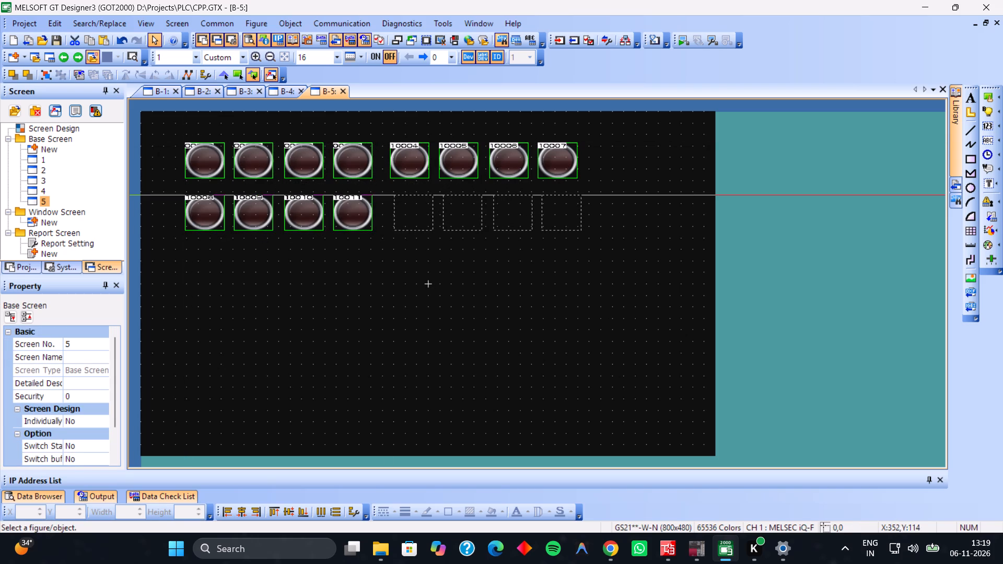
click(392, 193)
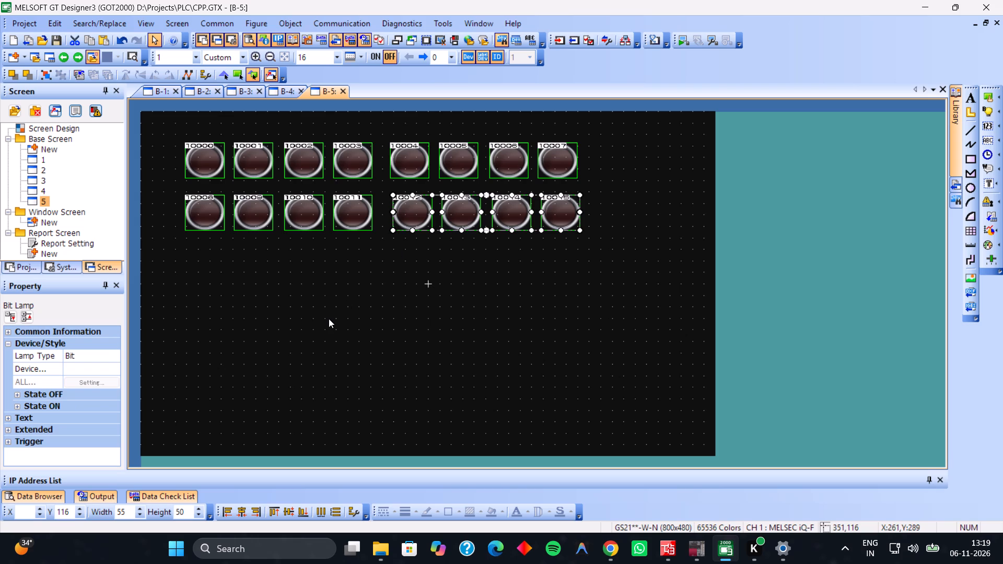
Move the last two lamps of both rows in the first group beneath its first two columns, starting at X 62, Y 188.
click(237, 298)
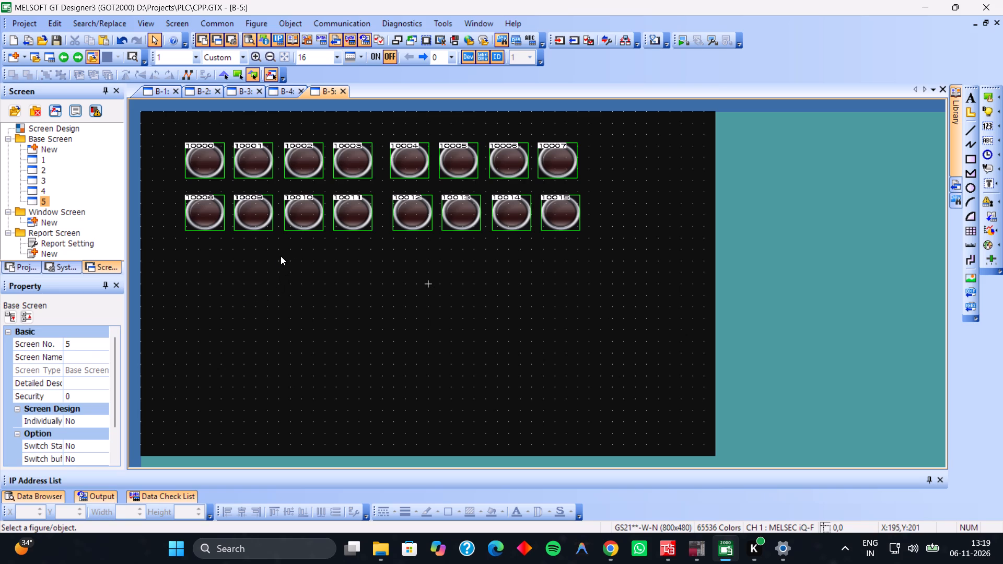
drag(280, 256, 377, 134)
drag(308, 166, 219, 265)
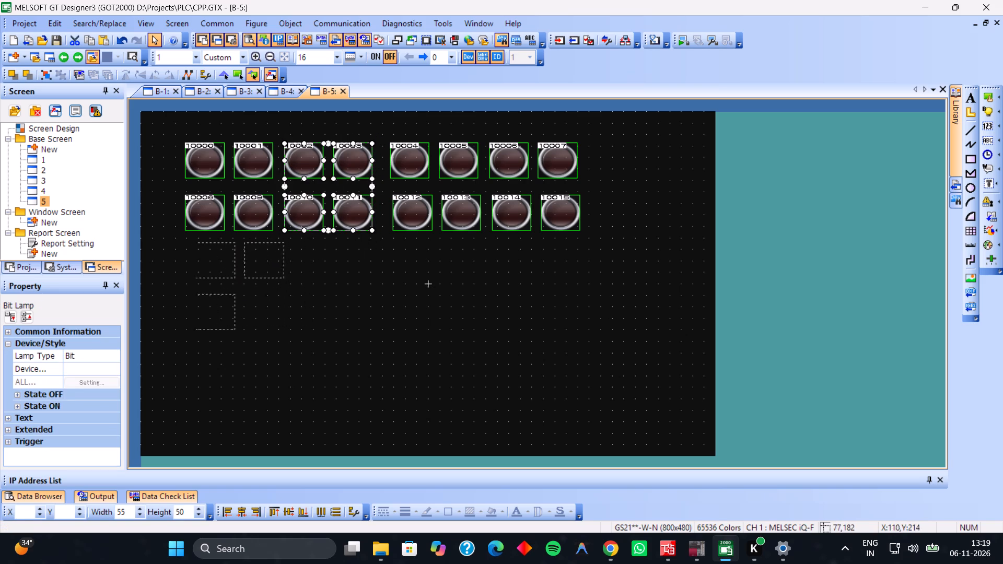
drag(219, 265, 208, 269)
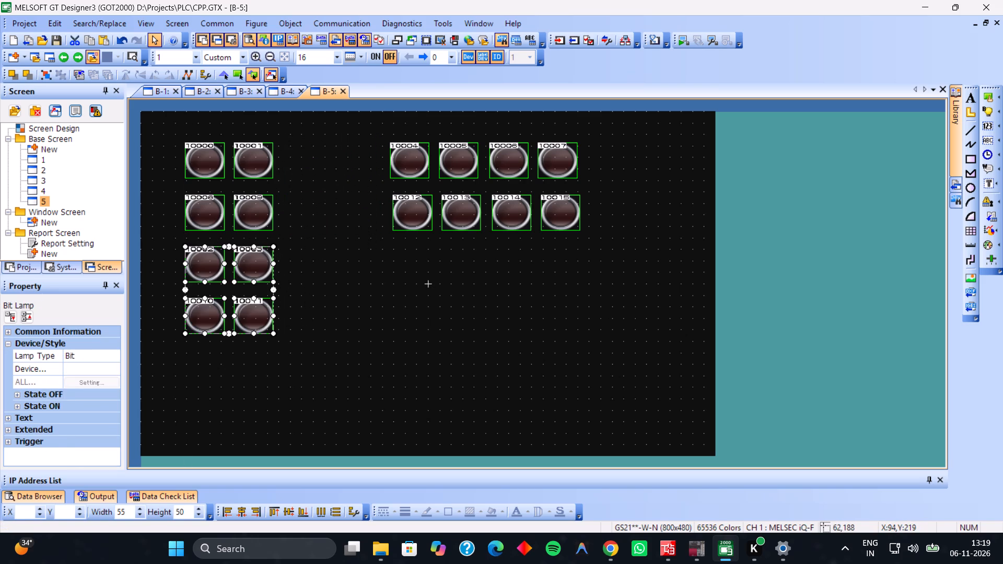
click(319, 273)
Move the last two lamps of both rows in the second group beneath its first two columns, starting at about X 351, Y 188.
drag(597, 134, 558, 168)
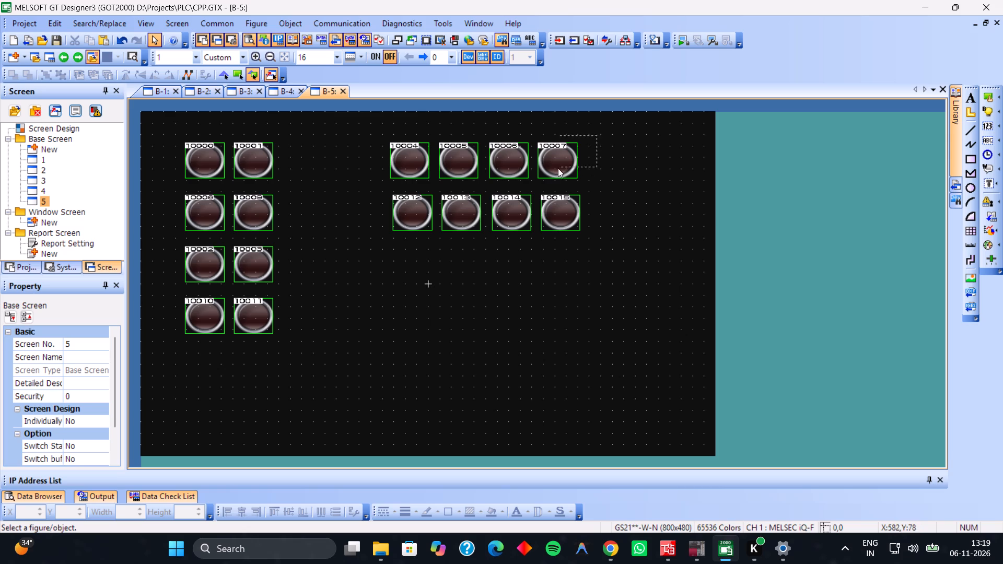
drag(558, 168, 487, 246)
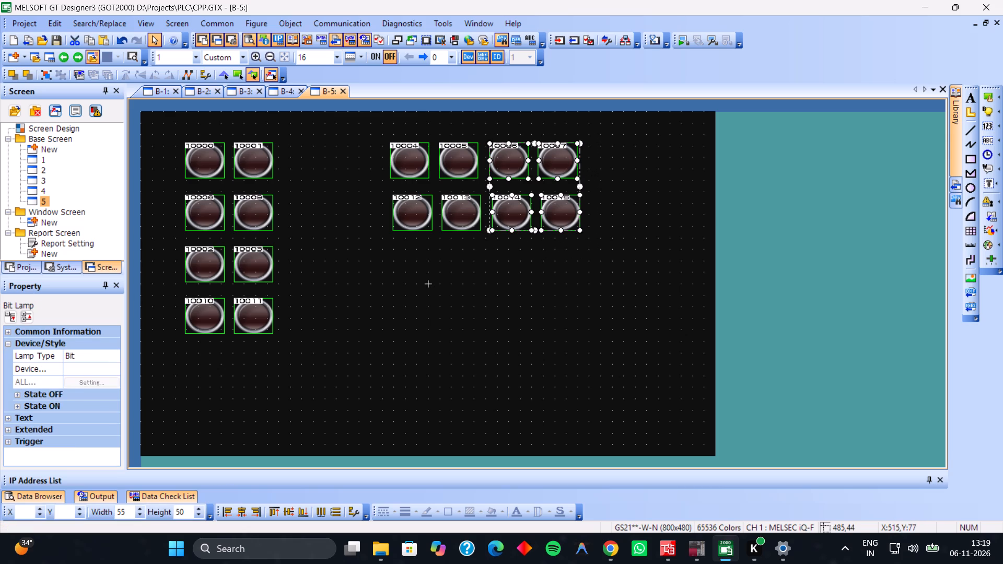
drag(514, 164, 422, 268)
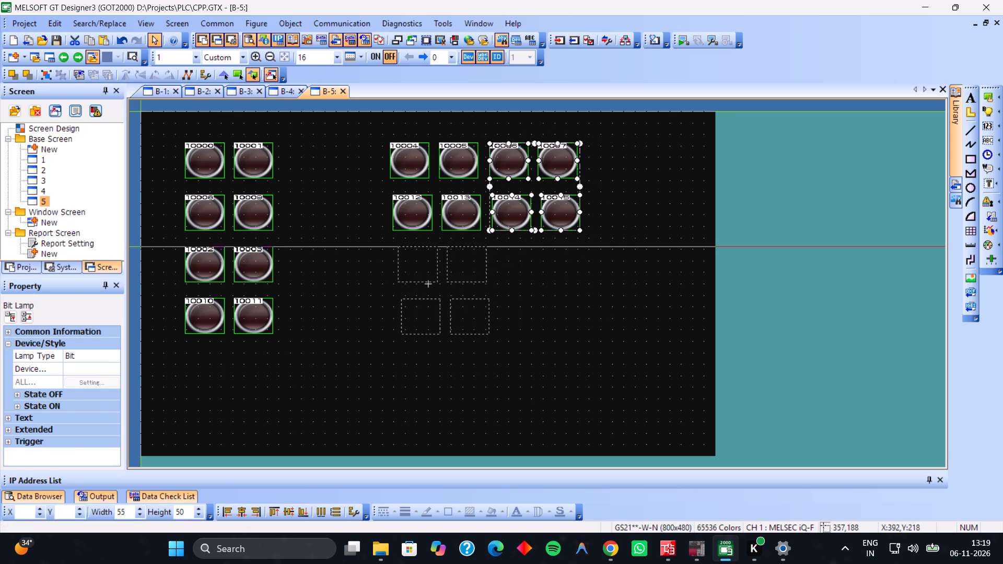
drag(422, 268, 417, 268)
click(556, 260)
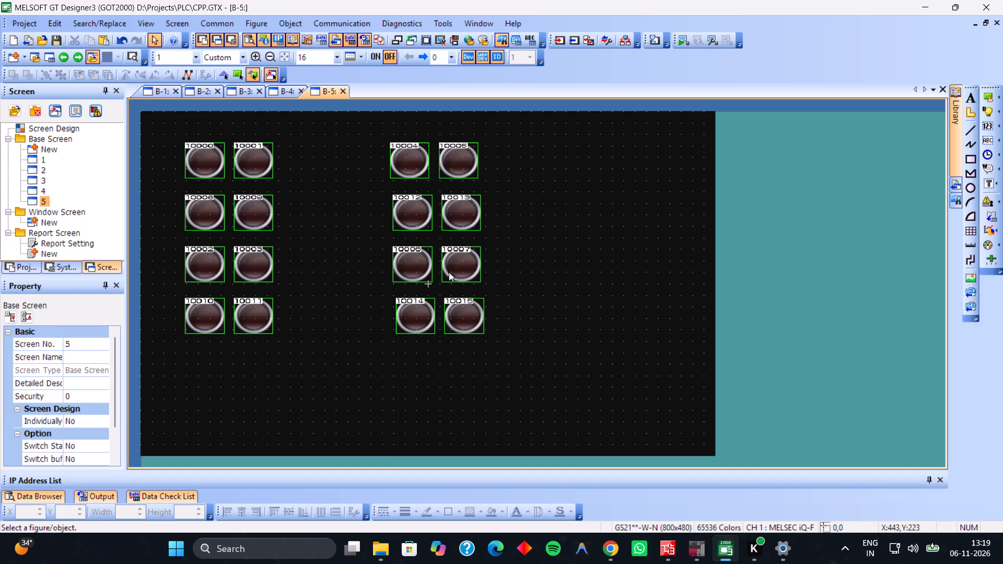
Shift the bottom lamp pair of the second block to X 351, Y 260, aligning it with the pair above.
click(519, 286)
drag(508, 289, 388, 340)
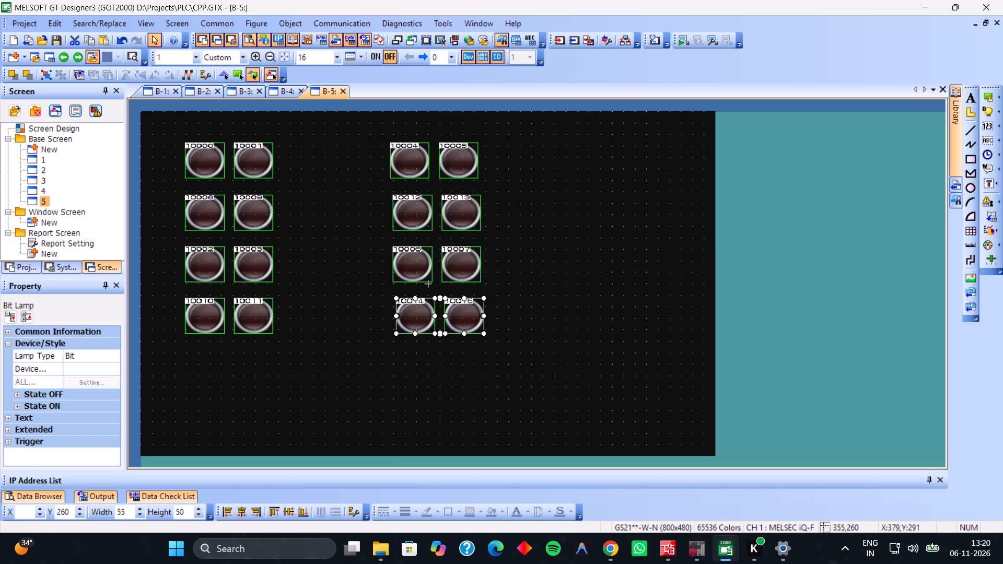
click(413, 320)
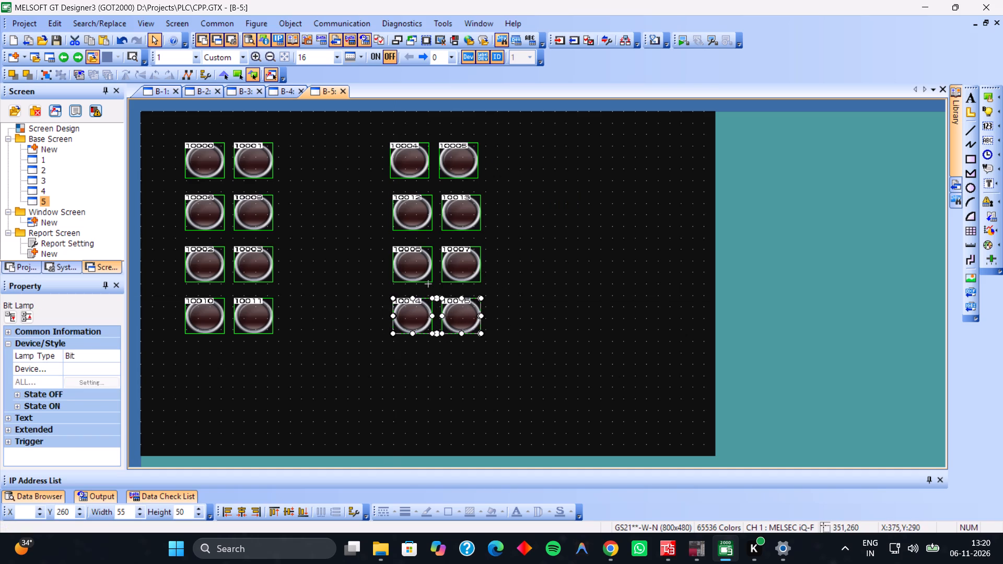
click(369, 378)
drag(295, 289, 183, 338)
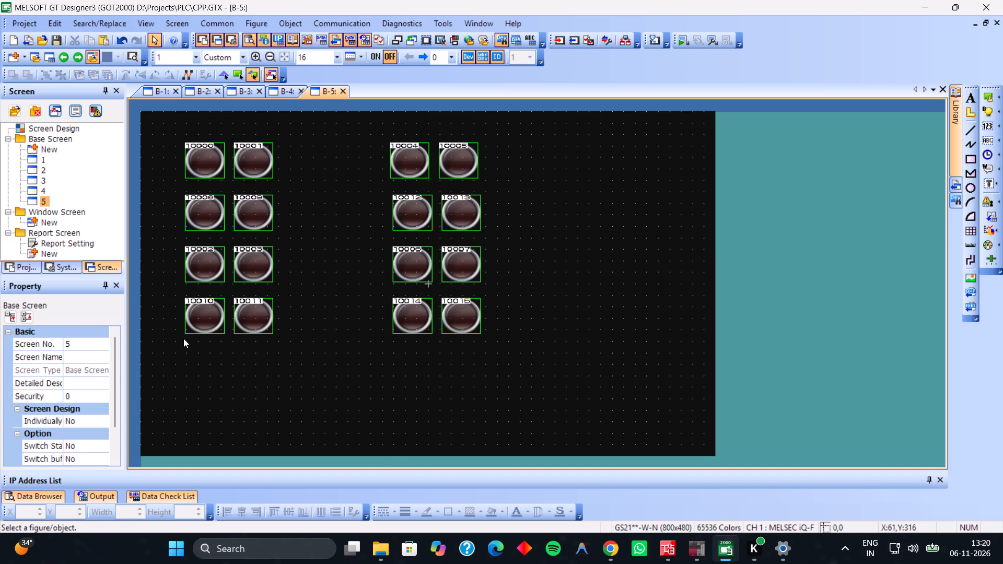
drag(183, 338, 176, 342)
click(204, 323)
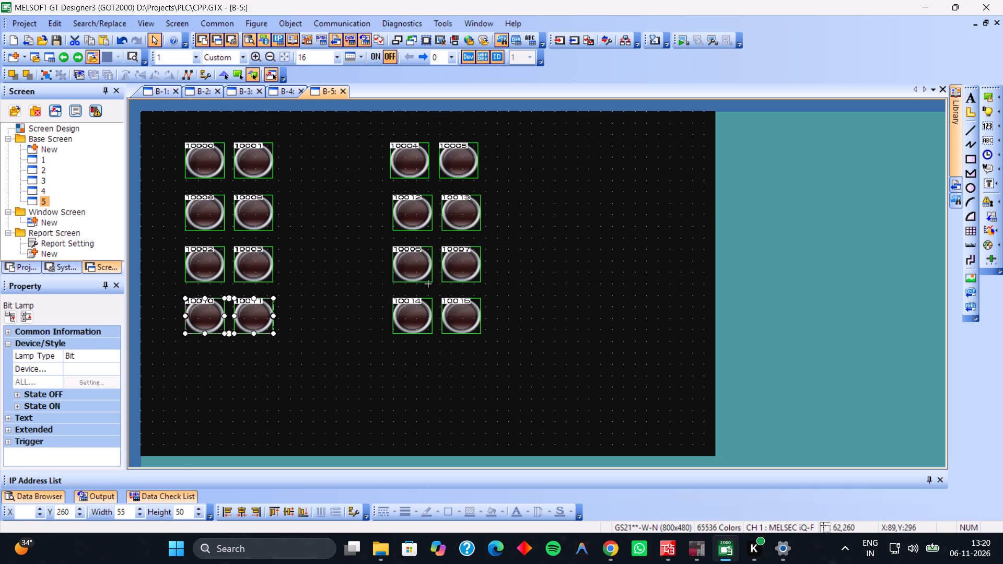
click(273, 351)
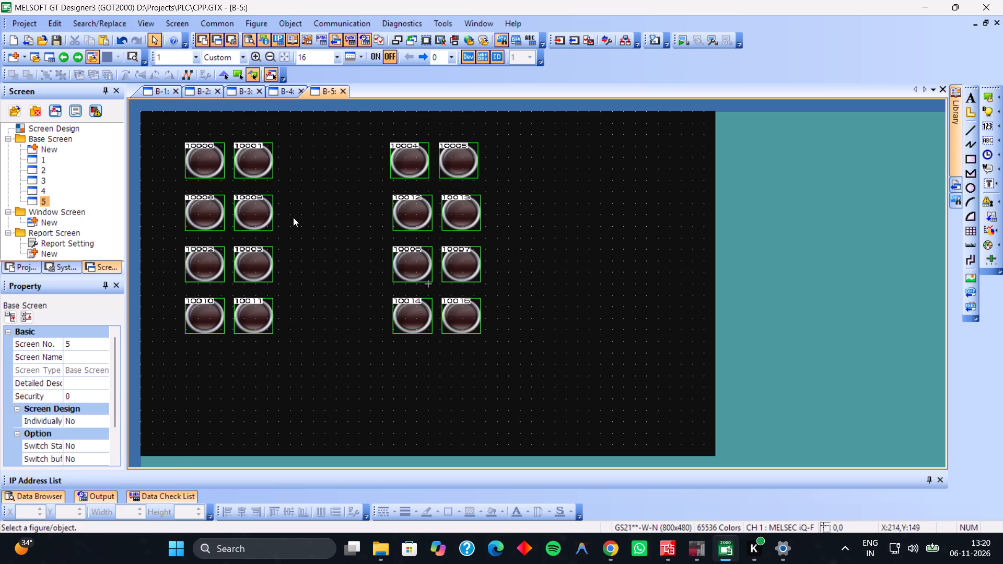
Move the whole first block of eight lamps to about X 154, Y 80.
drag(290, 126, 211, 257)
drag(211, 257, 173, 352)
drag(200, 163, 266, 190)
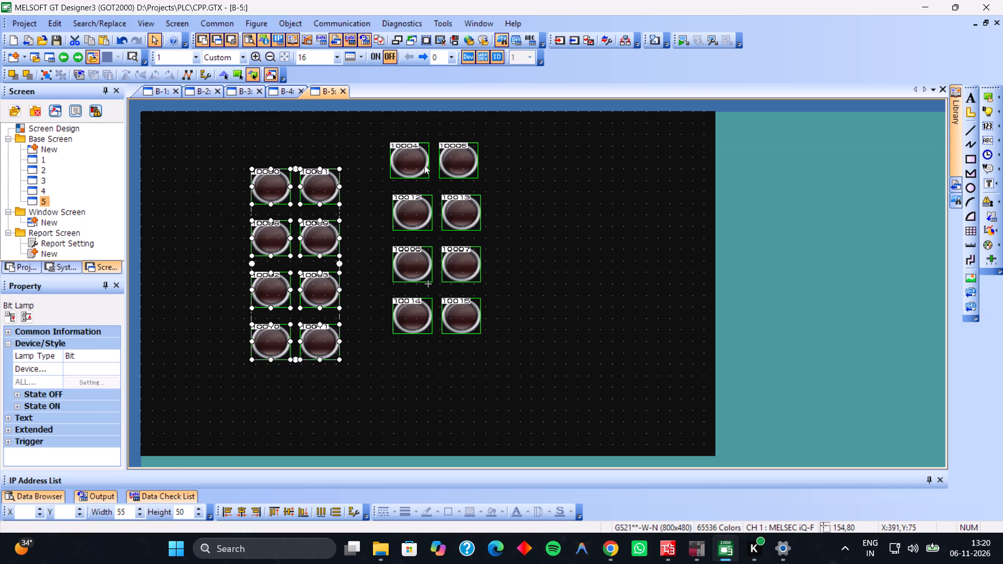
click(488, 145)
Move the whole second block of eight lamps to Y 80, level with the first block and a little closer to it.
drag(491, 137, 391, 293)
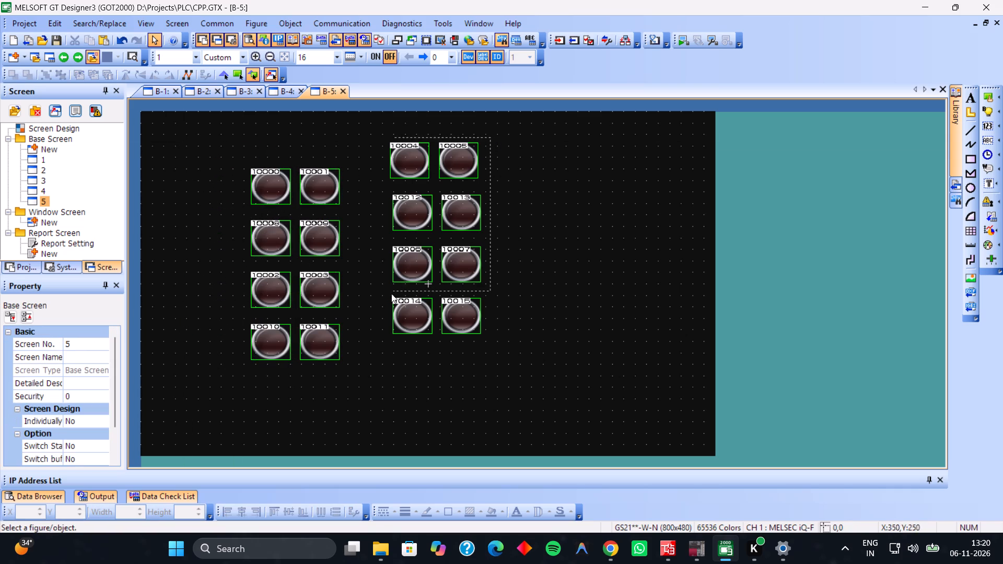
drag(391, 293, 380, 344)
click(412, 164)
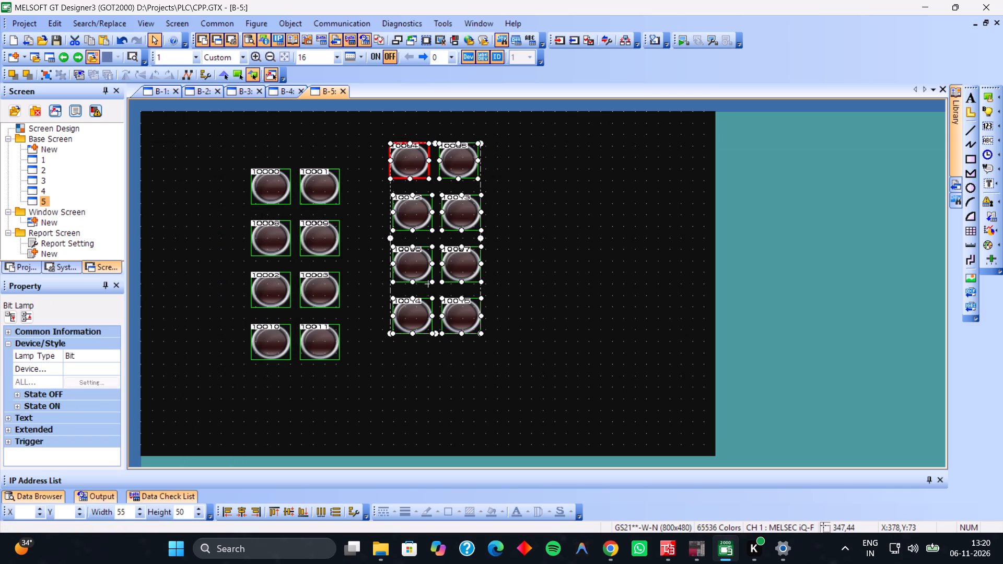
drag(412, 164, 389, 192)
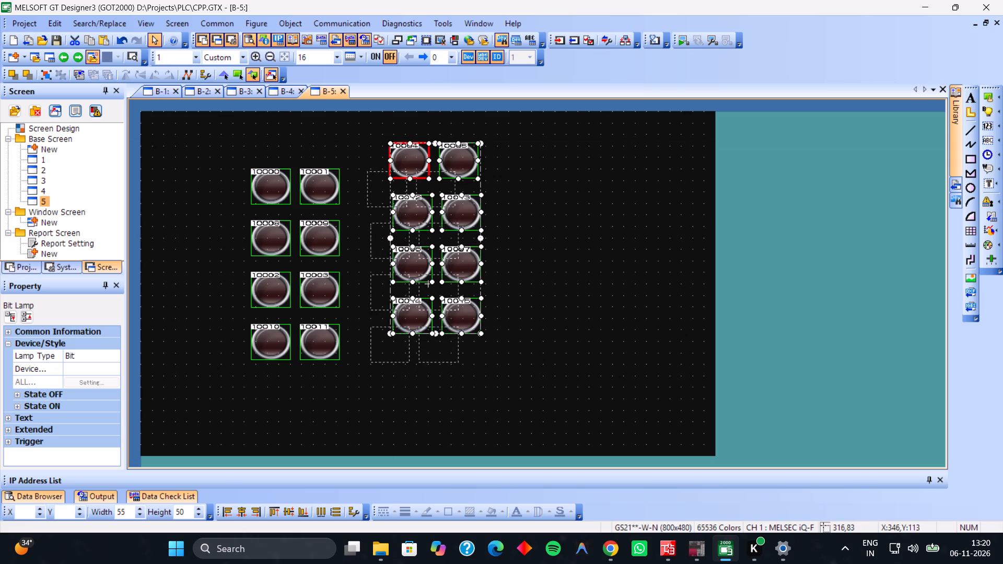
drag(389, 192, 390, 190)
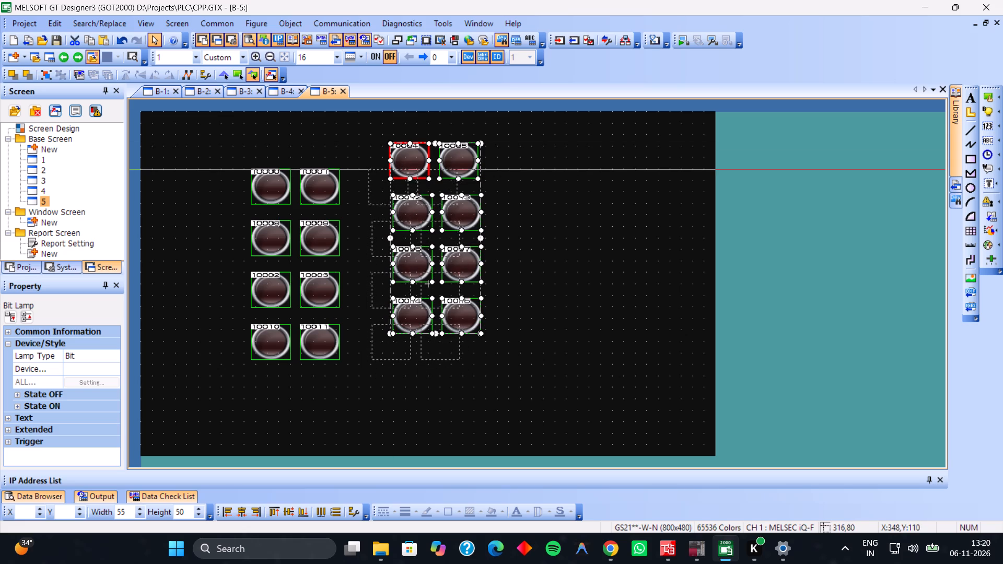
drag(390, 190, 393, 191)
click(322, 157)
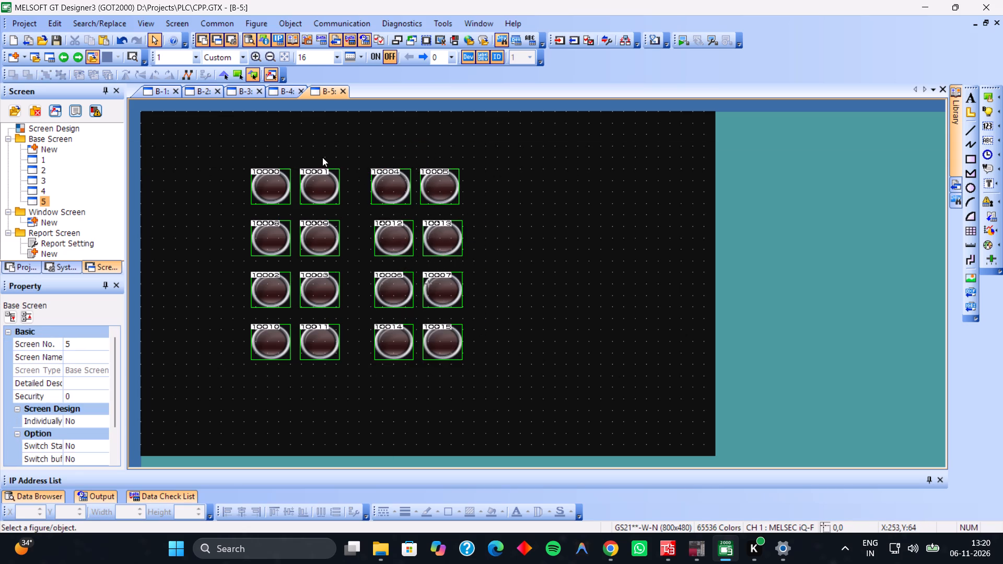
Shift the top lamp pair of the second block to X 325, Y 80, aligning it with the pairs below.
drag(470, 163, 368, 209)
click(389, 195)
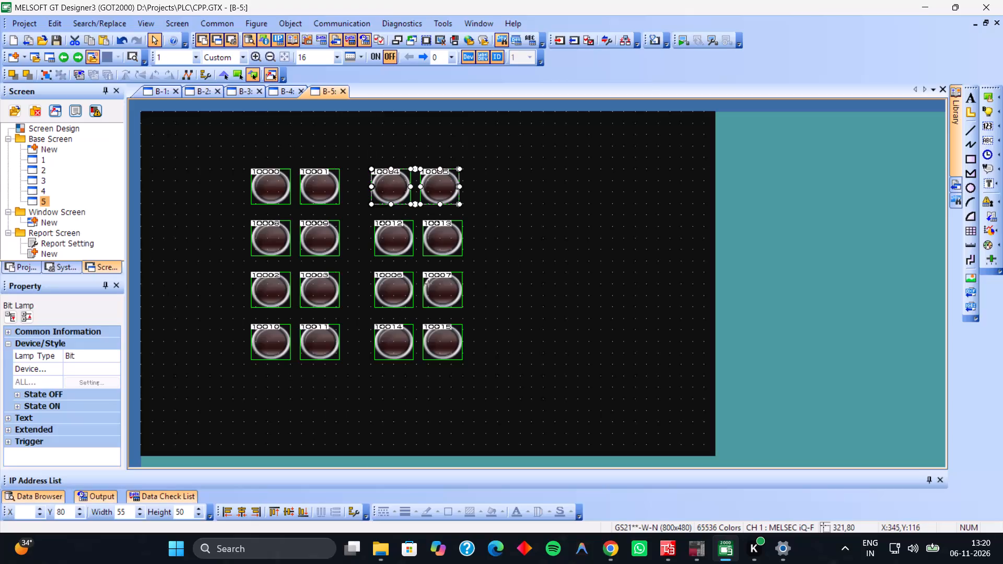
click(312, 159)
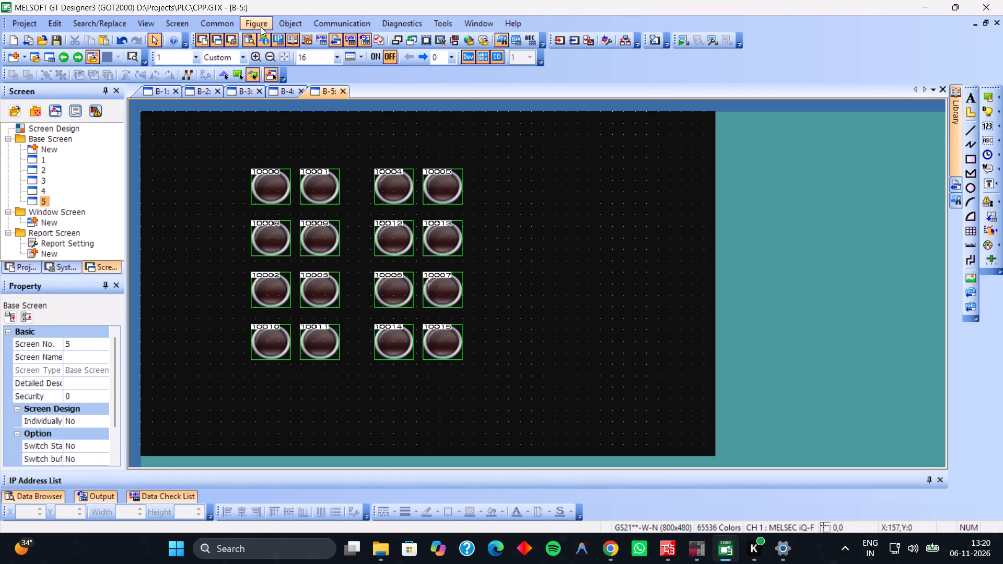
Add the text "PLC INPUTS" at size 24 above the first lamp block, positioned at about X 146, Y 32.
click(263, 27)
click(266, 32)
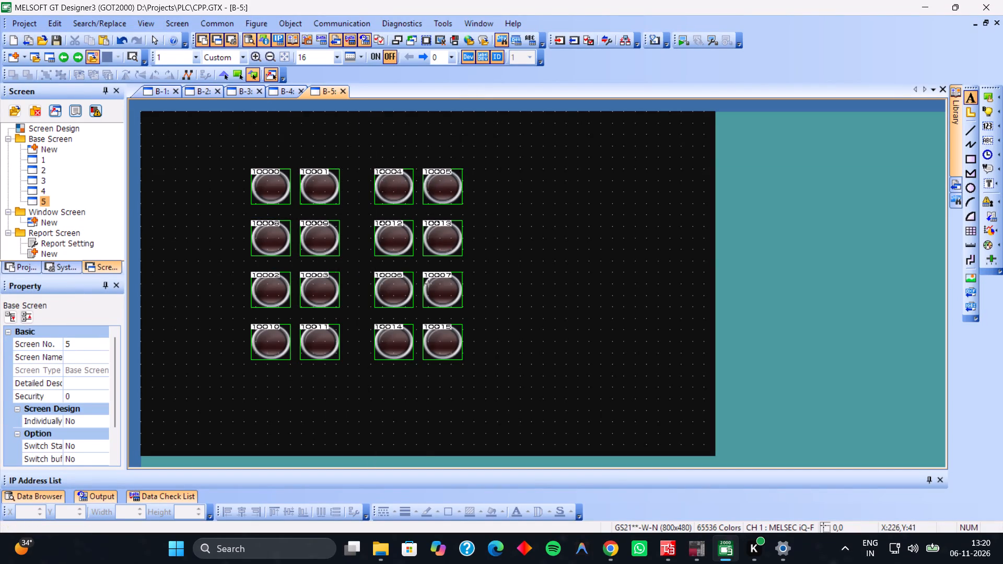
drag(251, 121, 287, 132)
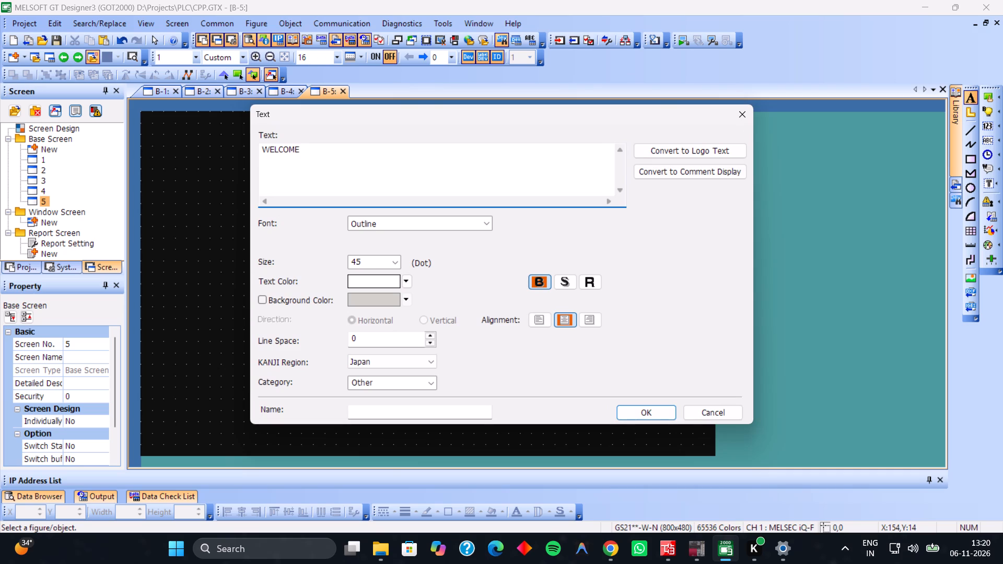
double_click(300, 150)
text(PLC INPUTS)
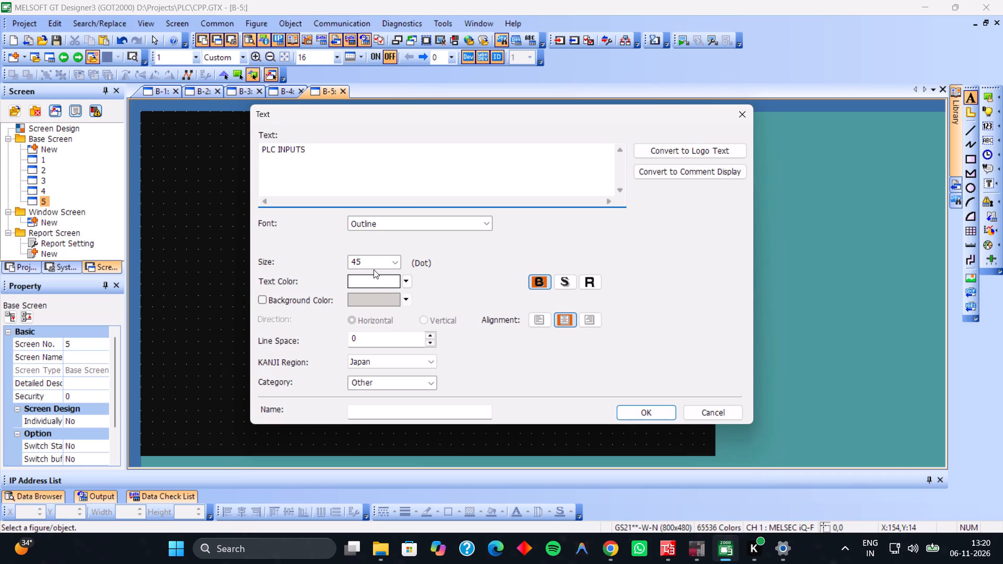
click(376, 268)
click(380, 263)
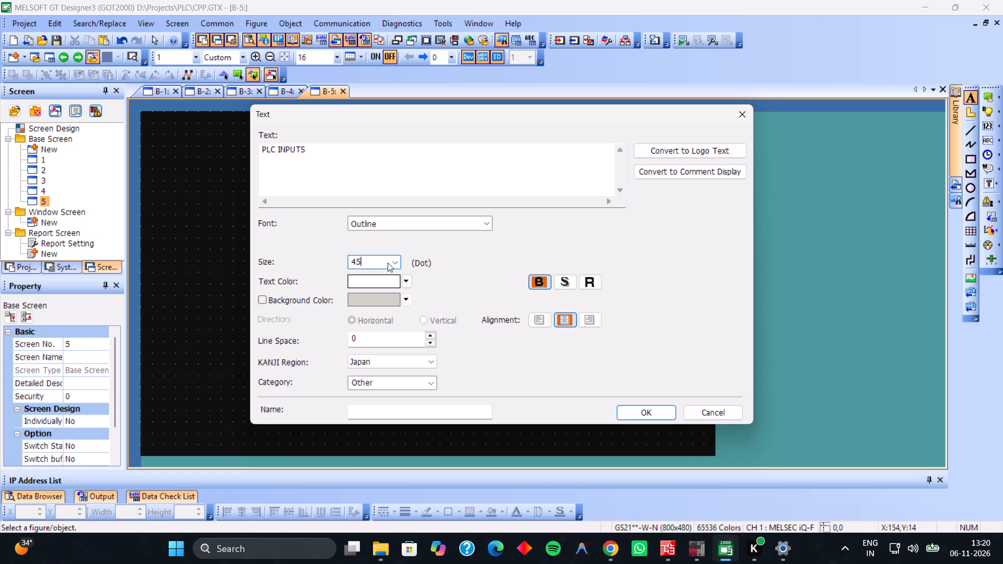
click(396, 262)
click(363, 364)
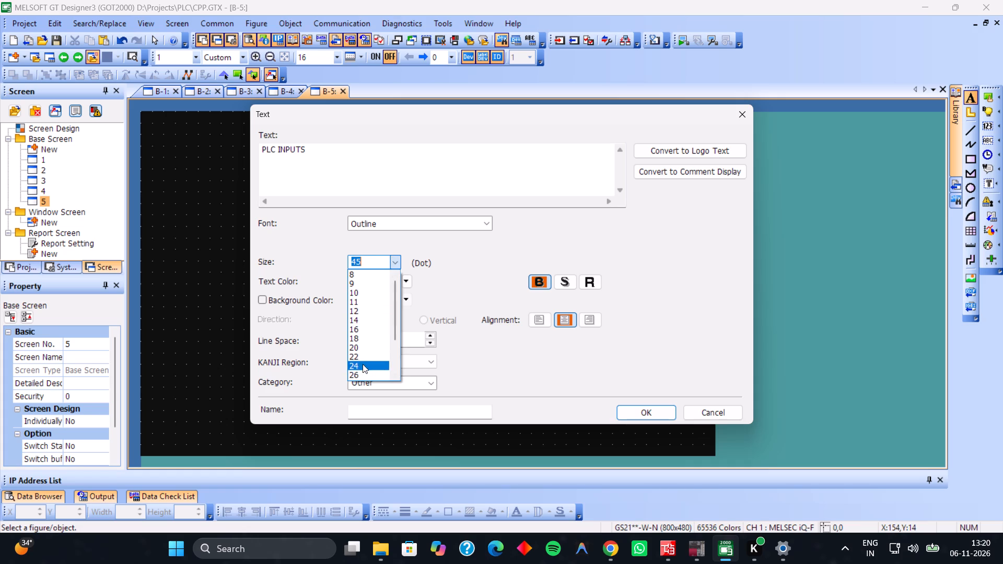
click(626, 404)
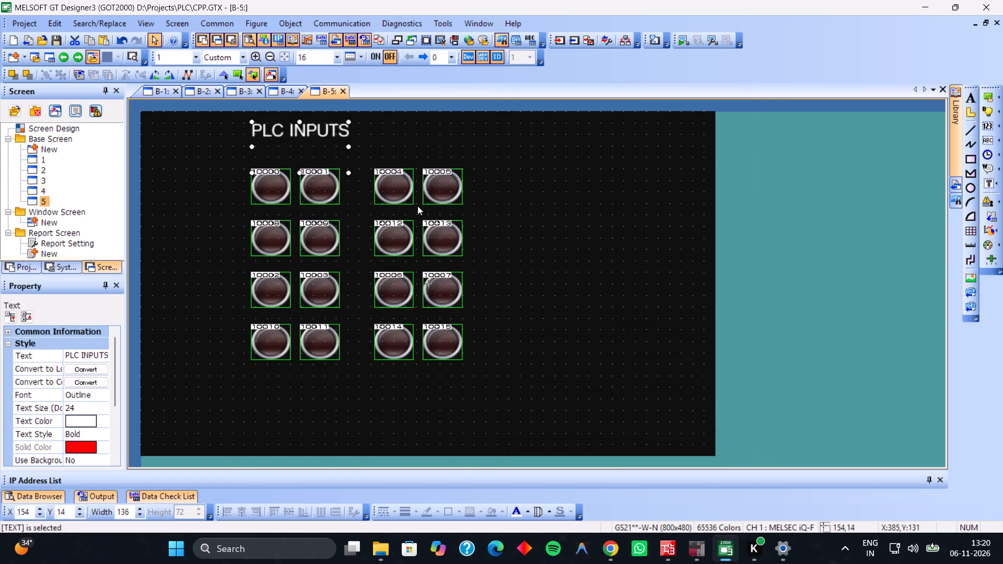
drag(312, 130, 305, 143)
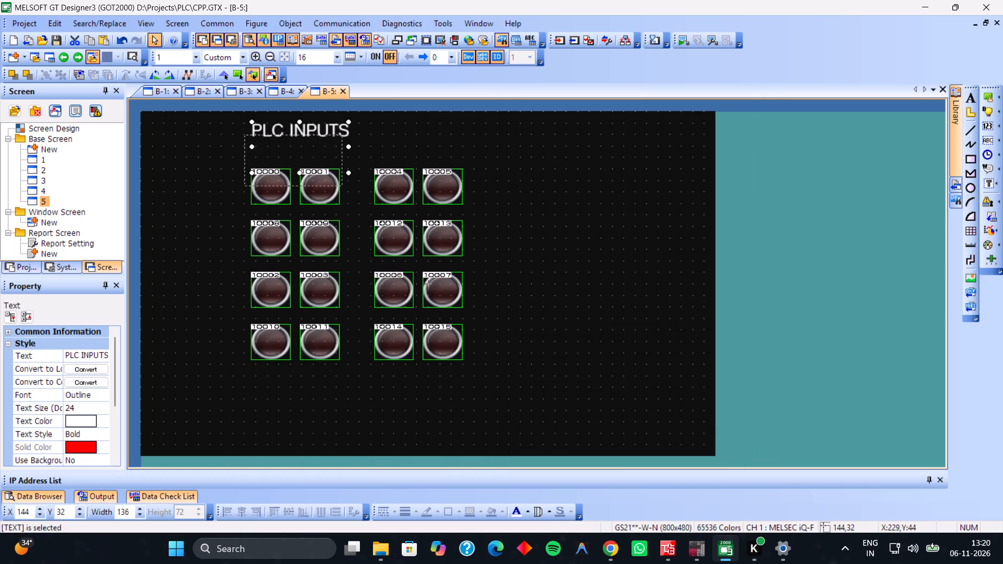
drag(305, 143, 306, 143)
click(396, 142)
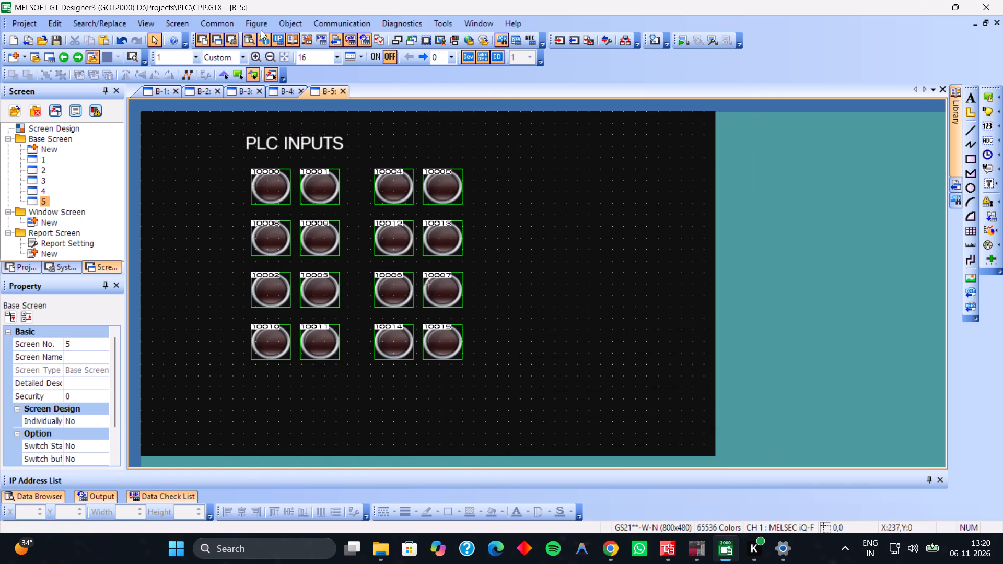
Add the text "PLC OUTPUTS" at size 24 above the second lamp block, positioned at X 312, Y 32.
click(246, 21)
click(252, 34)
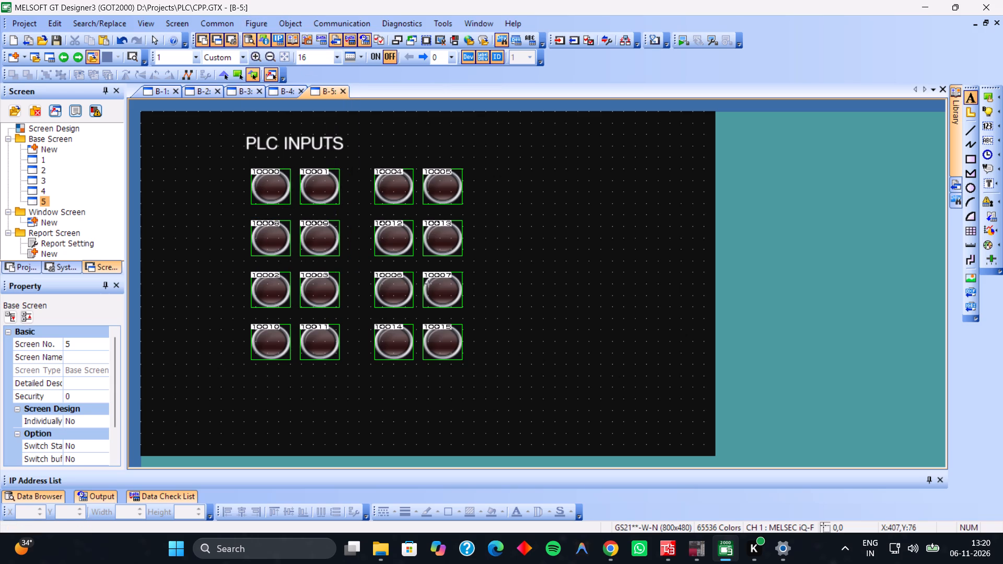
drag(380, 133, 426, 147)
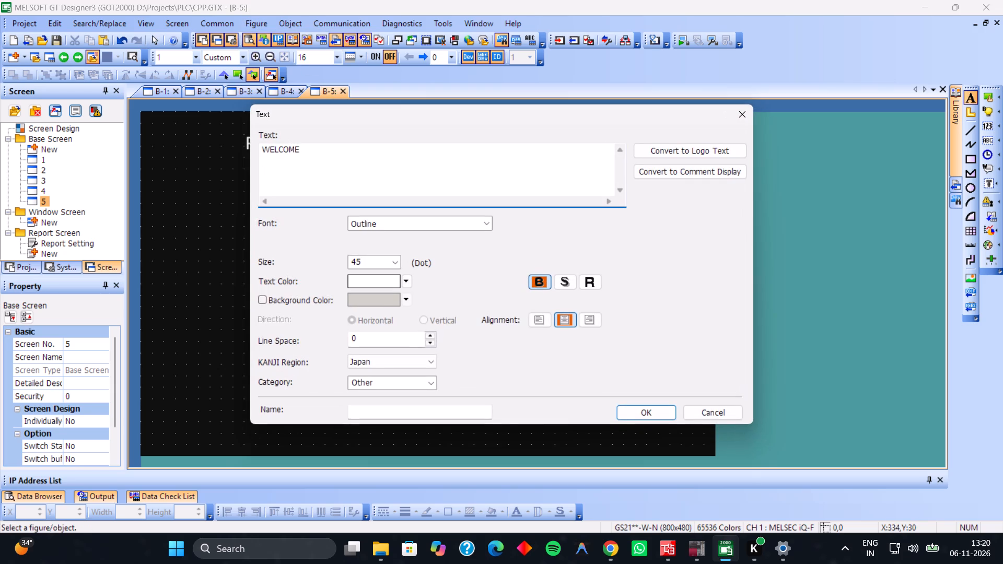
double_click(359, 155)
drag(317, 151, 253, 149)
text(PLC OUTPUTS)
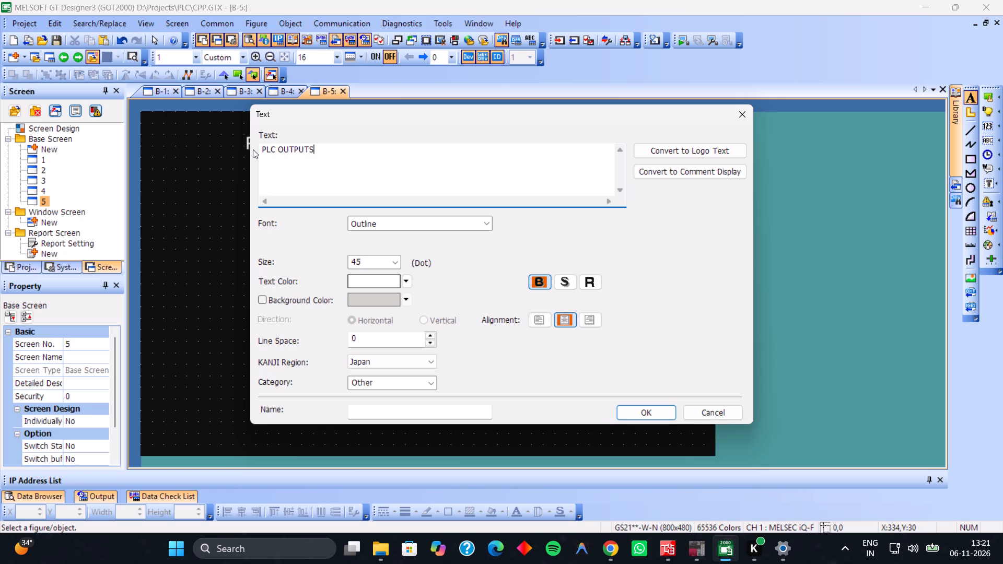
click(375, 264)
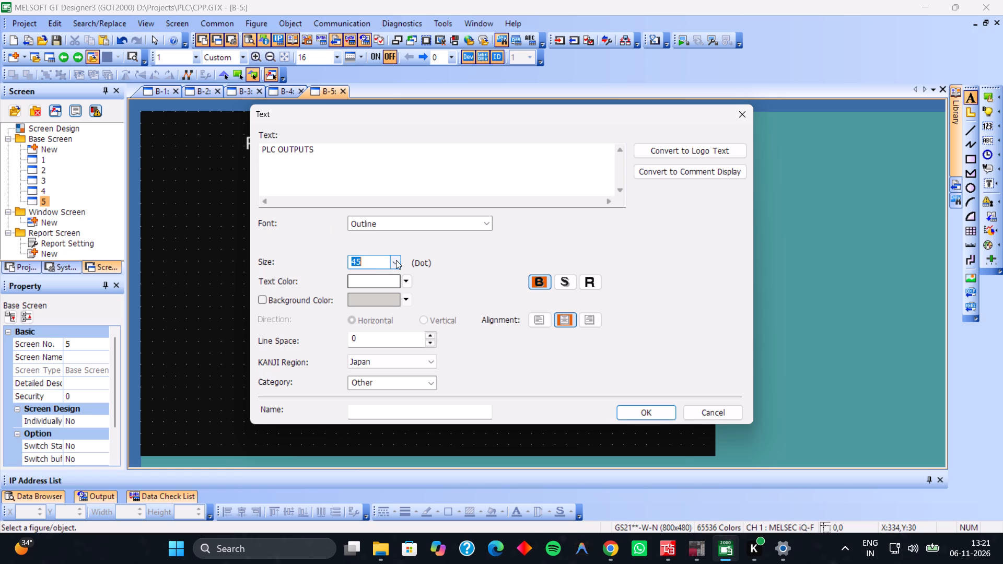
drag(396, 261, 365, 366)
click(365, 366)
click(621, 407)
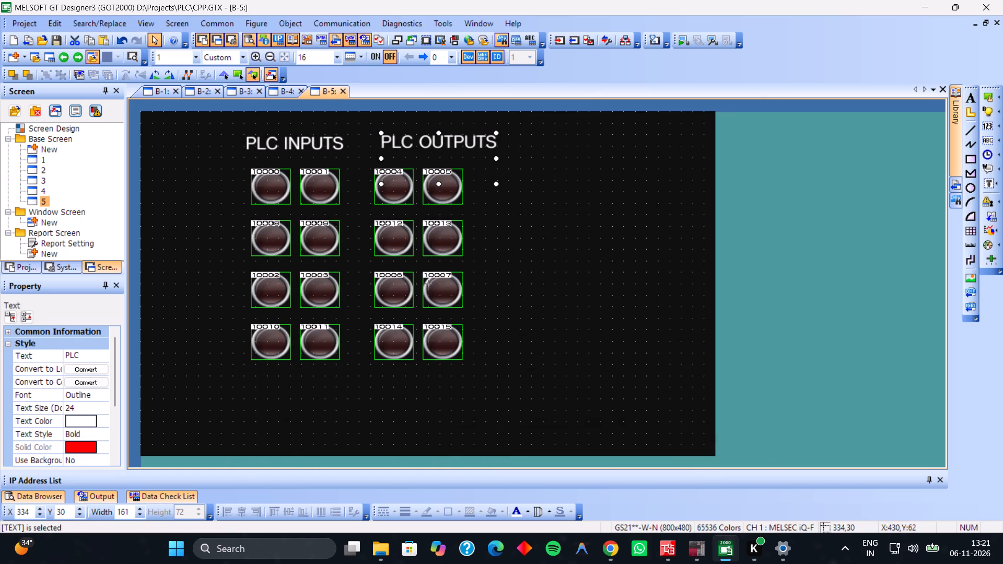
drag(450, 155, 439, 160)
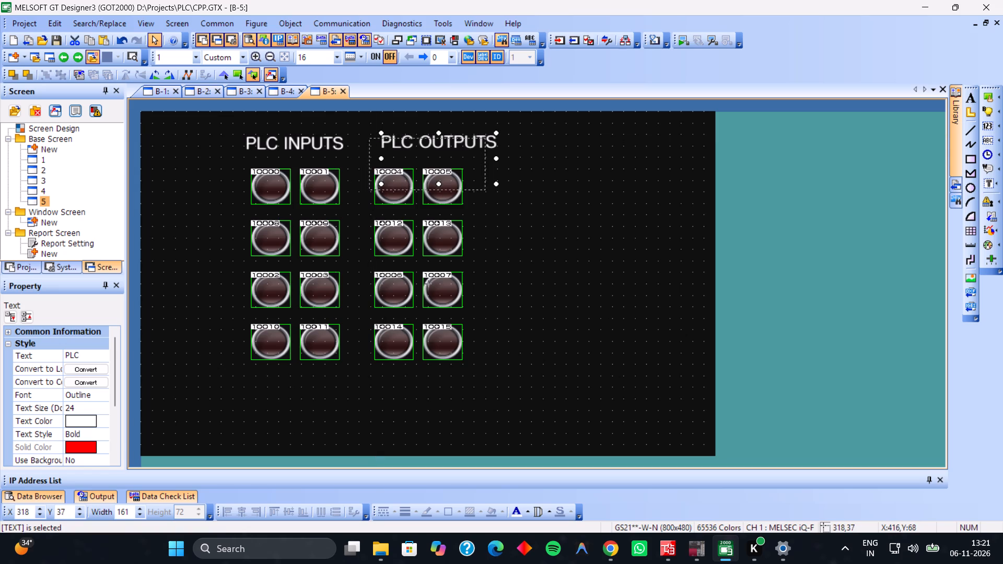
drag(439, 160, 435, 158)
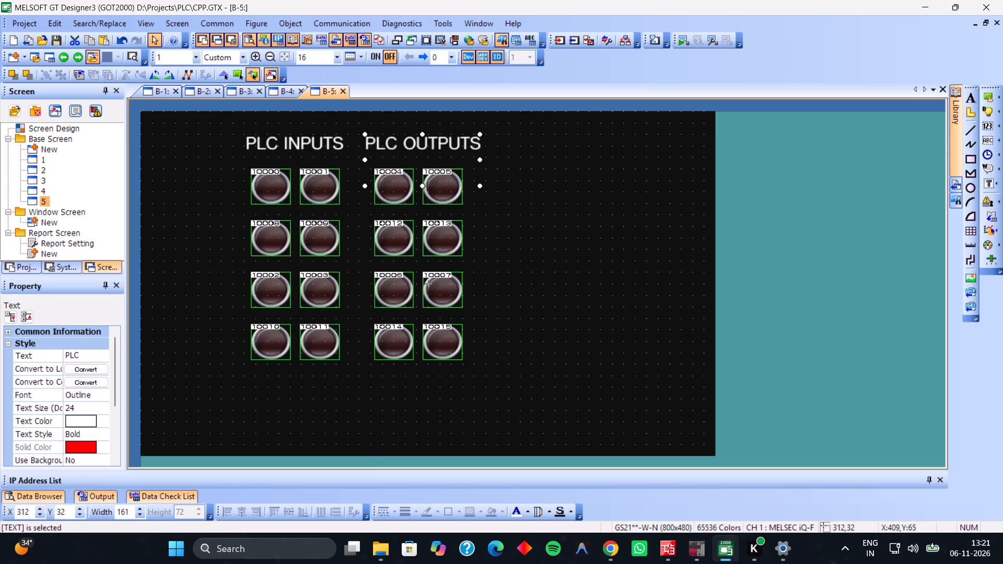
click(510, 163)
Shrink the PLC OUTPUTS label to text size 18 and place it above the second block at X 325, Y 32.
click(438, 148)
drag(482, 185, 461, 174)
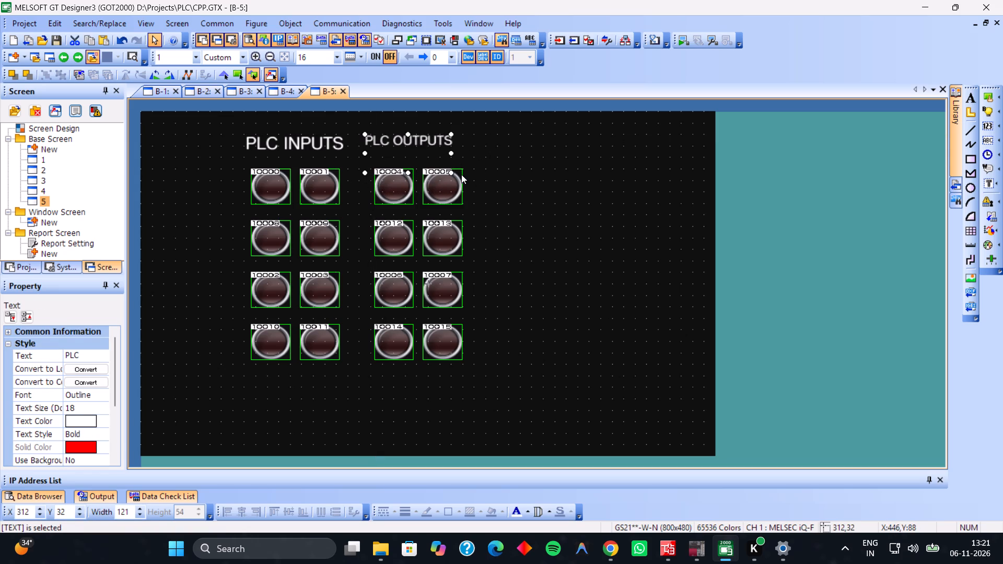
drag(434, 149, 444, 162)
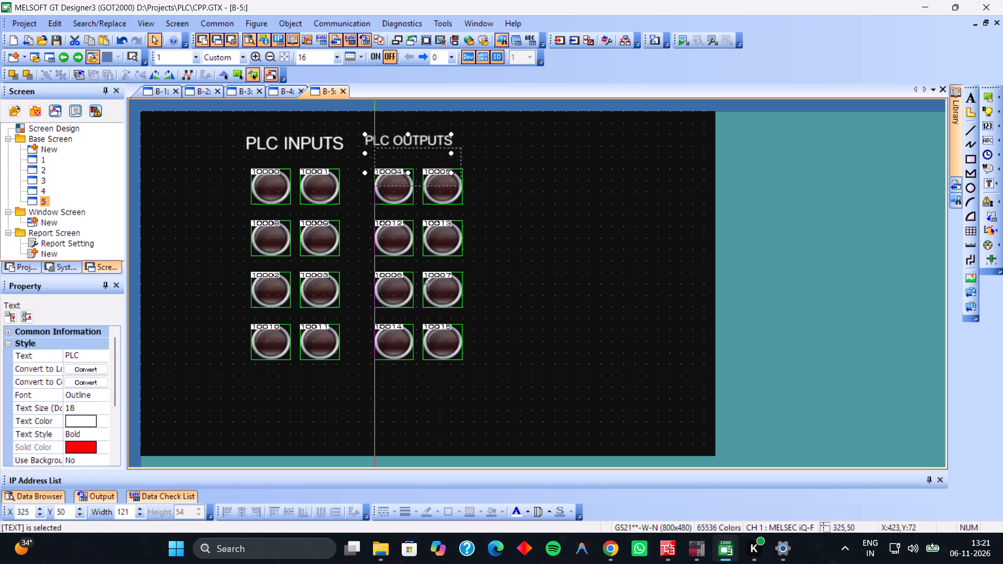
drag(444, 162, 443, 159)
click(505, 158)
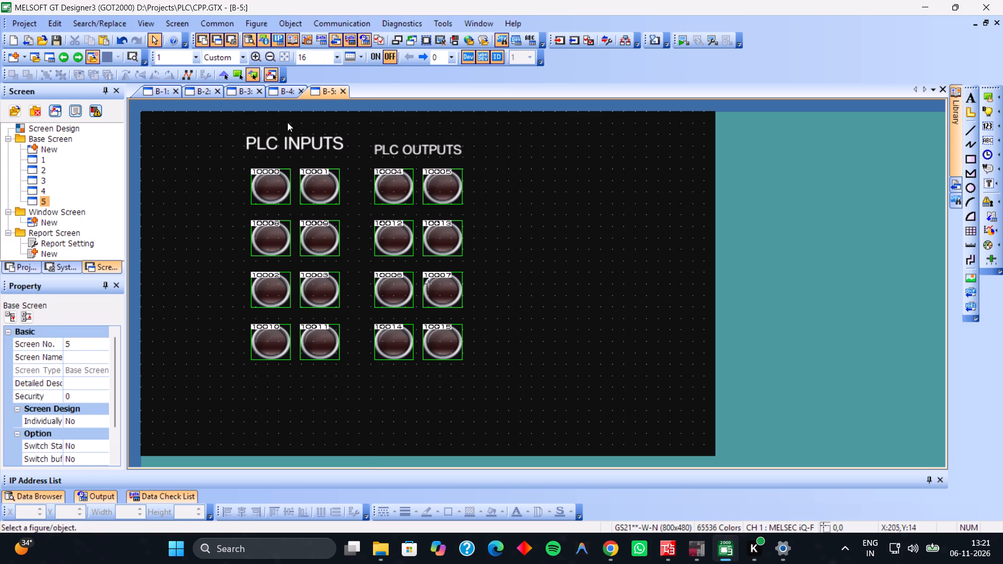
click(402, 143)
drag(419, 160, 420, 150)
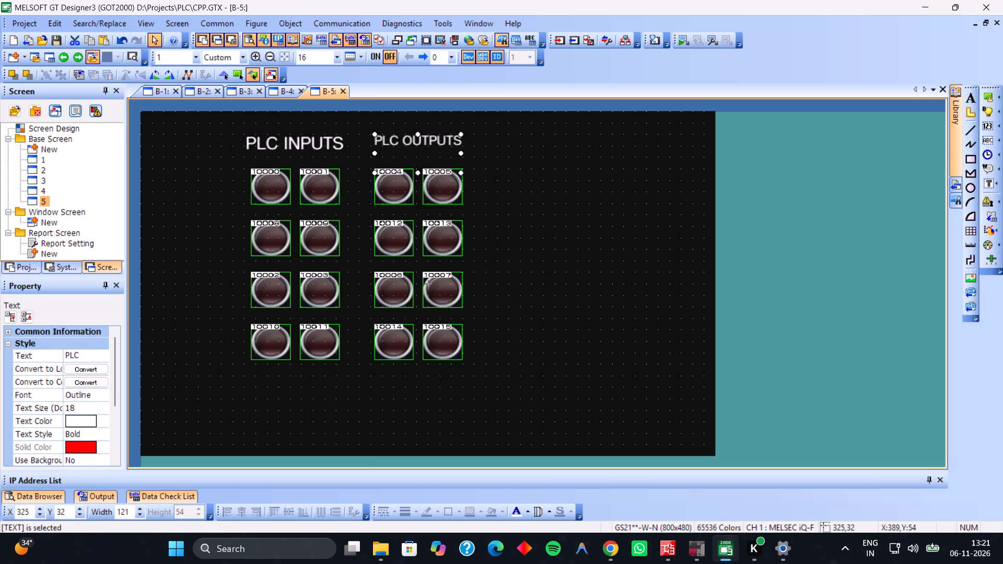
click(516, 164)
Shrink the PLC INPUTS label to text size 18 and centre it above the first block, level with the PLC OUTPUTS label.
click(290, 137)
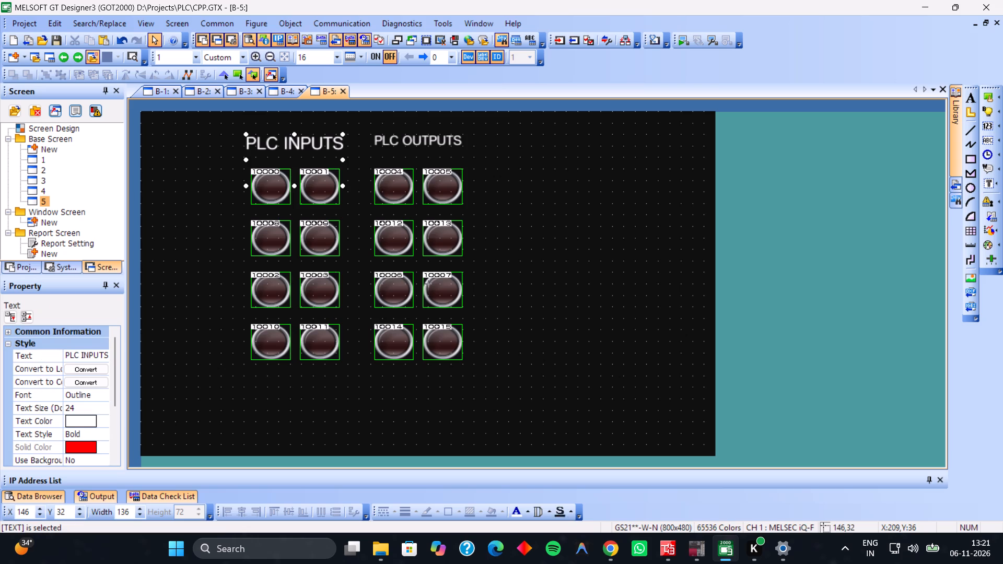
drag(344, 187, 337, 183)
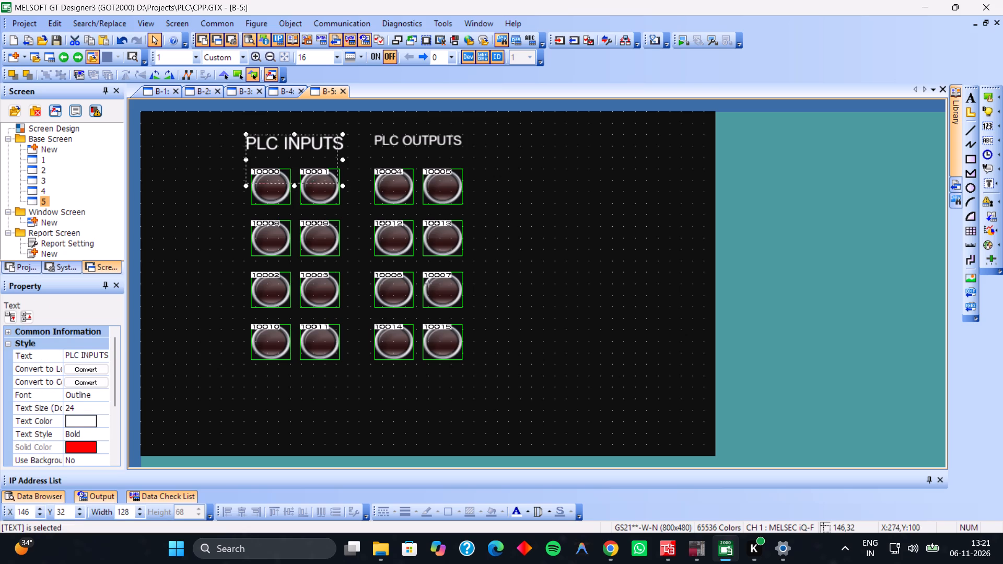
drag(337, 183, 330, 174)
drag(294, 152, 317, 155)
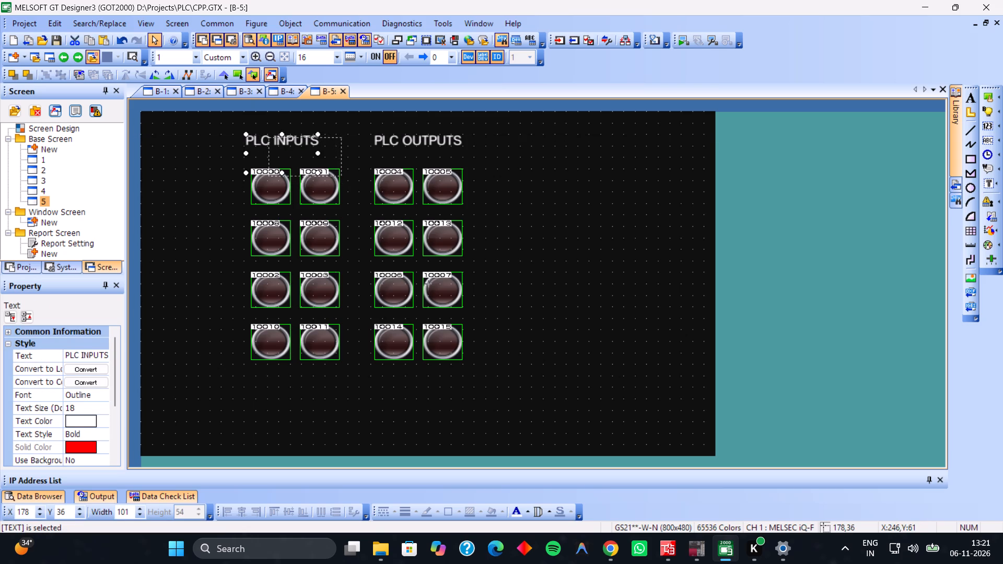
drag(317, 155, 306, 152)
click(488, 145)
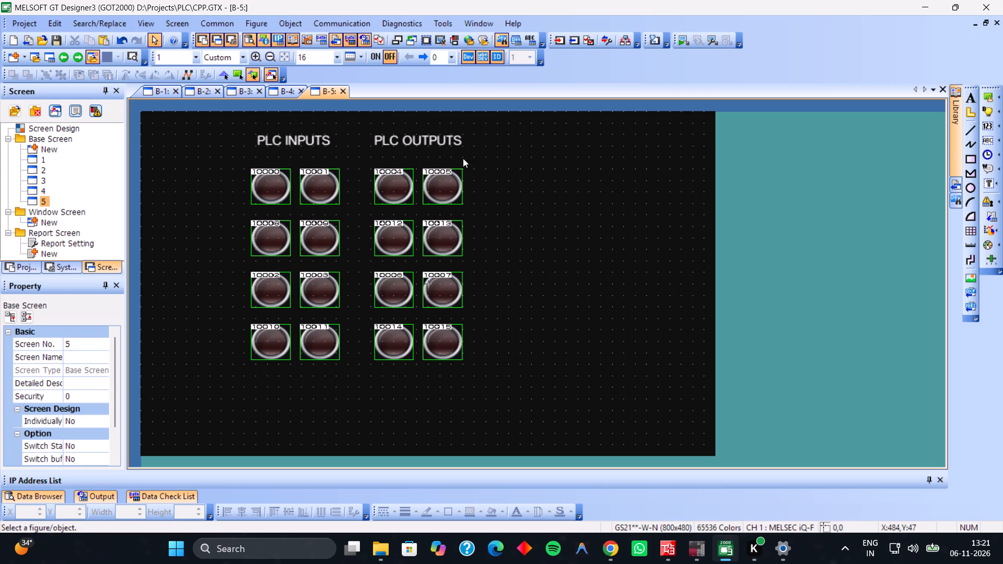
Assign device X0001 to the top-left bit lamp of the PLC INPUTS block.
double_click(266, 193)
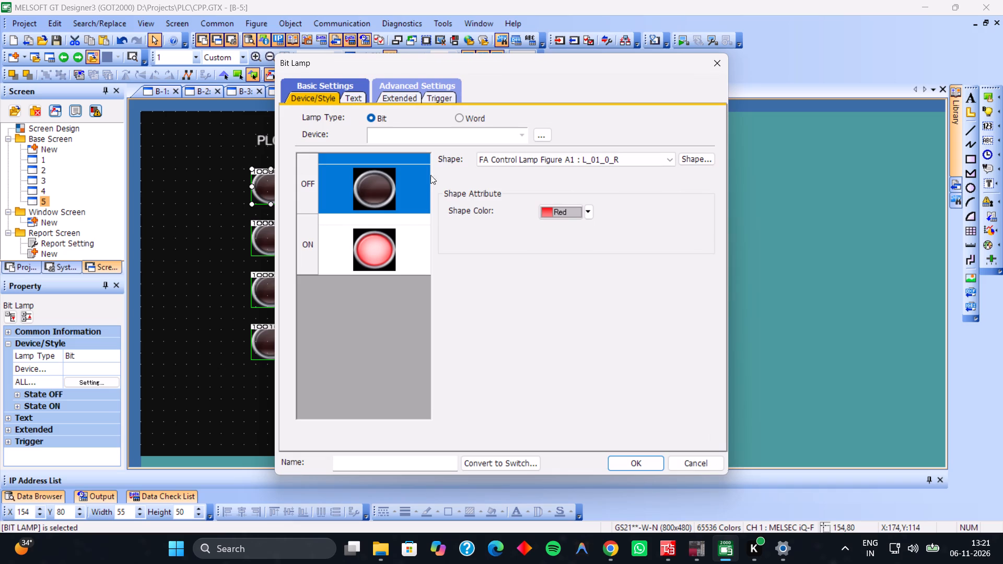
click(418, 138)
text(x1)
key(Return)
key(Return)
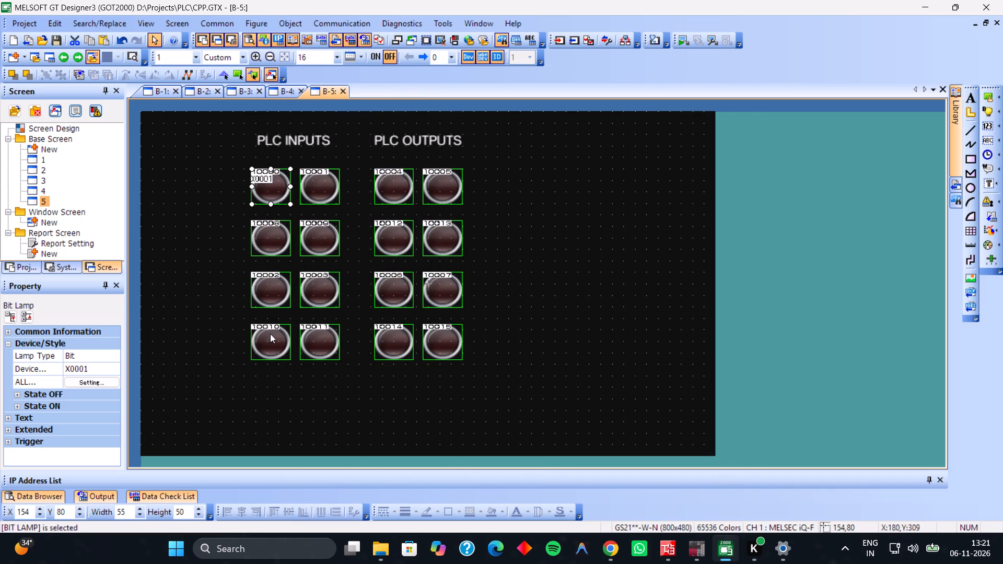
Change the device of the top-left bit lamp in the PLC INPUTS block to X0000.
double_click(279, 193)
click(279, 193)
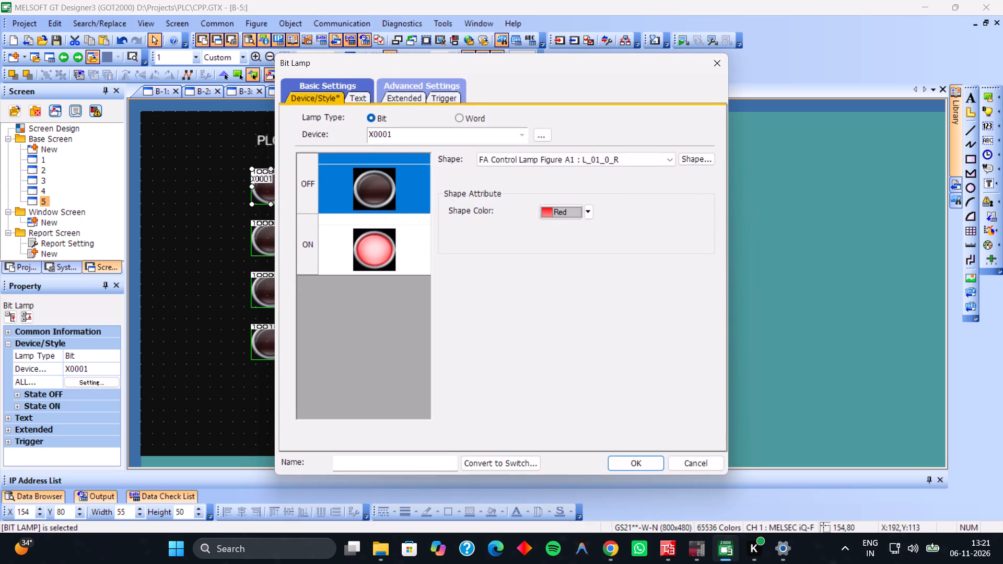
triple_click(403, 132)
text(x1)
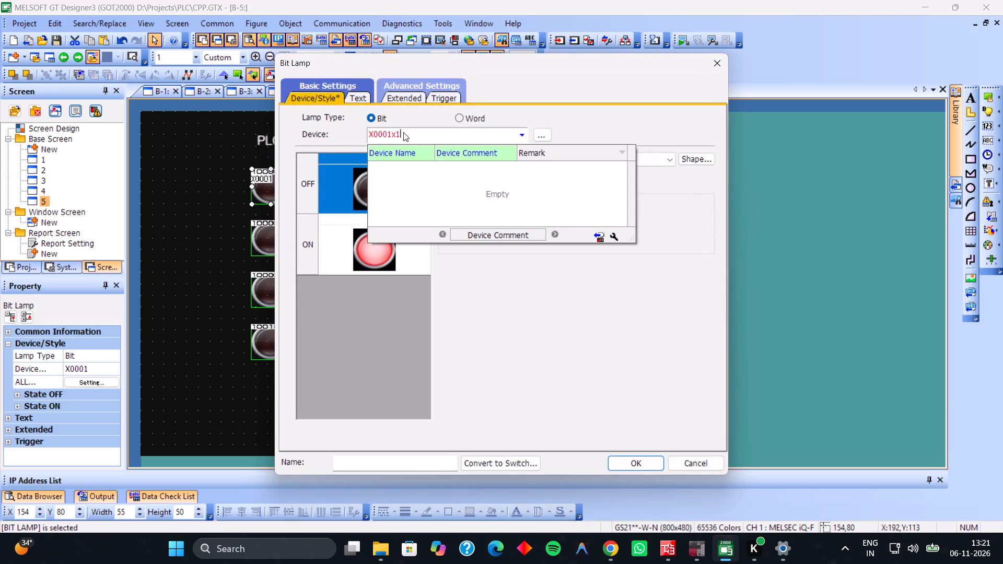
key(BackSpace)
key(BackSpace)
key(BackSpace)
key(BackSpace)
key(BackSpace)
key(BackSpace)
key(BackSpace)
key(BackSpace)
text(x0)
key(Return)
key(Return)
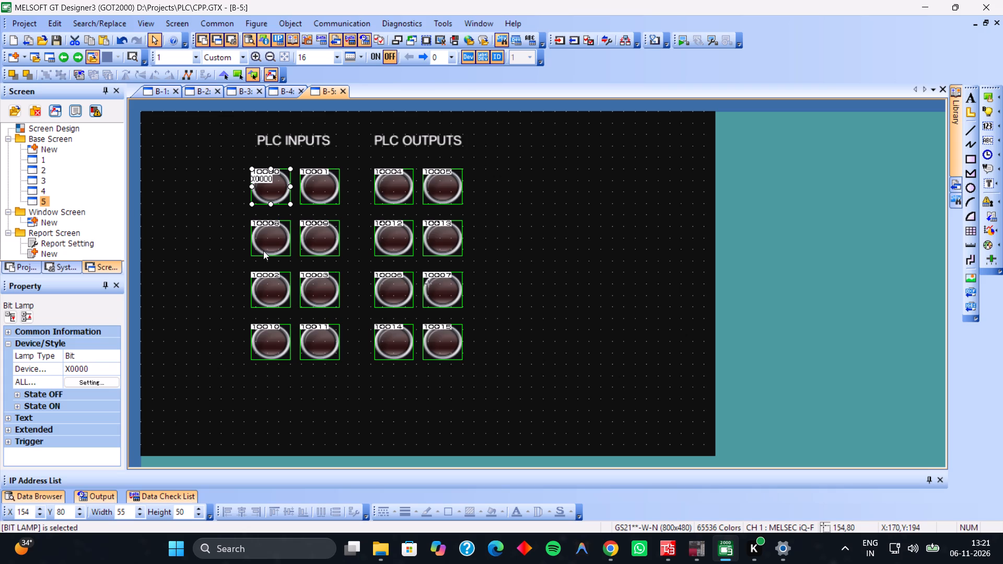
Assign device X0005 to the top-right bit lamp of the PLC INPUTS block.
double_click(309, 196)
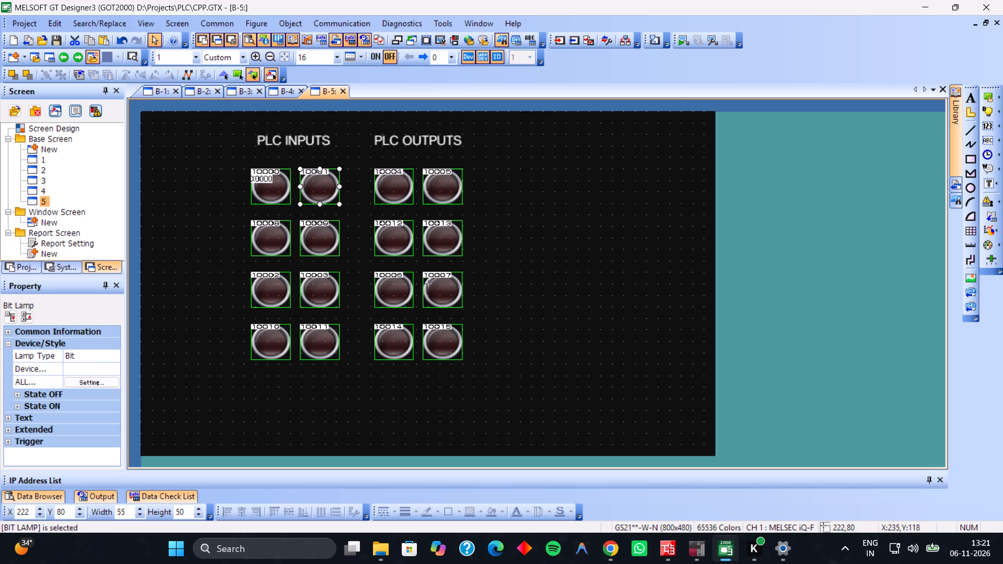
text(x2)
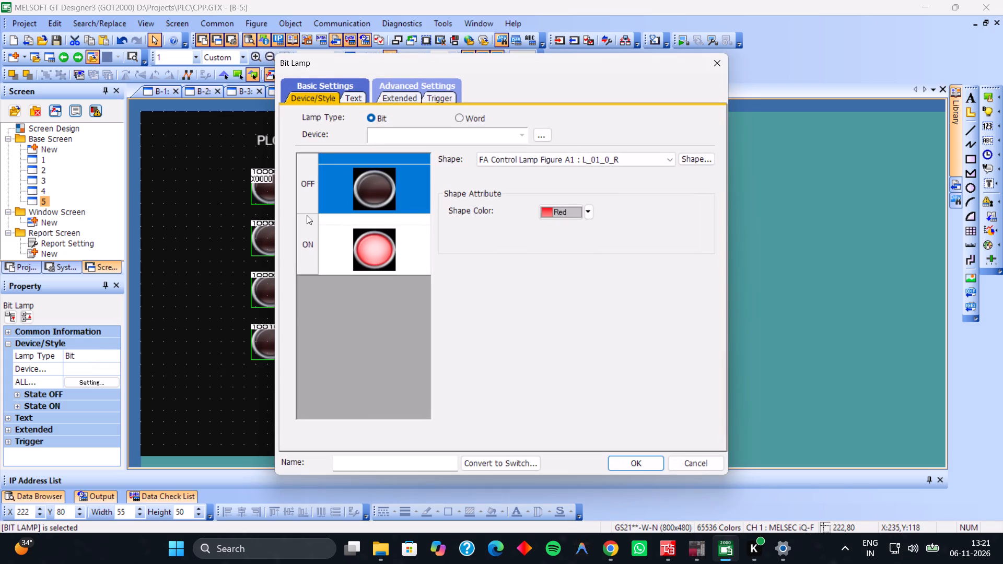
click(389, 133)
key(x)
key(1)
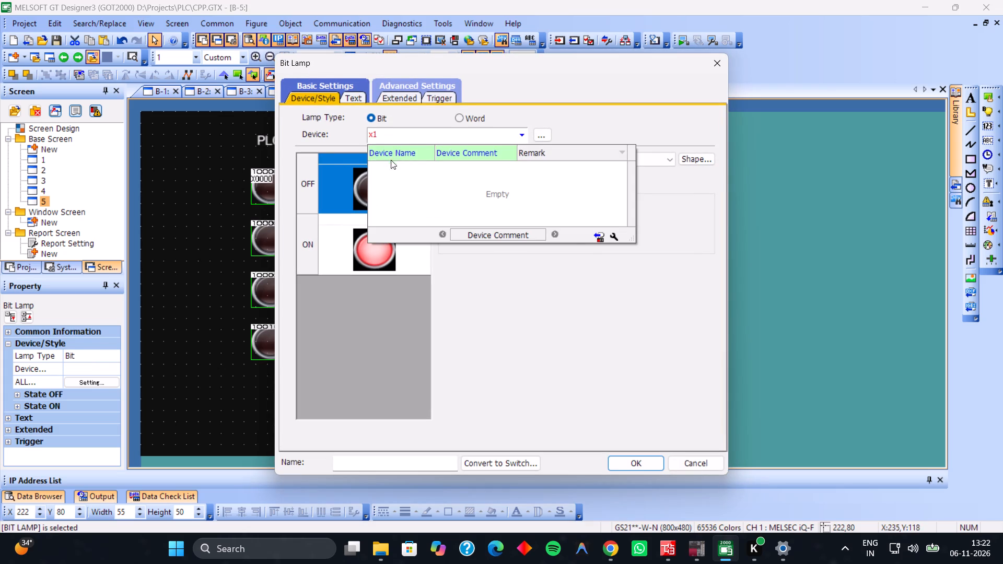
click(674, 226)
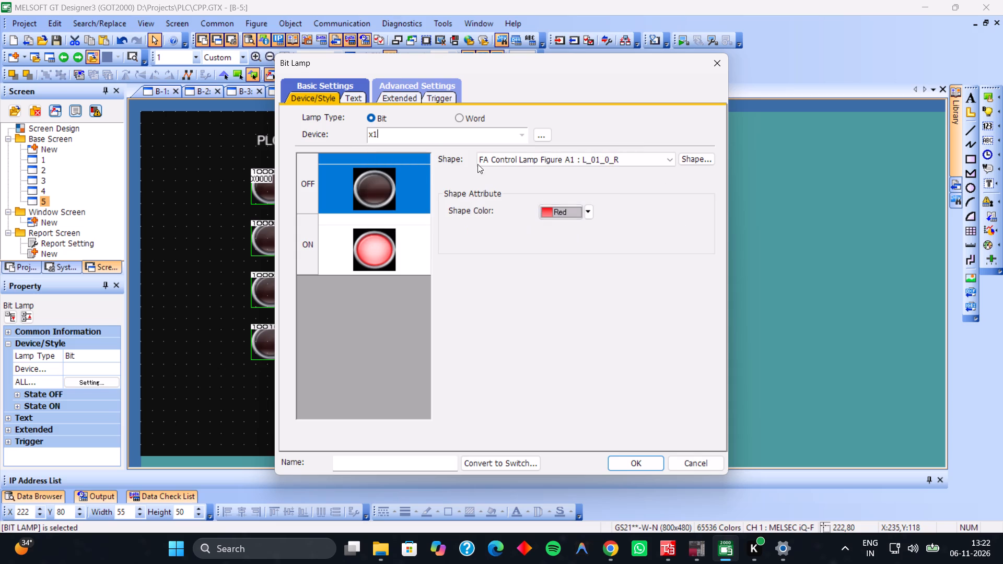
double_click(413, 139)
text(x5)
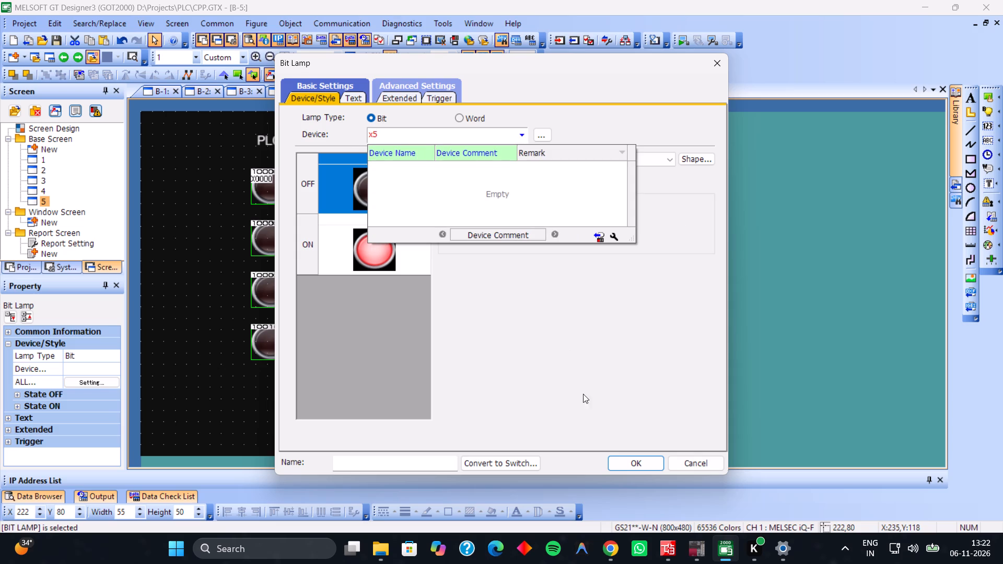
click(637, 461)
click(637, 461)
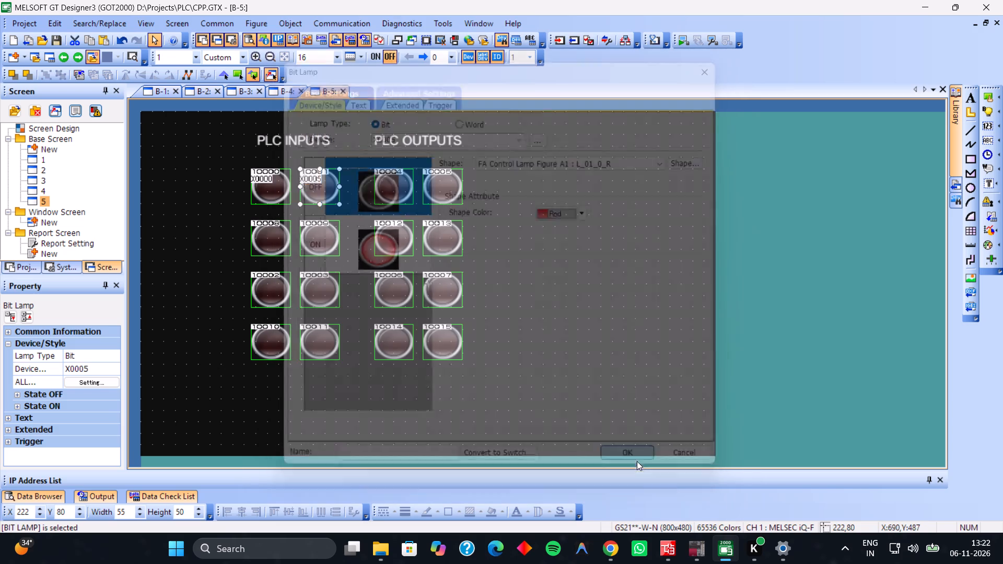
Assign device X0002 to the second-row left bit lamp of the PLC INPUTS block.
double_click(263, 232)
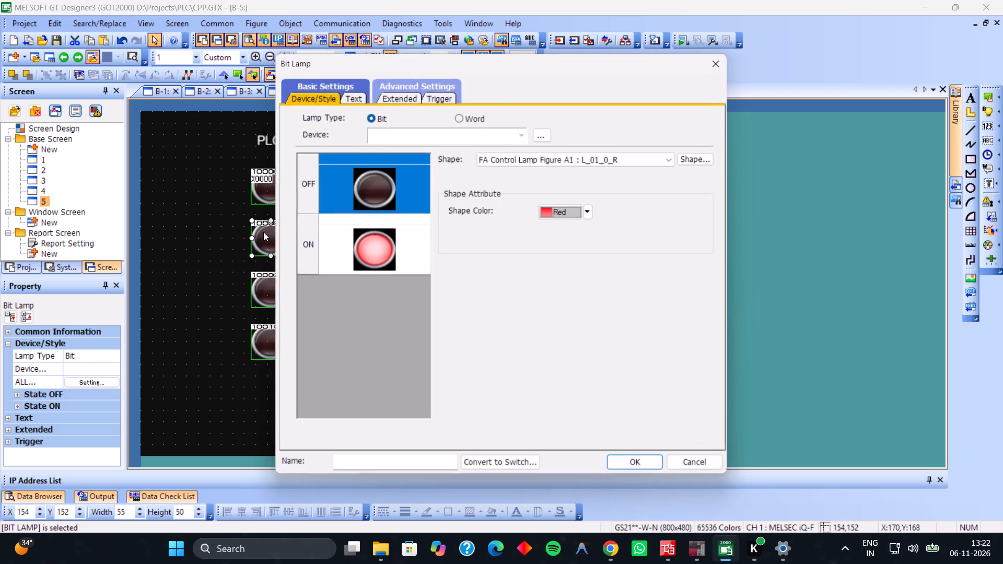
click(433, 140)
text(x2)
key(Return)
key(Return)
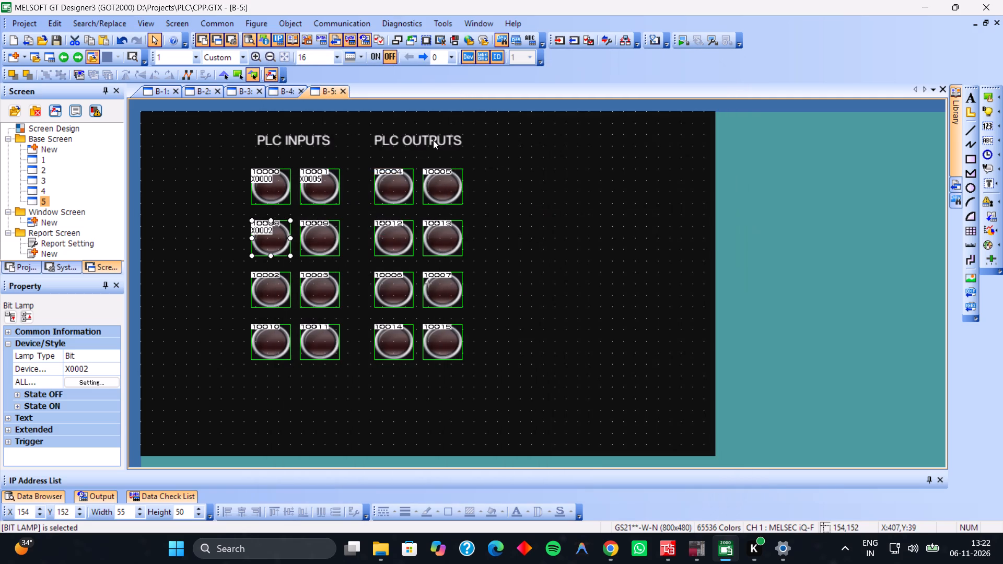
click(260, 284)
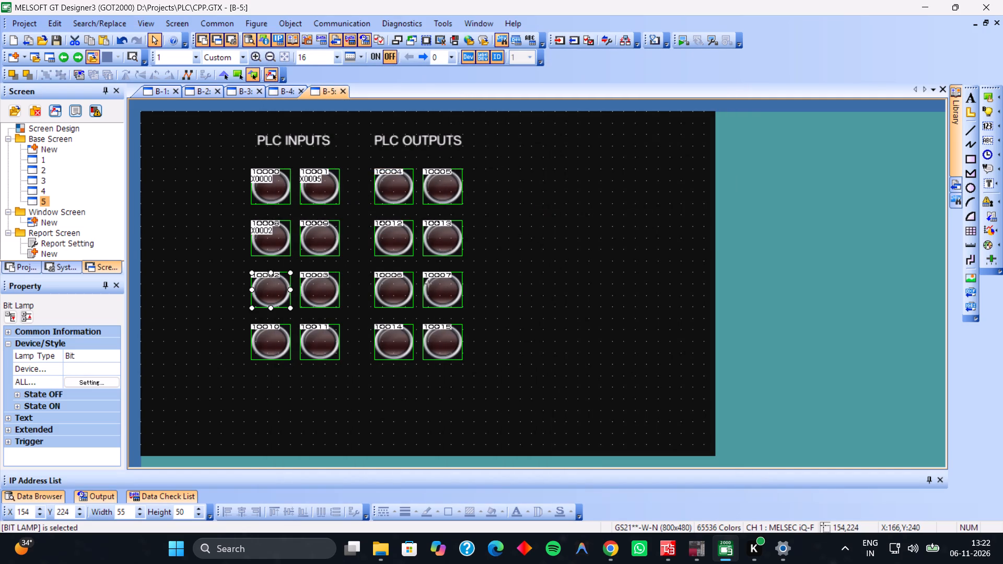
Change the device of the second-row left bit lamp in the PLC INPUTS block to X0001.
double_click(269, 239)
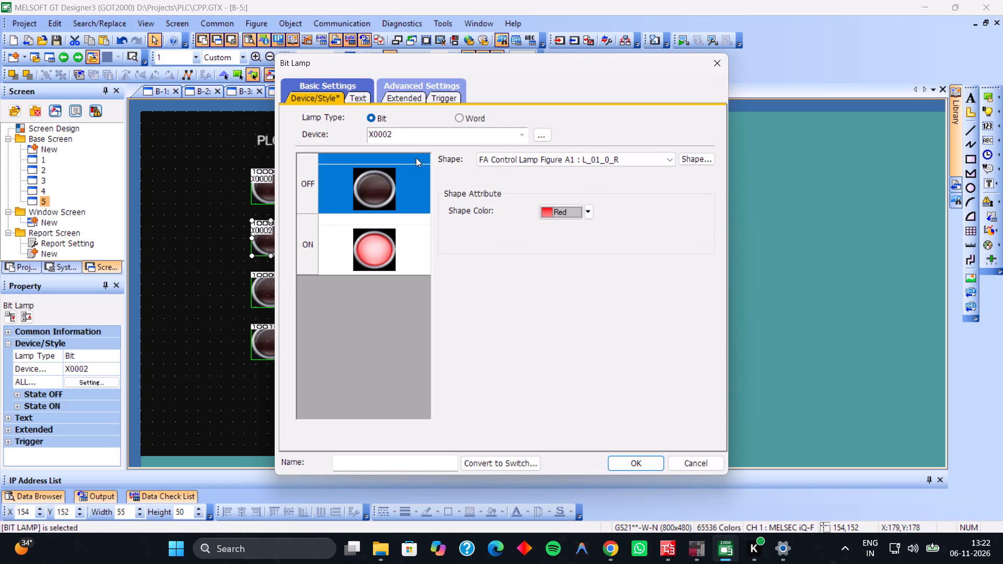
click(399, 133)
key(BackSpace)
key(BackSpace)
key(BackSpace)
key(BackSpace)
key(BackSpace)
key(BackSpace)
text(x1)
key(Return)
key(Return)
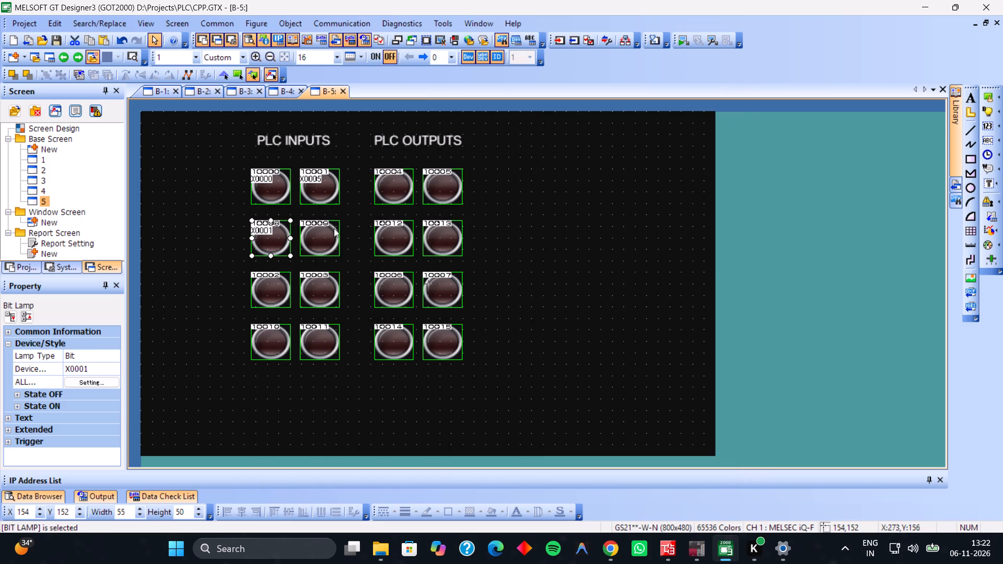
Assign device X0002 to the third-row left bit lamp of the PLC INPUTS block.
double_click(273, 292)
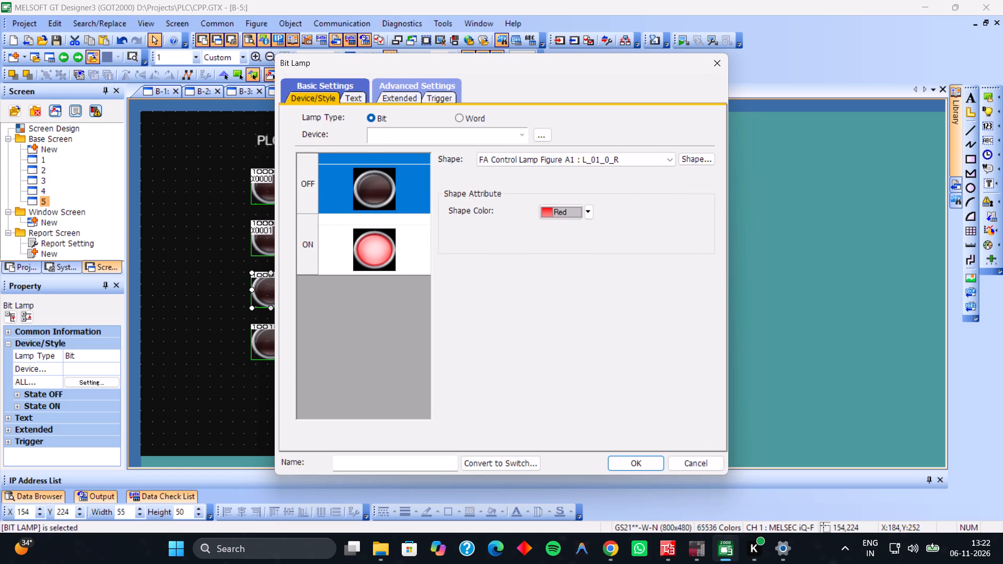
click(387, 134)
text(x2)
key(Return)
key(Return)
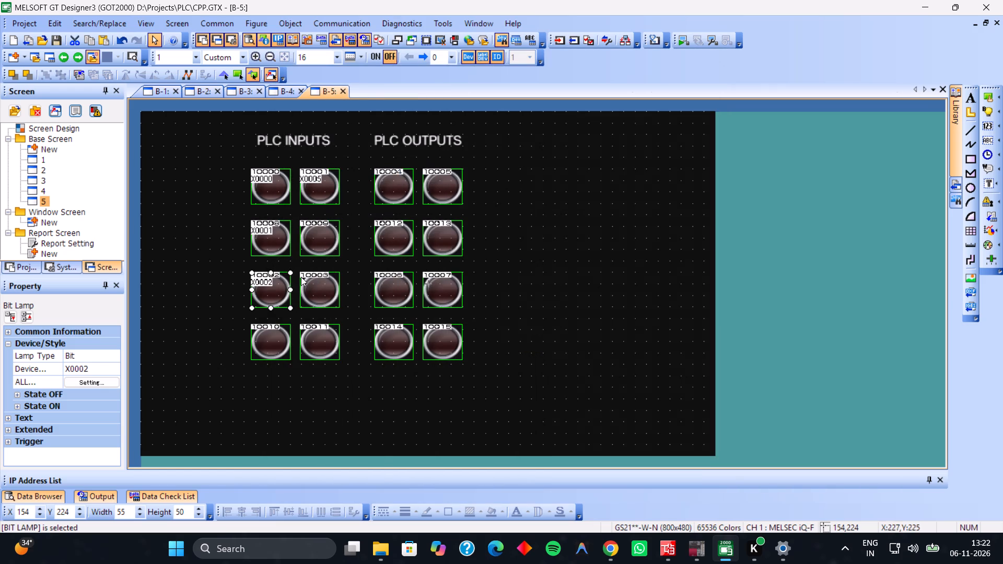
Assign device X0003 to the bottom-left bit lamp of the PLC INPUTS block.
double_click(270, 345)
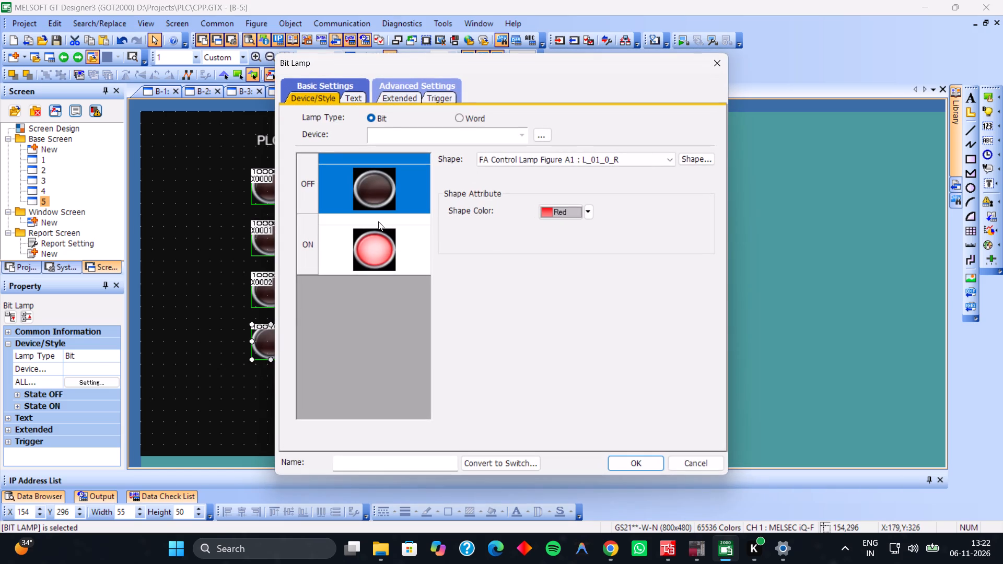
click(417, 143)
text(x3)
key(Return)
key(Return)
Change the device of the top-right bit lamp in the PLC INPUTS block to X0004.
double_click(328, 186)
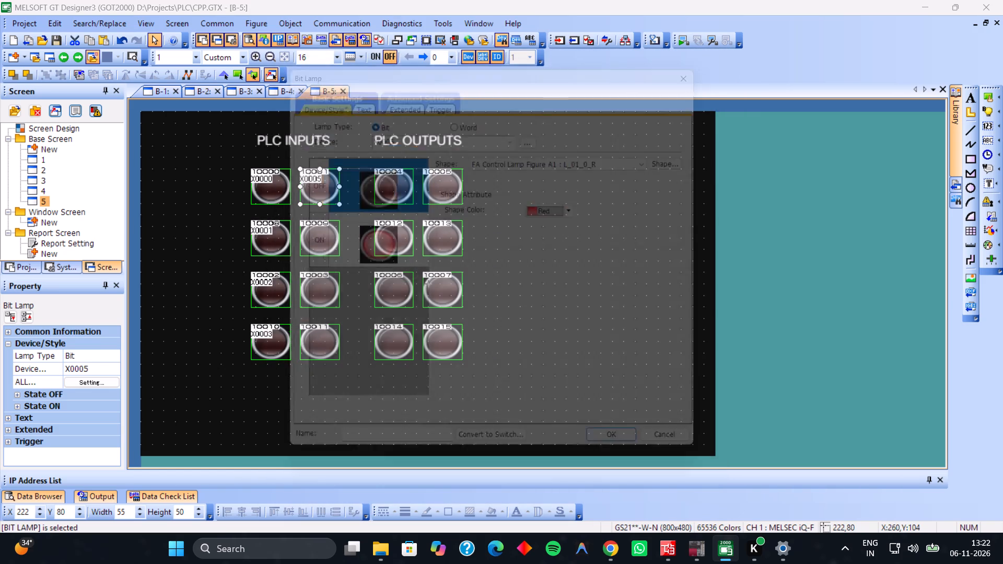
double_click(393, 130)
text(x4)
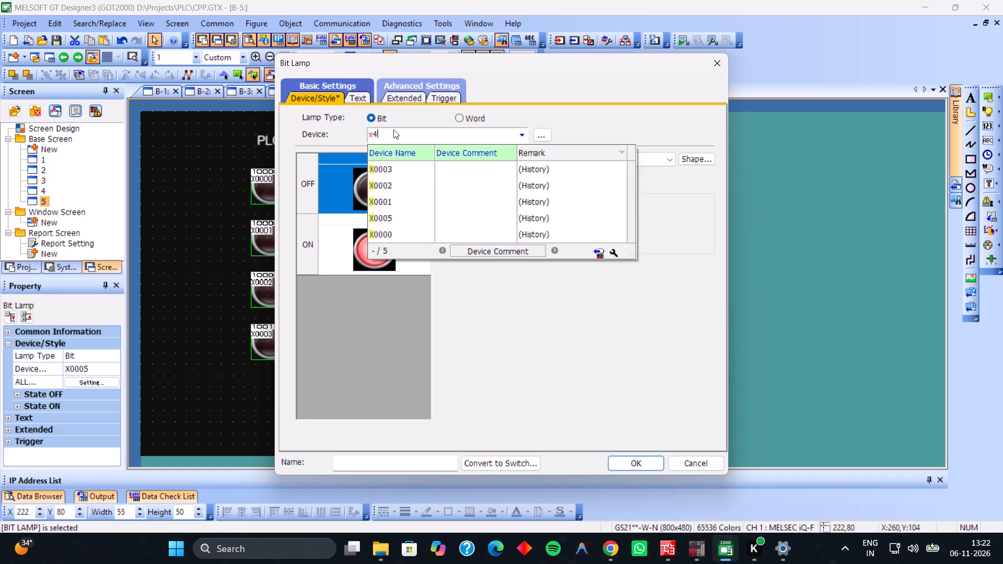
key(Return)
key(Return)
Assign device X0005 to the second-row right bit lamp of the PLC INPUTS block.
double_click(326, 249)
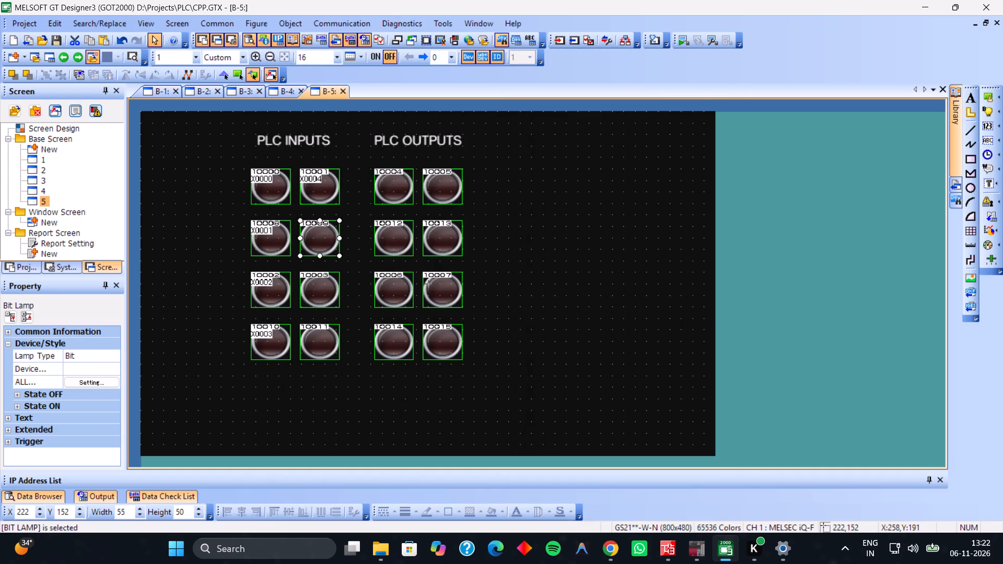
click(406, 135)
text(x5)
key(Return)
key(Return)
Assign device X0006 to the third-row right bit lamp of the PLC INPUTS block.
double_click(311, 281)
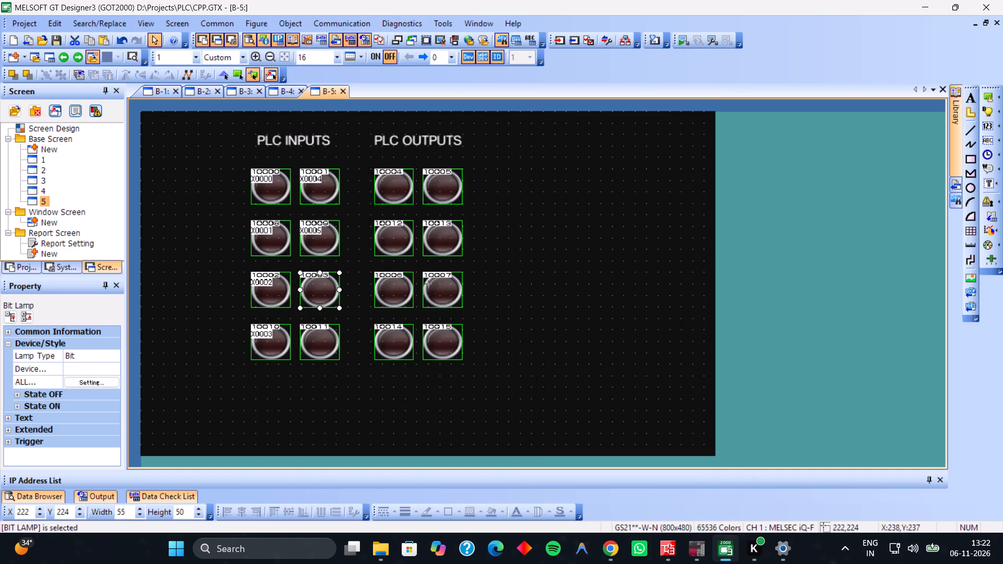
click(422, 137)
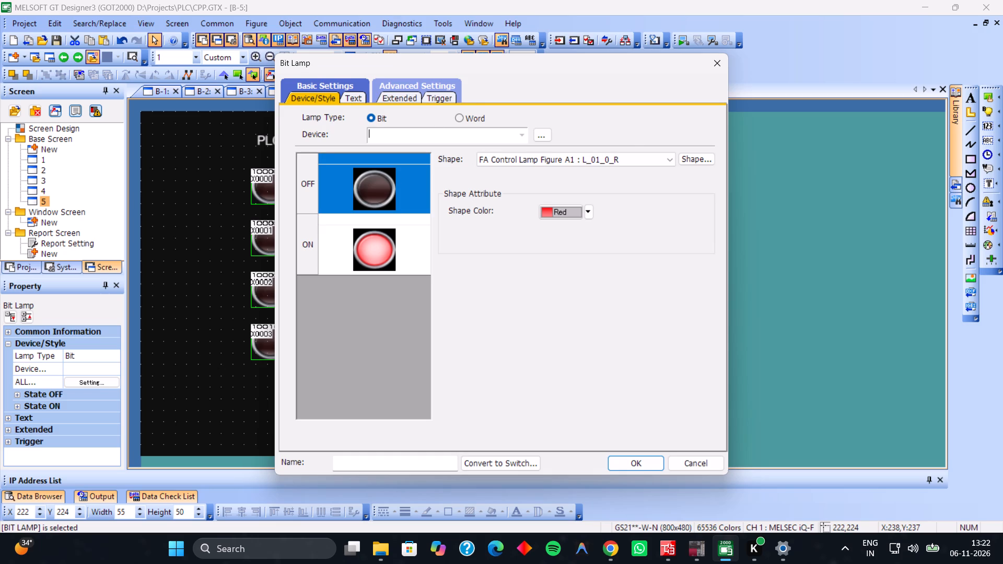
key(x)
key(6)
key(Return)
key(Return)
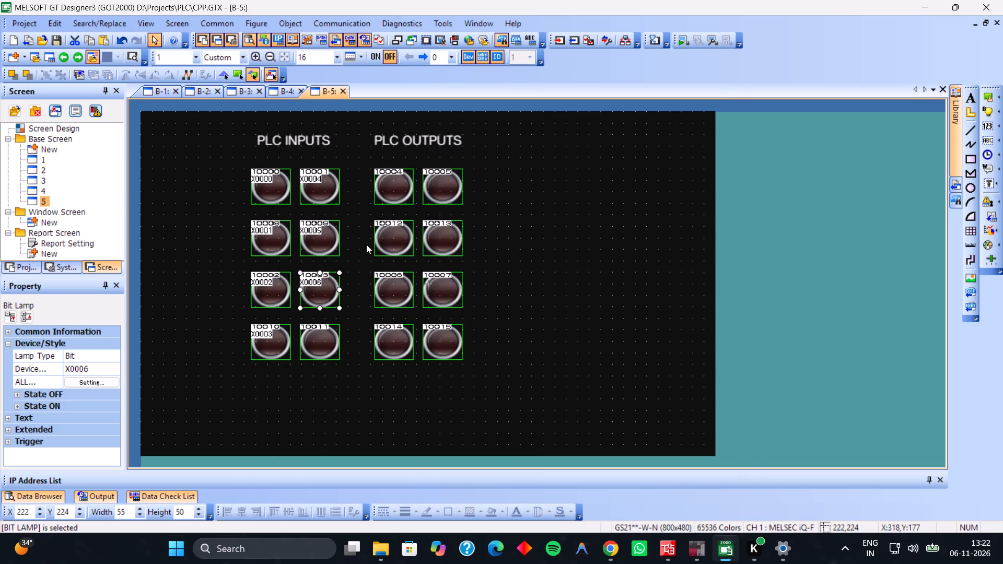
Assign device X0007 to the bottom-right bit lamp of the PLC INPUTS block.
click(325, 323)
double_click(325, 323)
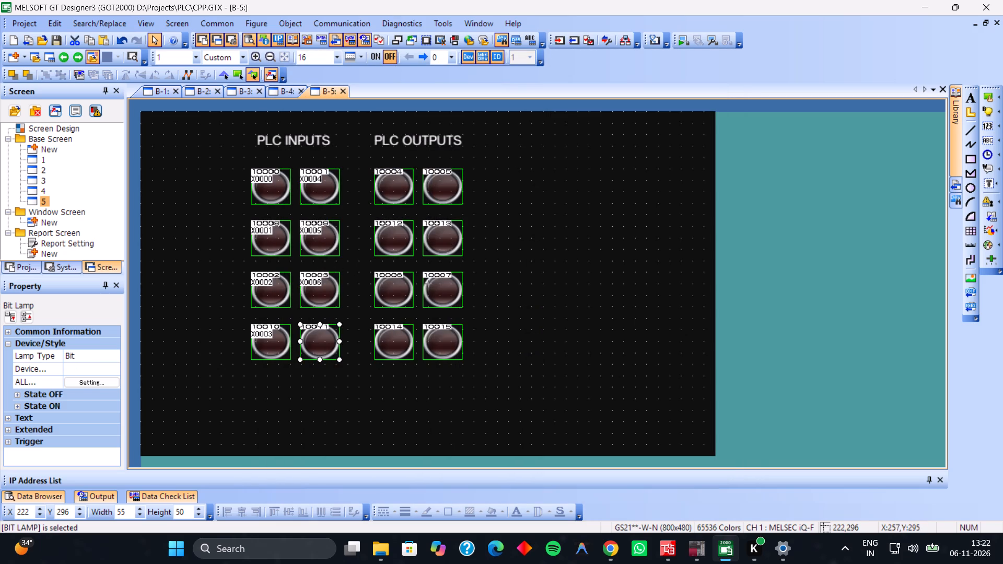
click(436, 139)
text(x7)
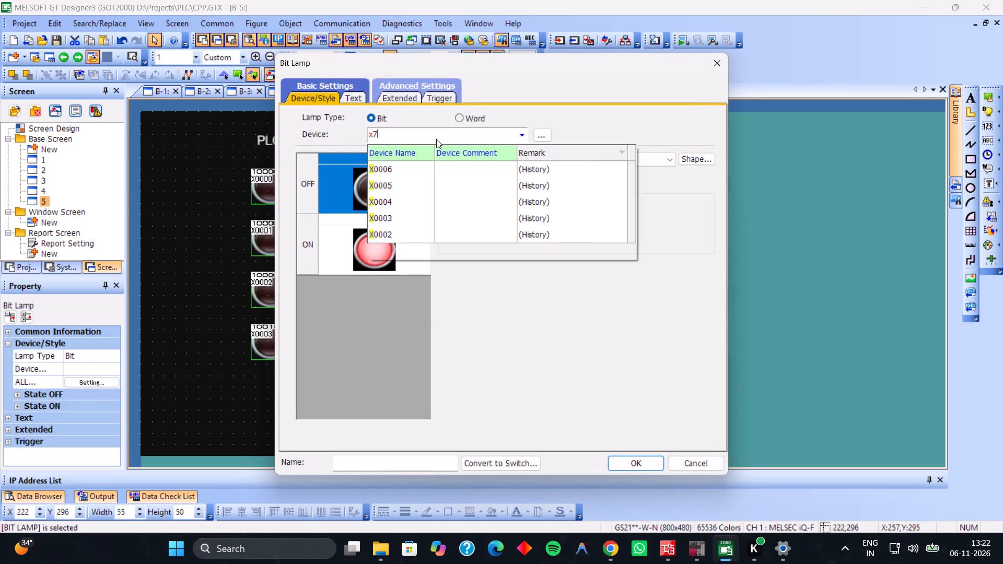
key(Return)
key(Return)
Assign device Y0000 to the top-left bit lamp of the PLC OUTPUTS block.
click(388, 198)
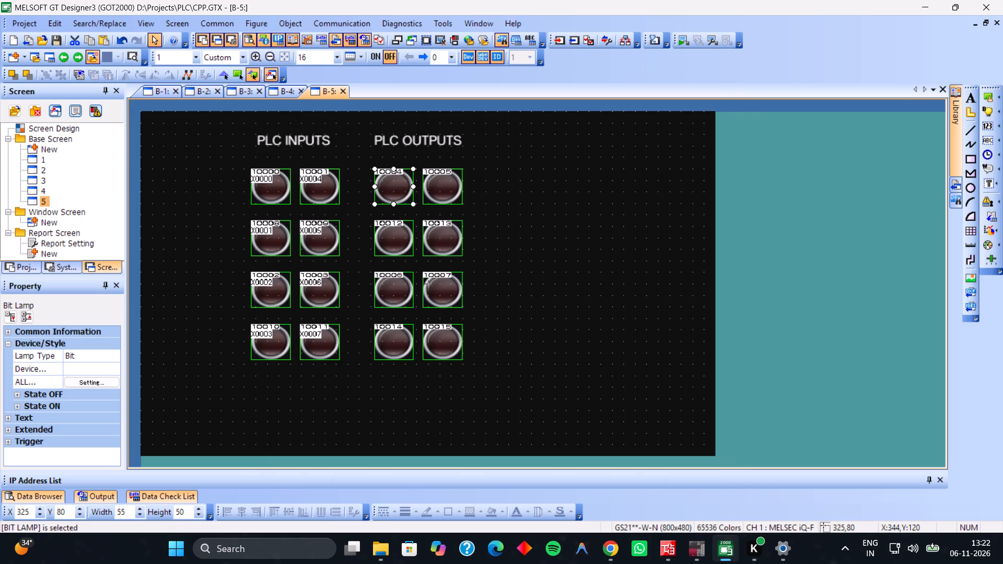
double_click(388, 198)
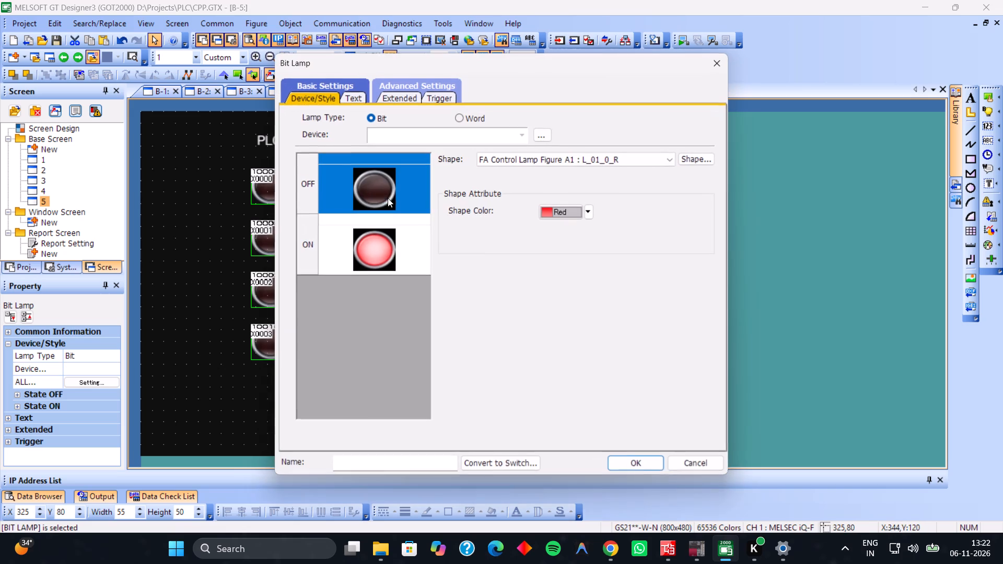
click(412, 137)
text(y0)
key(Return)
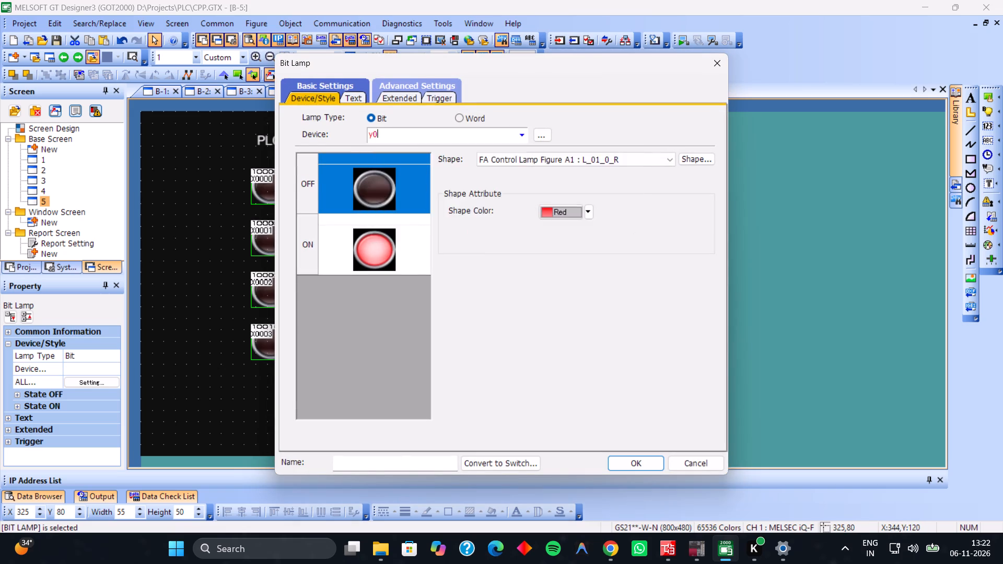
key(Return)
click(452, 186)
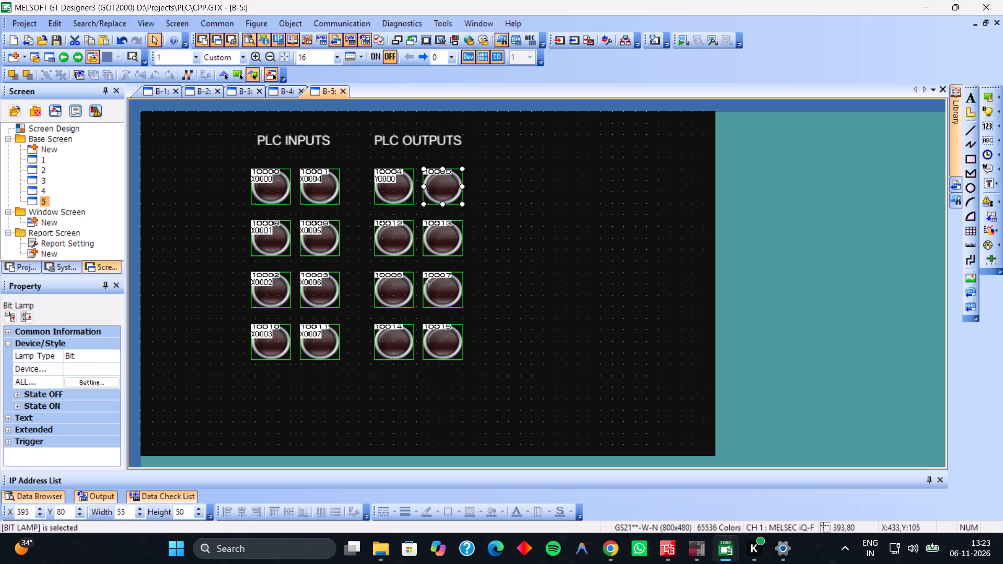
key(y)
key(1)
Assign device Y0001 to the second-row left bit lamp of the PLC OUTPUTS block.
double_click(390, 233)
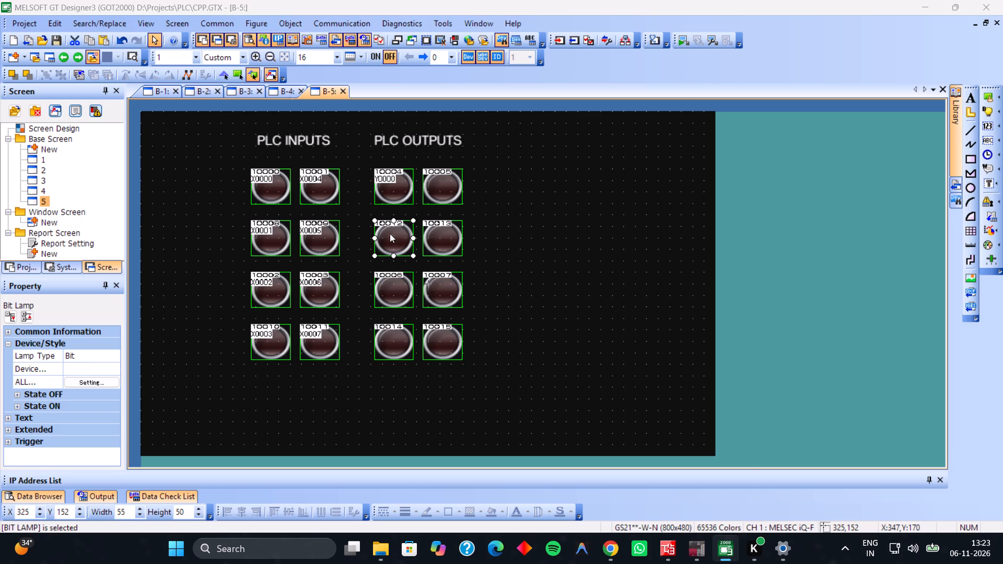
click(433, 132)
text(y1)
key(Return)
key(Return)
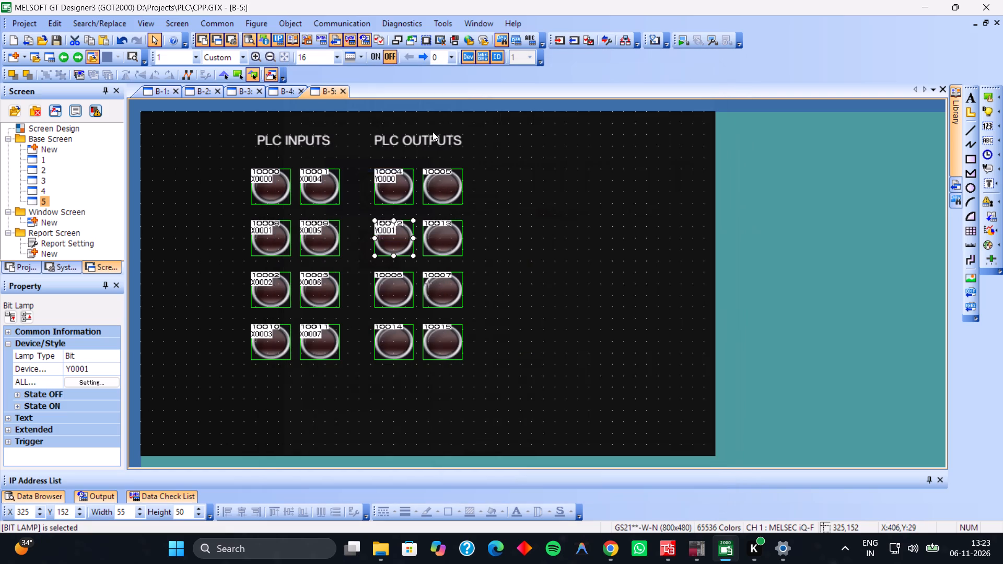
Assign device Y0002 to the third-row left bit lamp of the PLC OUTPUTS block.
click(396, 282)
double_click(396, 282)
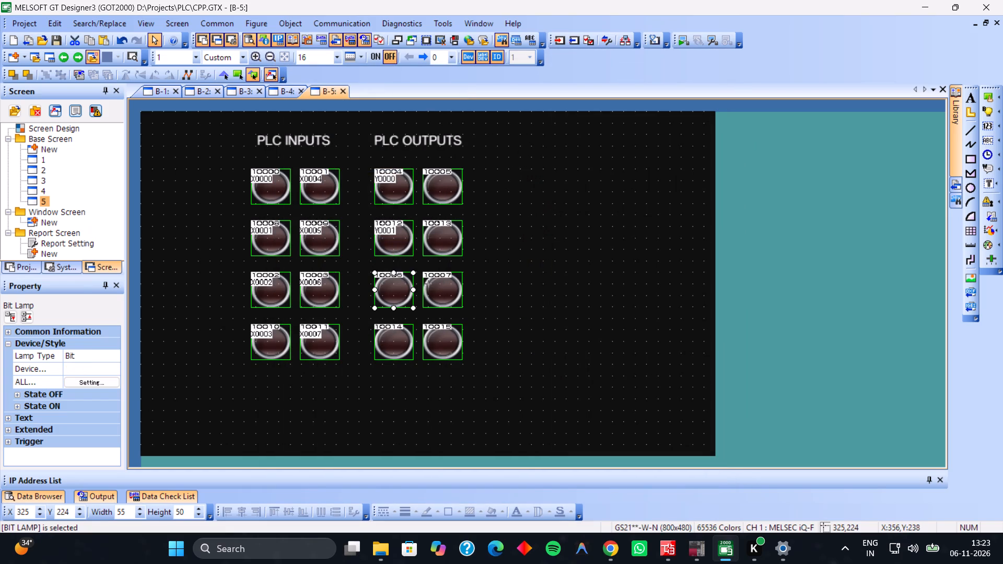
click(424, 136)
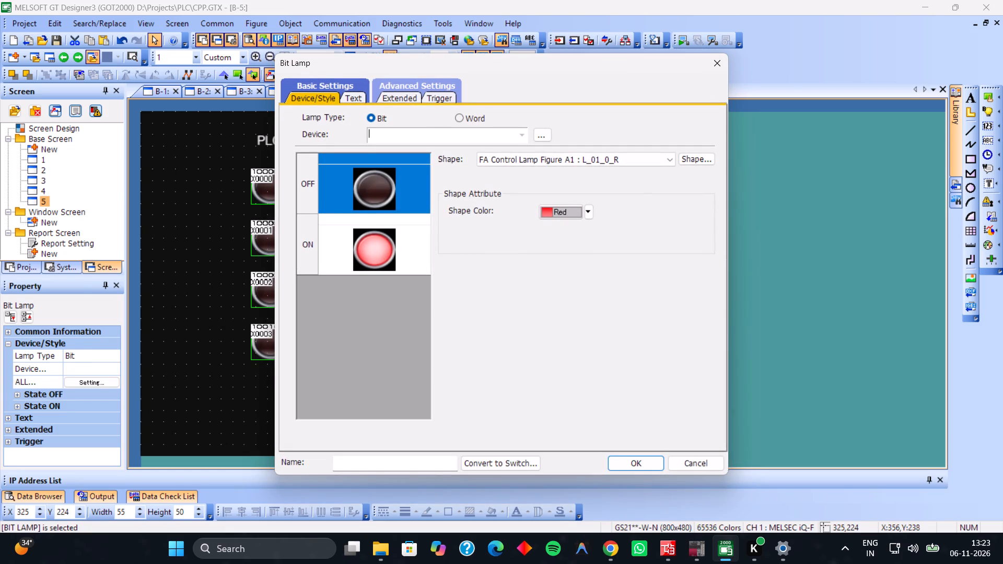
key(y)
key(2)
key(Return)
key(Return)
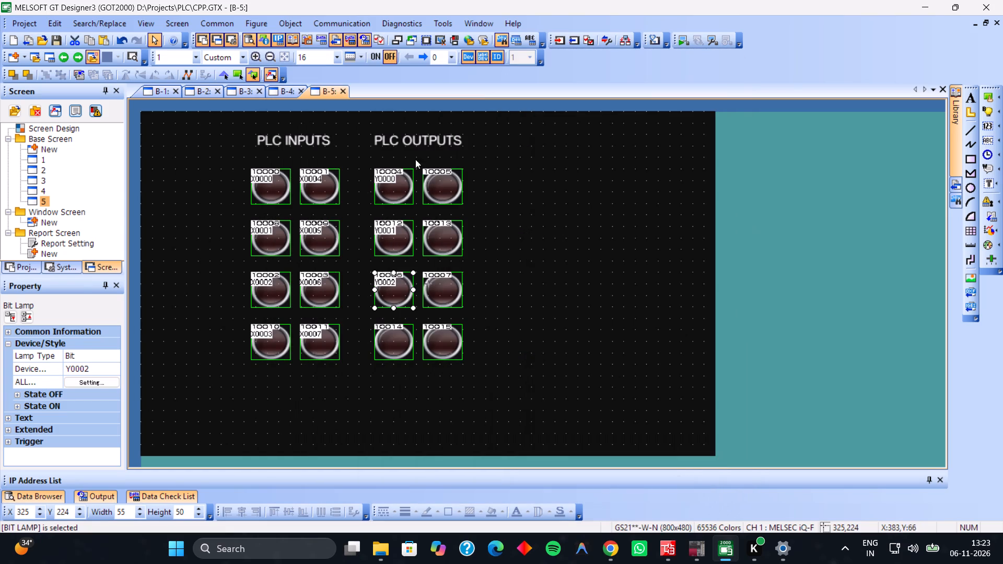
Assign device Y0003 to the bottom-left bit lamp of the PLC OUTPUTS block.
double_click(398, 331)
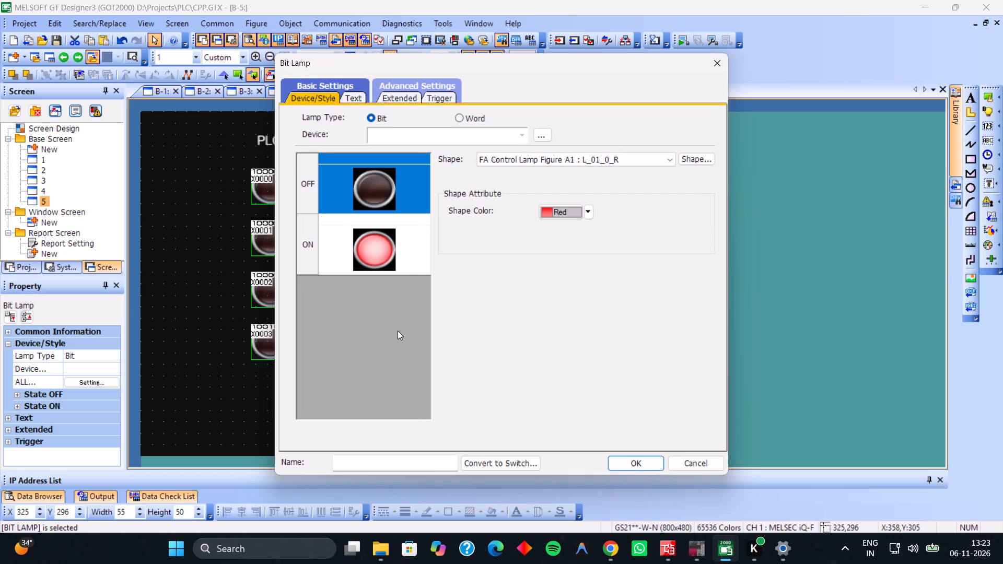
click(447, 139)
click(447, 139)
text(y3)
key(Return)
key(Return)
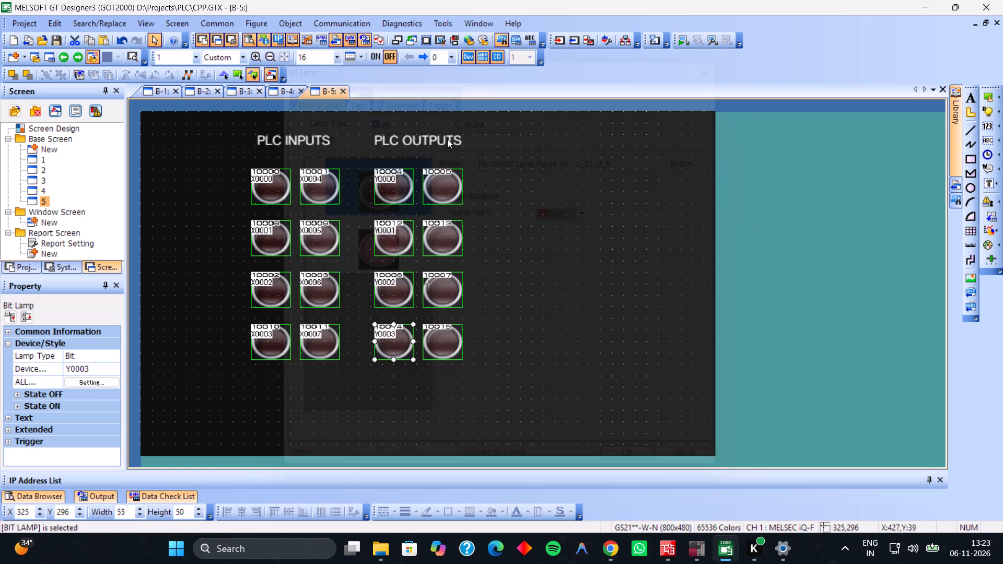
Assign device Y0004 to the top-right bit lamp of the PLC OUTPUTS block.
double_click(426, 178)
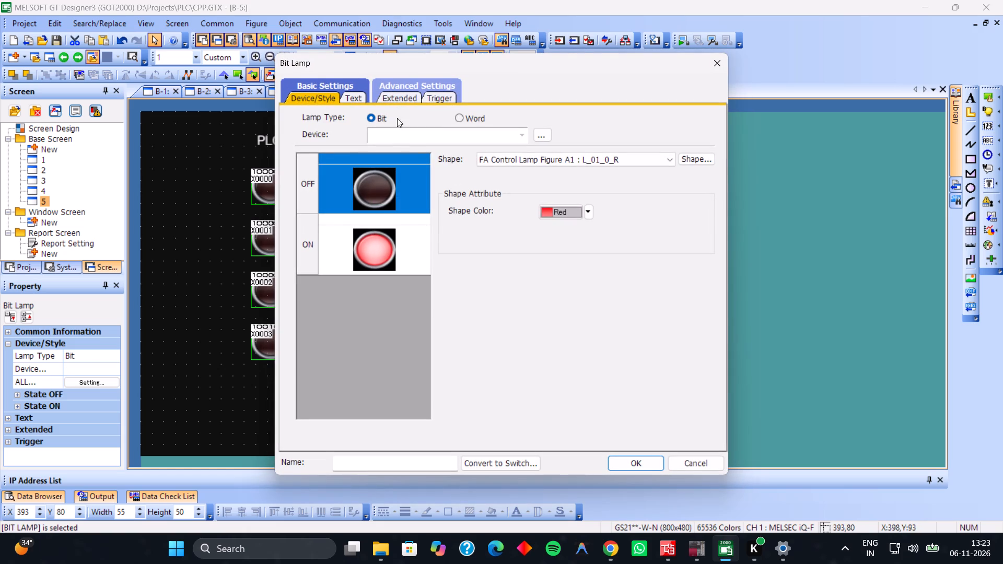
click(398, 135)
text(y4)
key(Return)
key(Return)
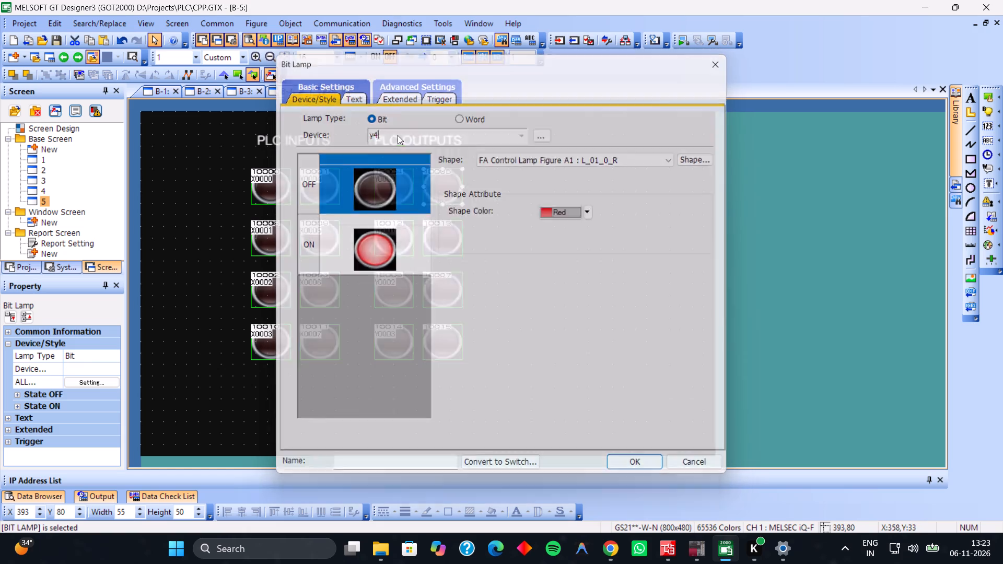
Assign device Y0005 to the second-row right bit lamp of the PLC OUTPUTS block.
double_click(442, 233)
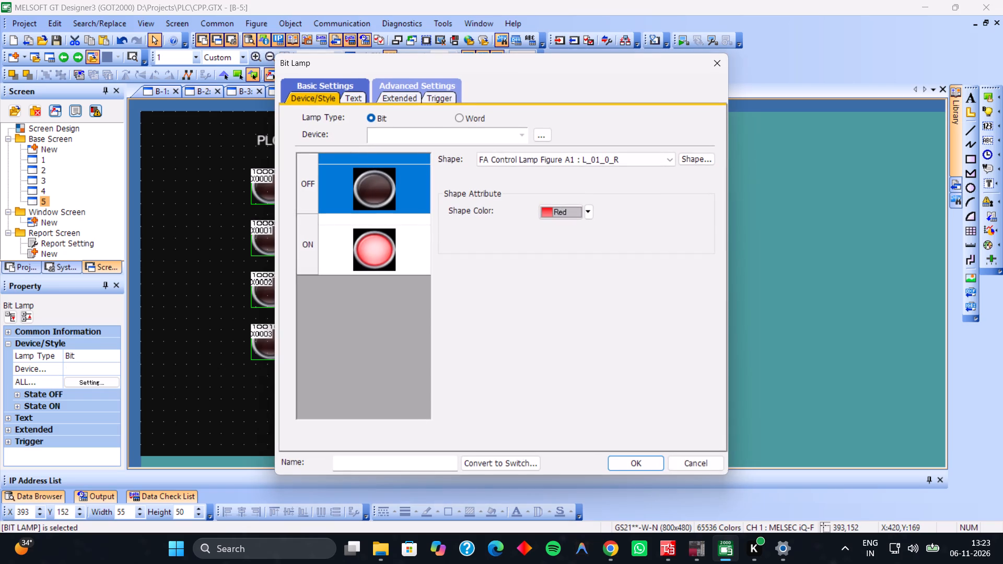
click(453, 132)
key(y)
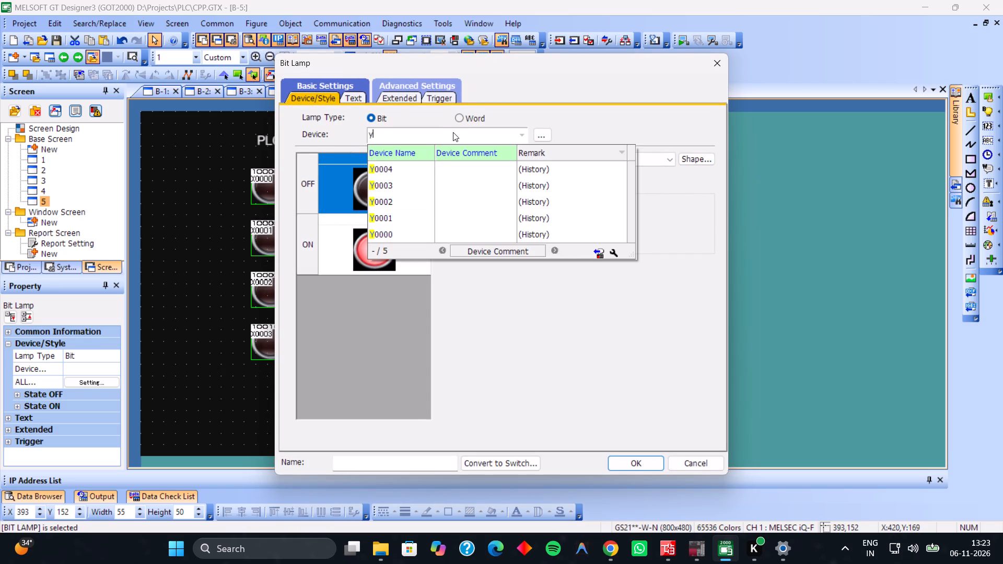
key(5)
key(Return)
key(Return)
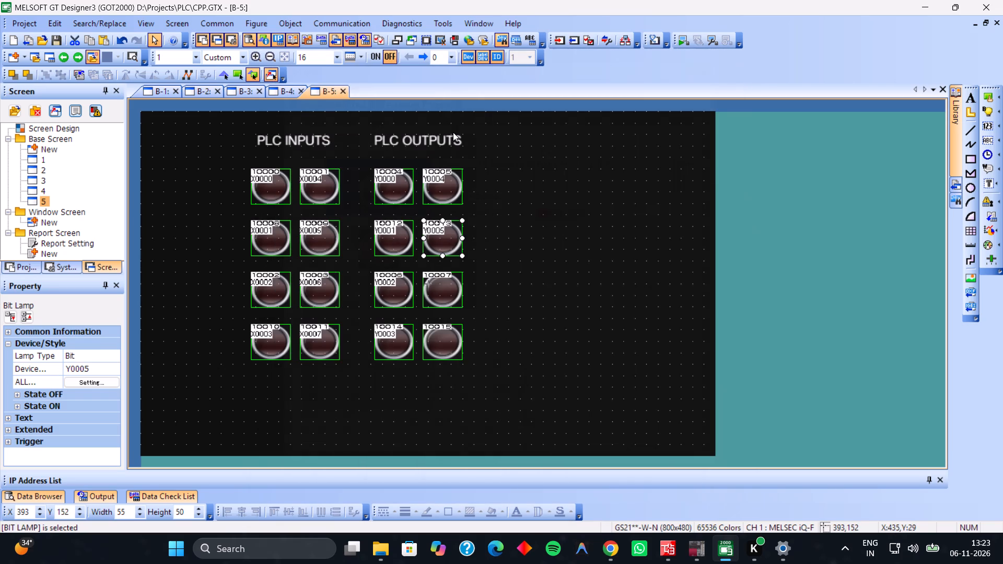
Assign device Y0006 to the third-row right bit lamp of the PLC OUTPUTS block.
double_click(430, 296)
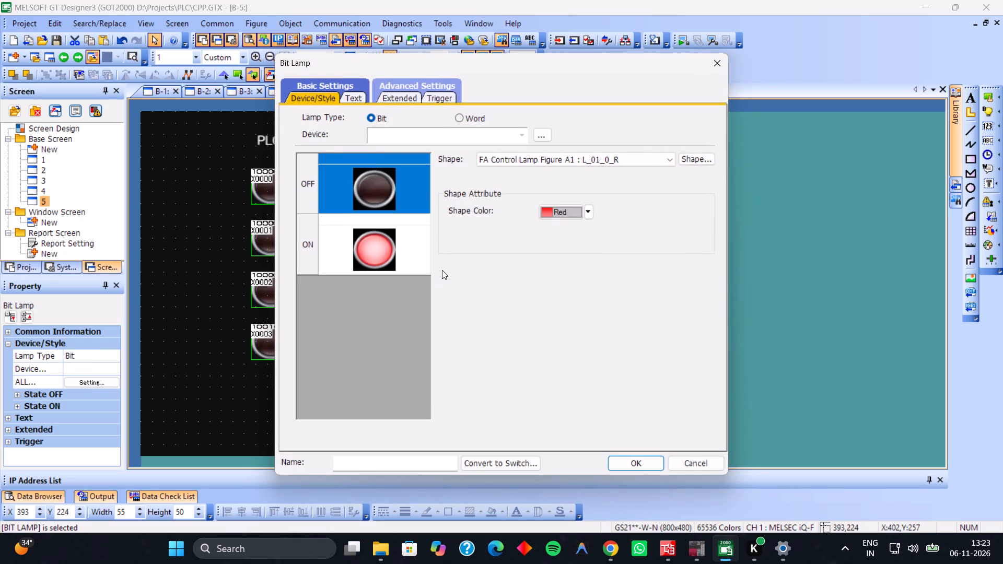
click(419, 138)
text(y6)
key(Return)
key(Return)
Assign device Y0007 to the bottom-right bit lamp of the PLC OUTPUTS block.
click(459, 351)
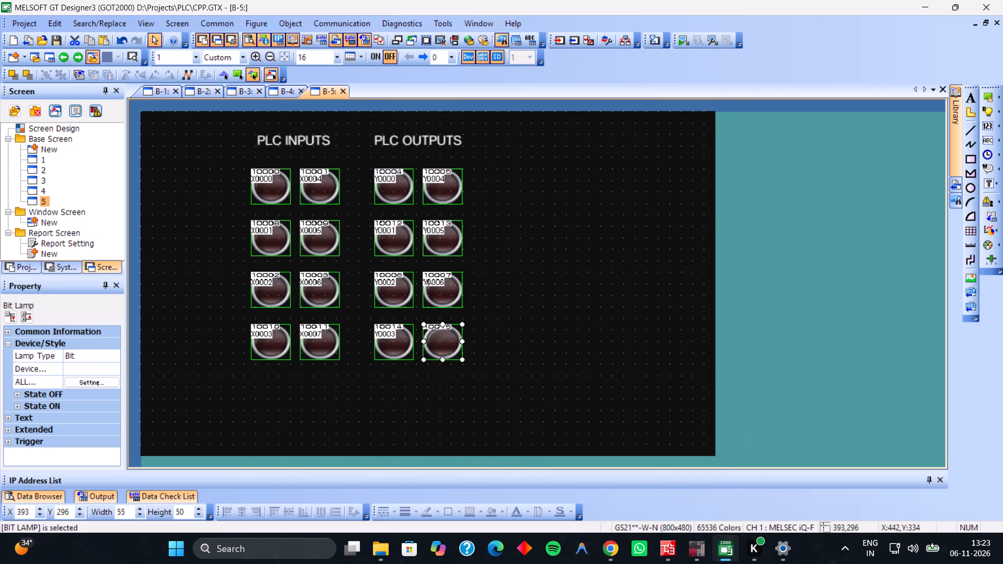
double_click(449, 345)
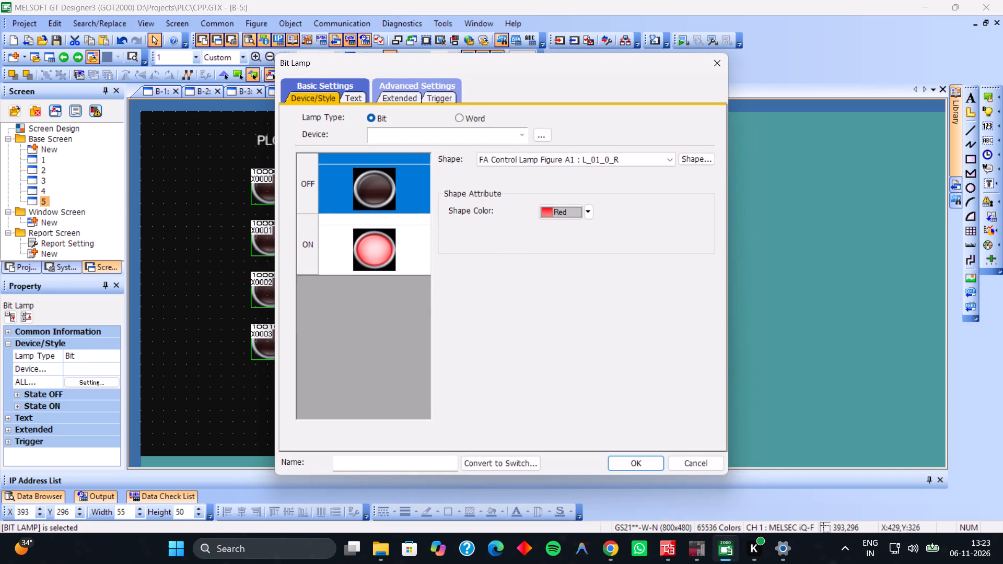
click(406, 134)
text(y7)
key(Return)
key(Return)
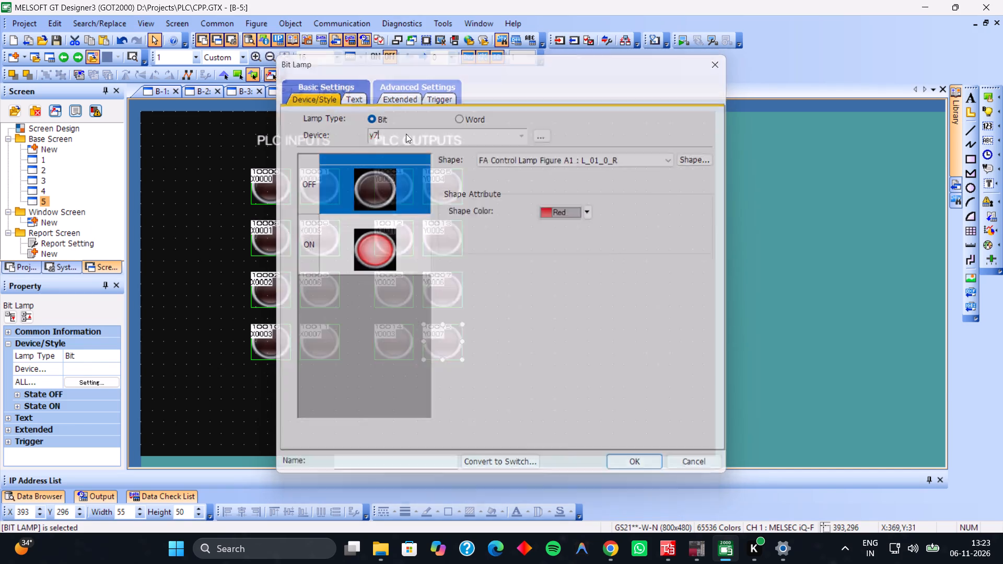
click(479, 290)
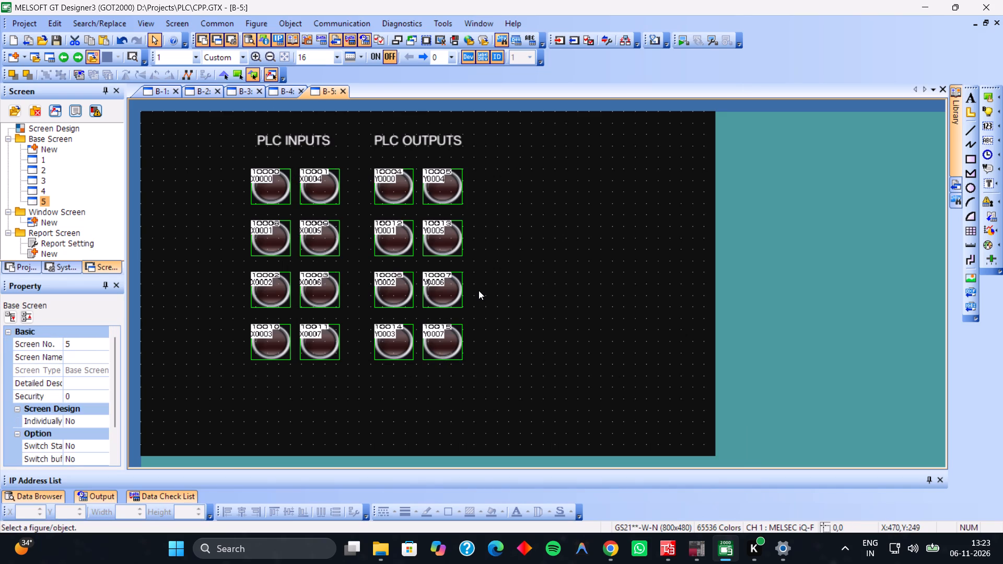
Label the X0000 input lamp START with a text size of 8 dots.
double_click(263, 182)
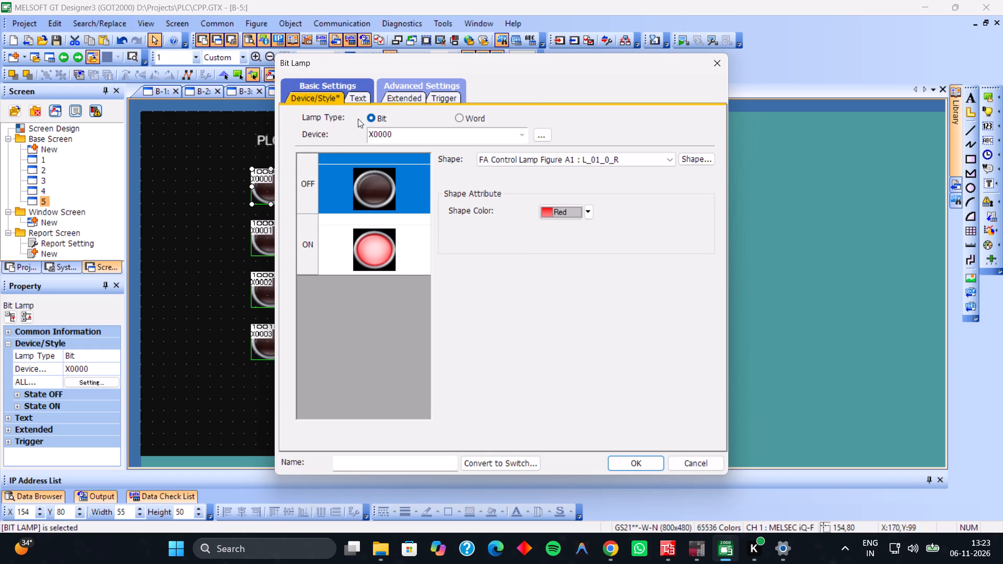
click(360, 104)
click(580, 274)
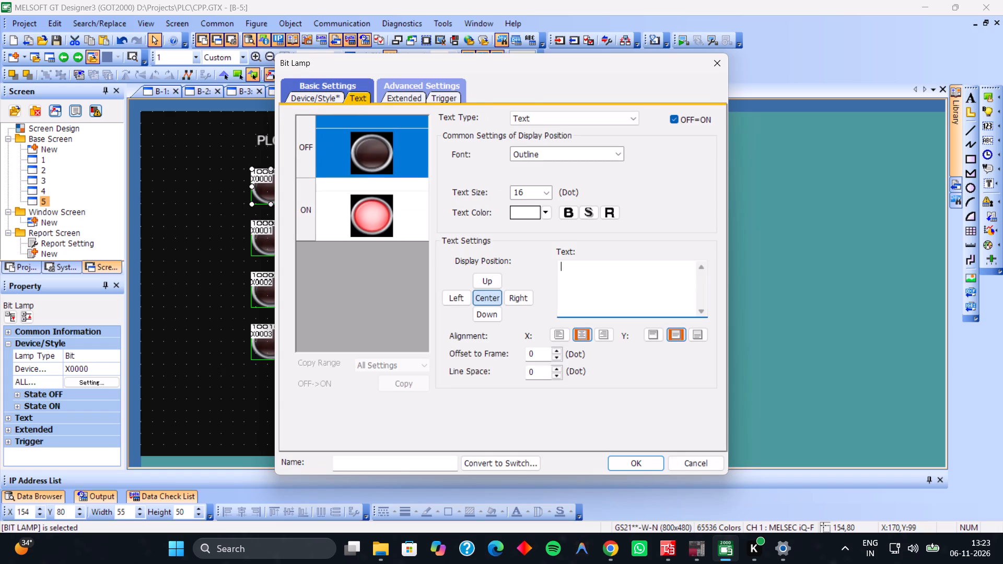
text(START)
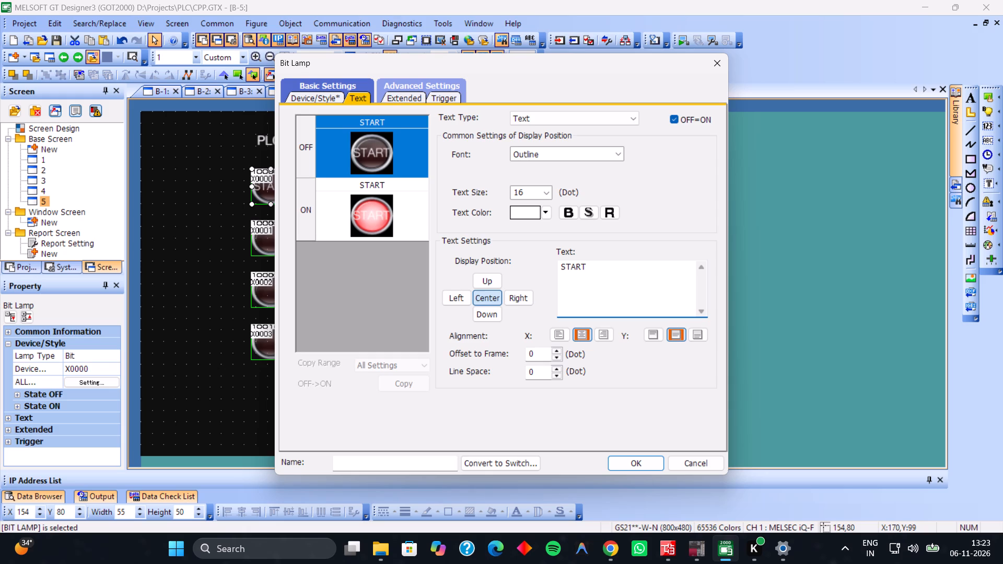
click(530, 194)
key(8)
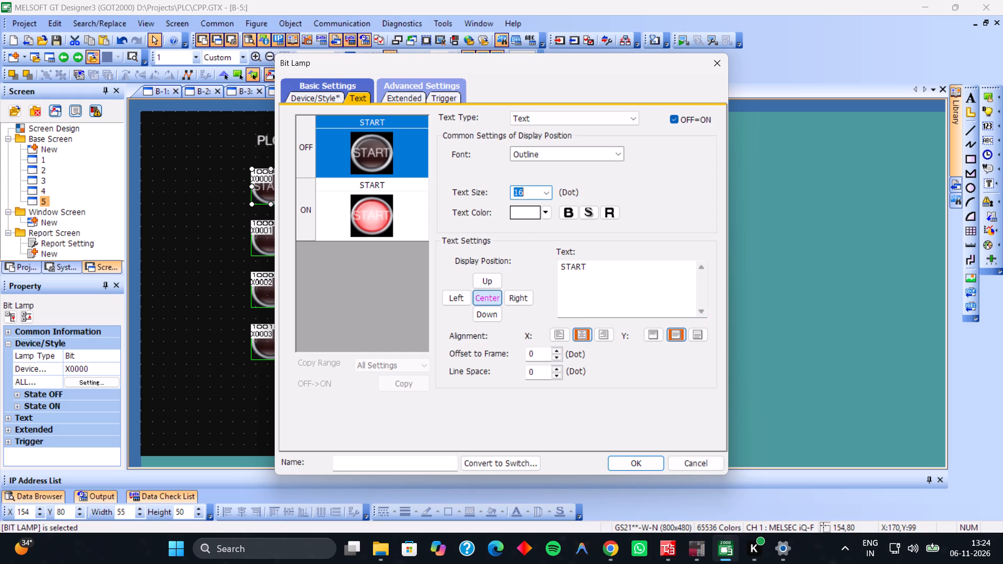
click(632, 461)
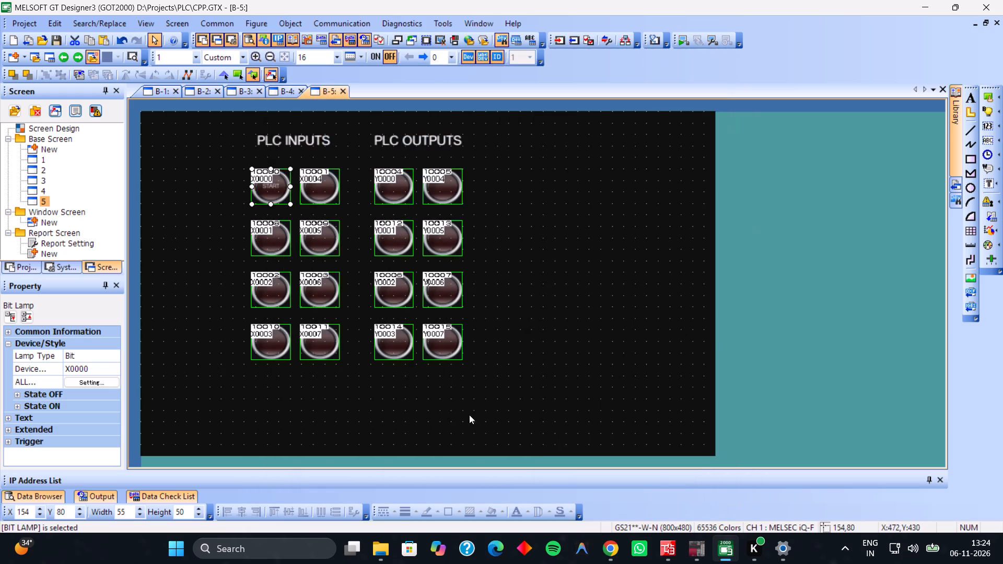
Label the X0001 input lamp STOP with a text size of 8 dots.
double_click(273, 244)
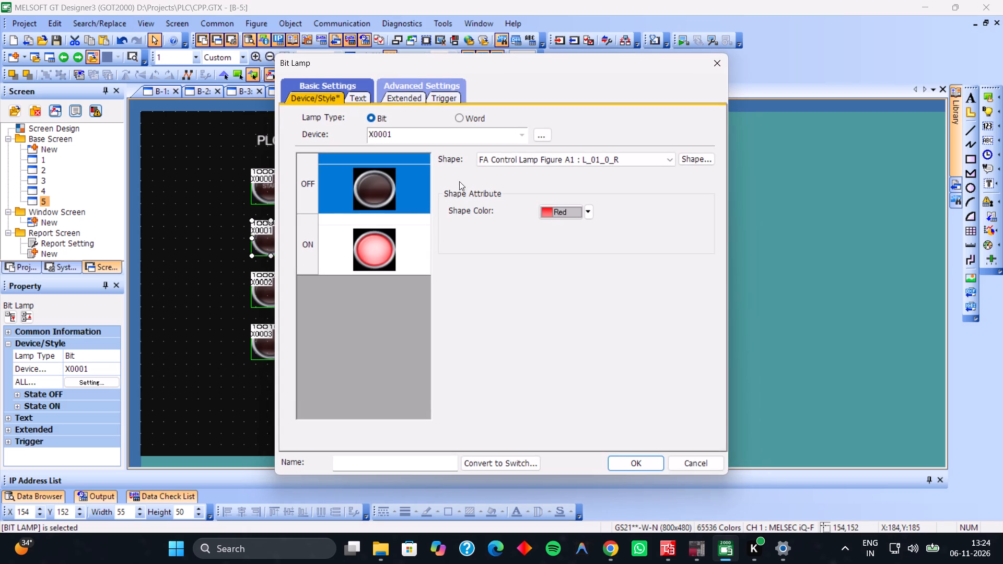
click(357, 98)
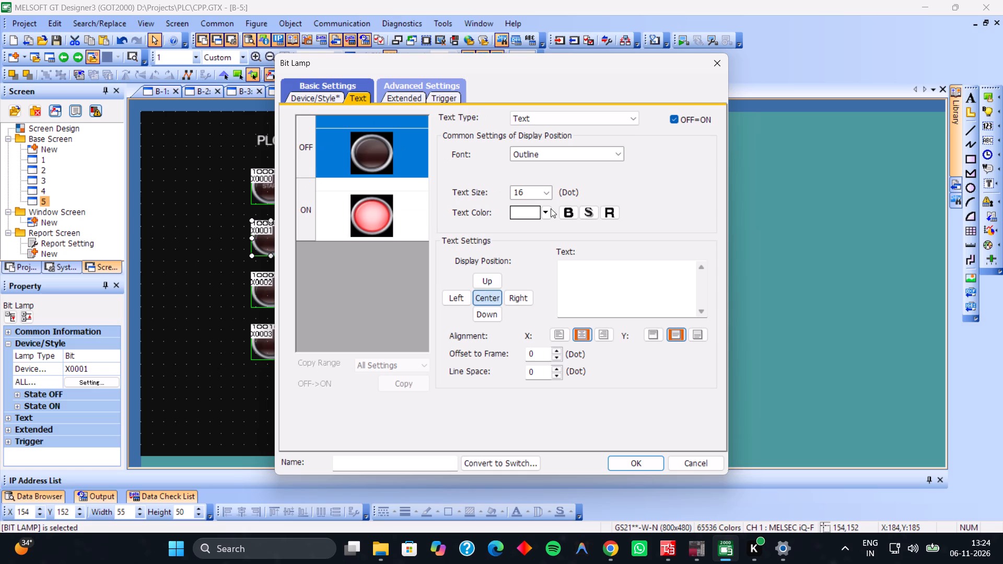
click(575, 281)
text(STI)
key(shift+BackSpace)
text(OP)
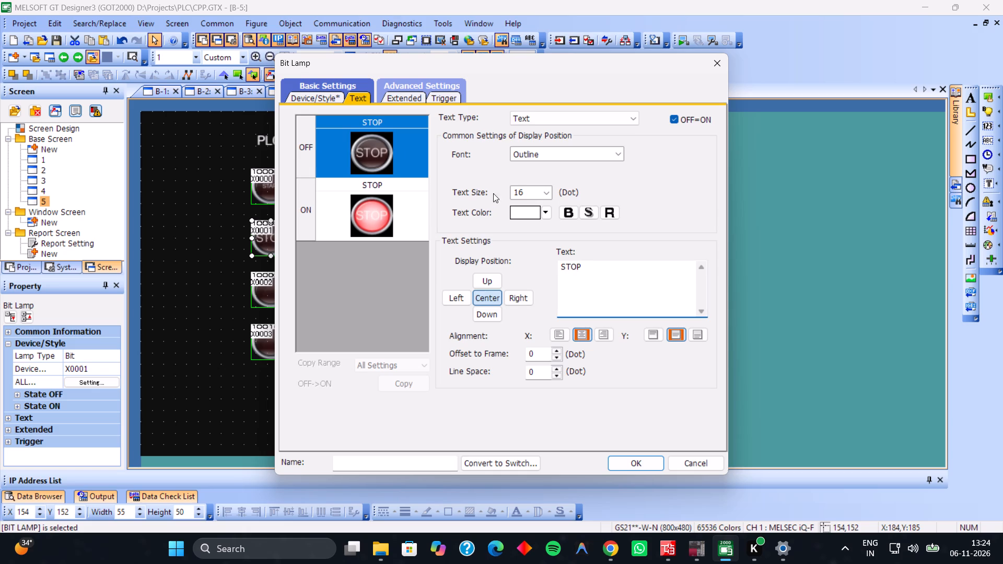
click(528, 192)
key(8)
key(Return)
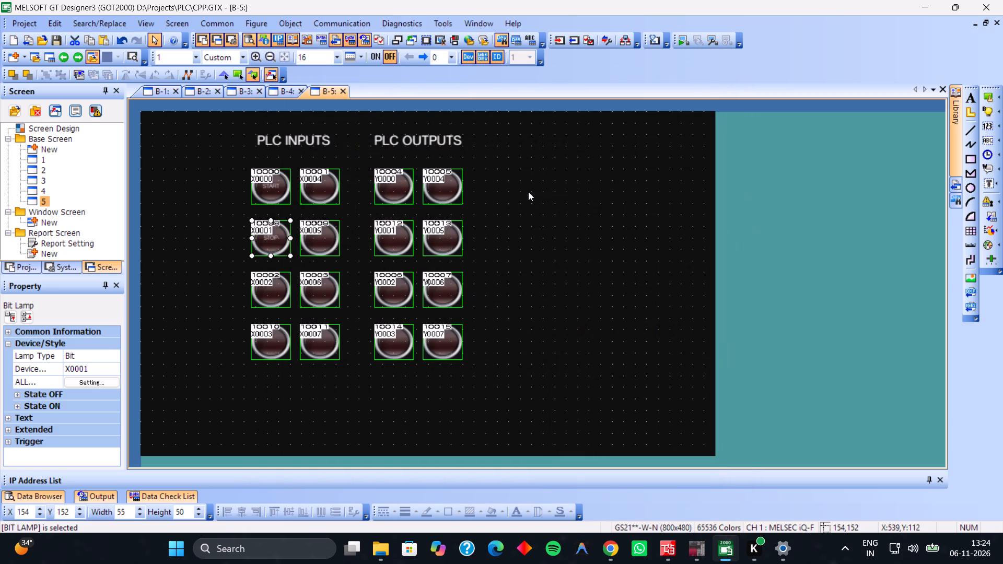
click(470, 361)
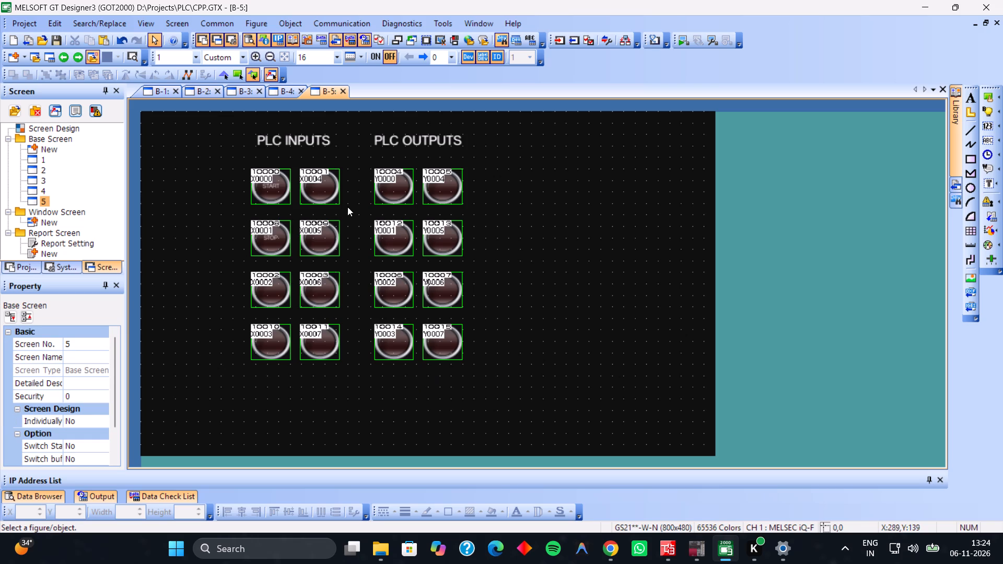
Copy the four screen-navigation switches and the BACK switch from base screen 4 and paste them below the lamps on base screen 5.
click(277, 93)
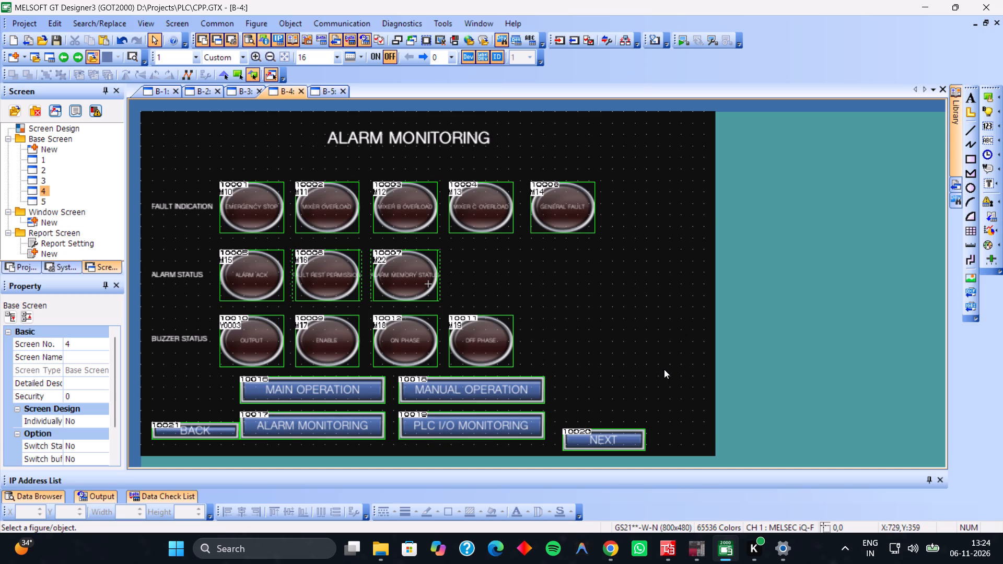
drag(664, 369, 429, 426)
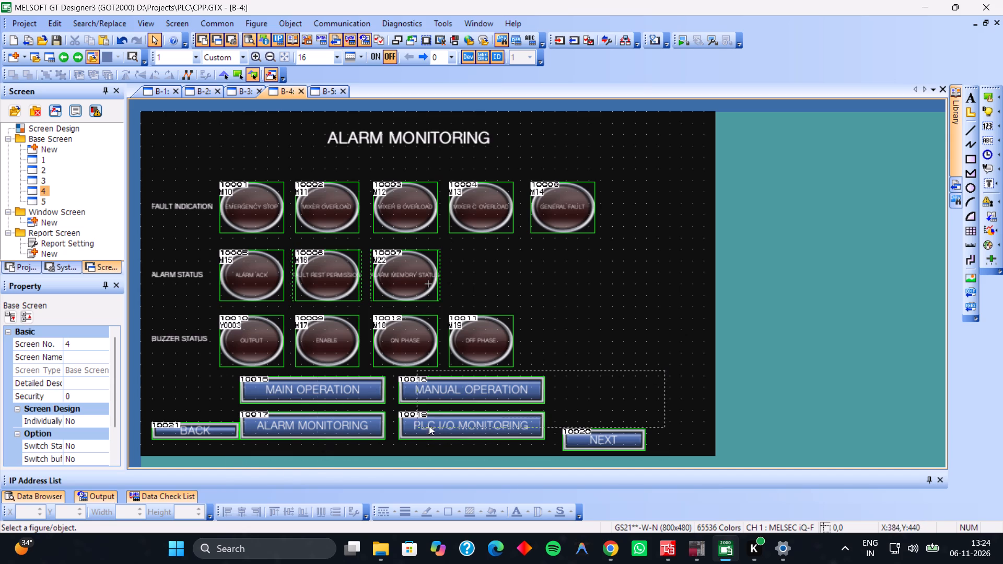
drag(429, 426, 682, 369)
drag(555, 373, 391, 456)
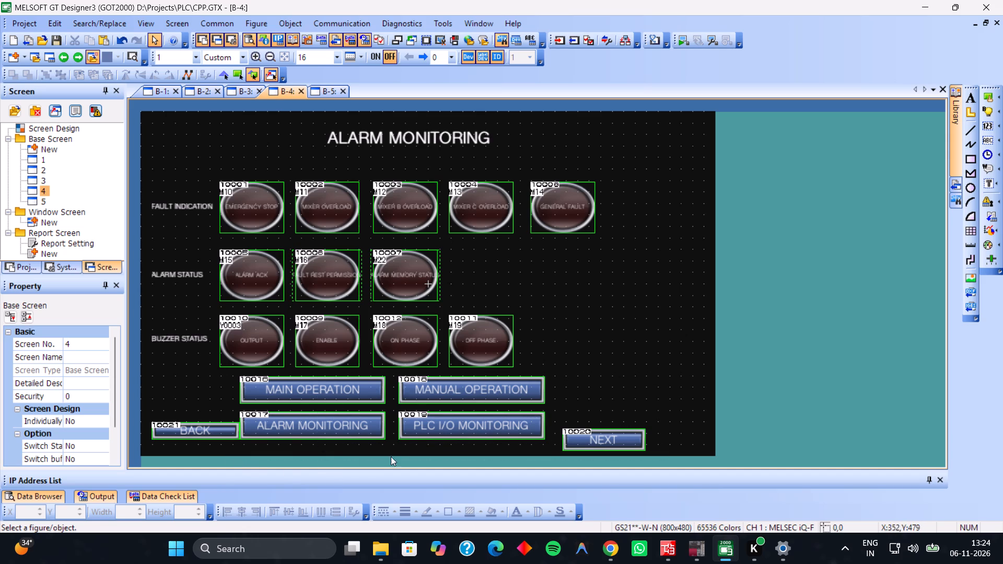
drag(391, 456, 132, 450)
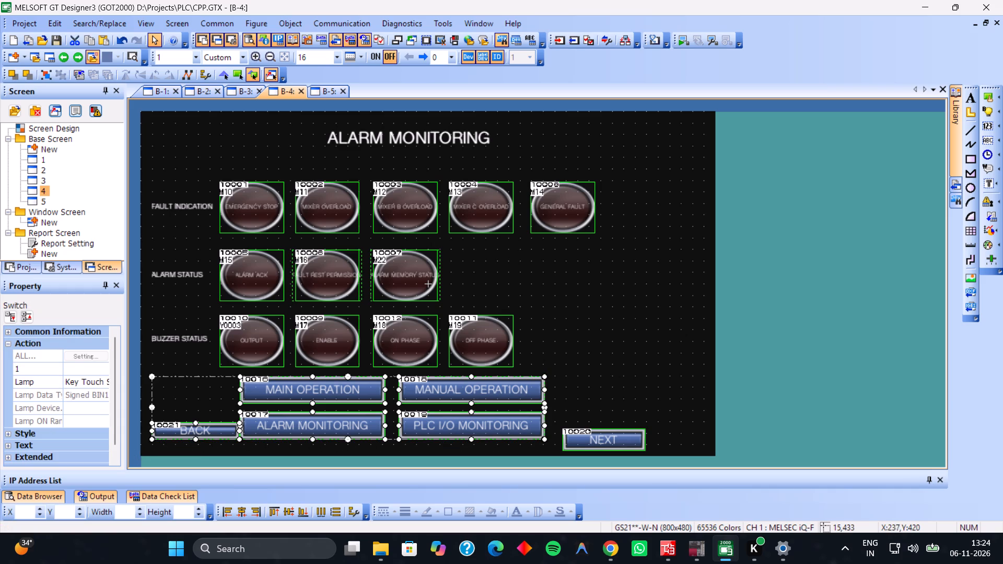
key(ctrl+c)
click(319, 95)
key(ctrl+v)
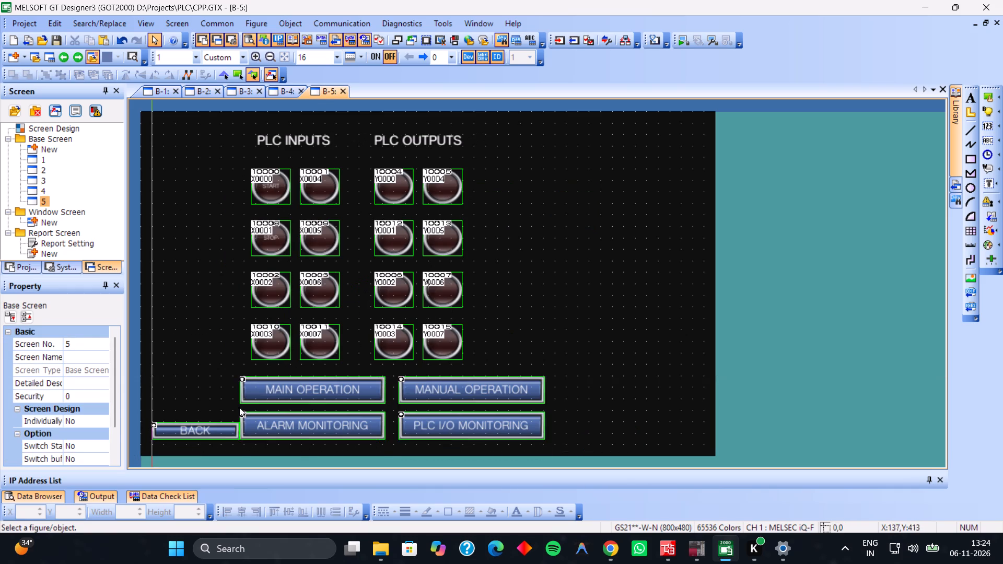
click(253, 375)
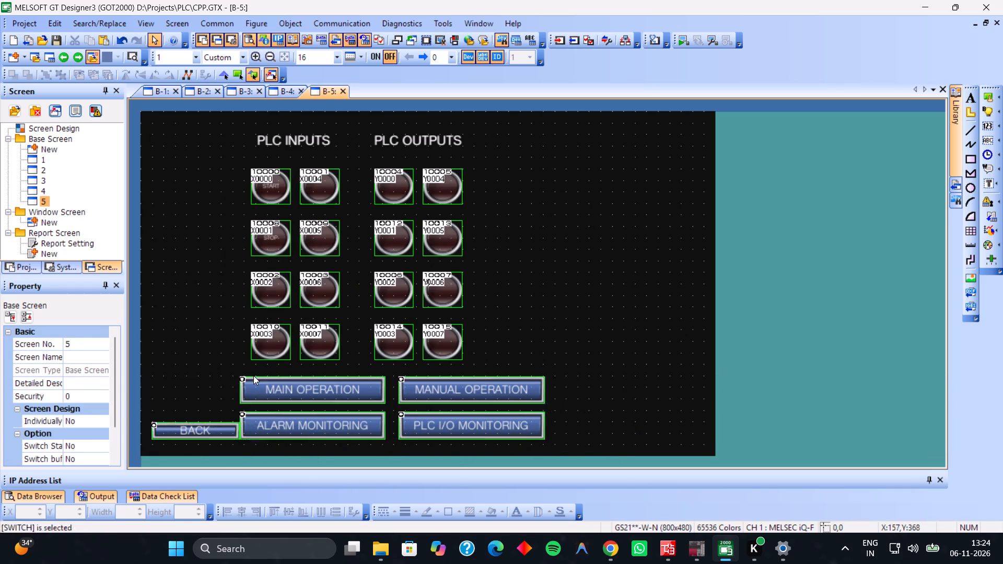
click(194, 335)
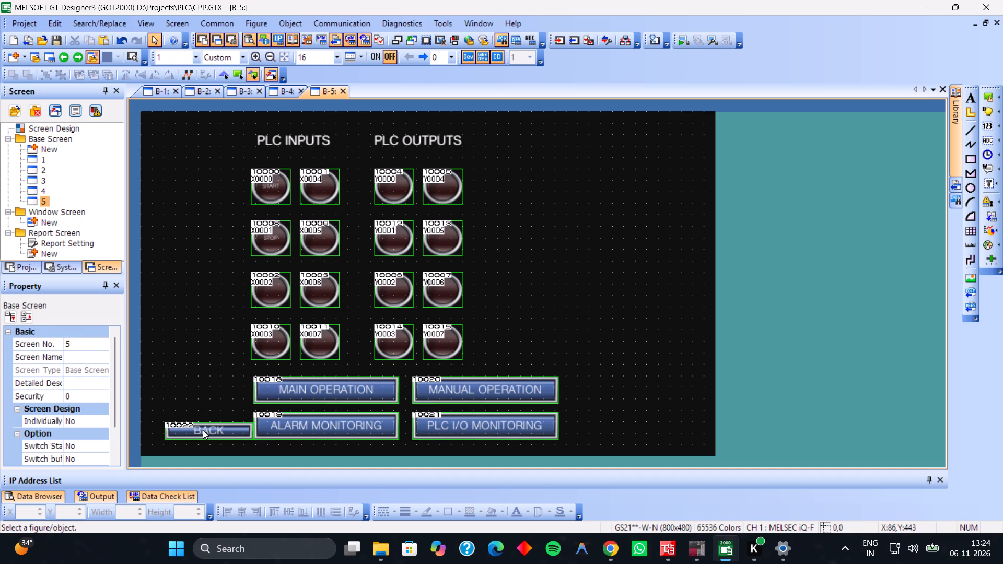
Shift the BACK switch on base screen 5 slightly away from the ALARM MONITORING switch.
click(203, 430)
drag(208, 429, 203, 429)
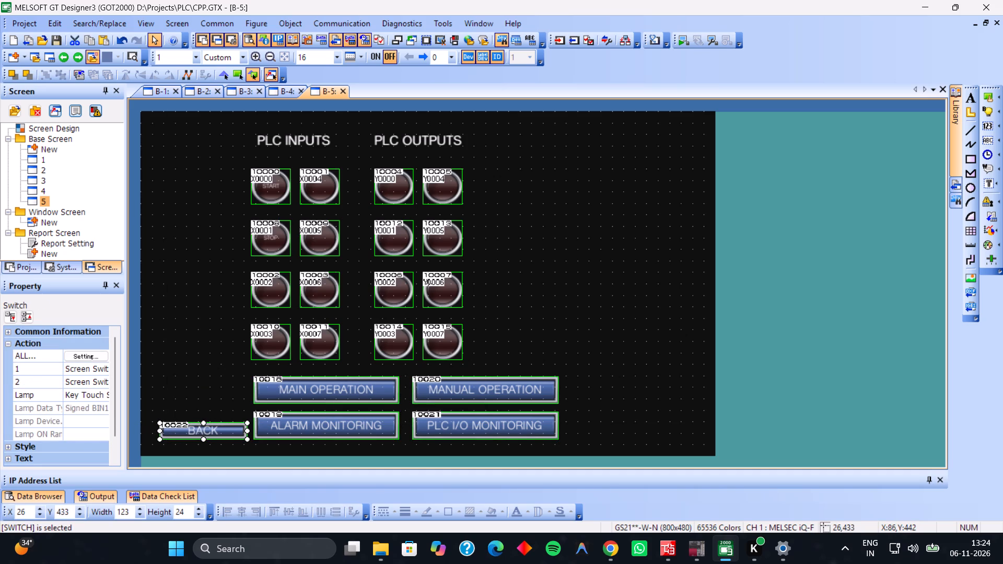
On base screen 5's BACK switch, delete the Overlap1 switching action and set the base screen switching to screen 4.
double_click(203, 433)
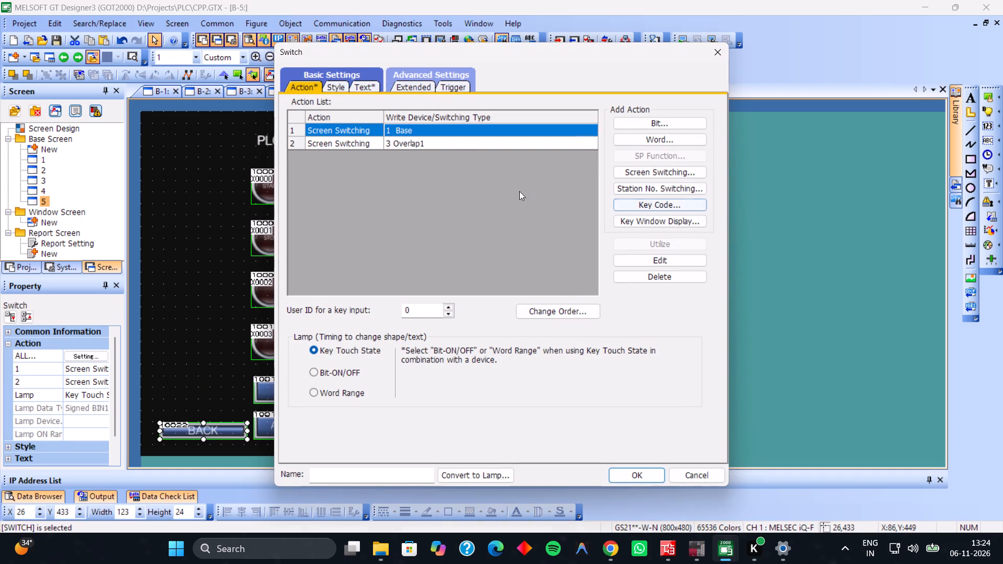
click(456, 146)
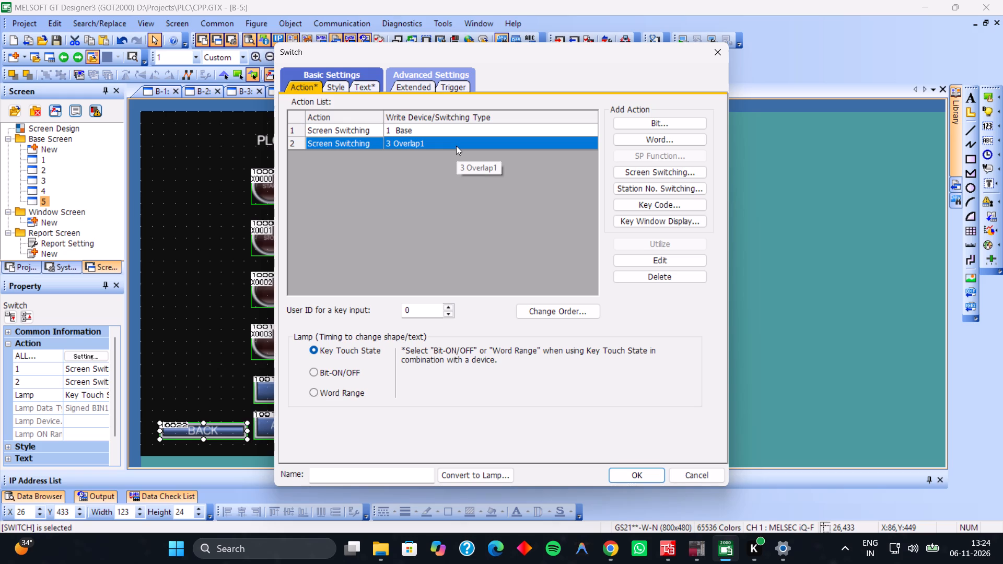
key(Delete)
click(636, 278)
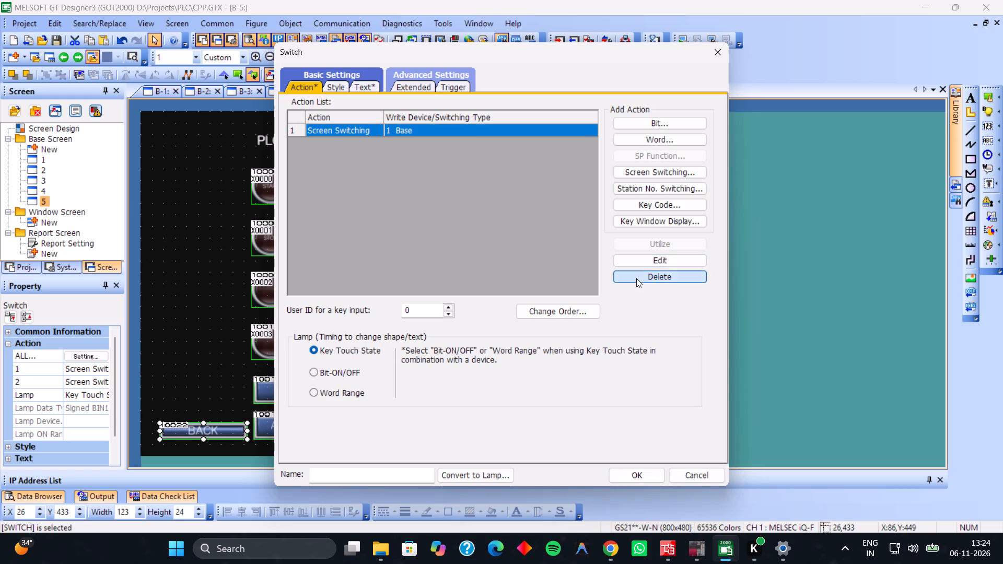
double_click(469, 132)
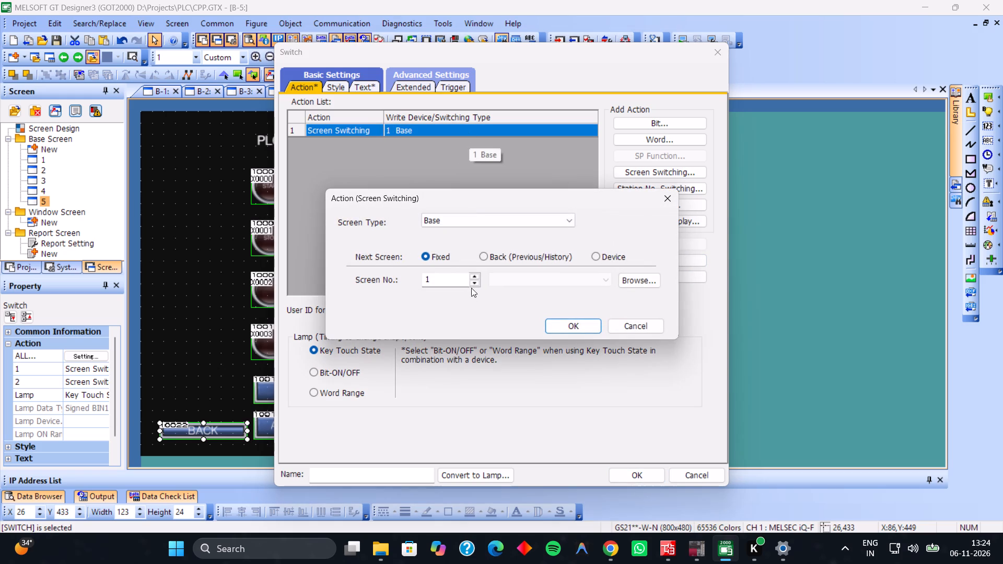
click(474, 284)
triple_click(476, 275)
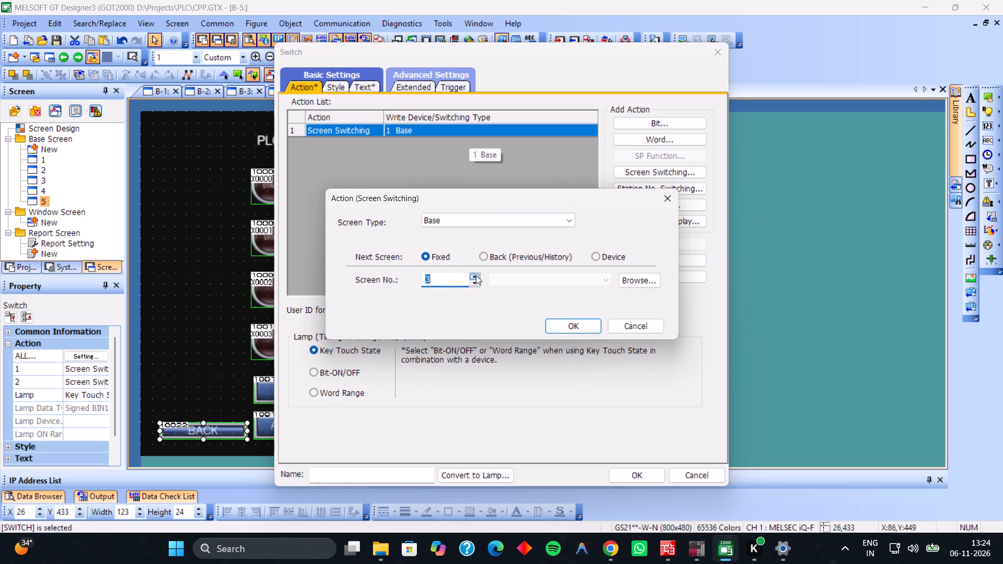
click(476, 275)
click(542, 323)
click(552, 327)
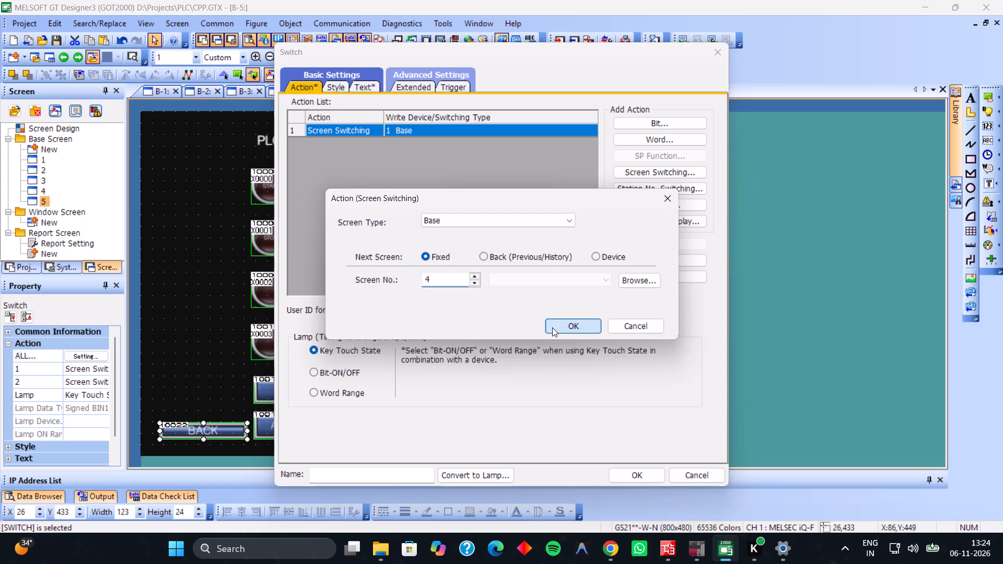
click(620, 482)
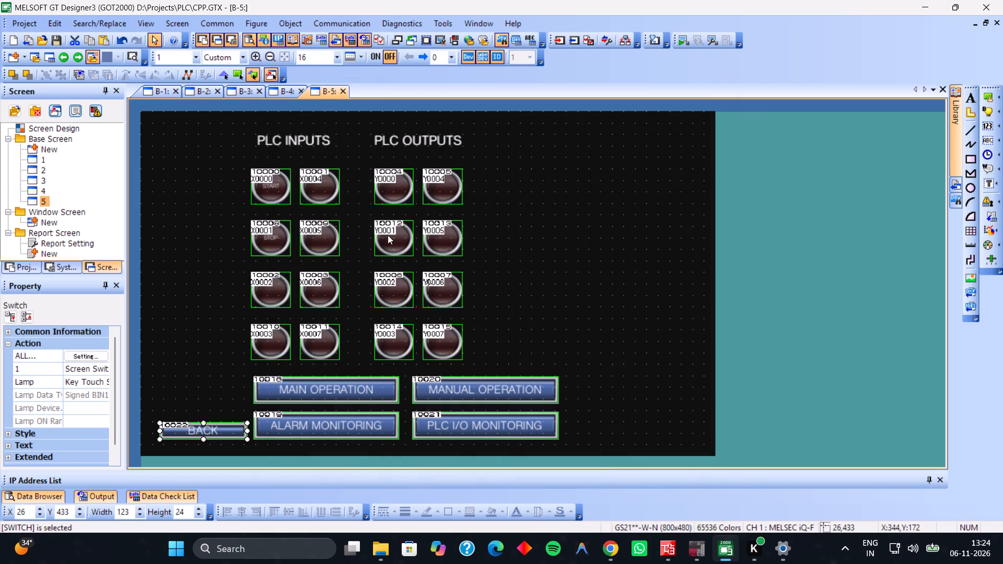
On base screen 4's BACK switch, delete the Overlap1 switching action and set the base screen switching to screen 3.
click(290, 95)
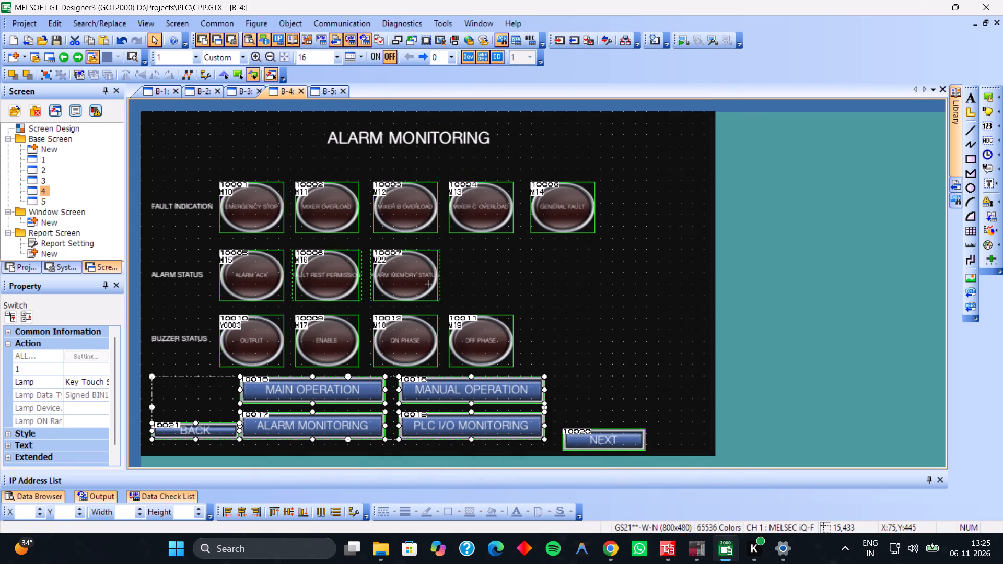
click(195, 431)
click(195, 431)
click(205, 398)
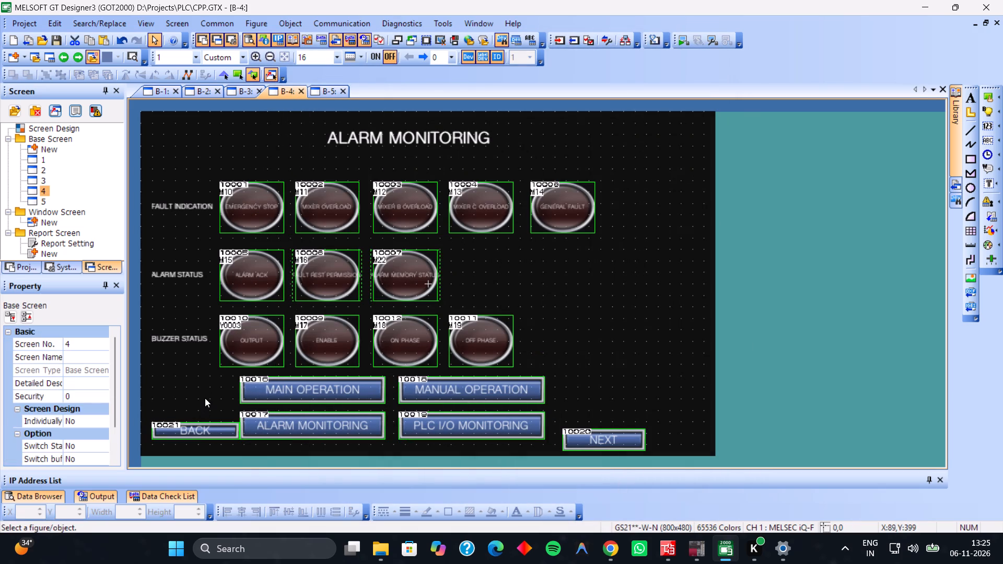
double_click(195, 432)
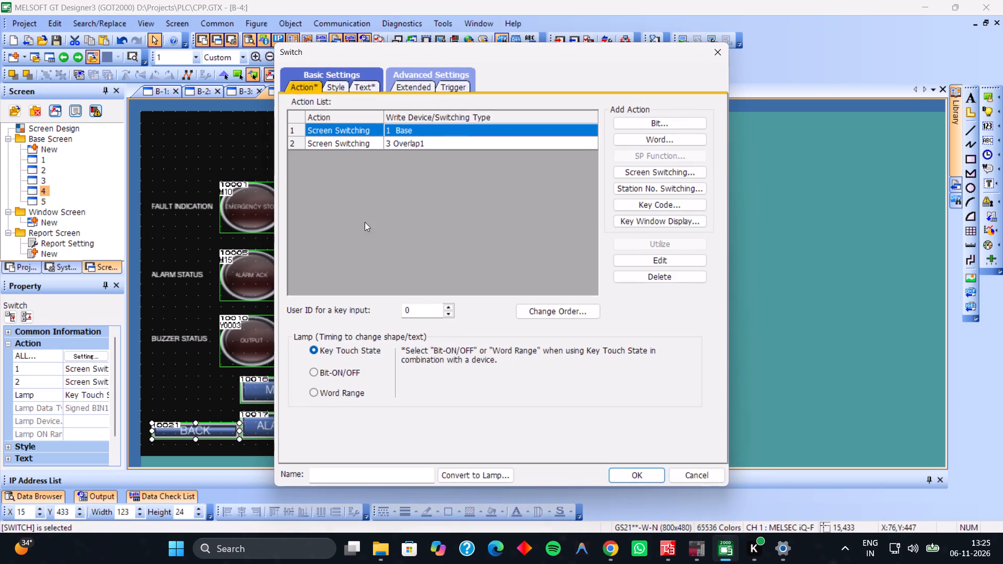
click(445, 150)
click(458, 140)
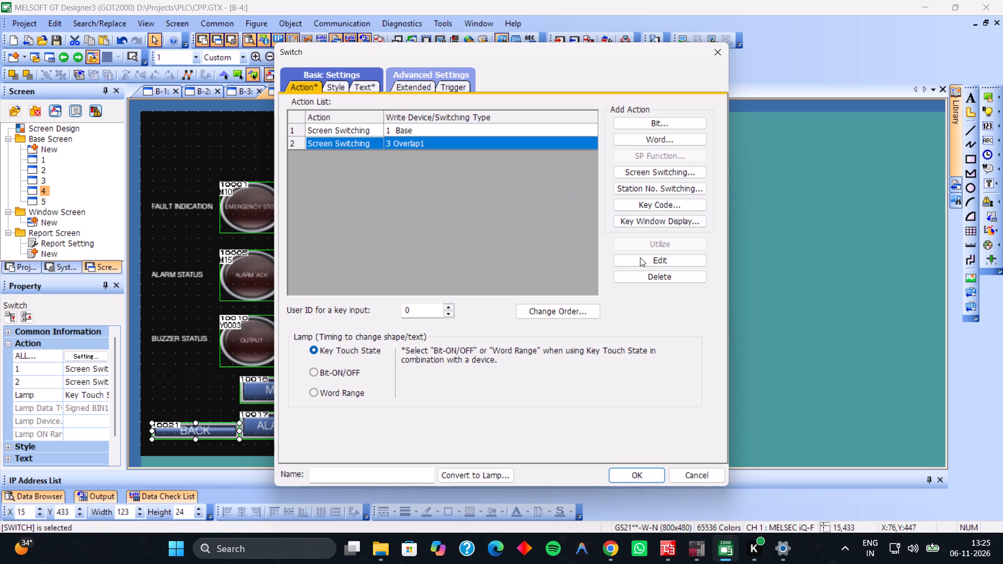
click(638, 274)
double_click(464, 129)
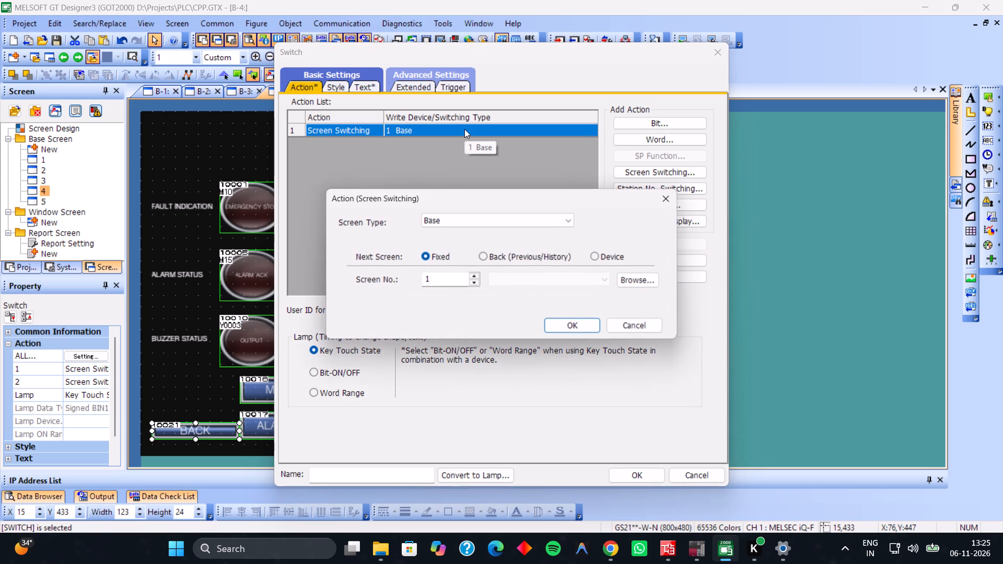
double_click(477, 284)
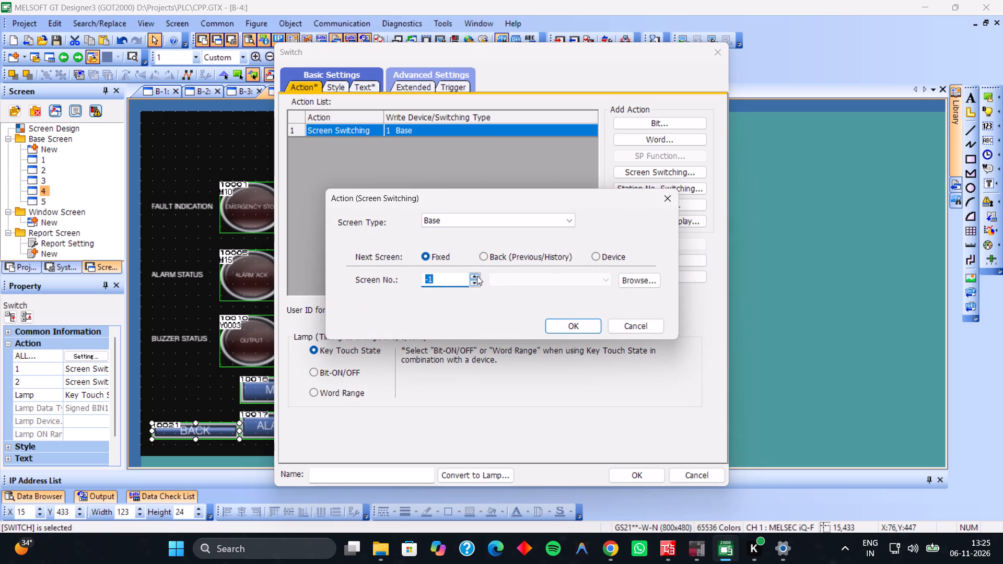
double_click(477, 276)
double_click(477, 276)
click(572, 322)
click(615, 468)
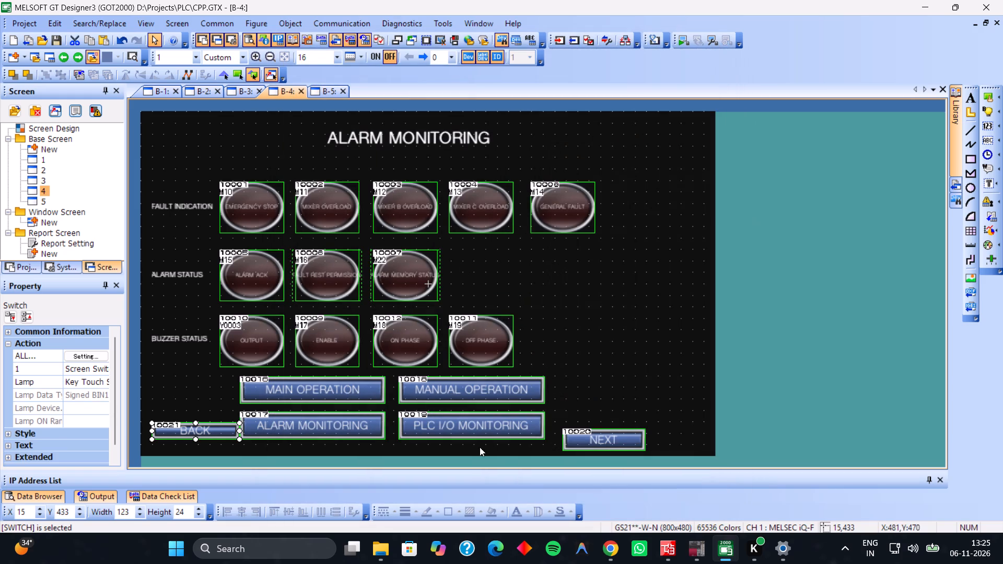
Check the screen-switching targets of the NEXT switch on base screen 4 and the BACK switches on base screens 3 and 2.
triple_click(599, 442)
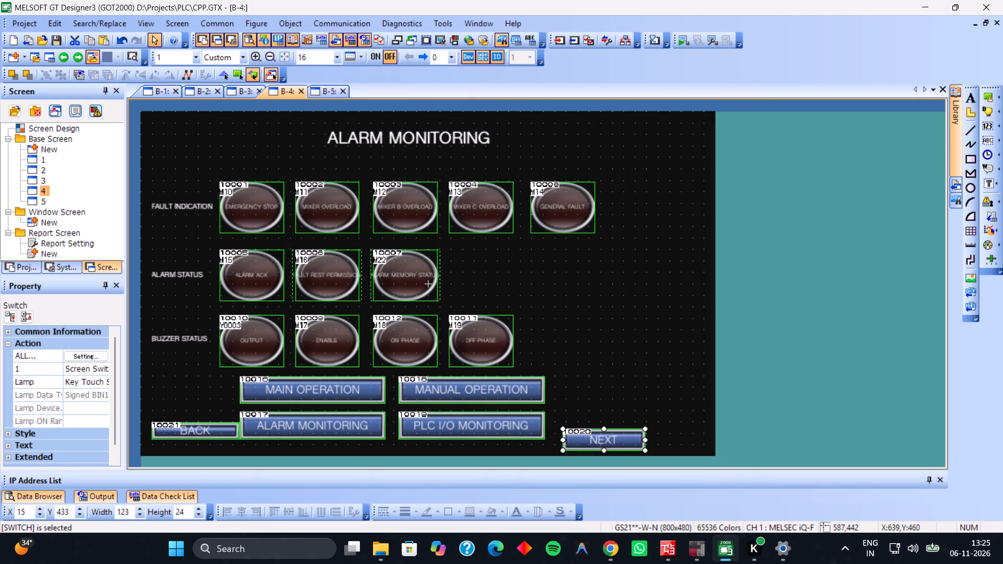
click(719, 53)
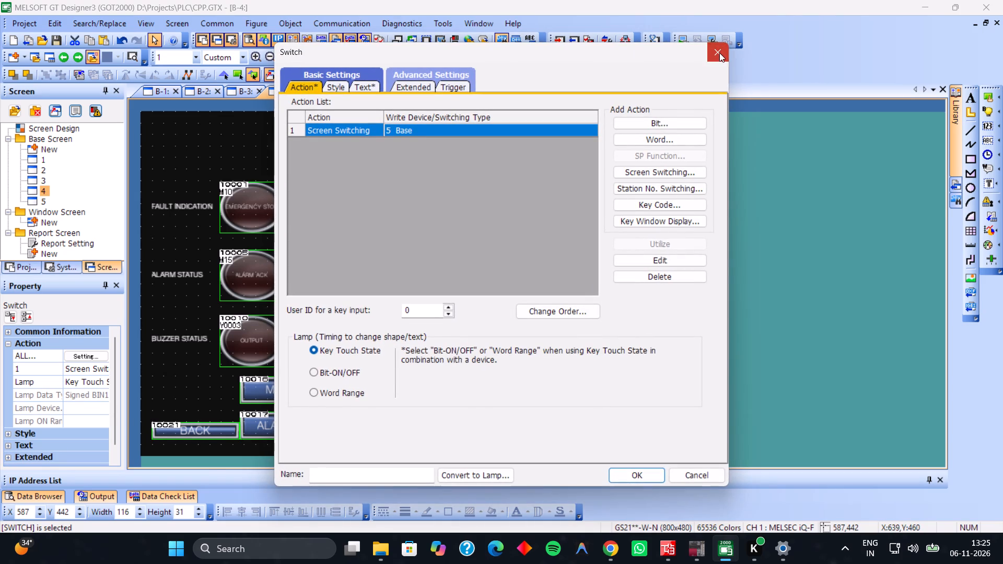
click(244, 88)
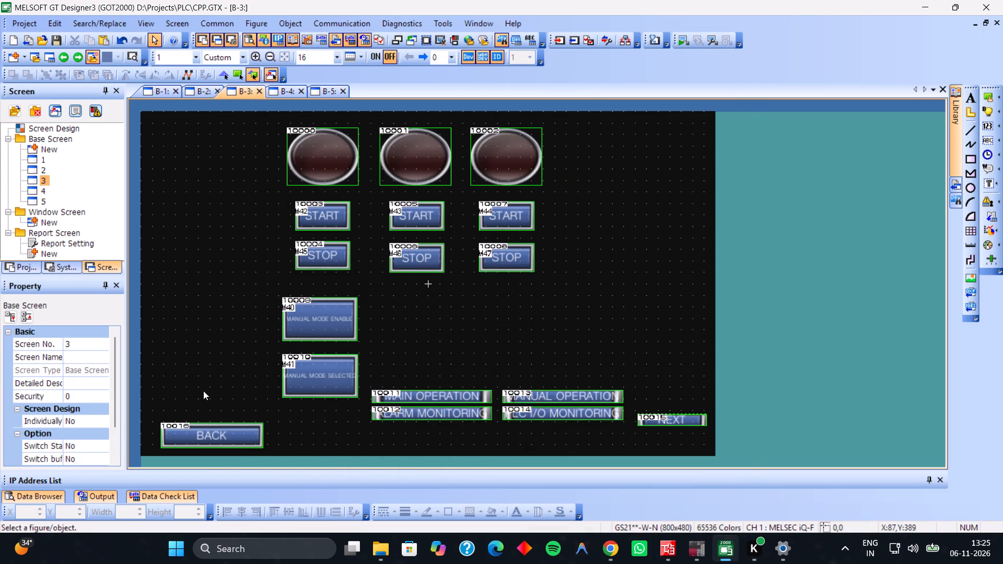
triple_click(205, 431)
click(205, 431)
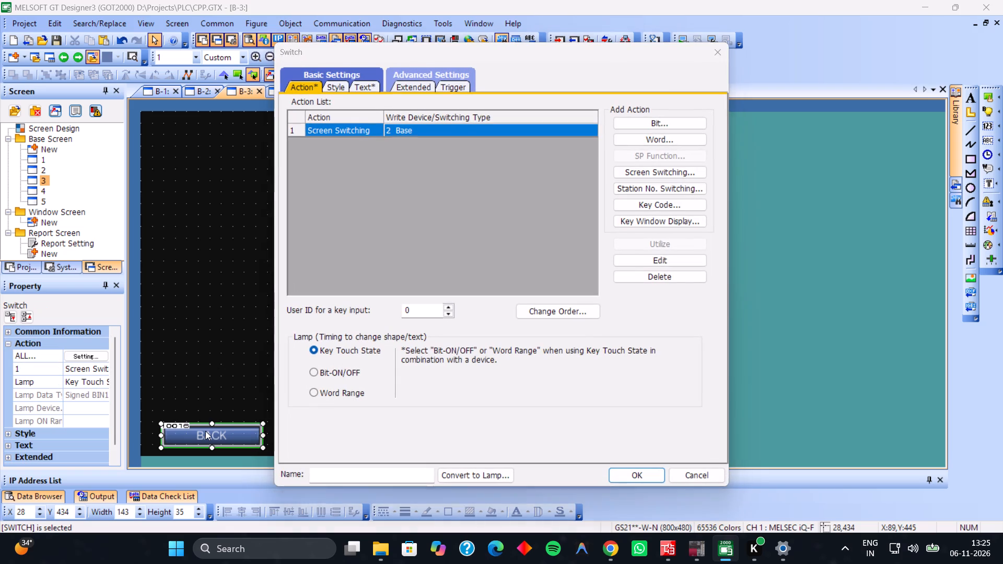
click(709, 53)
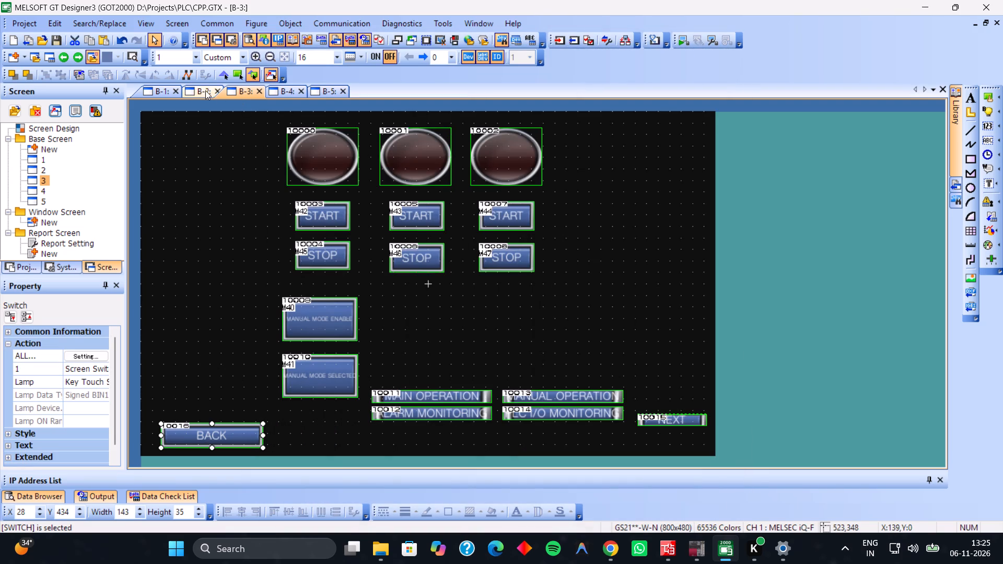
click(202, 89)
double_click(193, 445)
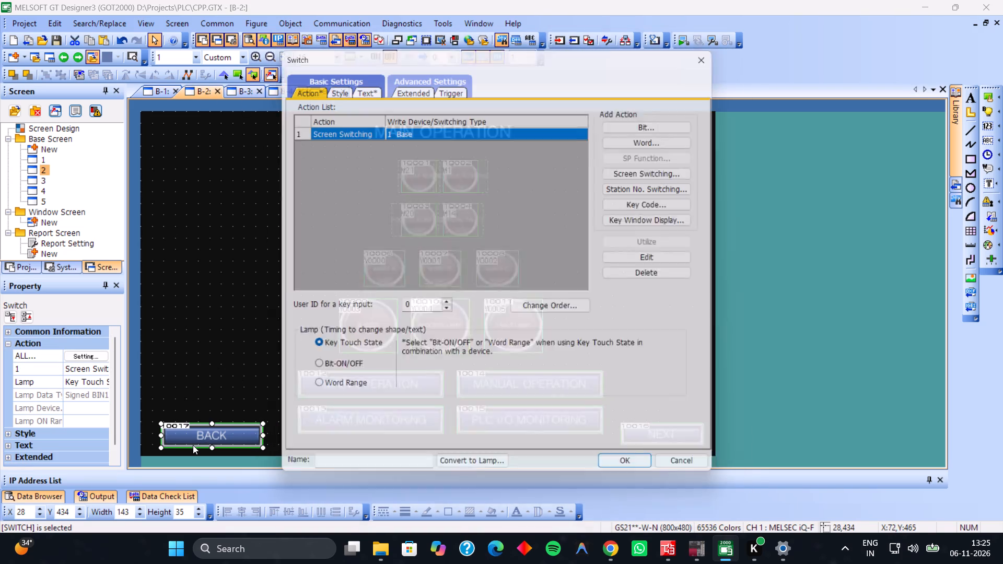
click(708, 57)
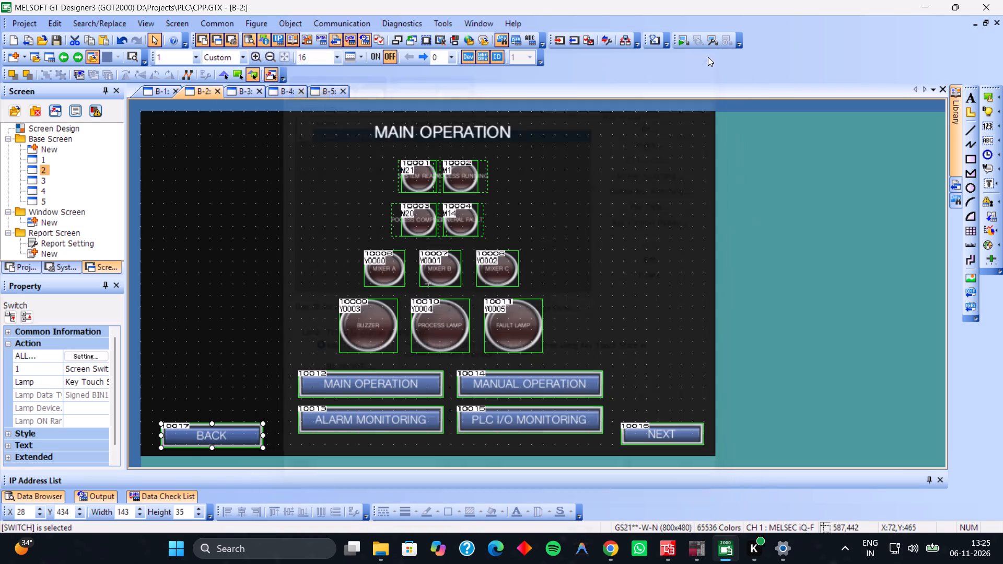
click(594, 243)
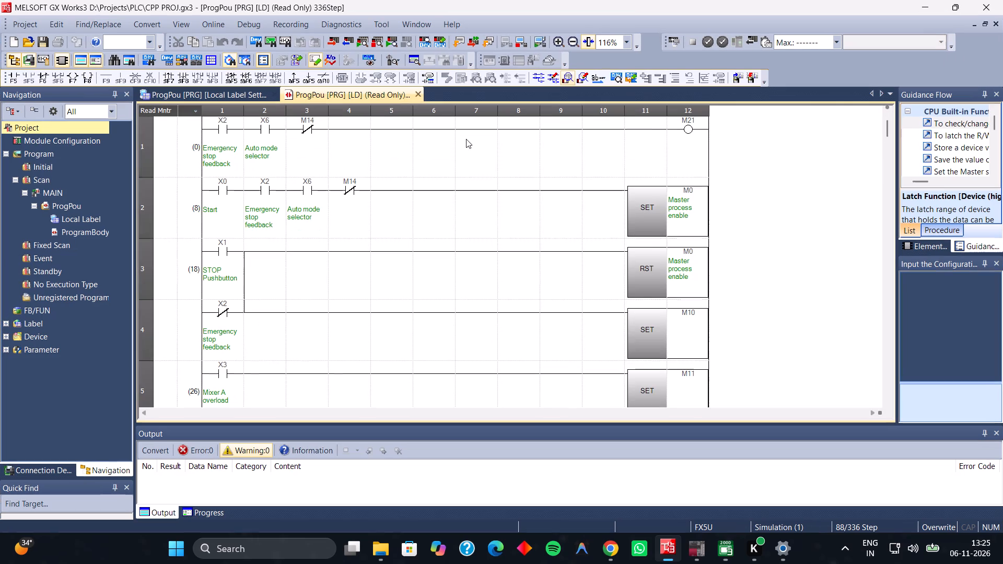
Switch to GX Works3 and convert the ladder program.
click(148, 22)
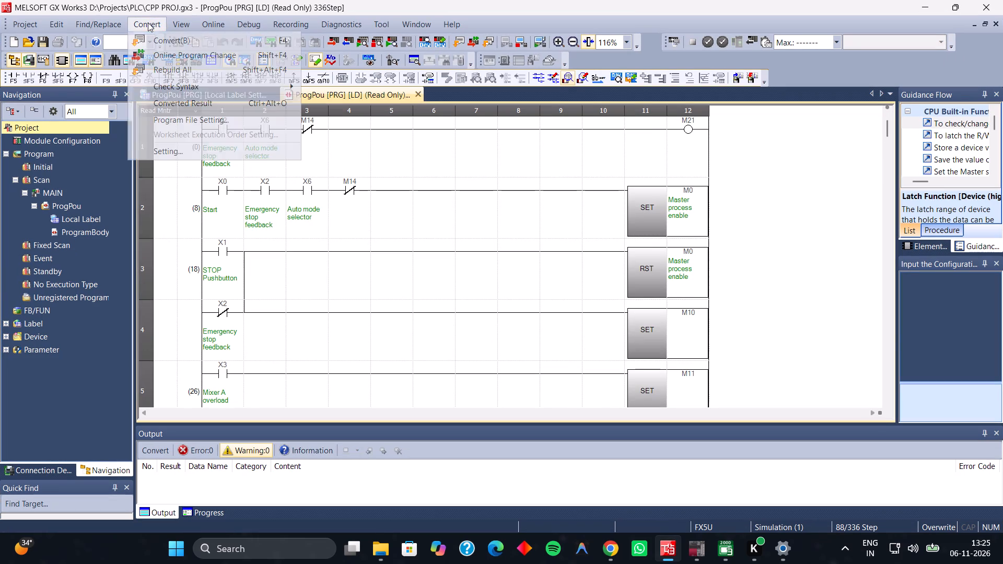
click(154, 38)
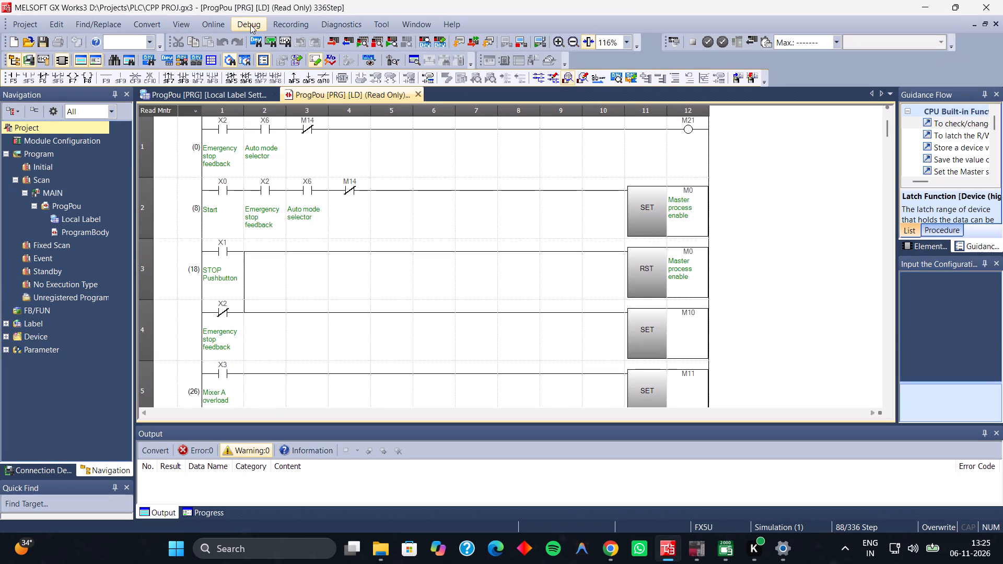
Stop the running PLC simulation, start it again, and minimize the GX Simulator3 window.
click(250, 25)
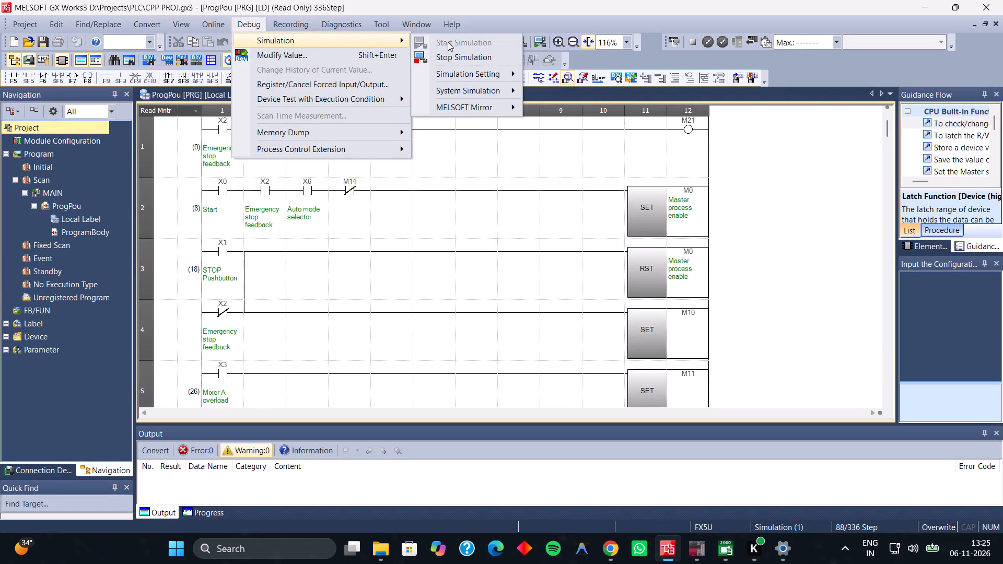
click(448, 54)
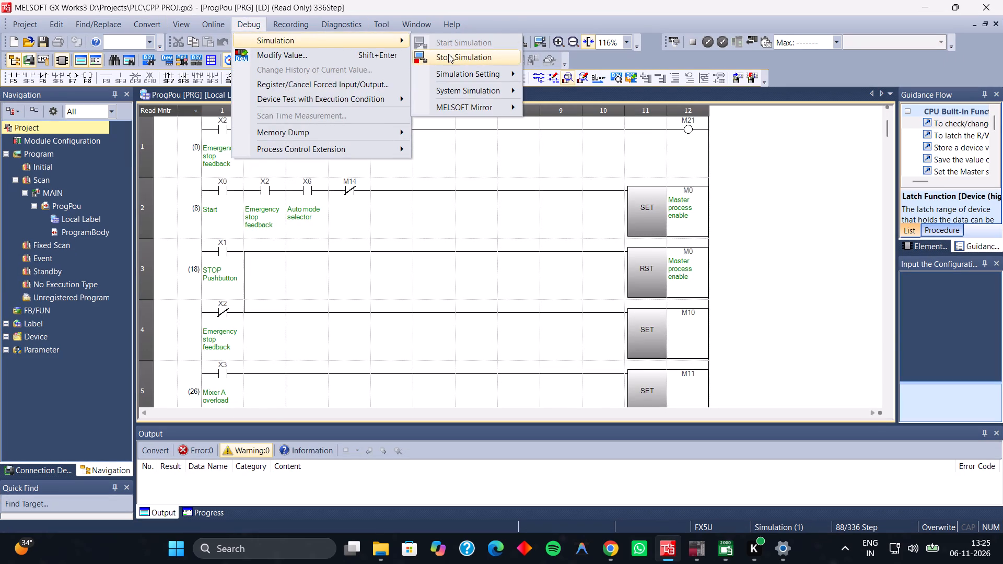
click(255, 21)
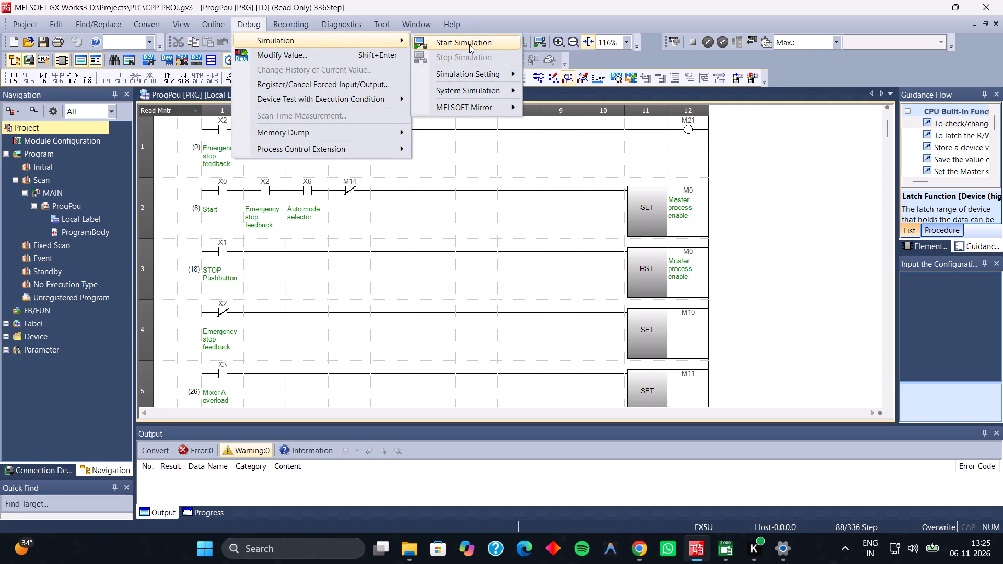
click(470, 44)
scroll(349, 205, up, 1)
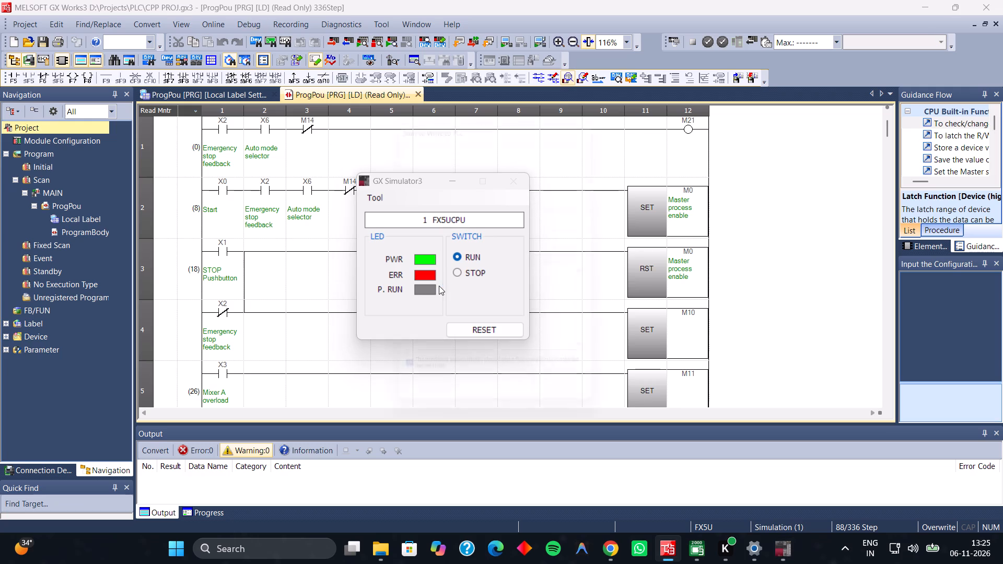
drag(421, 184, 77, 209)
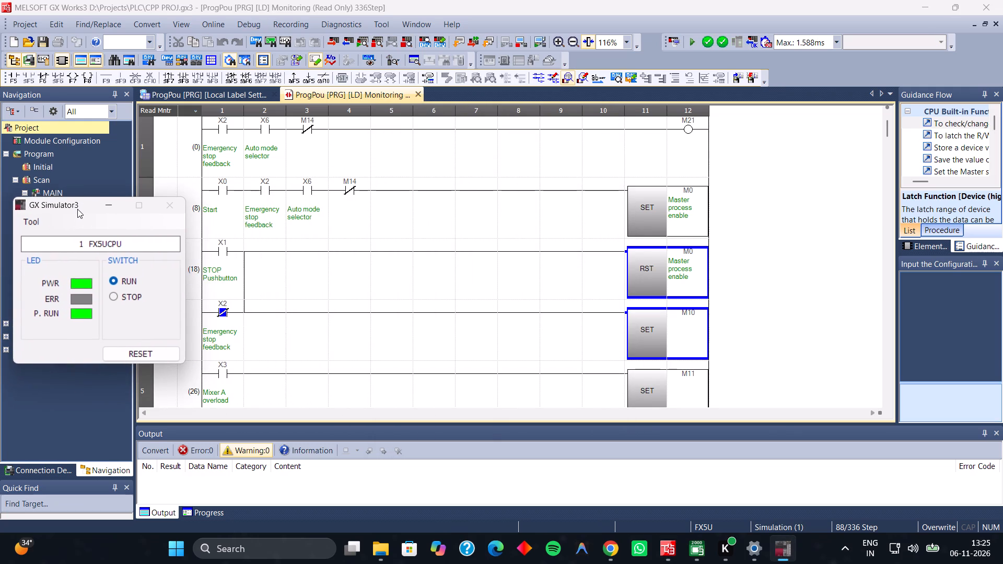
click(107, 206)
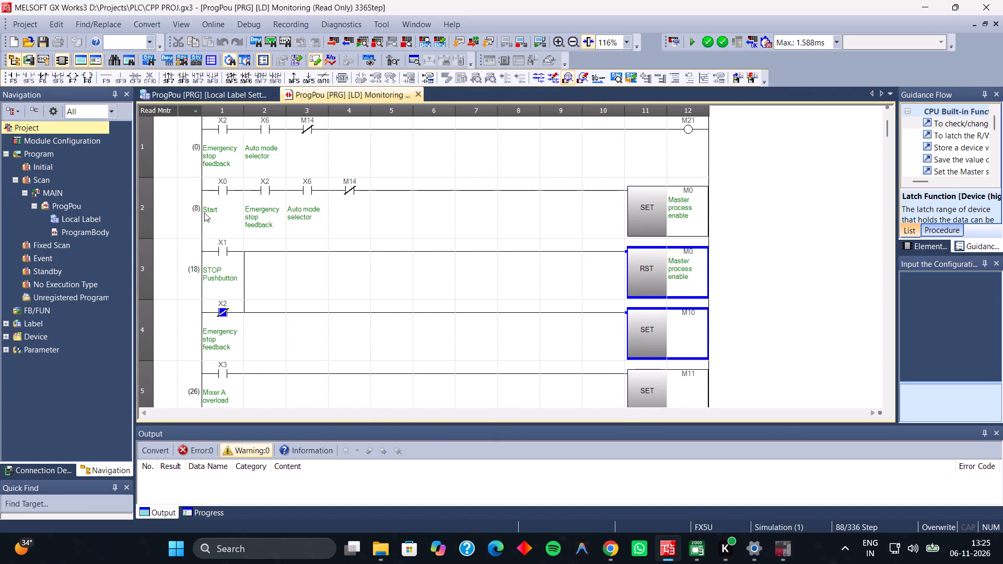
Turn on the X0 Start contact in rung 2 of the monitored ladder.
scroll(221, 187, up, 1)
click(219, 195)
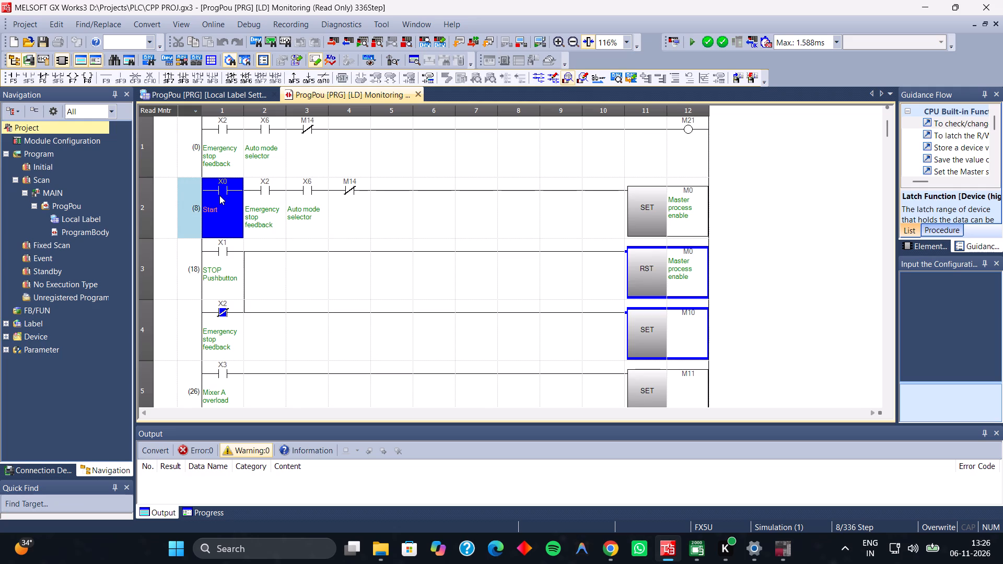
key(shift+Return)
Switch to GT Designer3 and start the HMI screen simulator, moving its window toward the middle of the display.
click(400, 259)
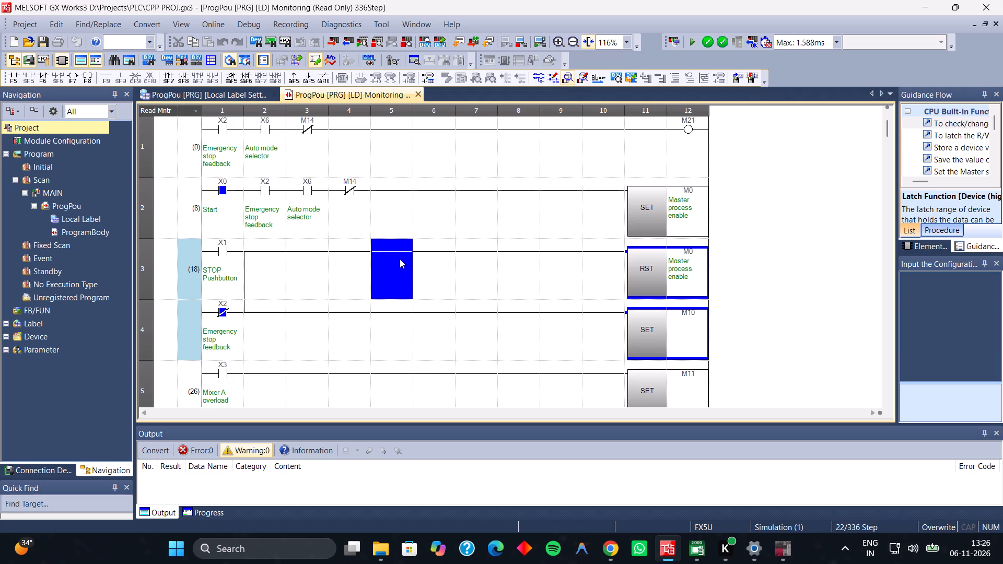
click(689, 551)
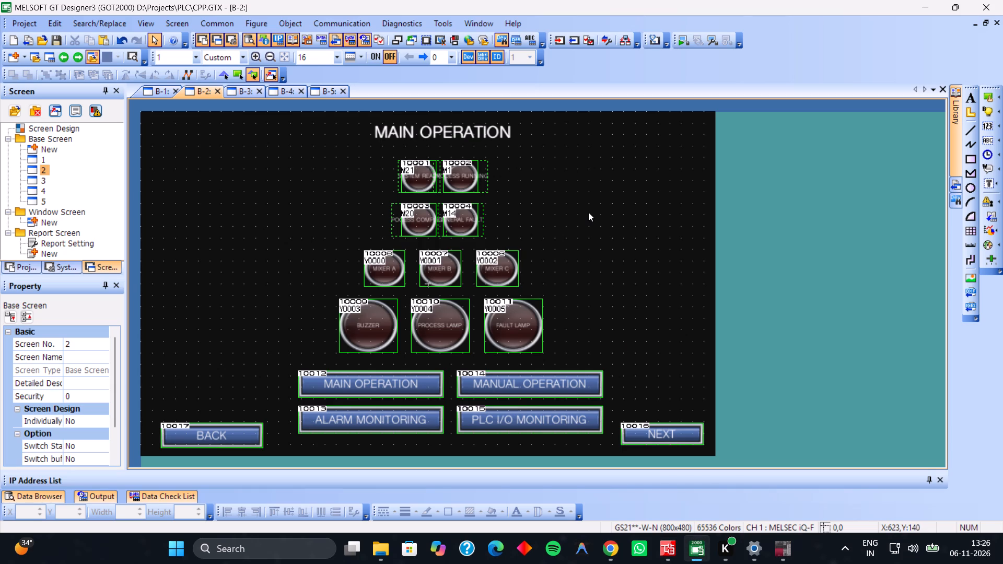
click(588, 212)
click(682, 42)
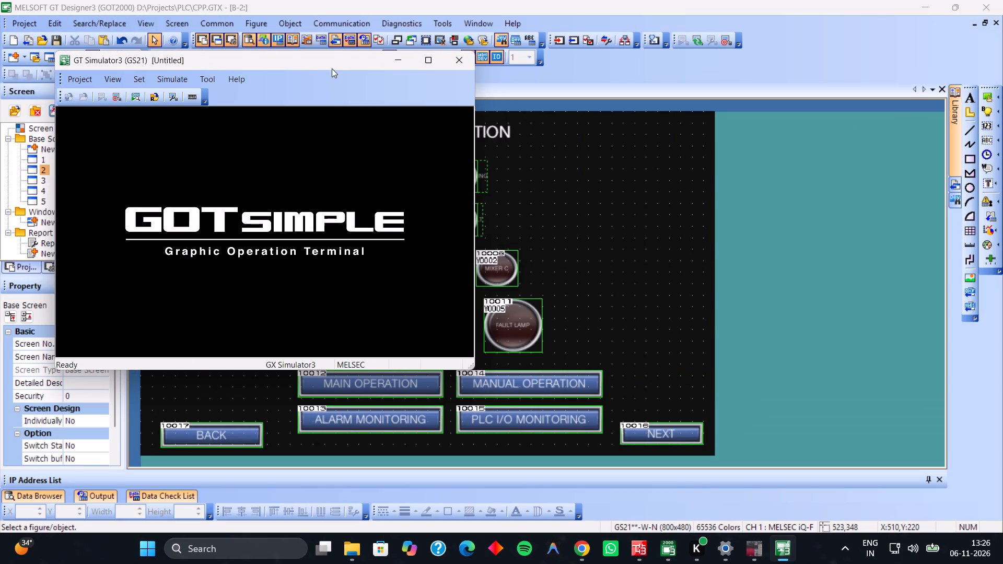
drag(324, 66, 415, 80)
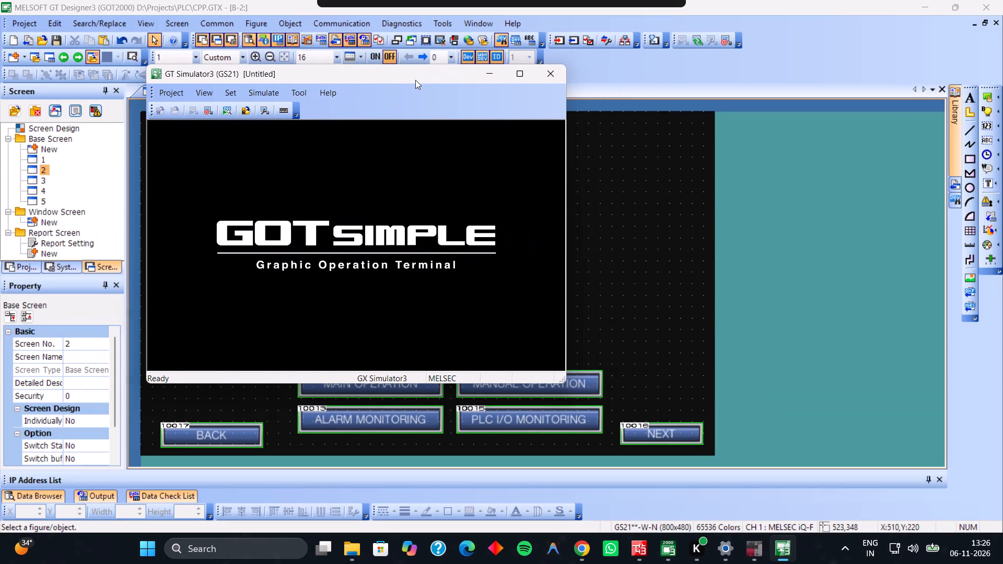
drag(415, 80, 415, 80)
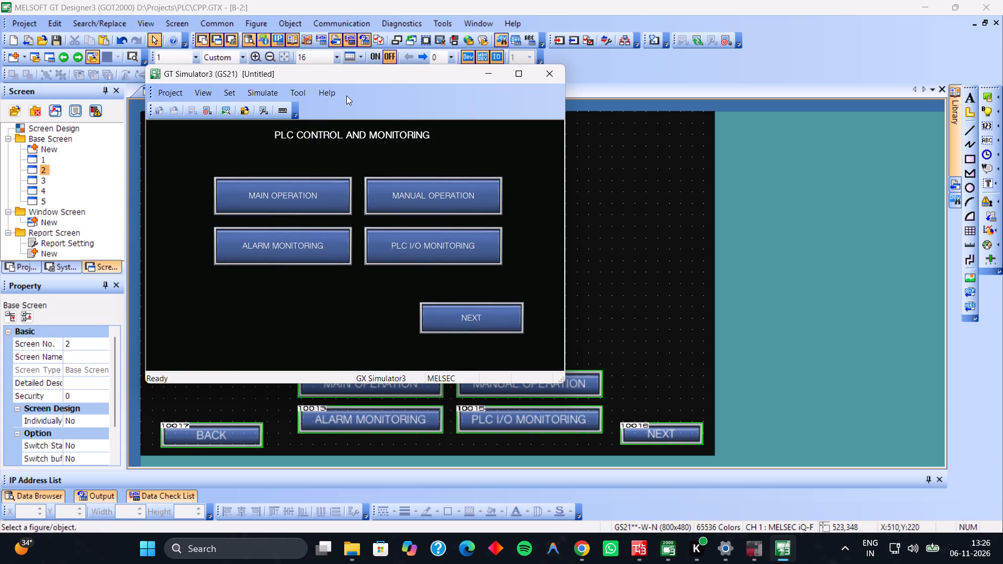
Test the MAIN OPERATION, MANUAL OPERATION and BACK navigation and the three START switches in the simulator, and close it.
click(311, 192)
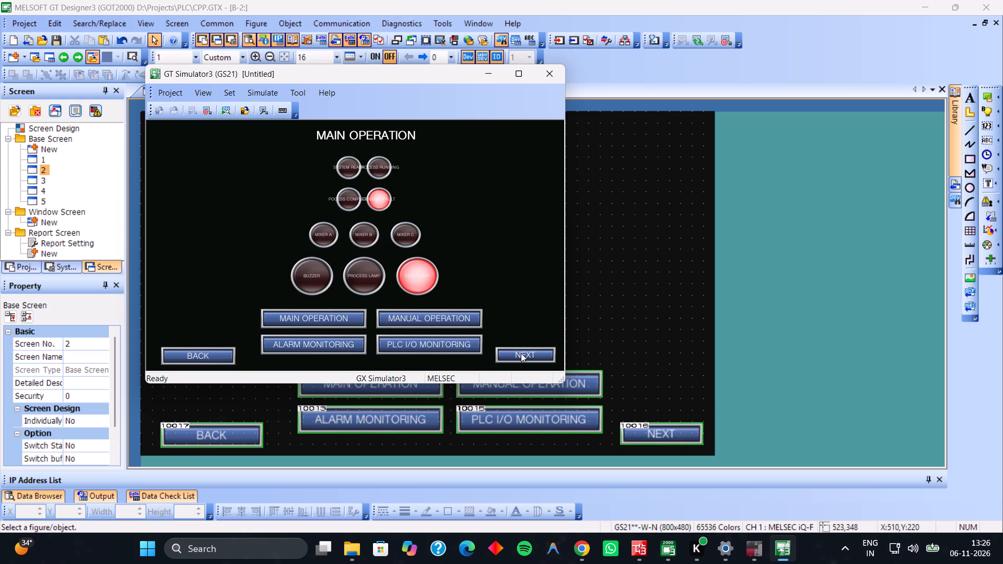
click(453, 320)
click(278, 197)
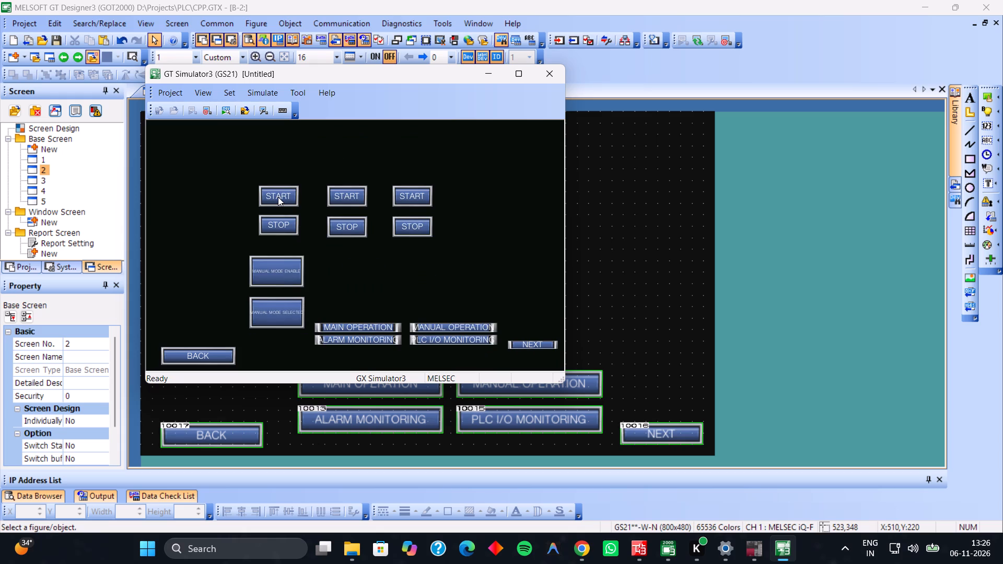
click(205, 356)
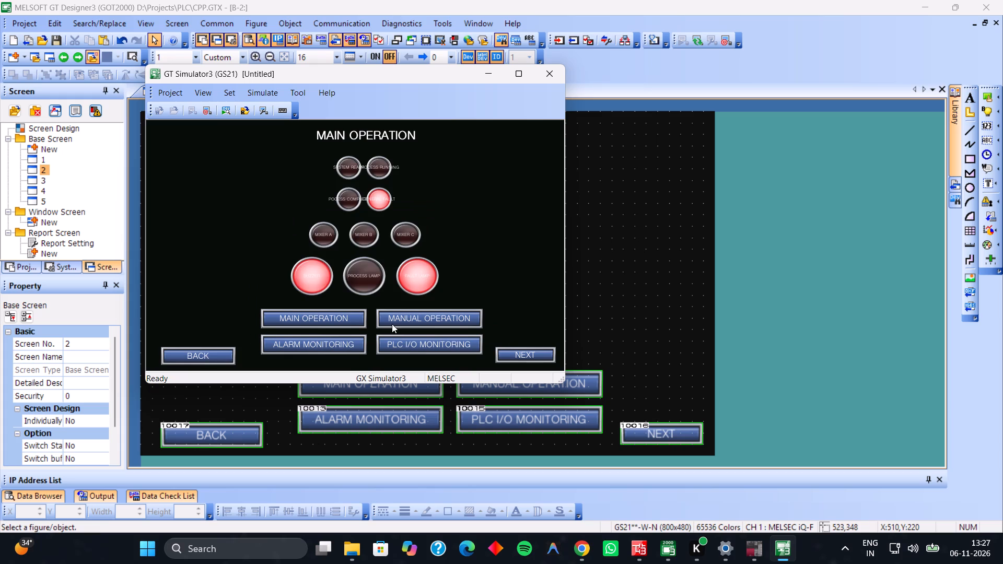
click(448, 321)
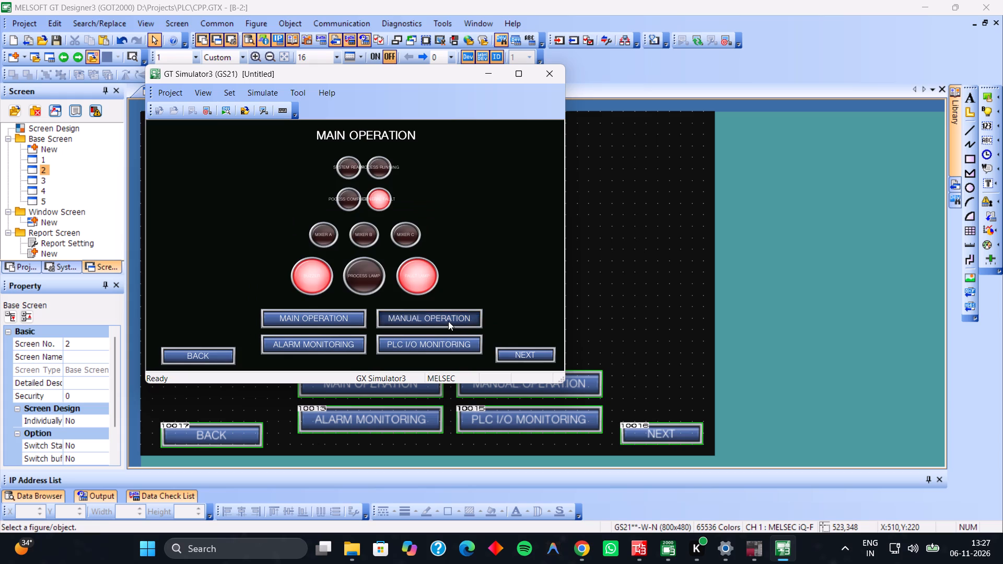
click(347, 203)
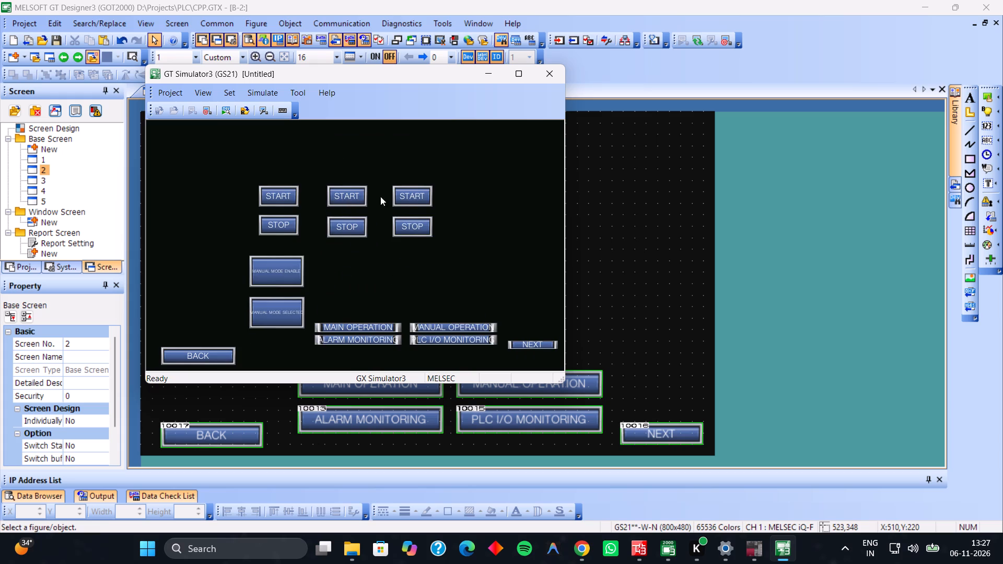
click(406, 196)
click(550, 76)
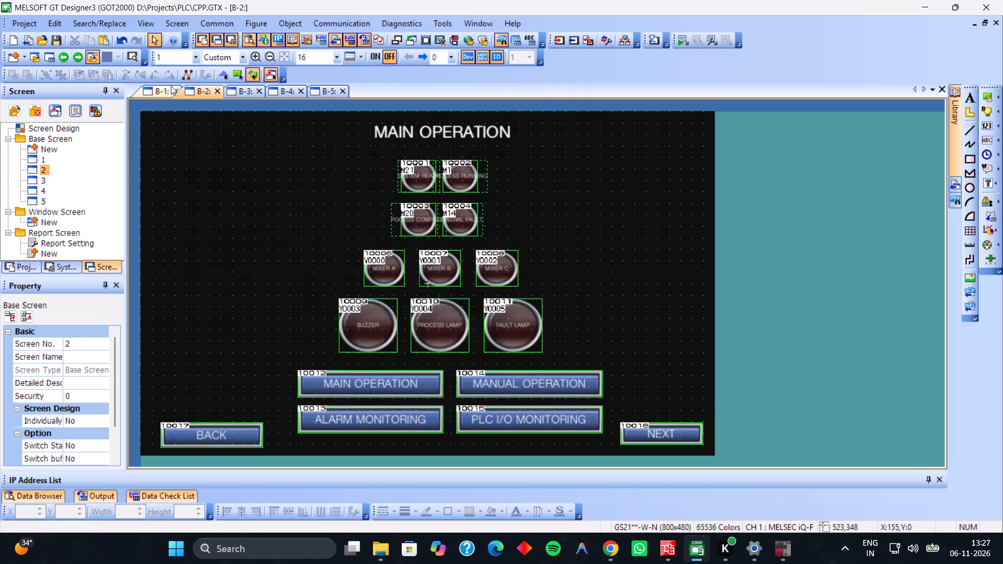
Display base screen 3 for editing.
click(248, 90)
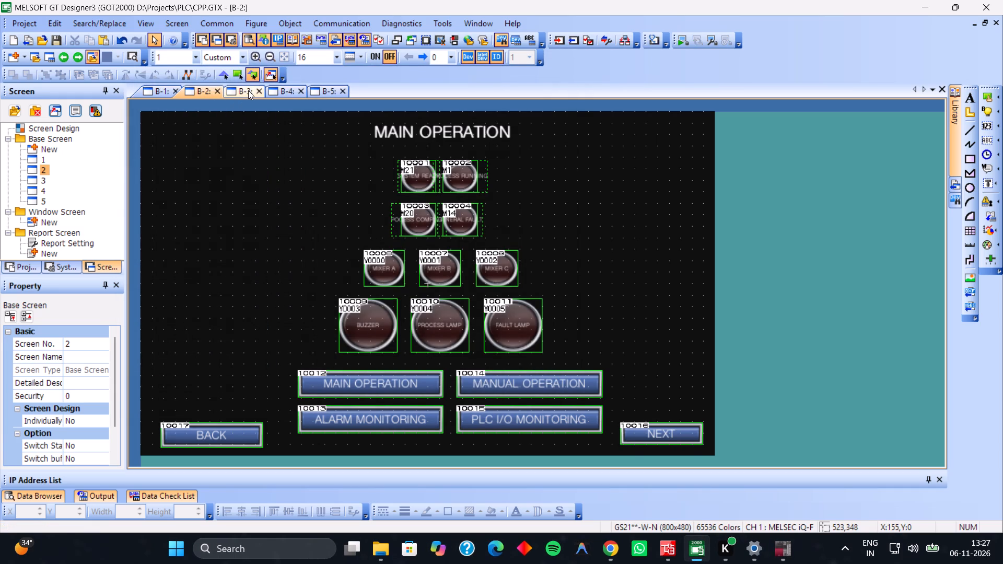
click(266, 212)
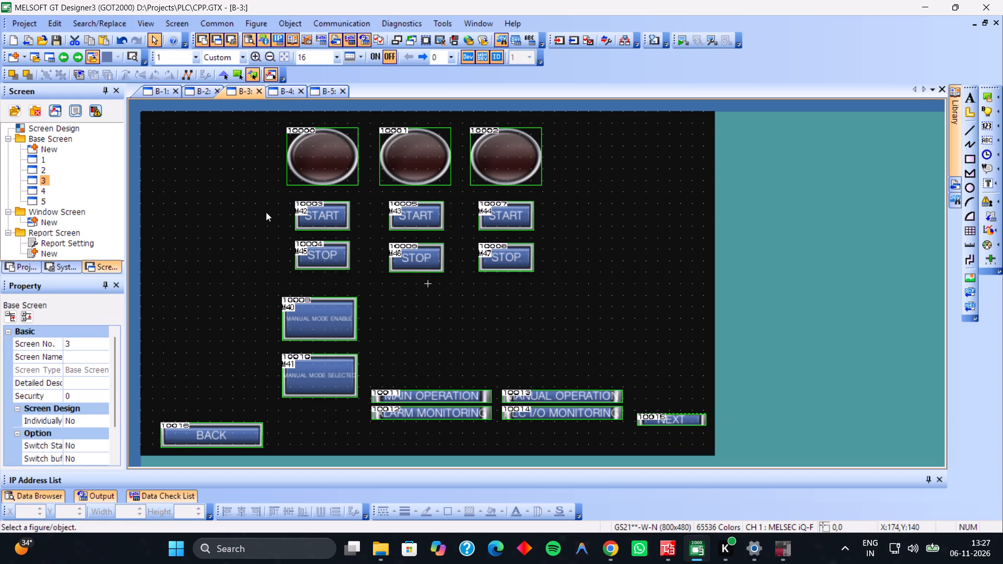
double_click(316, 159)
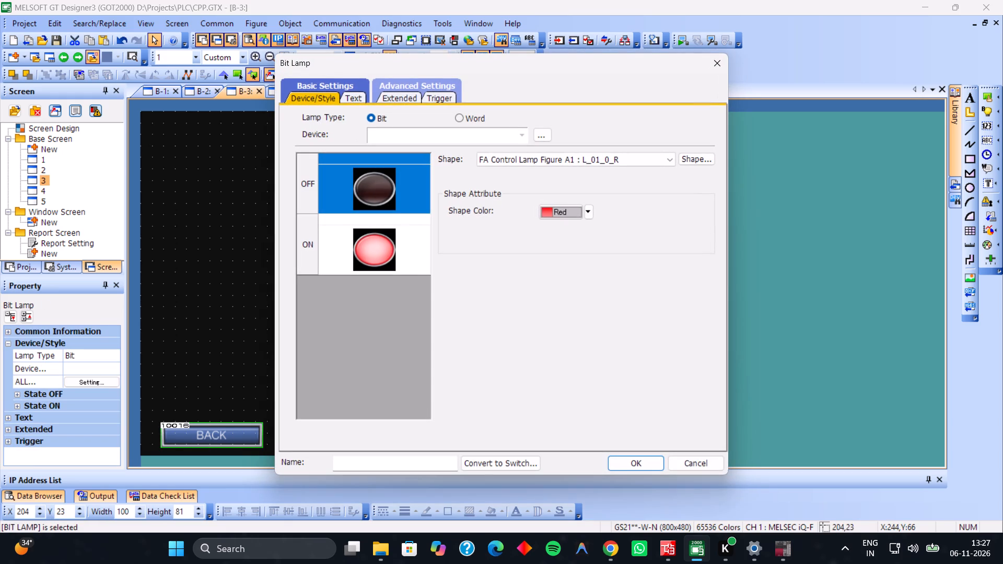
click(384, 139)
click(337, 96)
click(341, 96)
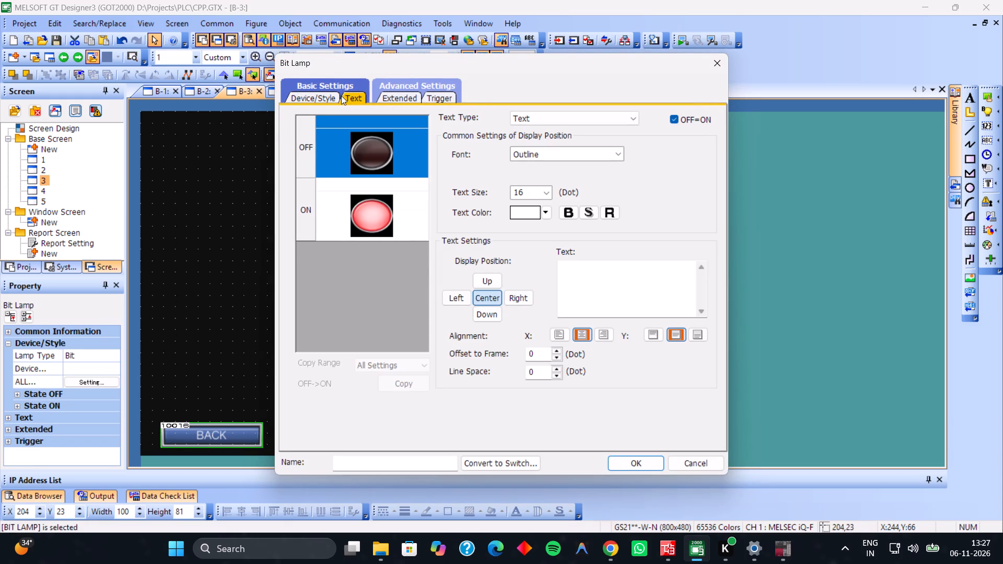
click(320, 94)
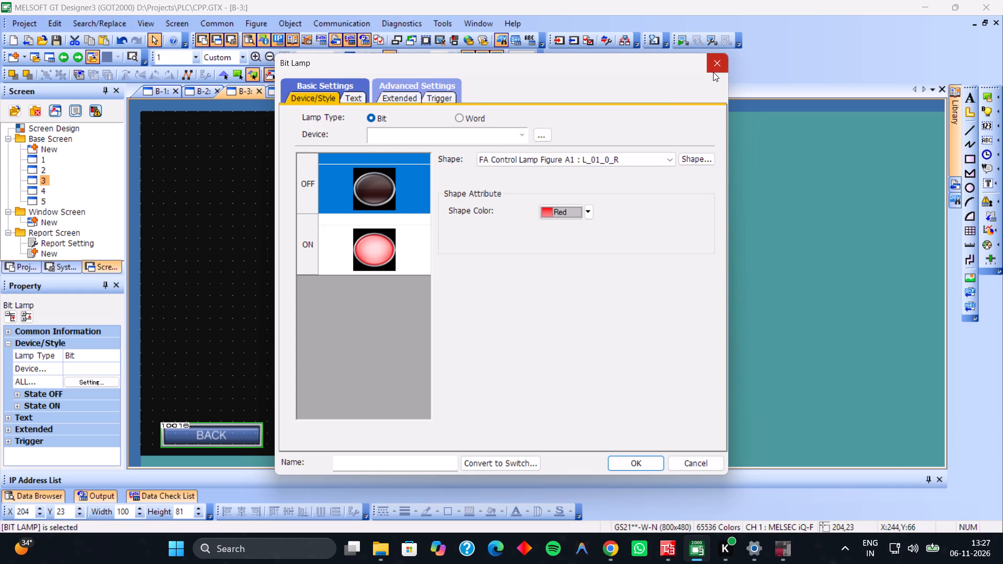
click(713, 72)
Assign device Y0 to the bit lamp above the first START/STOP pair on base screen 3.
double_click(329, 161)
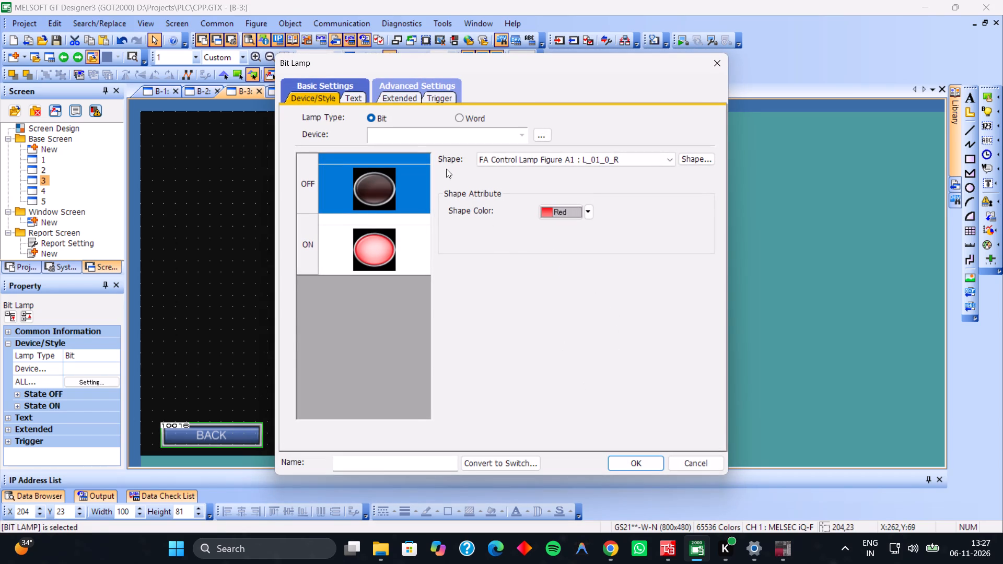
click(408, 140)
text(y0)
key(Return)
key(Return)
Assign device Y1 to the bit lamp above the second START/STOP pair.
click(409, 155)
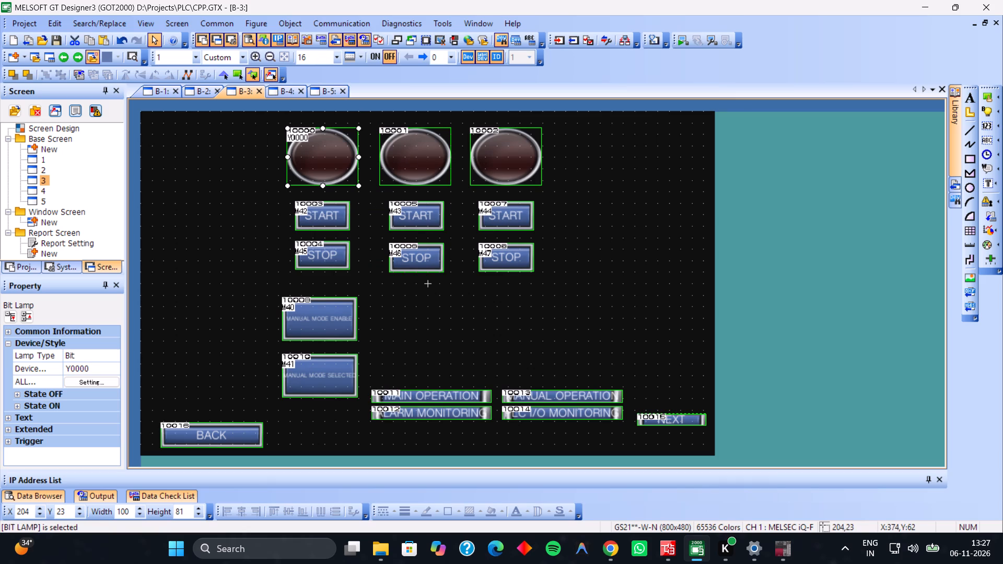
double_click(409, 155)
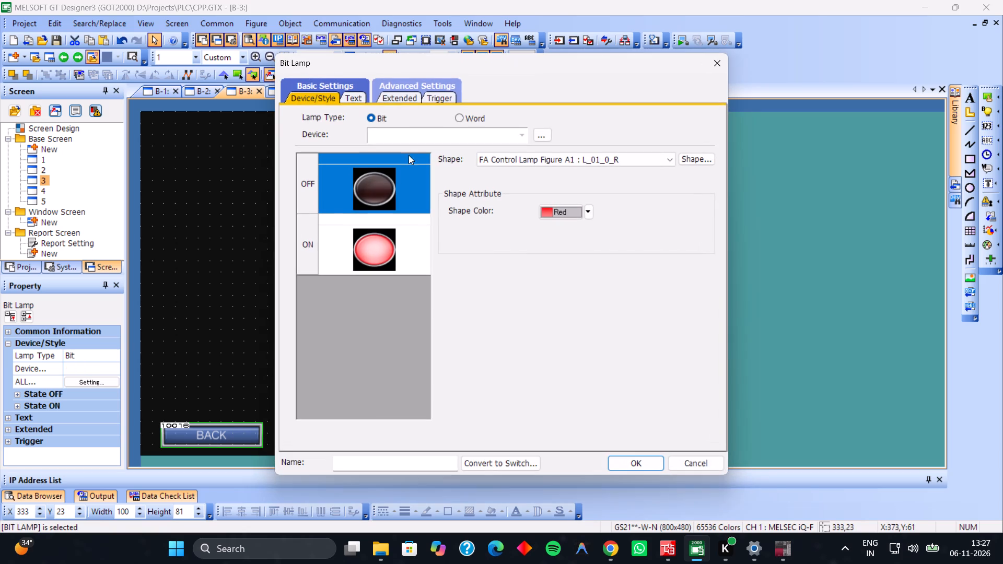
click(405, 140)
text(y1)
key(Return)
key(Return)
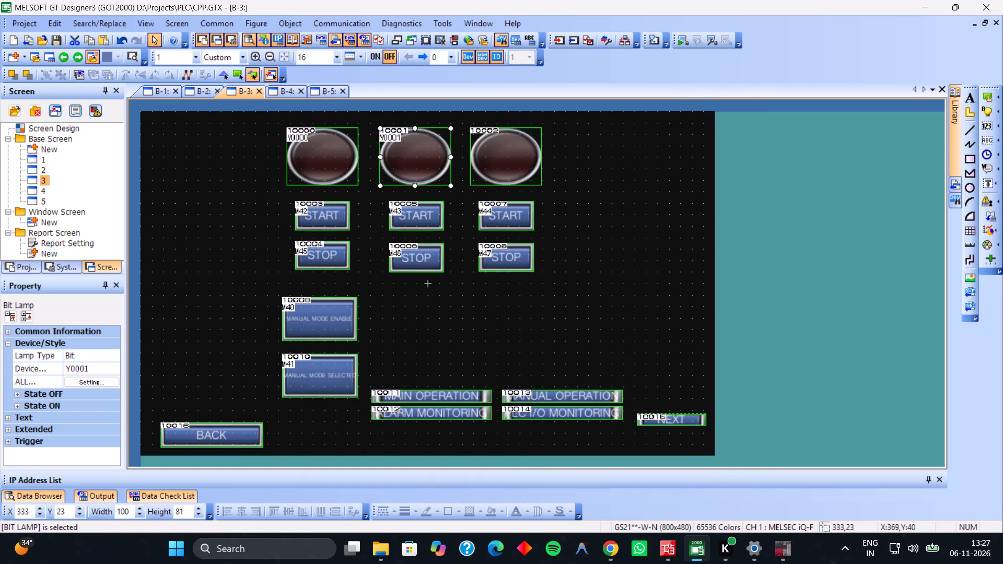
Assign device Y2 to the bit lamp above the third START/STOP pair.
double_click(481, 157)
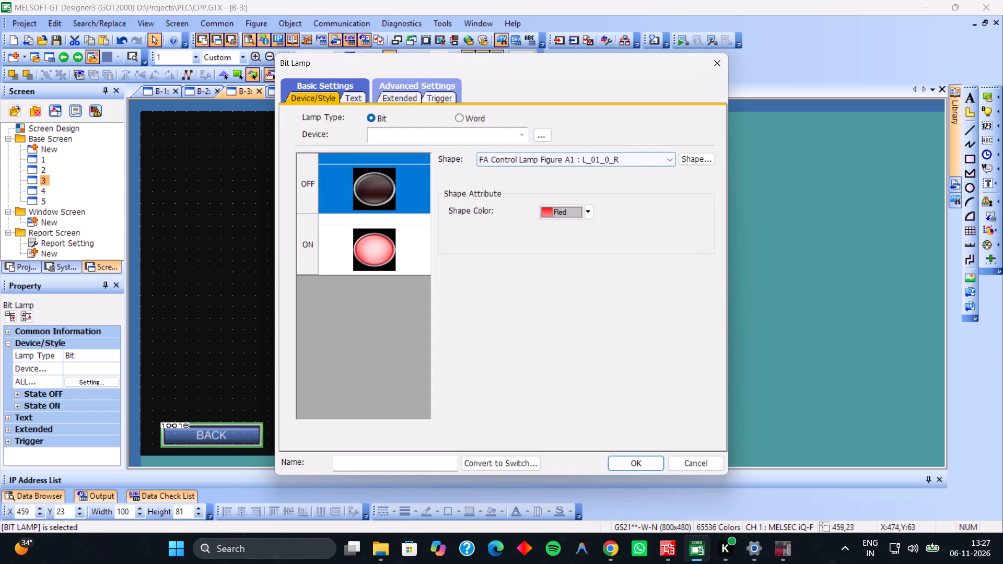
click(407, 138)
text(y2)
key(Return)
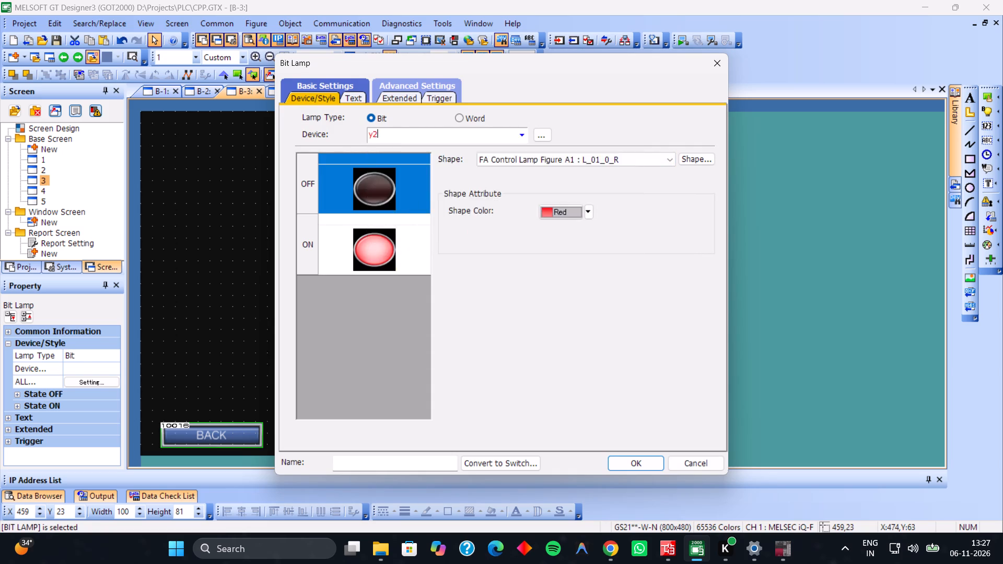
key(Return)
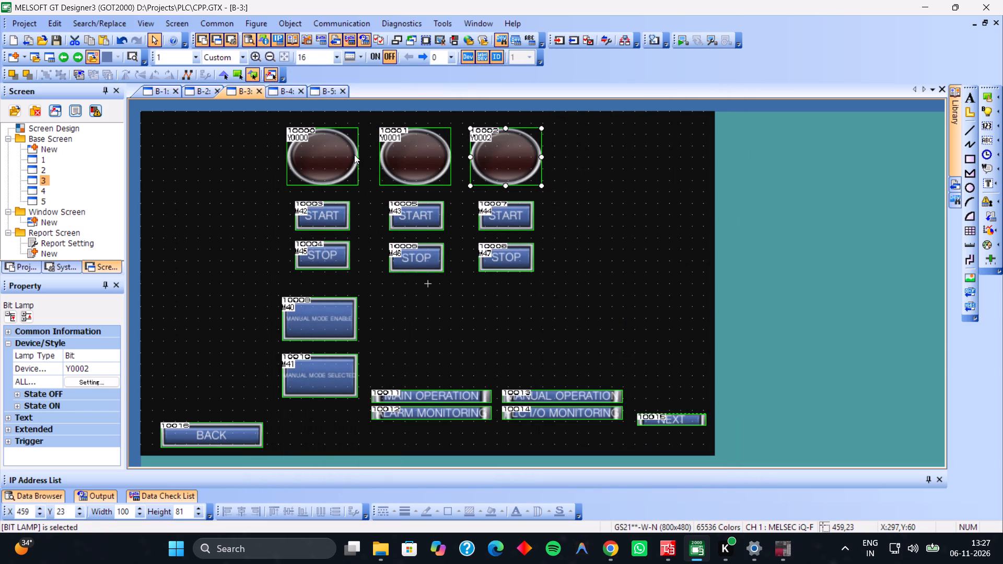
Set the ON-state shape color of the Y0000 lamp on base screen 3 to Green.
double_click(354, 155)
click(404, 236)
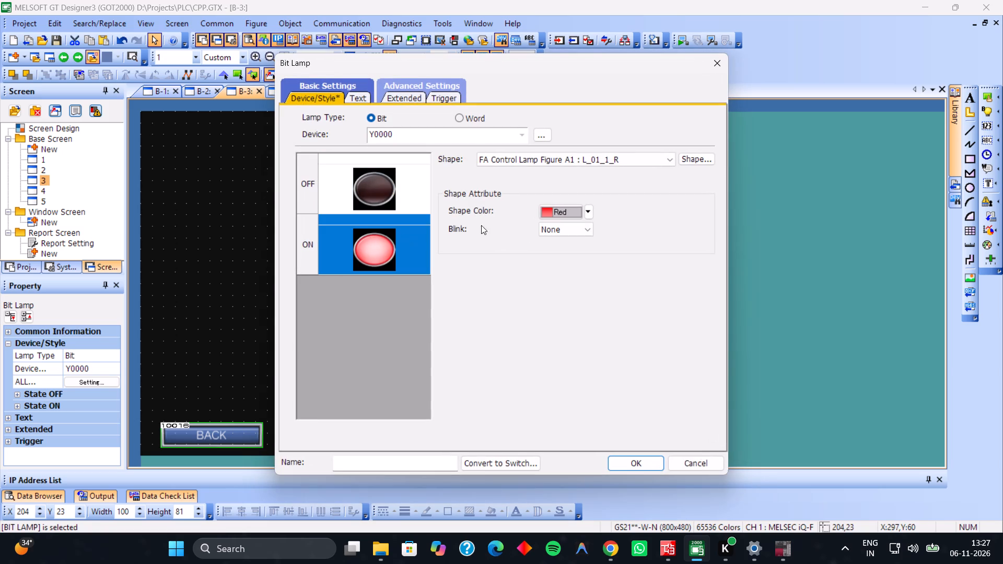
click(569, 216)
click(552, 281)
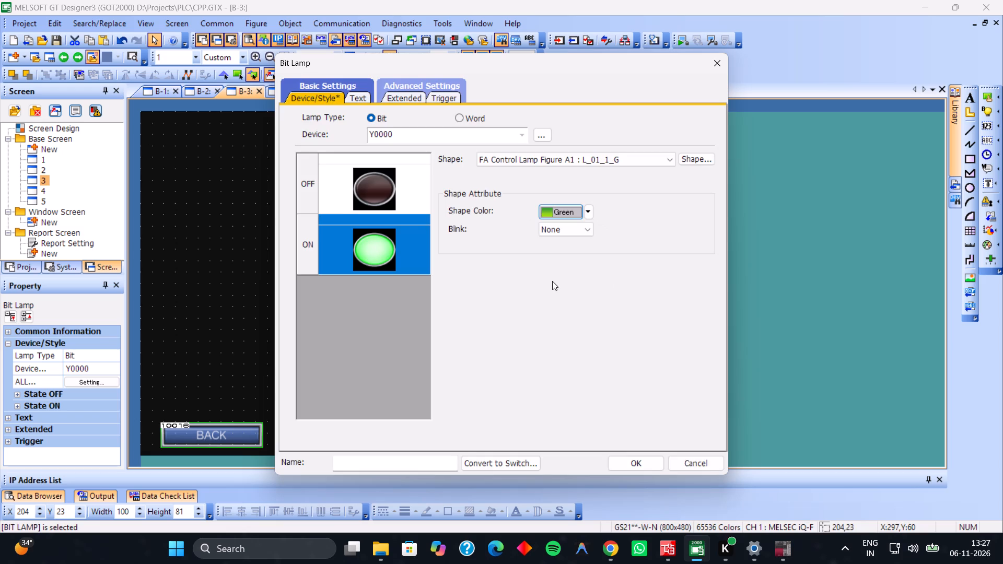
key(Return)
key(Return)
key(Return)
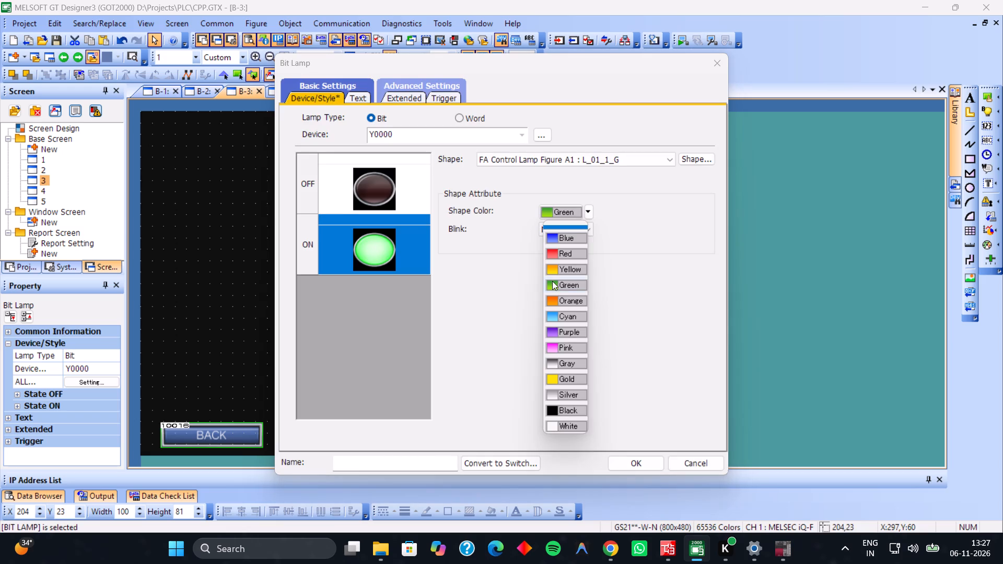
click(627, 469)
Set the ON-state shape color of the Y0001 lamp to Green.
double_click(421, 161)
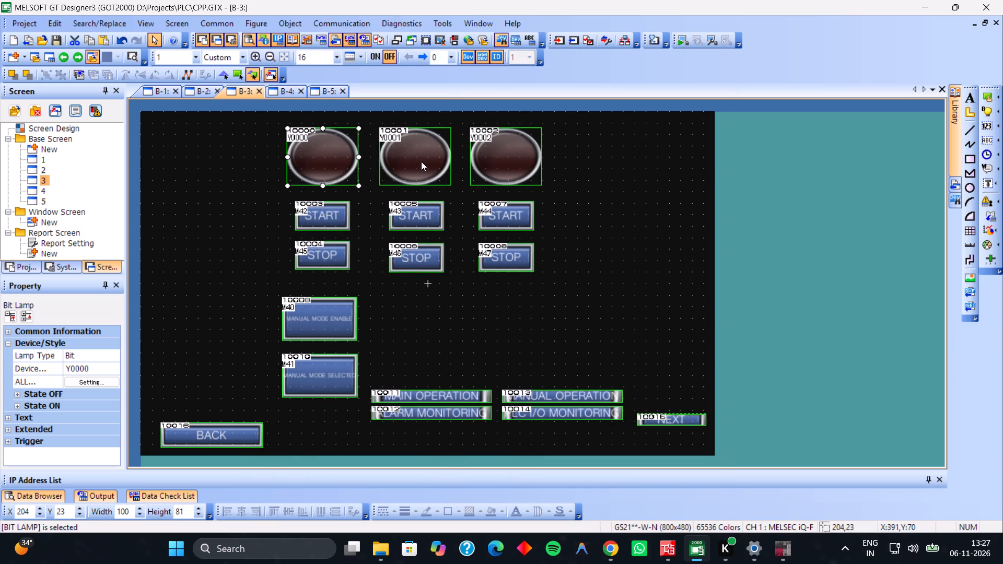
click(398, 240)
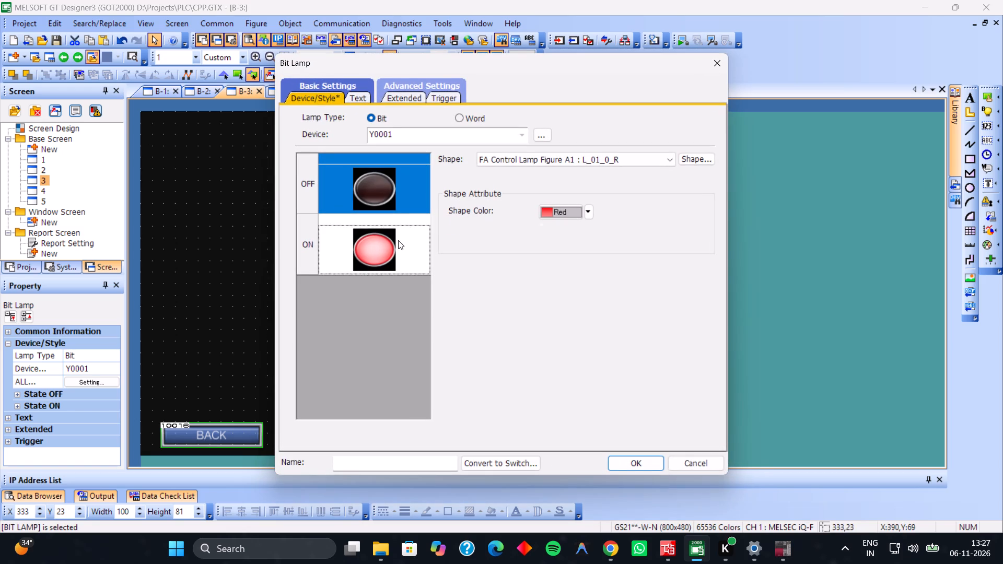
click(572, 217)
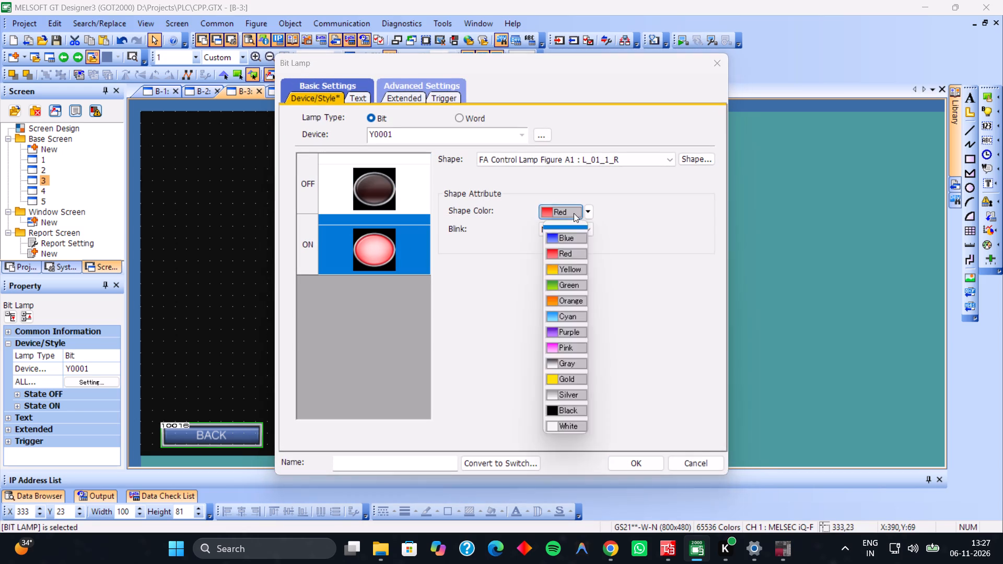
click(574, 213)
click(574, 213)
click(574, 213)
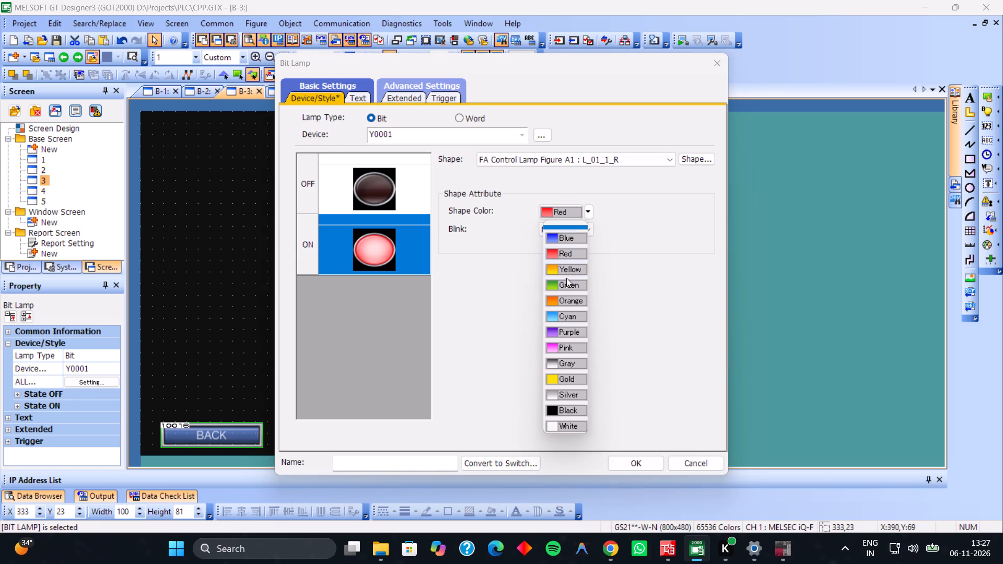
click(566, 279)
click(632, 467)
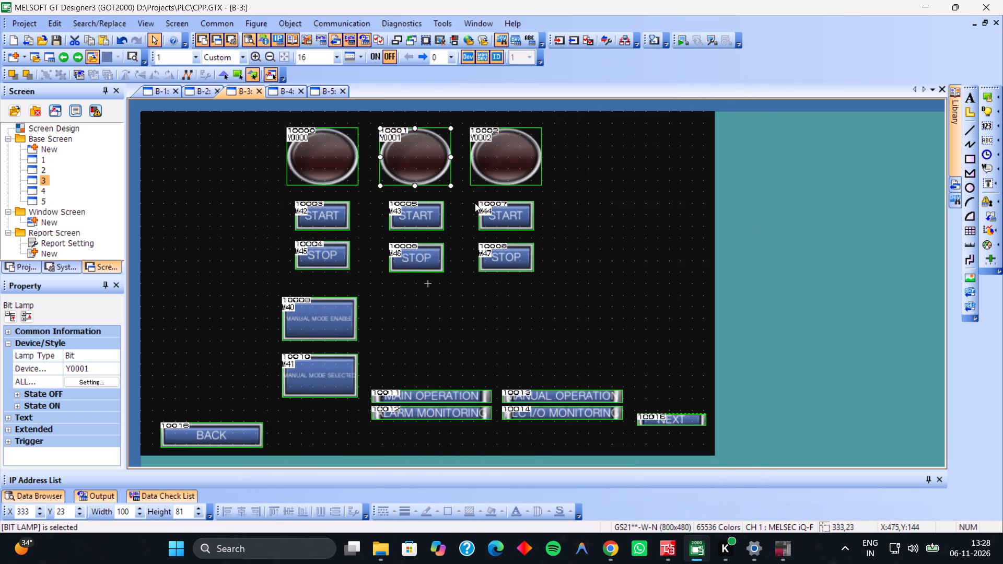
Set the ON-state shape color of the Y0002 lamp on base screen 3 to Green.
double_click(512, 163)
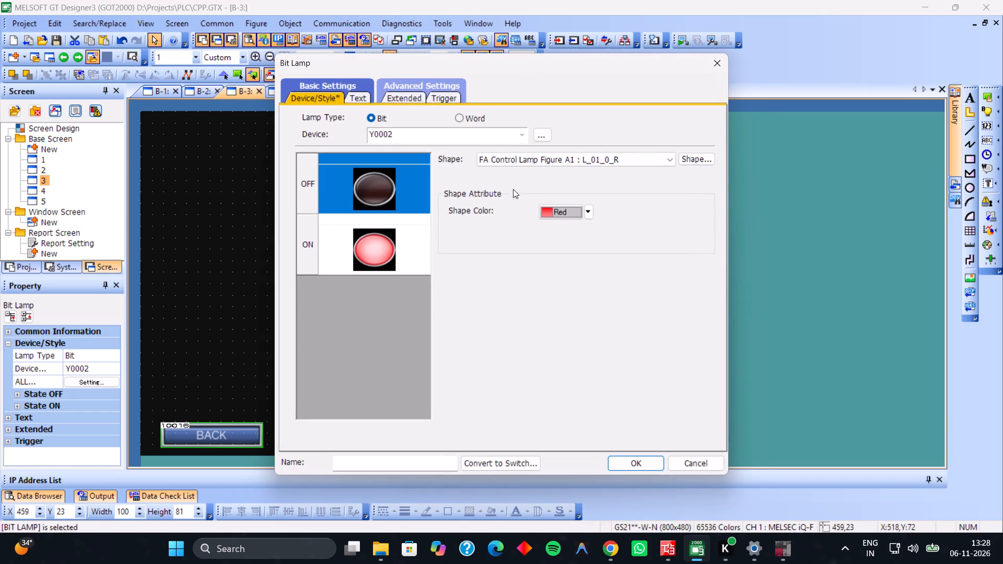
click(392, 232)
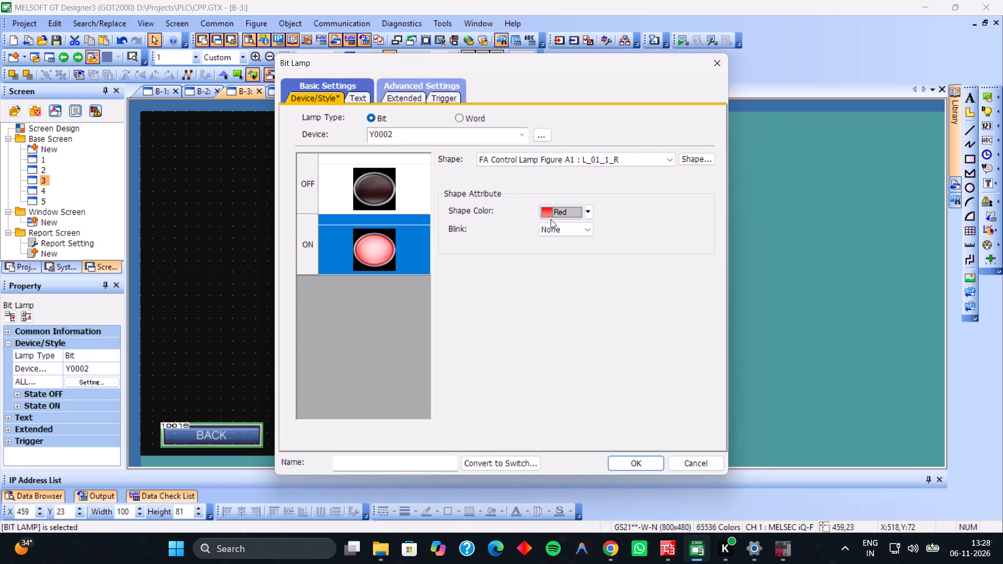
click(554, 217)
click(555, 283)
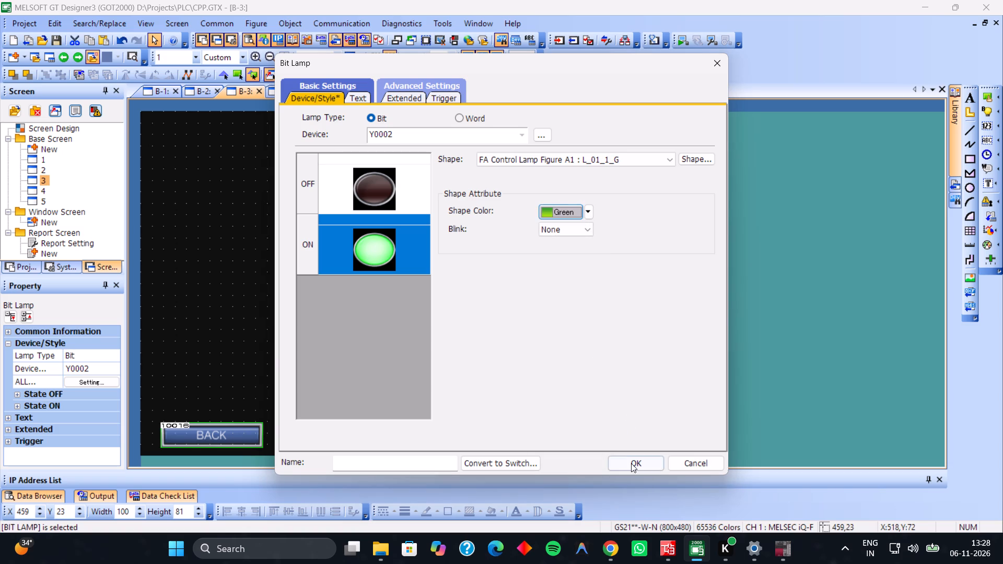
click(631, 464)
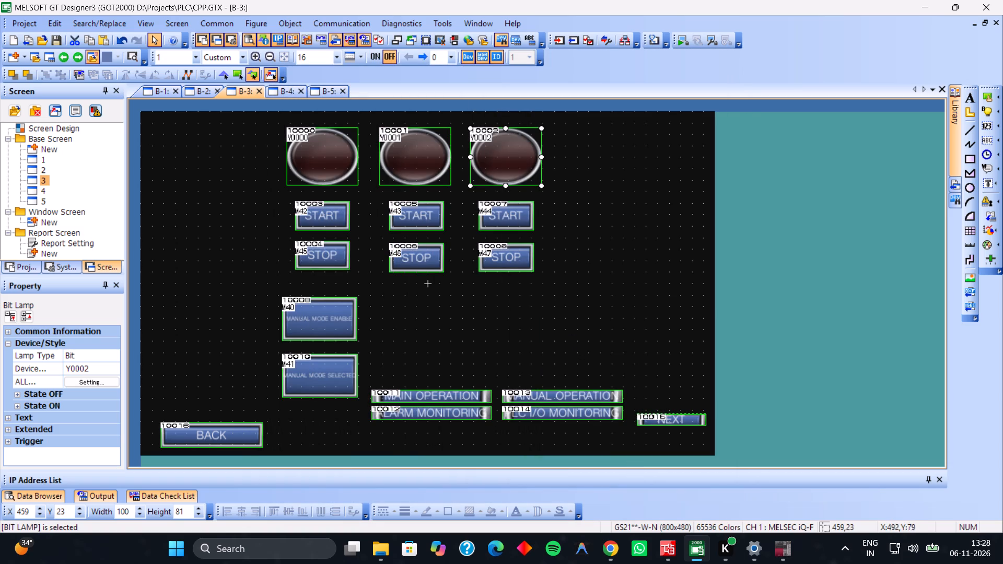
Start the screen simulation and test the second and first START switches on the manual operation screen.
click(685, 47)
click(685, 44)
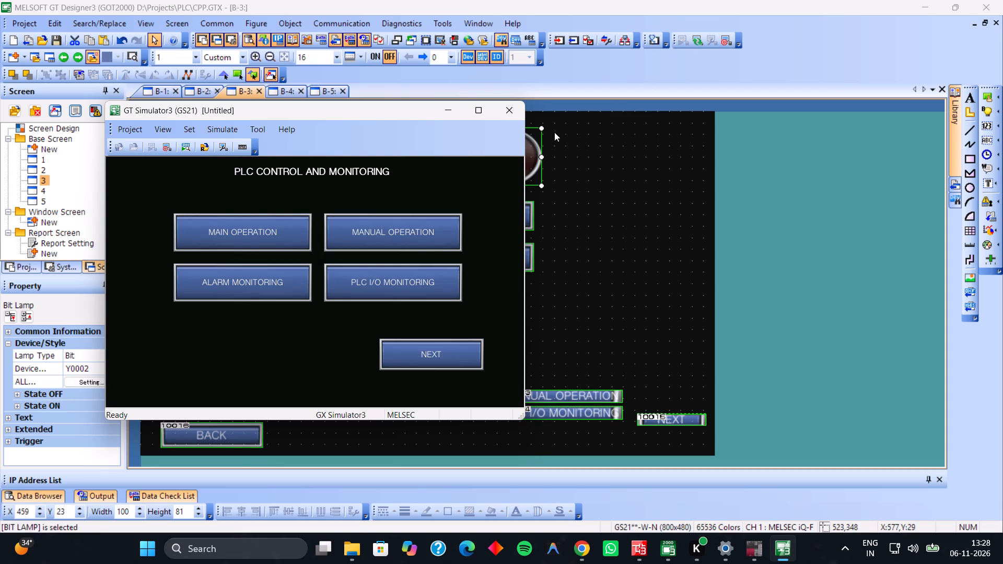
click(410, 250)
click(304, 238)
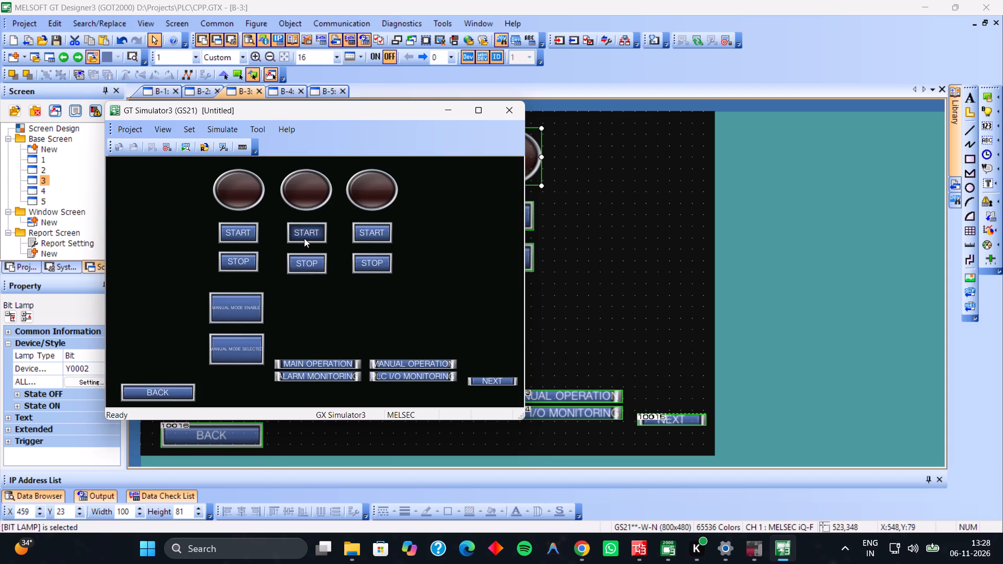
click(258, 230)
Test simulated navigation through the MAIN OPERATION, PLC I/O MONITORING and ALARM MONITORING screens, ending on the manual operation screen.
click(178, 384)
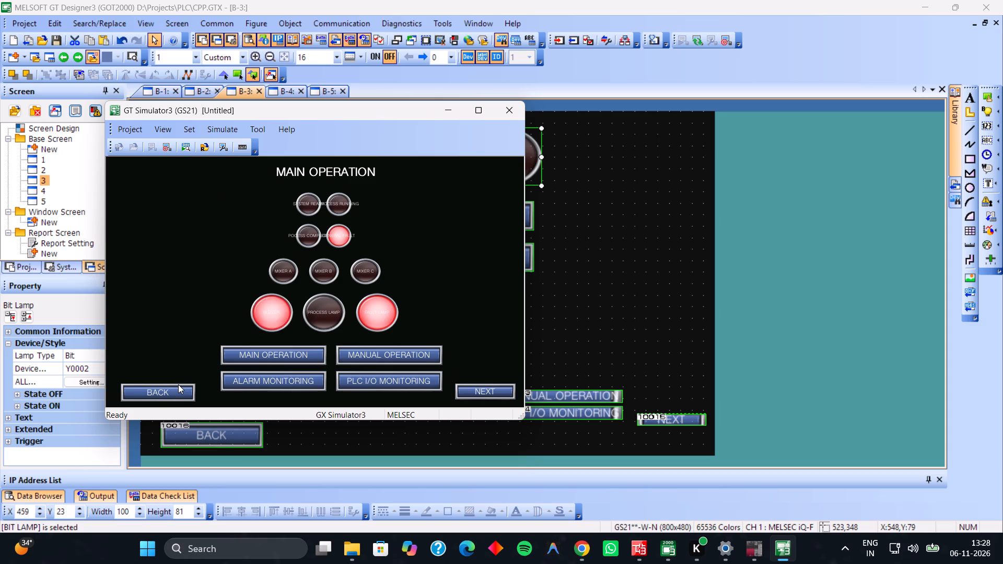
click(353, 314)
double_click(334, 313)
click(390, 378)
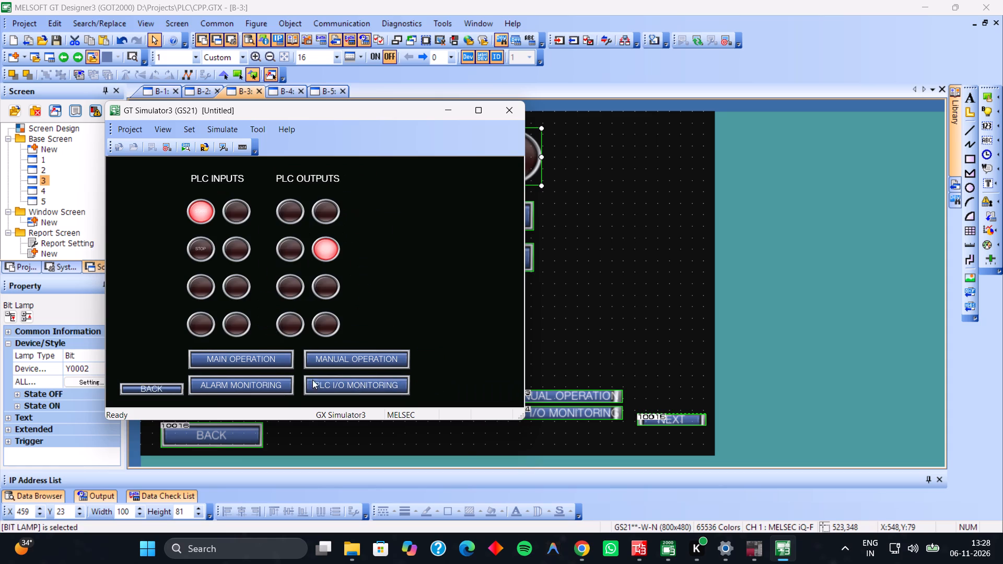
click(259, 389)
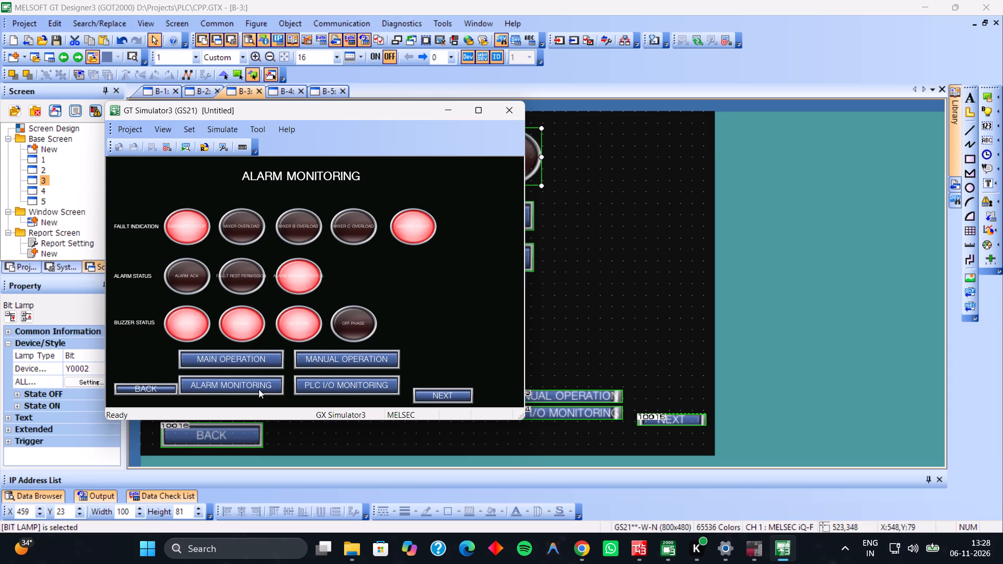
click(316, 351)
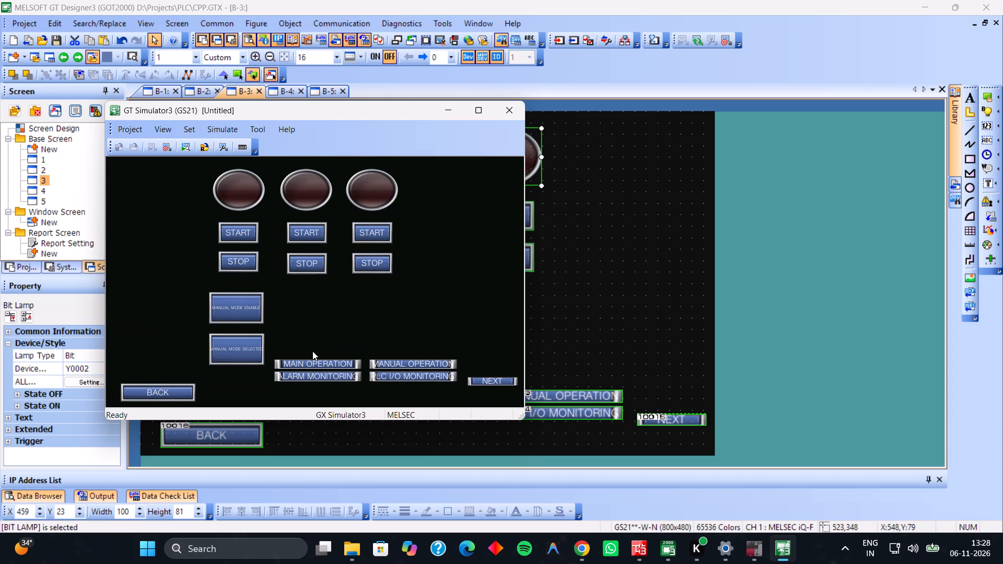
Test the first START and STOP switches together with MANUAL MODE ENABLE and MANUAL MODE SELECTED in the simulation.
click(241, 223)
click(239, 266)
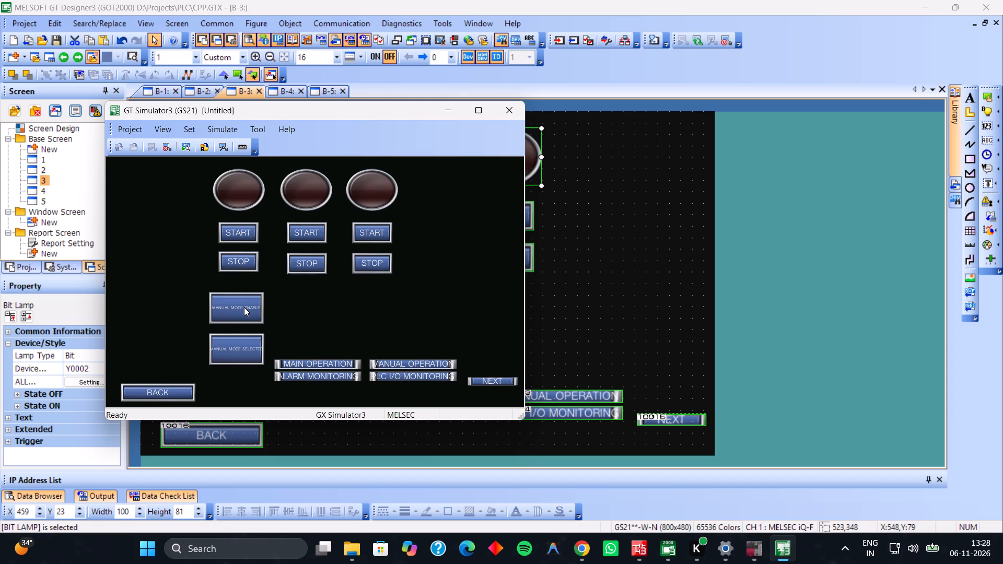
click(244, 307)
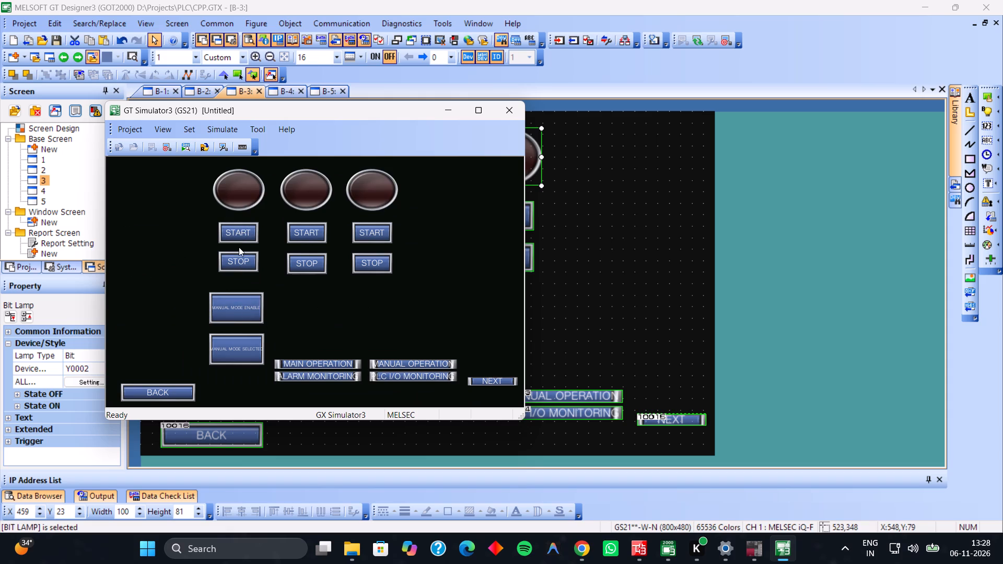
click(240, 236)
click(243, 349)
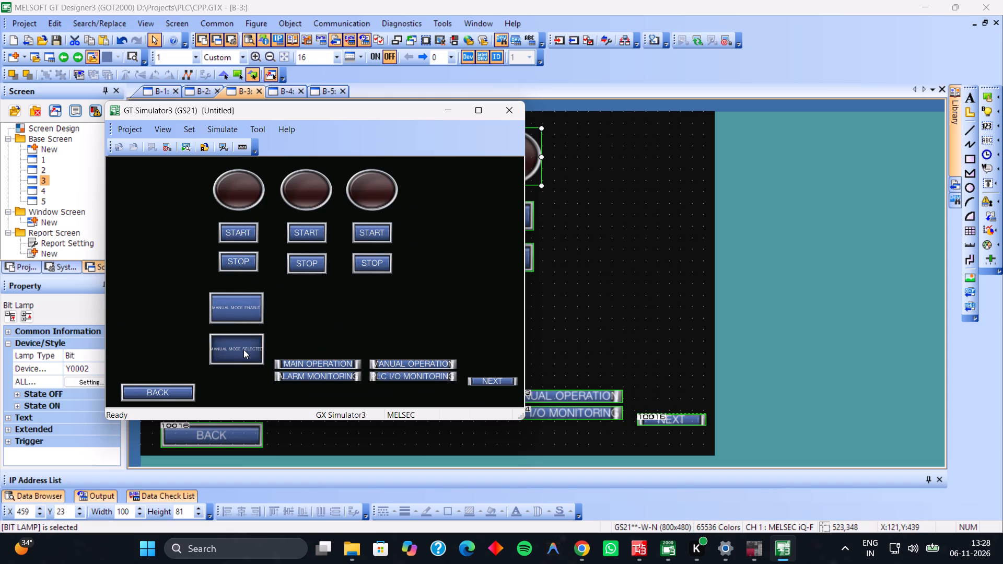
Check the simulated MAIN OPERATION and ALARM MONITORING screens and return to the manual operation screen.
click(289, 369)
click(300, 363)
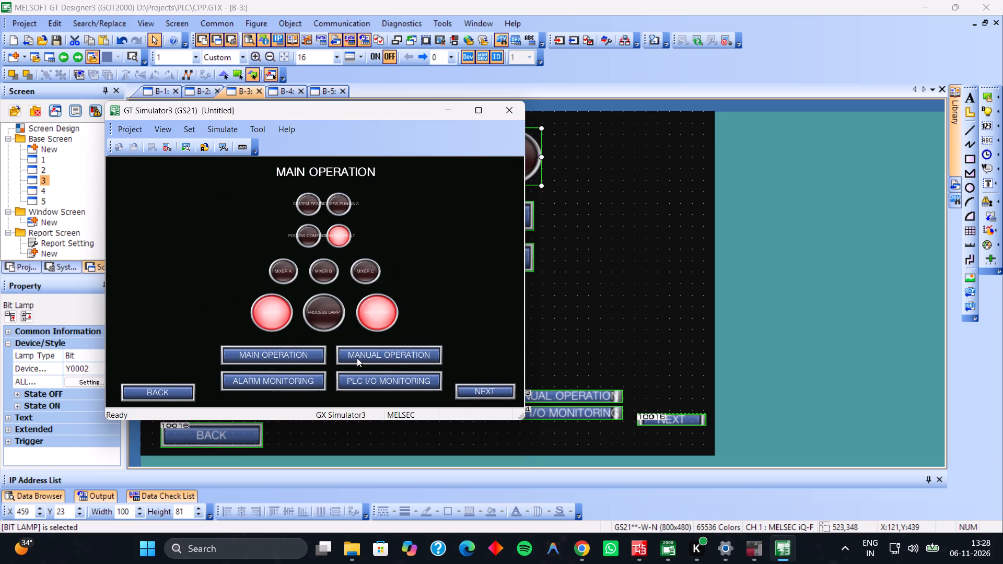
click(307, 355)
drag(310, 370, 298, 387)
click(298, 387)
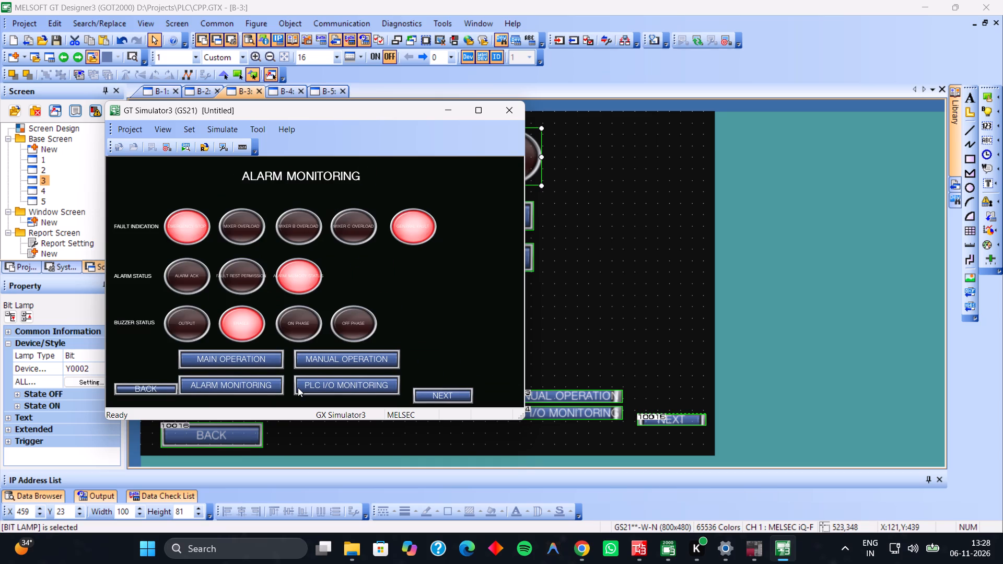
click(356, 354)
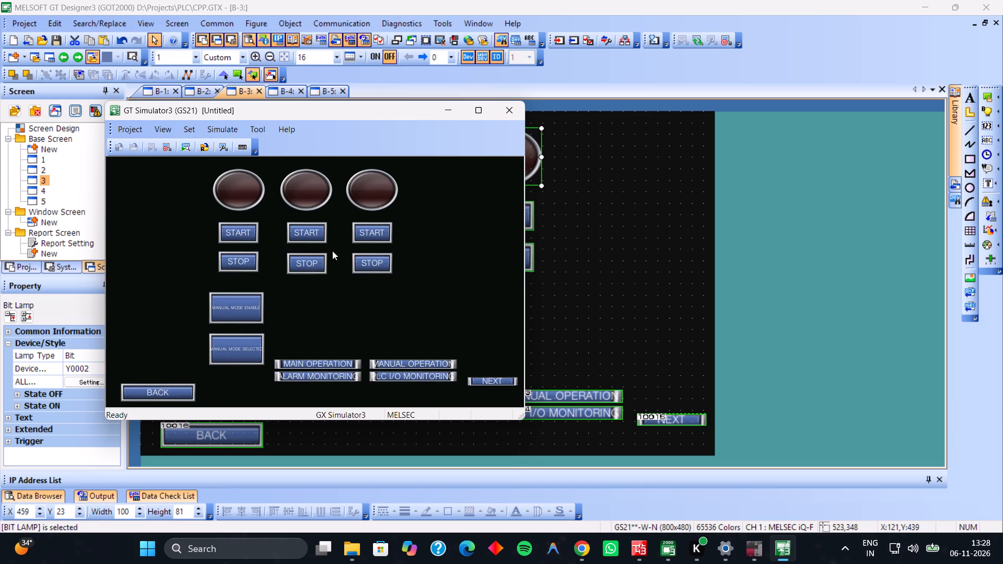
Test the third STOP and START switches on the simulated manual operation screen.
click(371, 264)
click(371, 264)
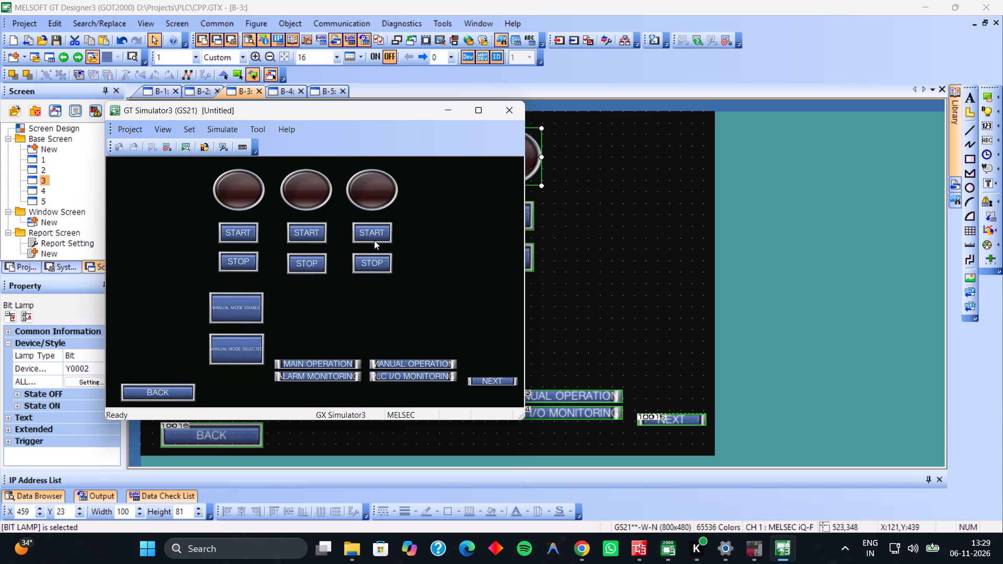
click(375, 240)
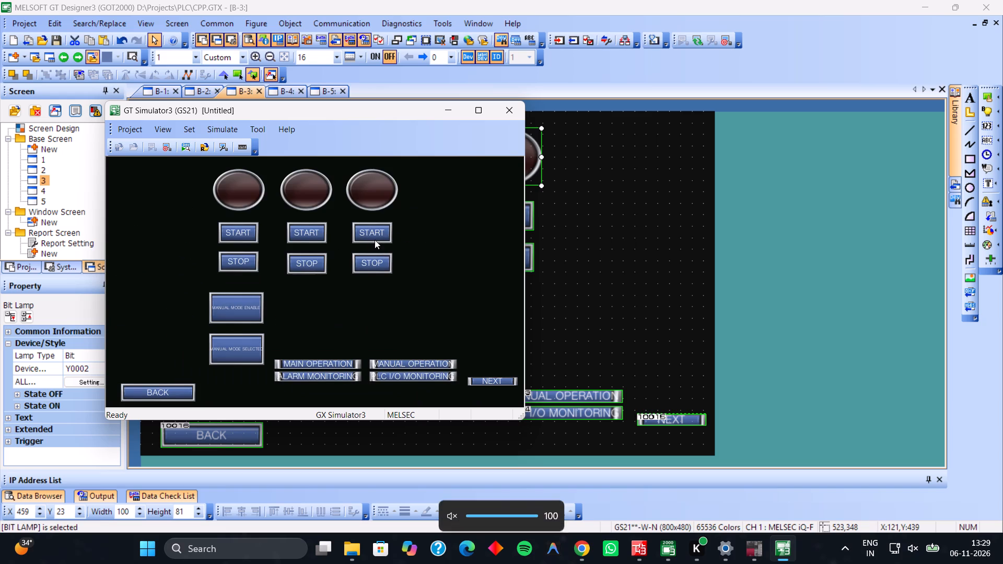
click(373, 241)
click(373, 241)
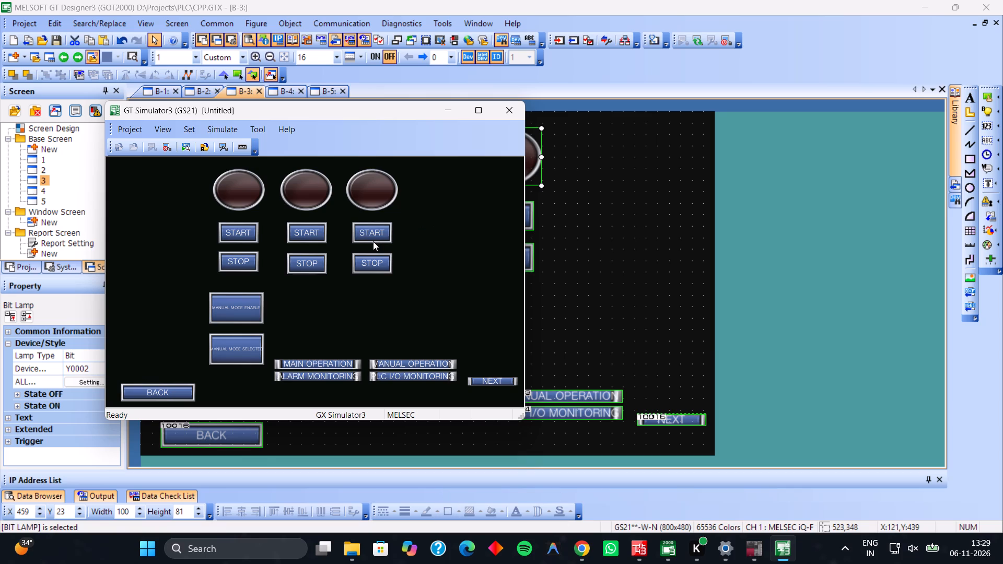
Return the simulation to the PLC CONTROL AND MONITORING screen and switch back to GT Designer3.
click(291, 361)
click(168, 393)
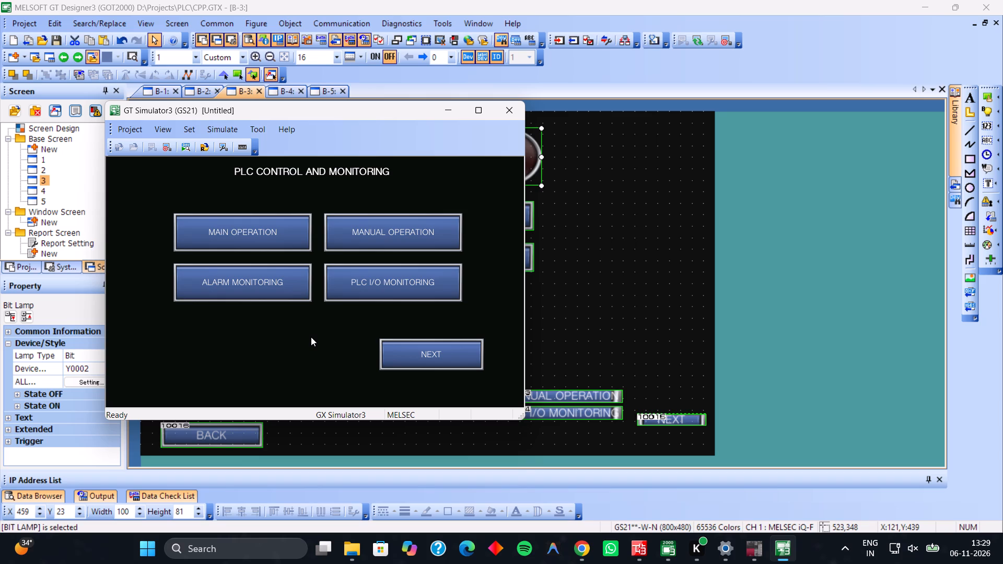
drag(359, 111, 329, 259)
click(414, 261)
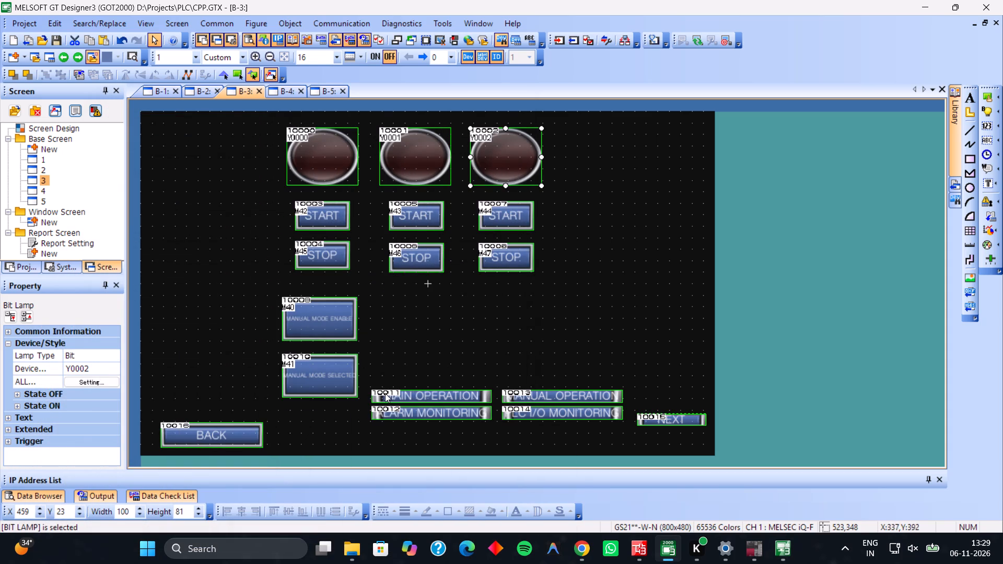
Move the MANUAL MODE SELECTED switch beside MANUAL MODE ENABLE, at about X 325, Y 259.
click(331, 374)
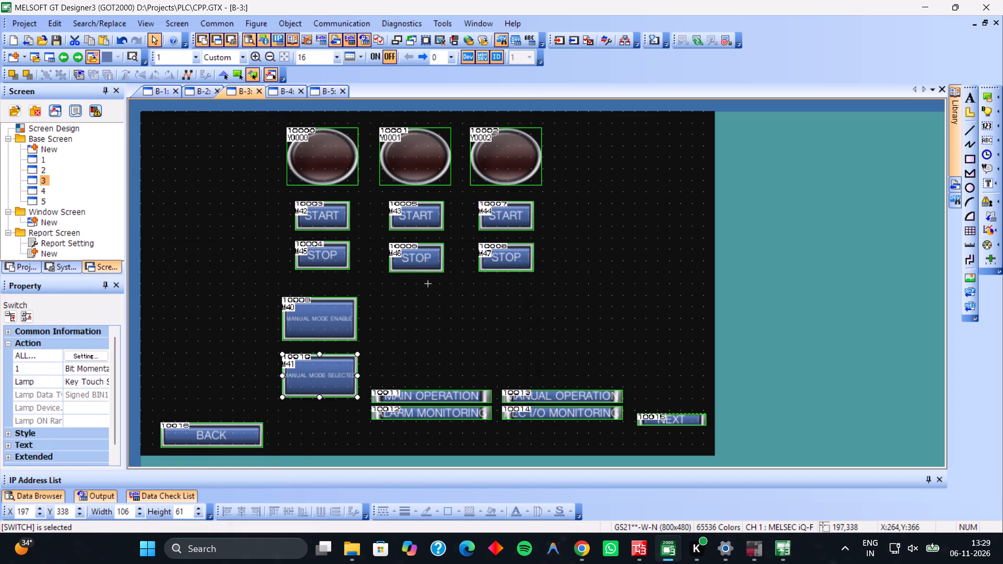
drag(331, 374, 422, 318)
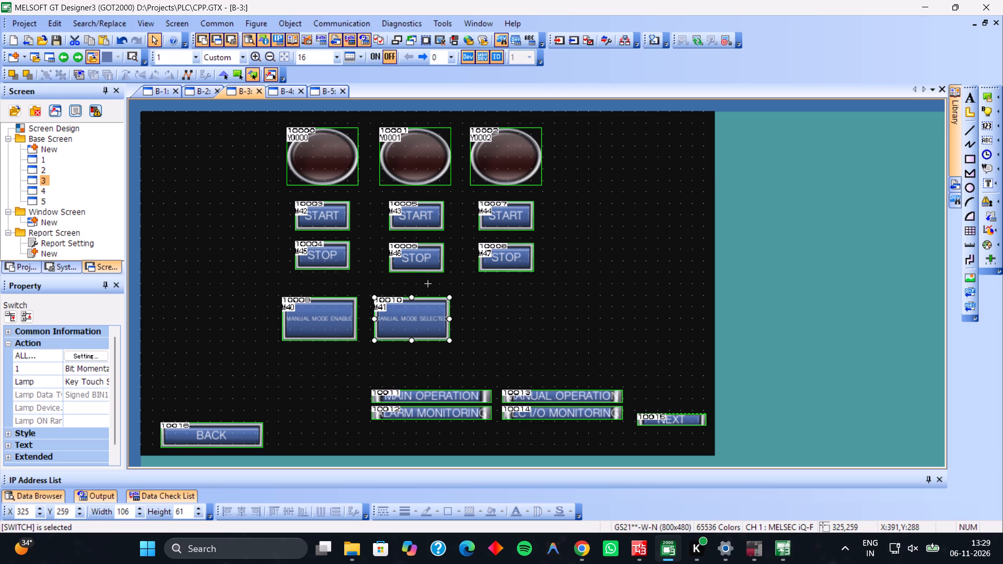
click(442, 390)
click(395, 369)
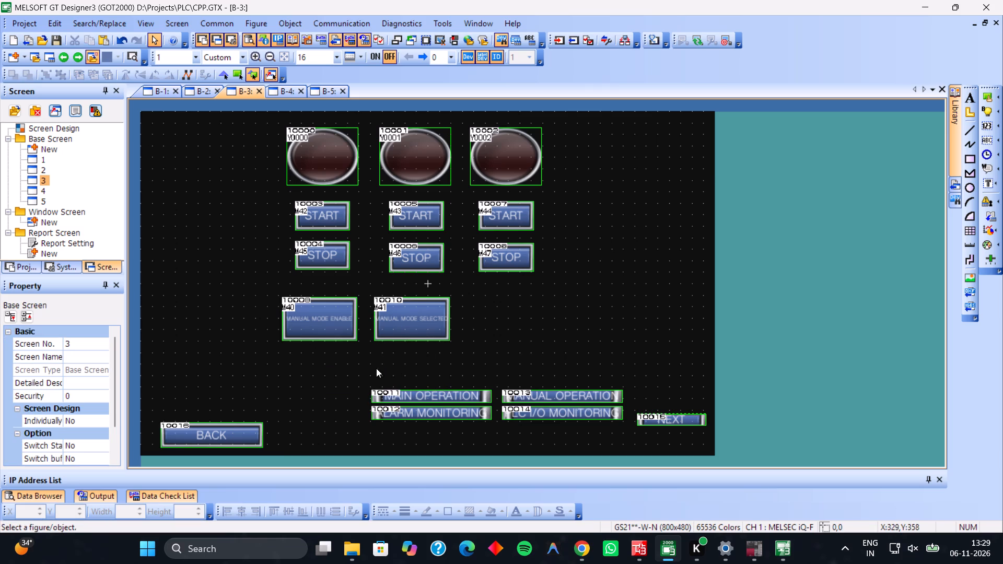
Move the four navigation switches and NEXT together to about X 193, Y 368 and enlarge them so their labels fit.
drag(356, 371, 708, 432)
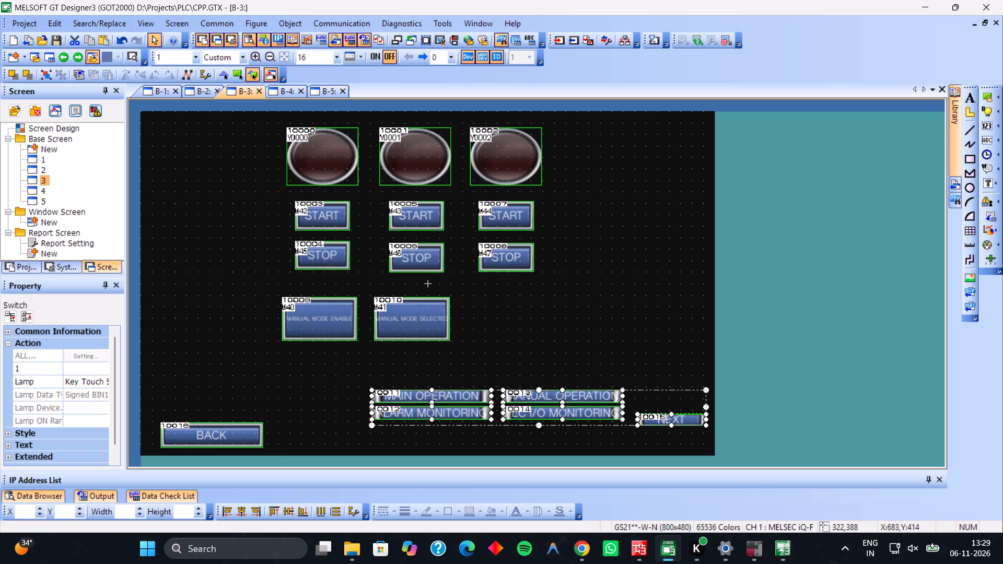
drag(529, 416, 440, 405)
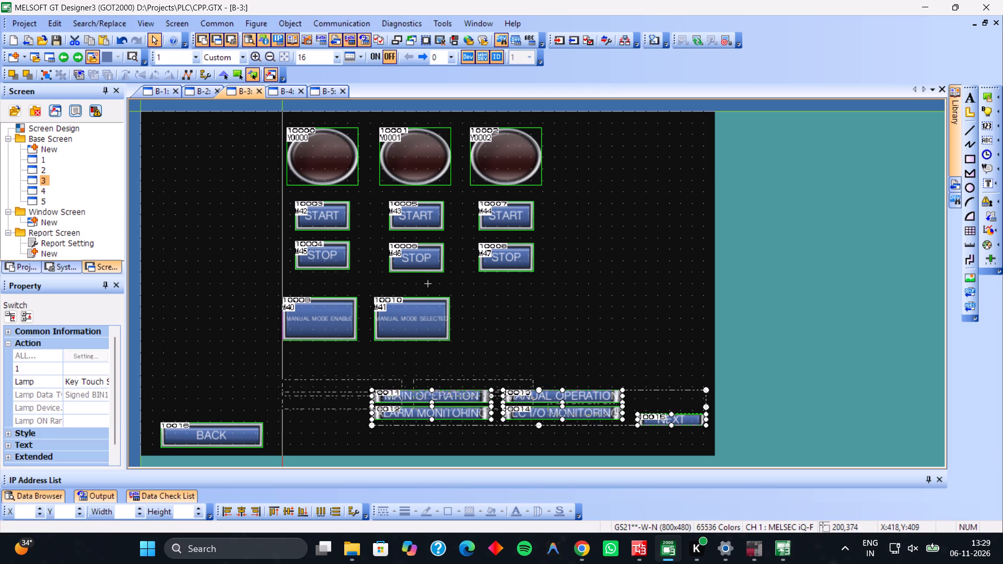
drag(440, 405, 436, 401)
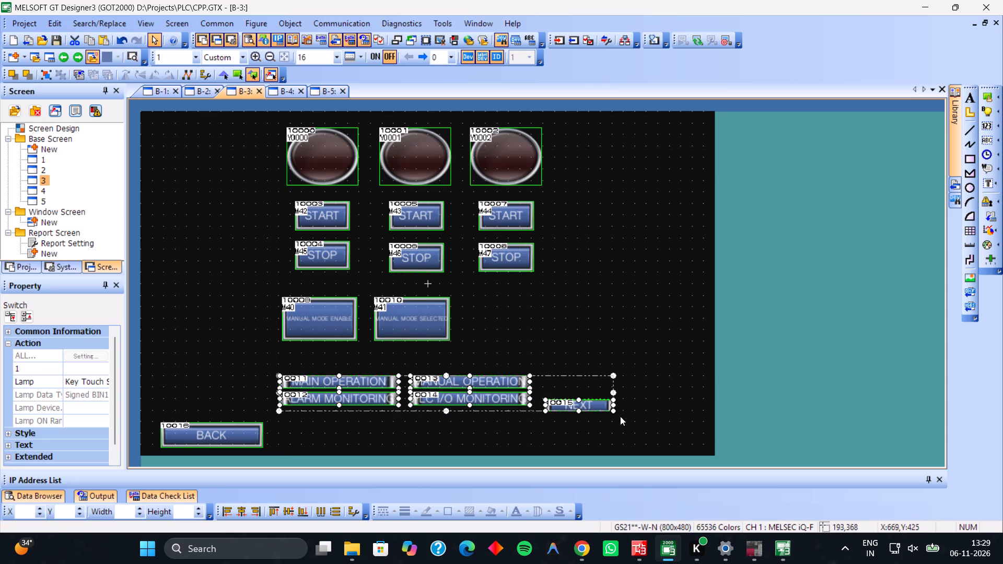
drag(613, 412, 665, 439)
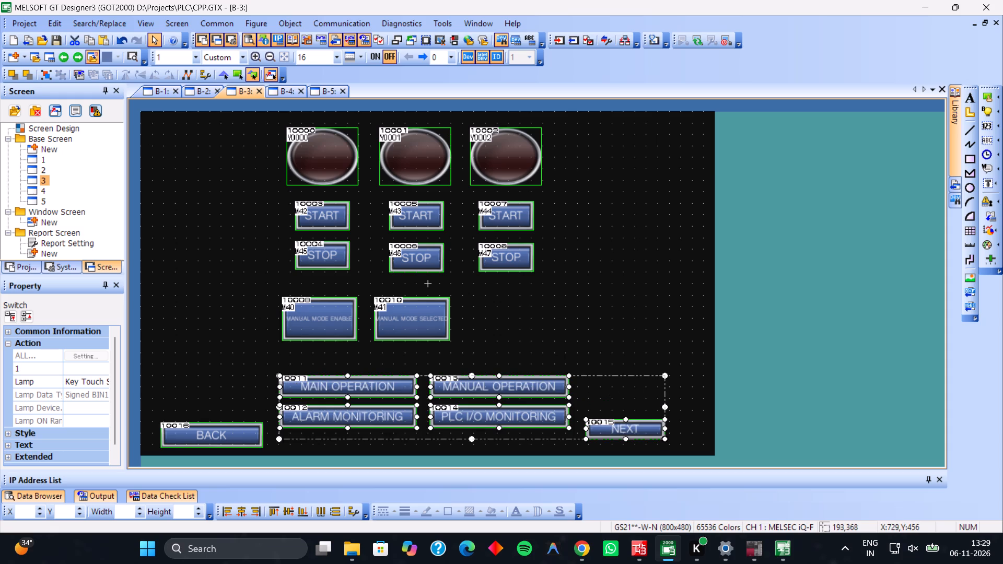
click(655, 342)
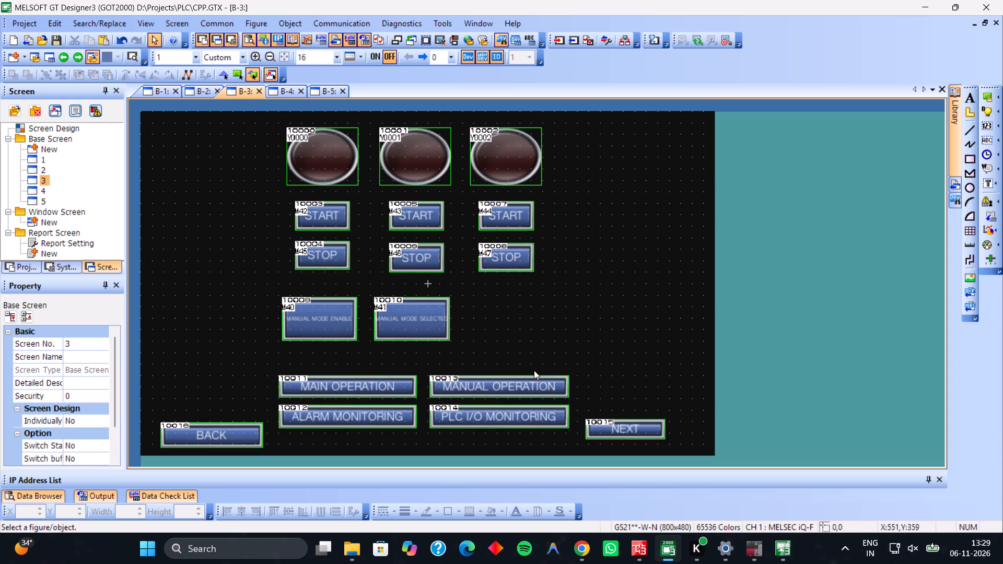
Check the layouts of base screens 1 to 4, and on base screen 5 move the PLC OUTPUTS heading and its Y0000–Y0007 lamps to about X 417, Y 27.
click(165, 92)
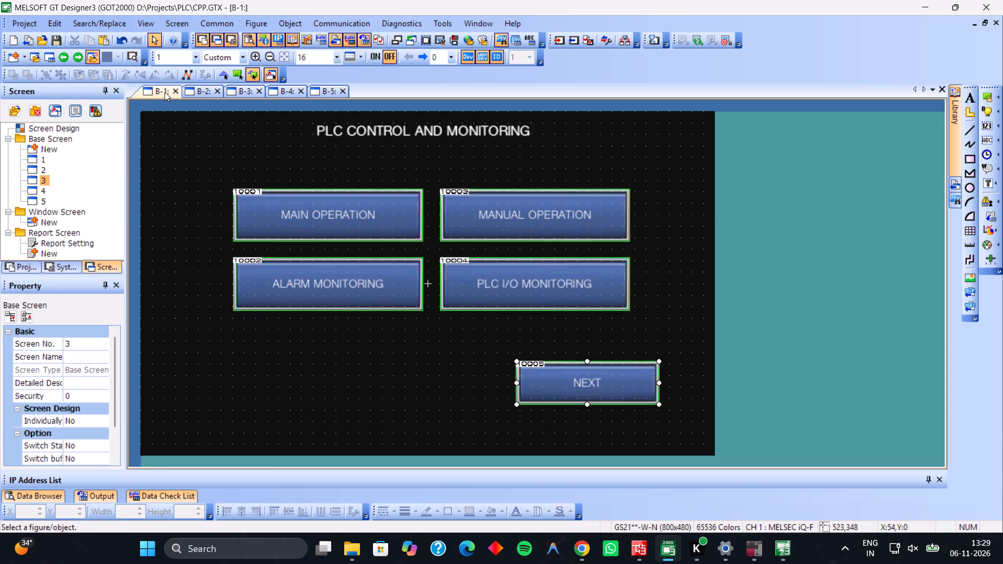
click(195, 91)
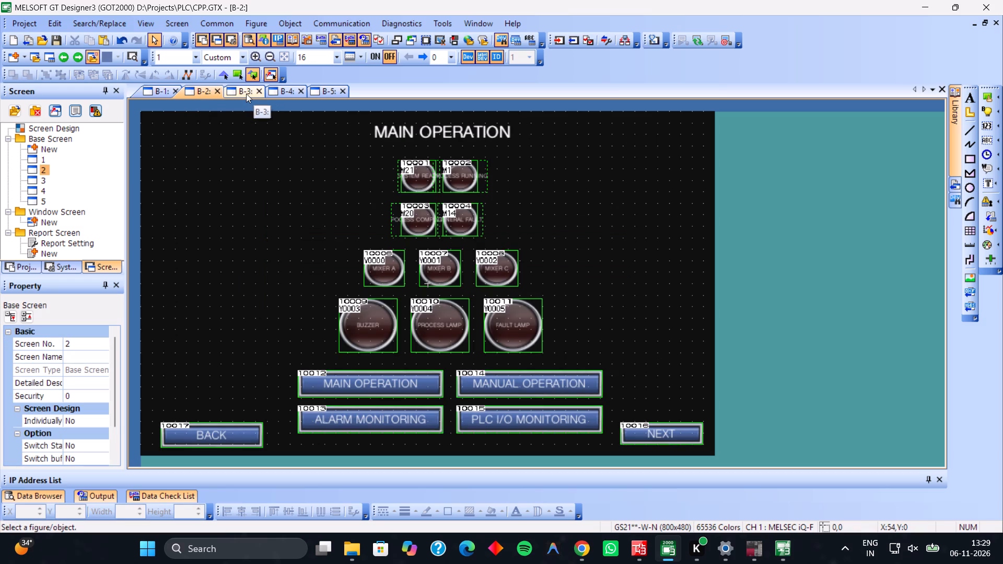
click(246, 93)
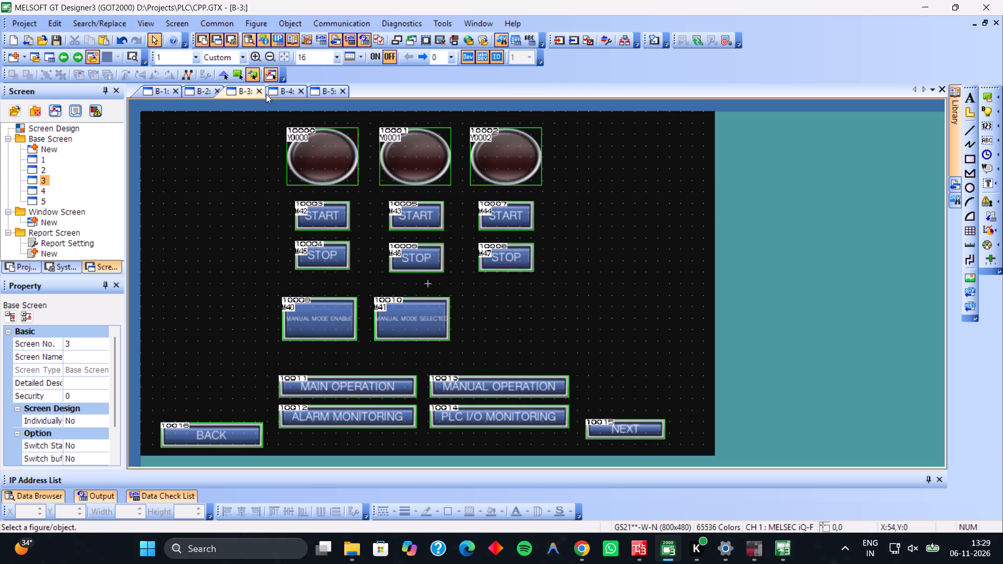
click(281, 94)
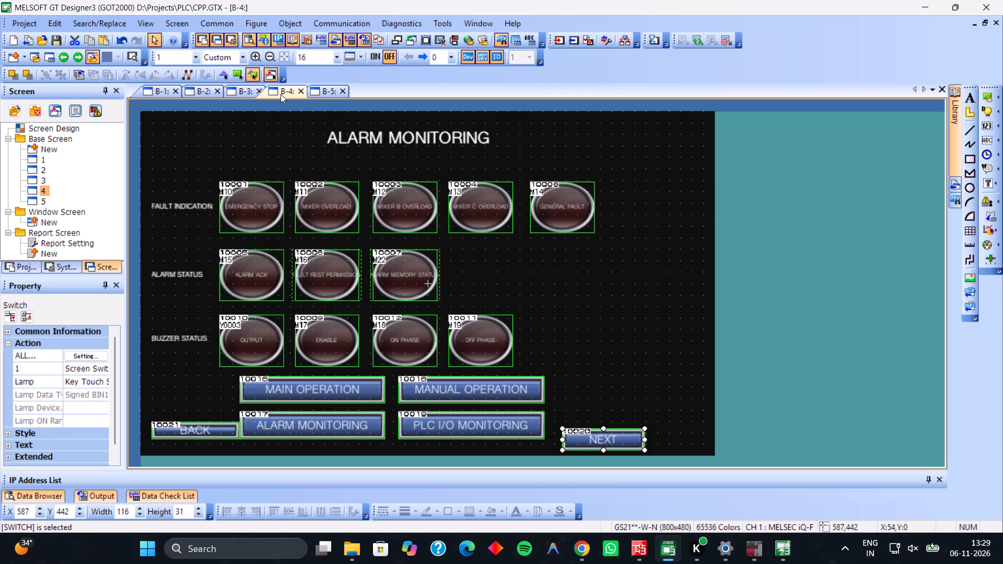
click(318, 88)
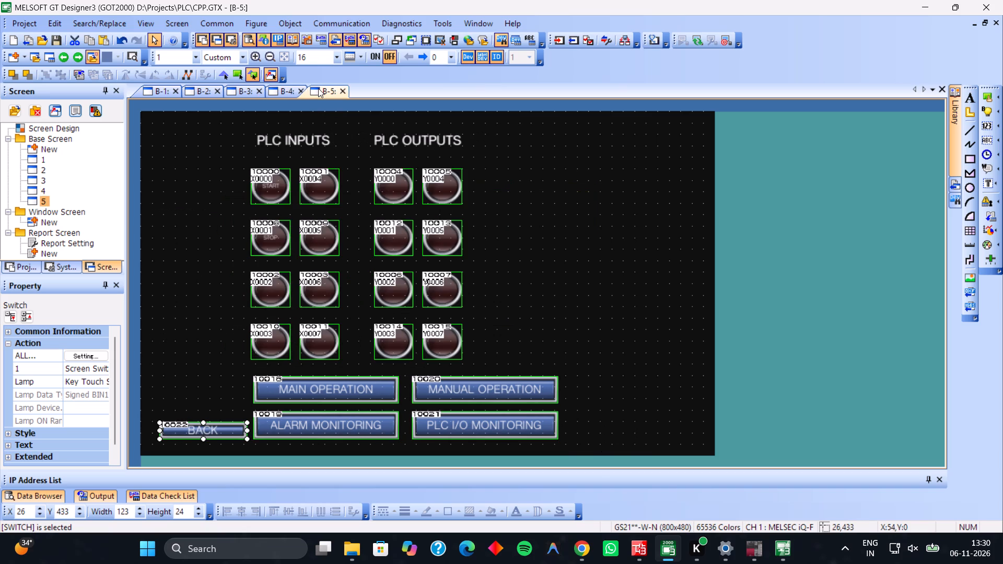
click(523, 137)
drag(482, 120, 369, 332)
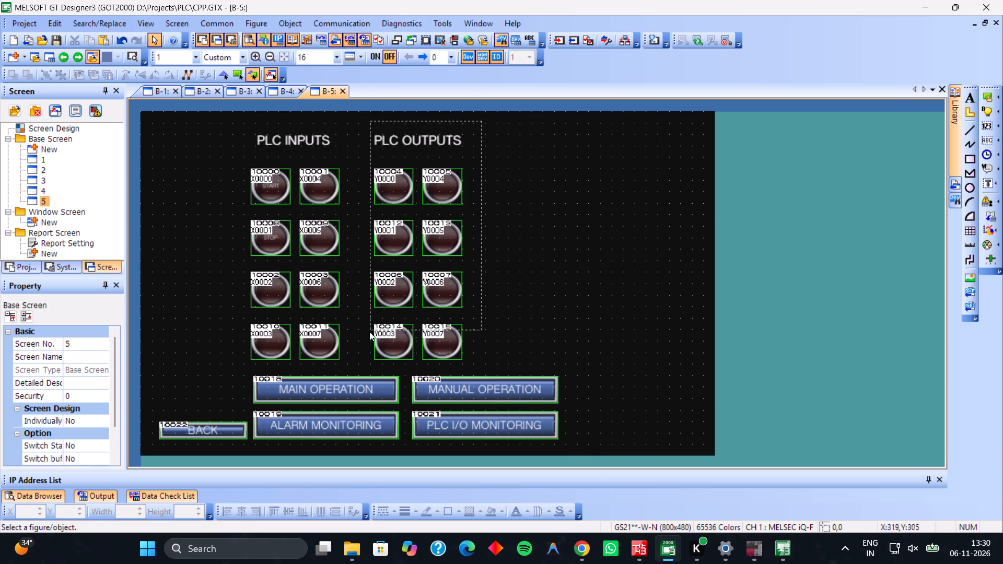
drag(369, 332, 365, 392)
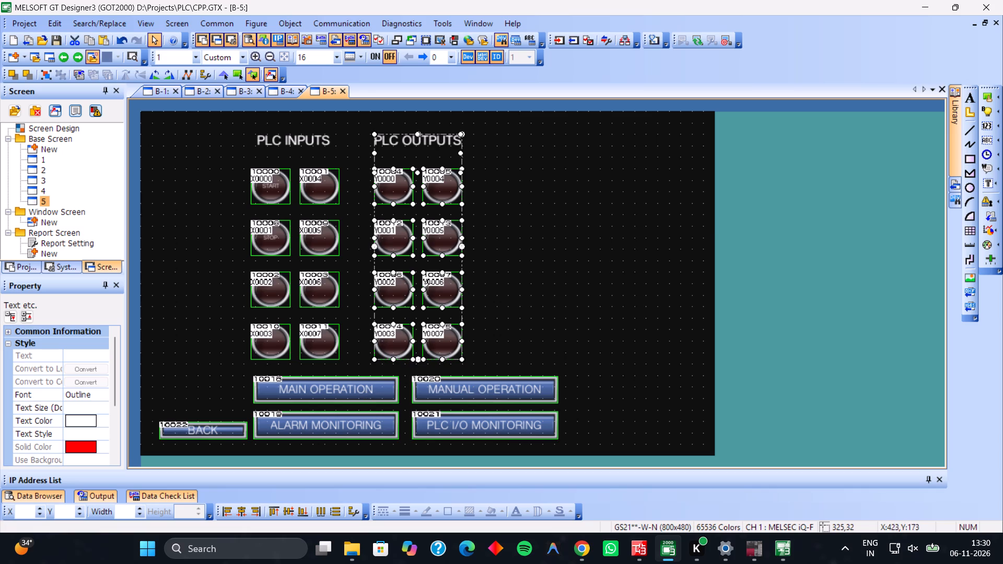
drag(418, 157, 482, 154)
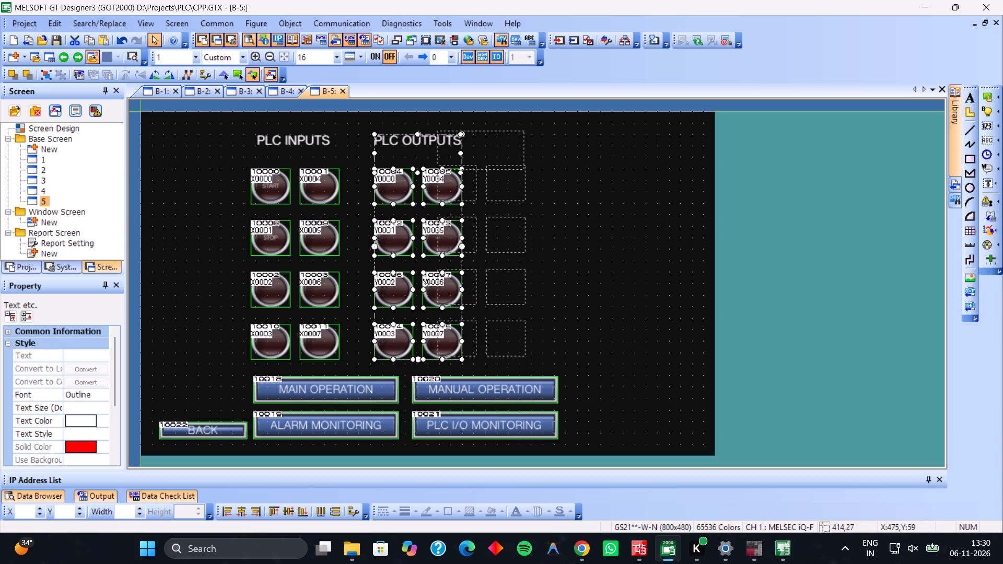
drag(482, 154, 484, 154)
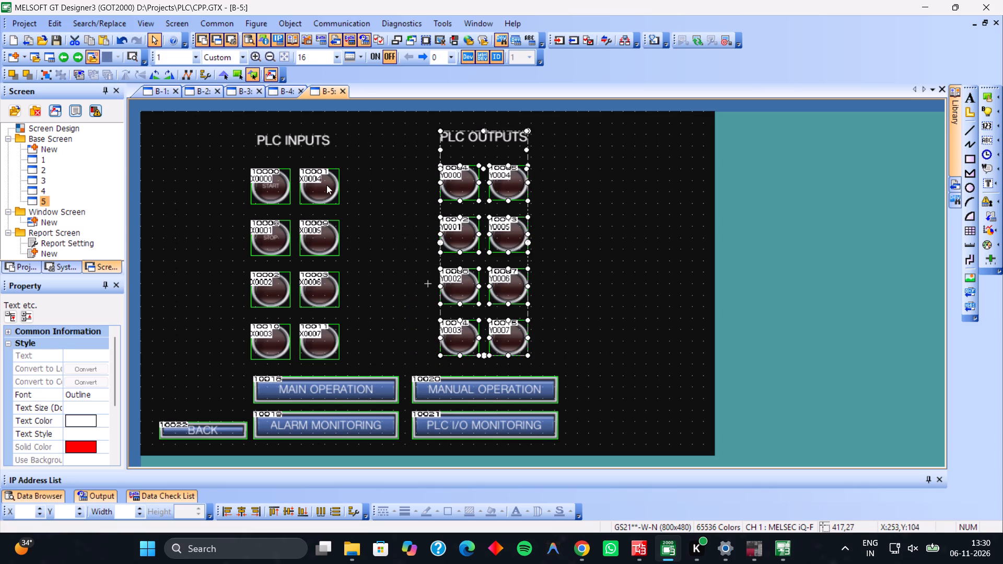
Move the PLC INPUTS heading together with its X0000–X0007 lamps to about X 202, Y 27, level with the outputs group.
click(359, 179)
drag(347, 124, 264, 278)
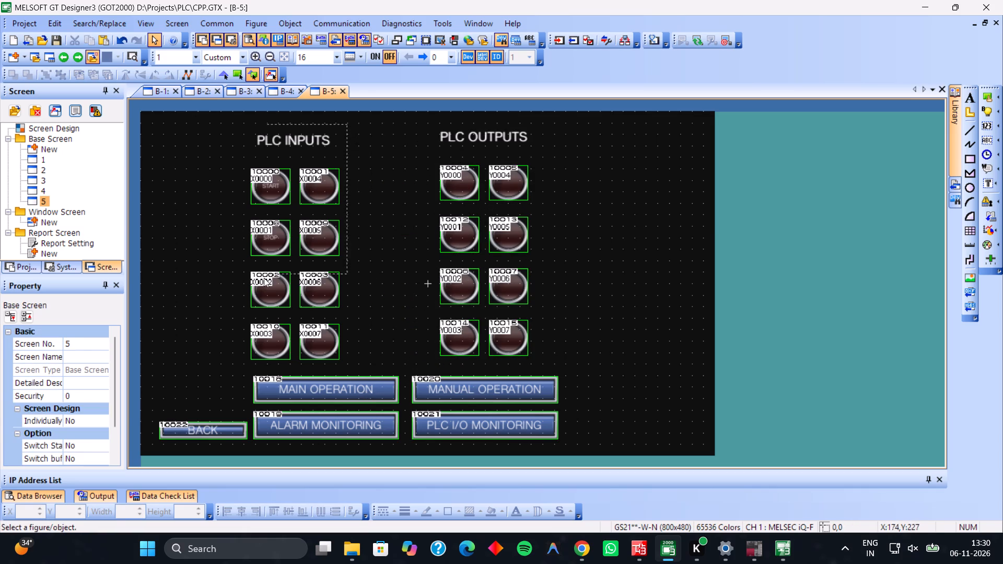
drag(264, 278, 246, 369)
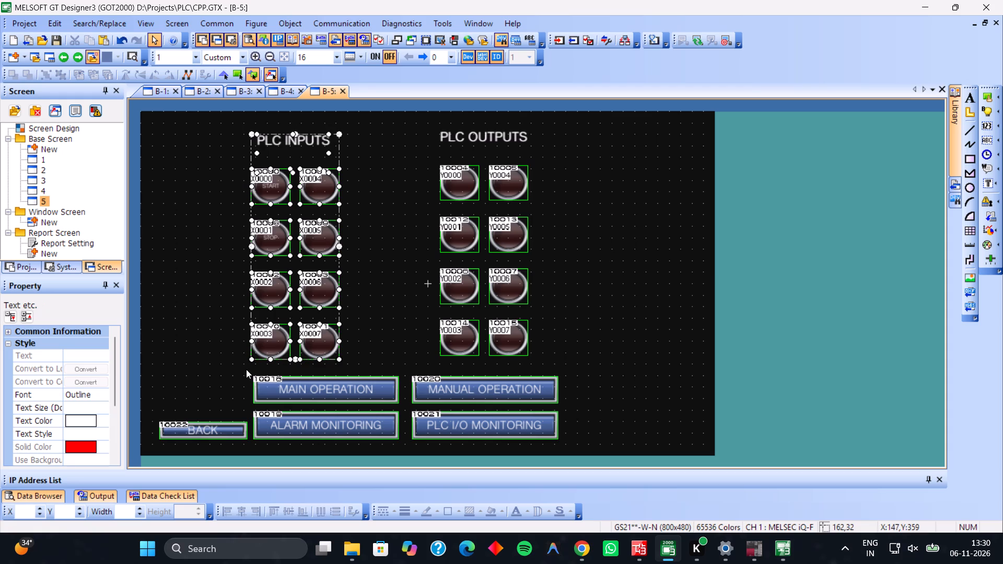
drag(267, 182, 294, 182)
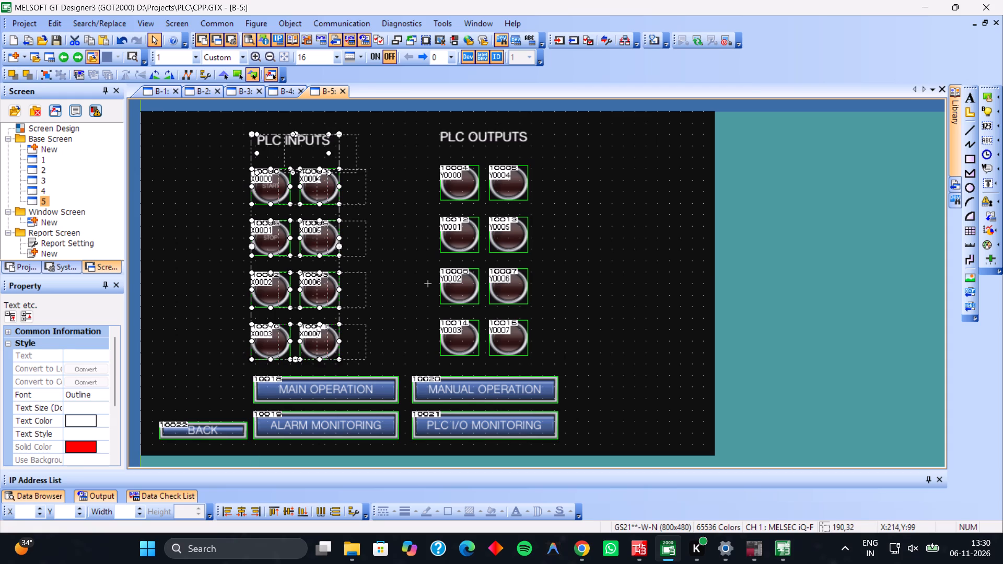
drag(294, 182, 299, 182)
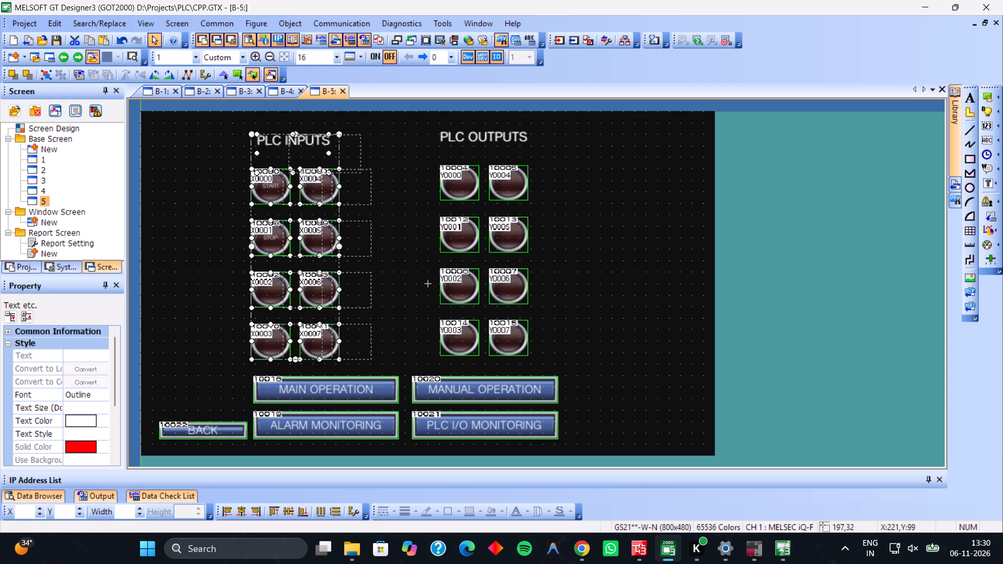
drag(299, 182, 297, 179)
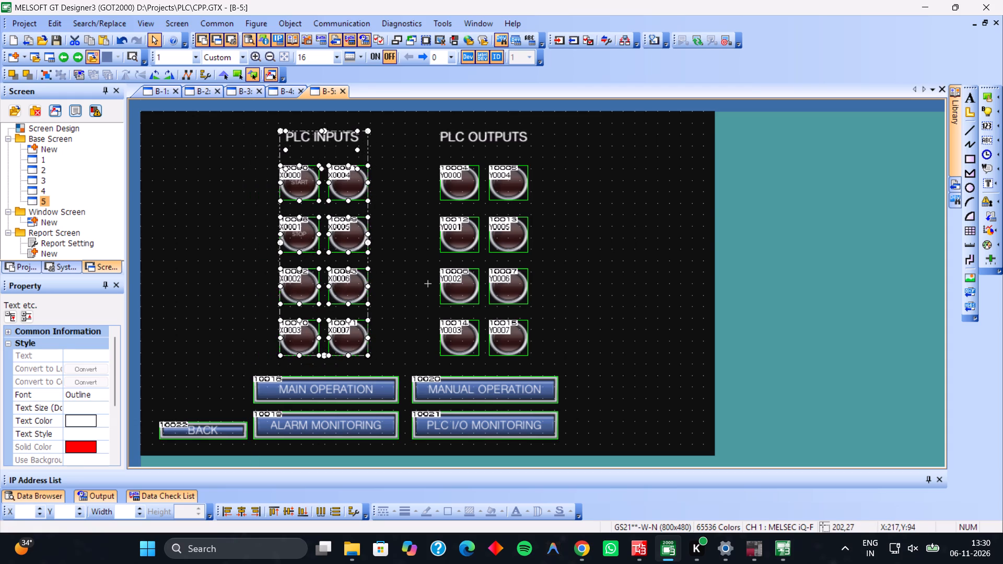
click(207, 206)
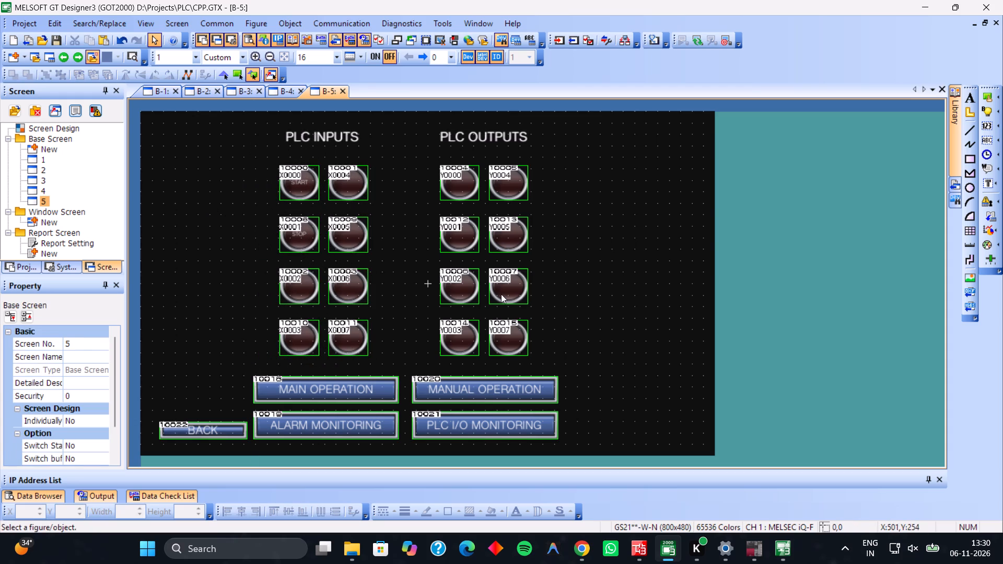
Save the project.
key(ctrl+s)
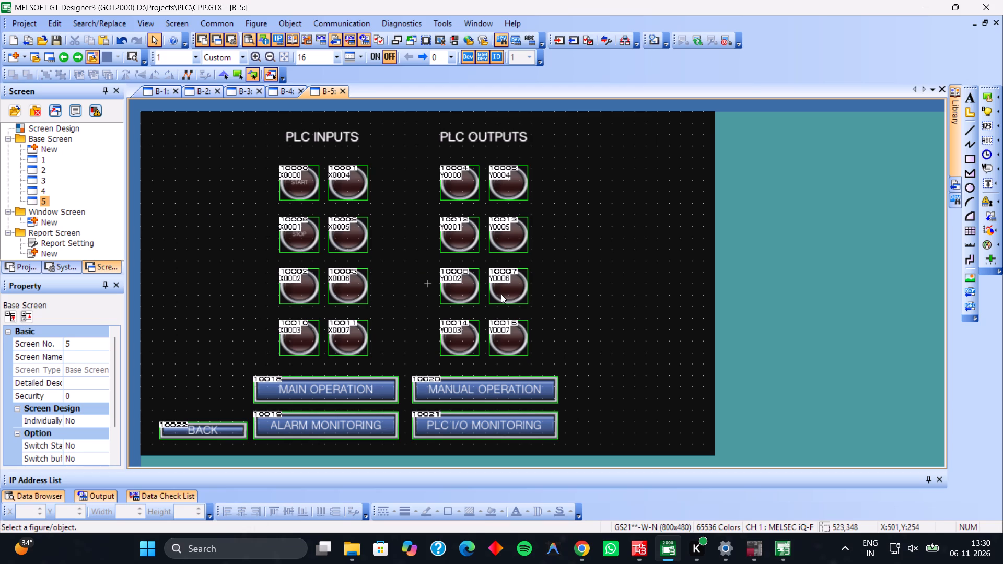
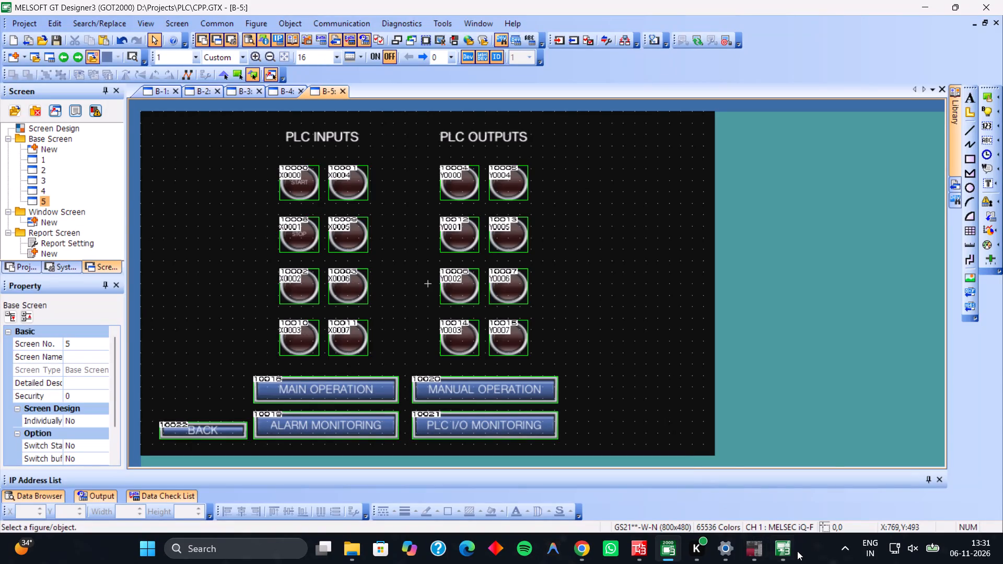
Start the GT Simulator3 simulation of the HMI project.
click(824, 436)
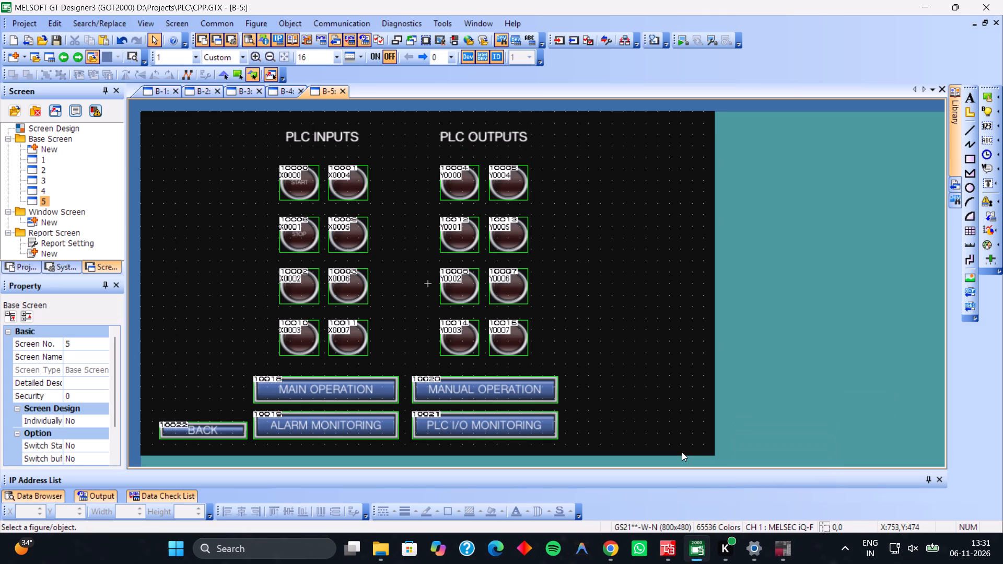
click(682, 42)
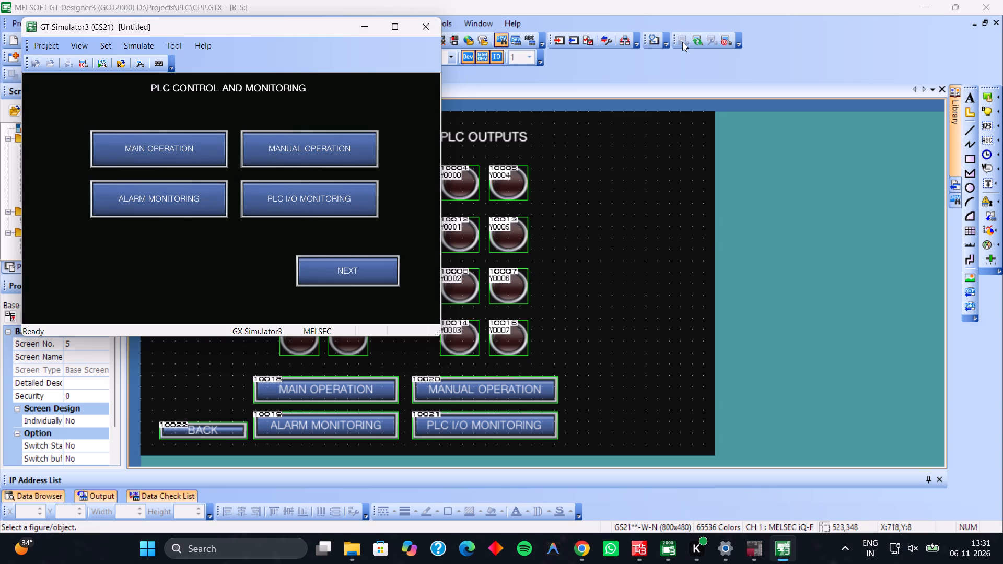
Test the simulated HMI's screen navigation through the manual operation, ALARM MONITORING, PLC I/O and MAIN OPERATION screens.
click(303, 148)
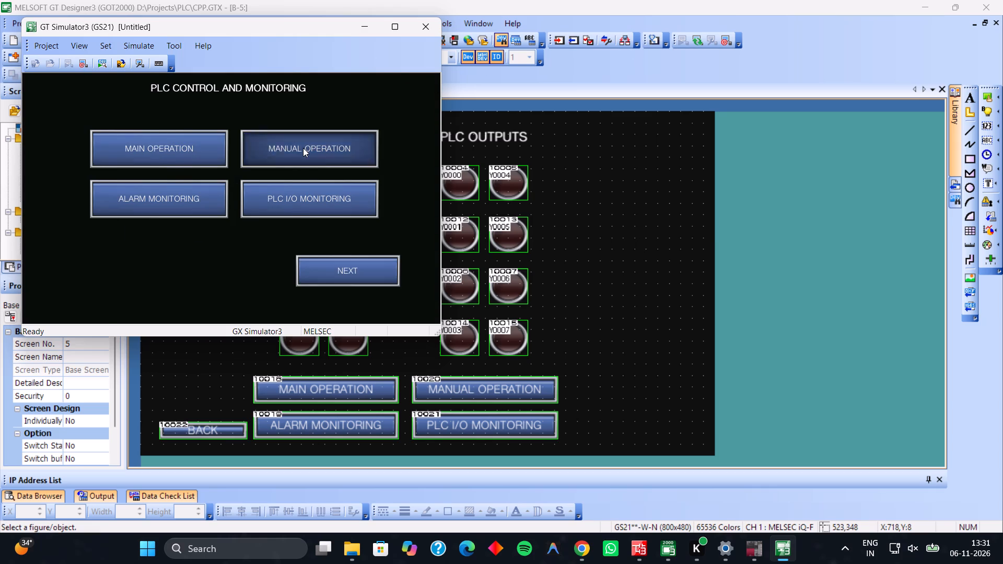
click(357, 297)
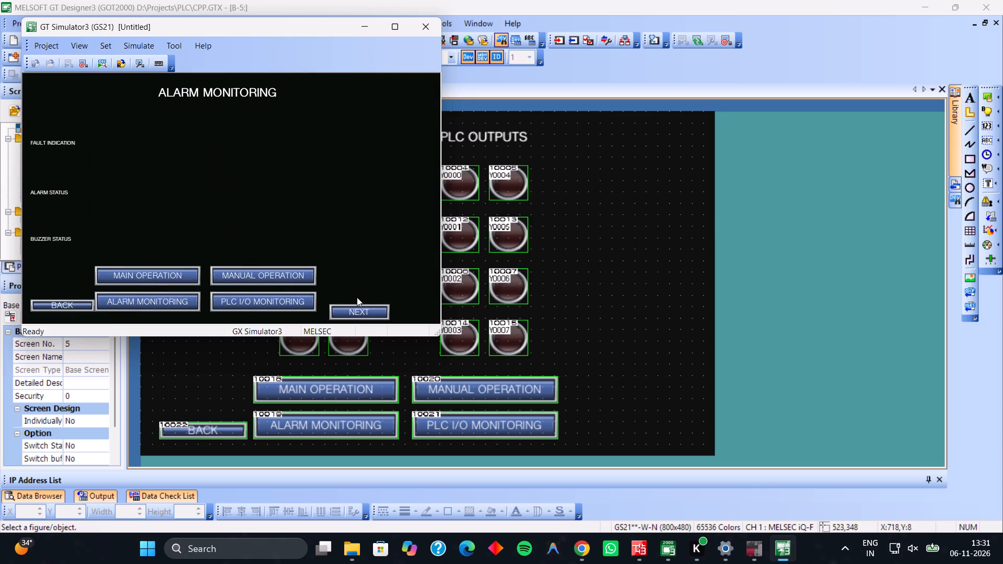
click(355, 315)
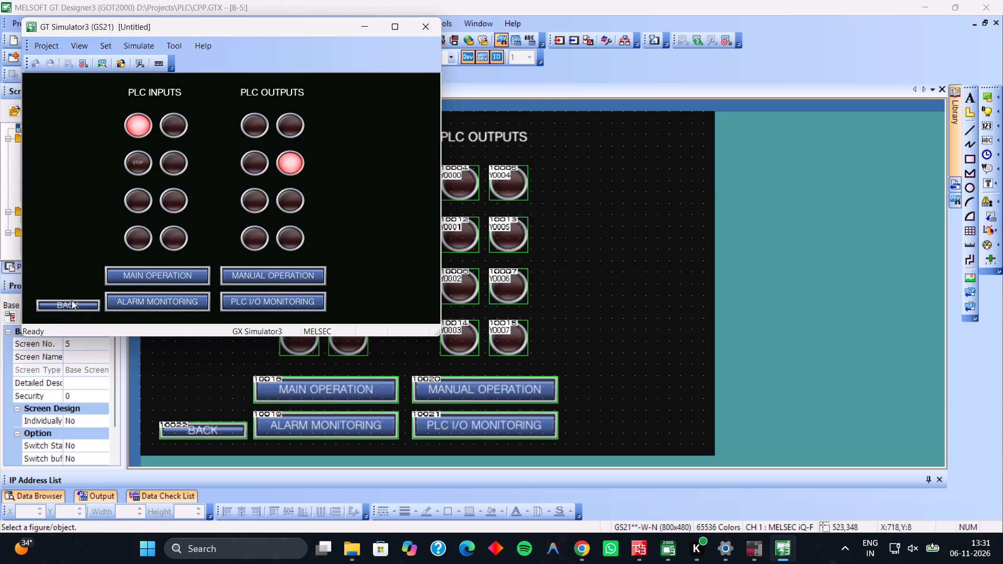
click(167, 296)
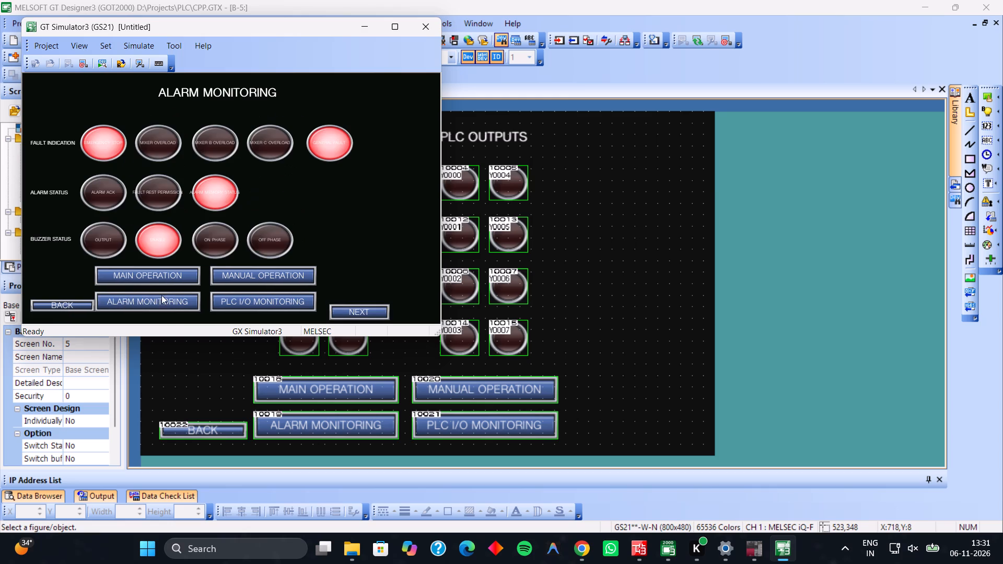
click(248, 236)
click(296, 302)
click(290, 273)
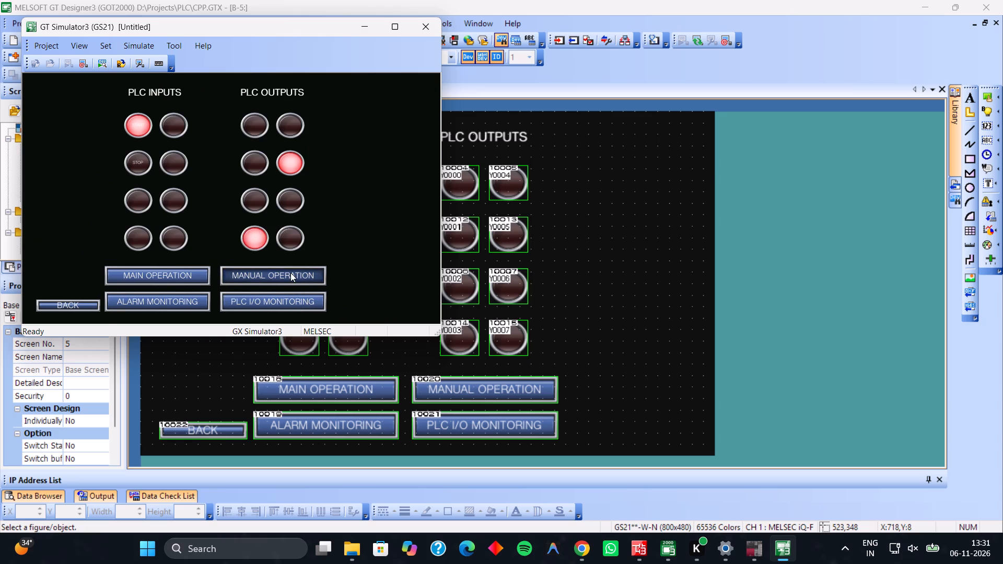
click(185, 290)
click(184, 284)
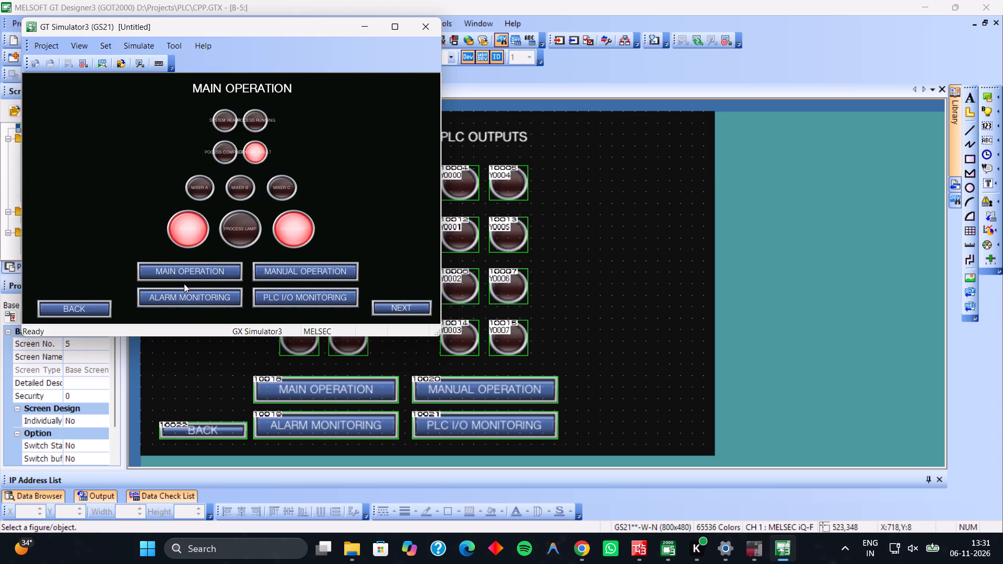
Go back to the home screen, test the three START buttons on the manual operation screen, and return to MAIN OPERATION.
click(91, 305)
click(301, 146)
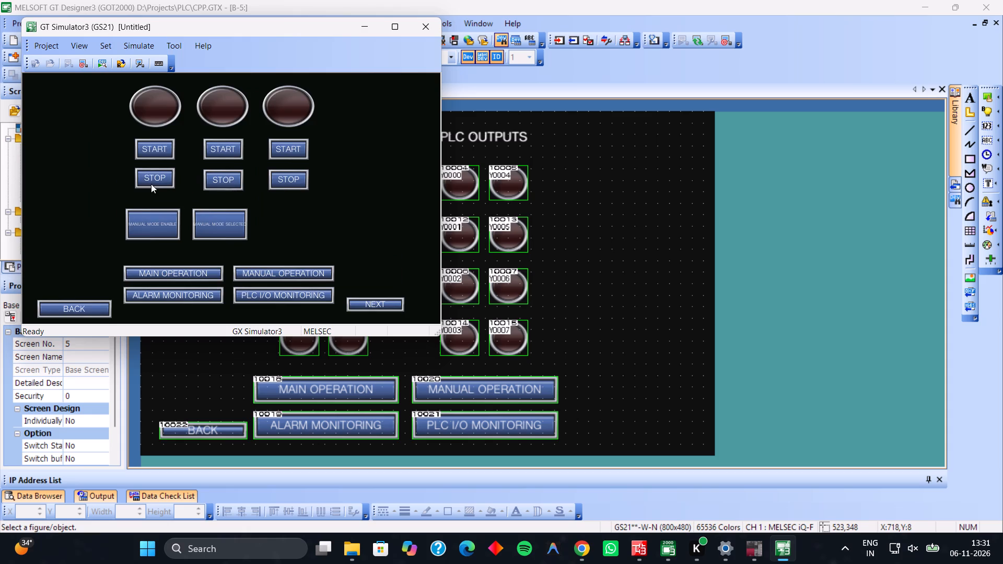
triple_click(150, 147)
click(222, 143)
click(290, 151)
click(154, 274)
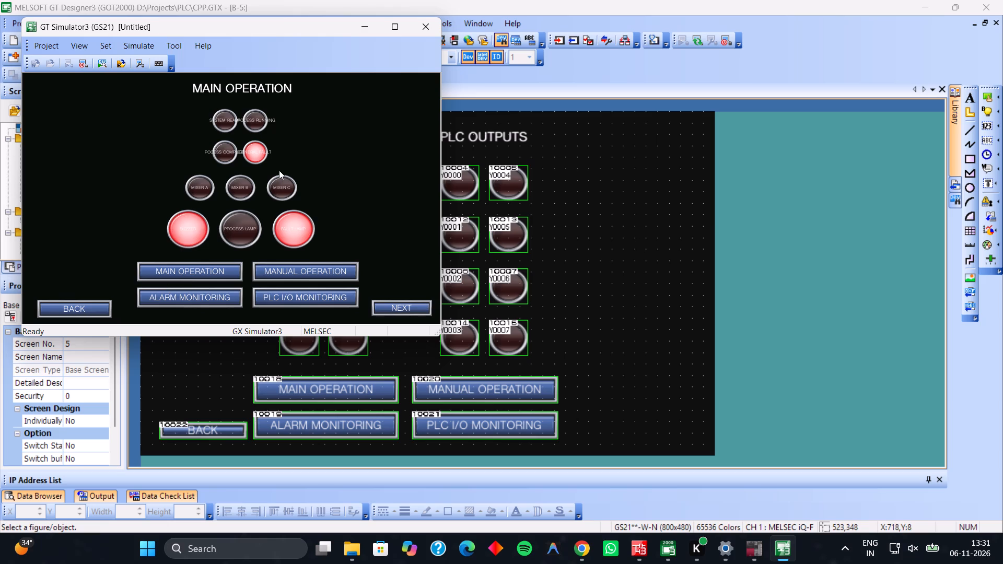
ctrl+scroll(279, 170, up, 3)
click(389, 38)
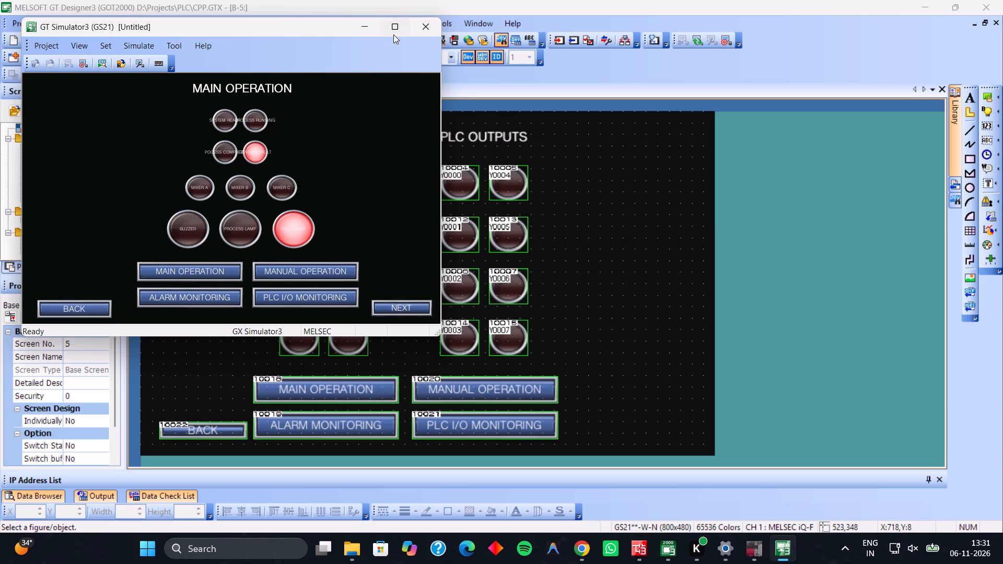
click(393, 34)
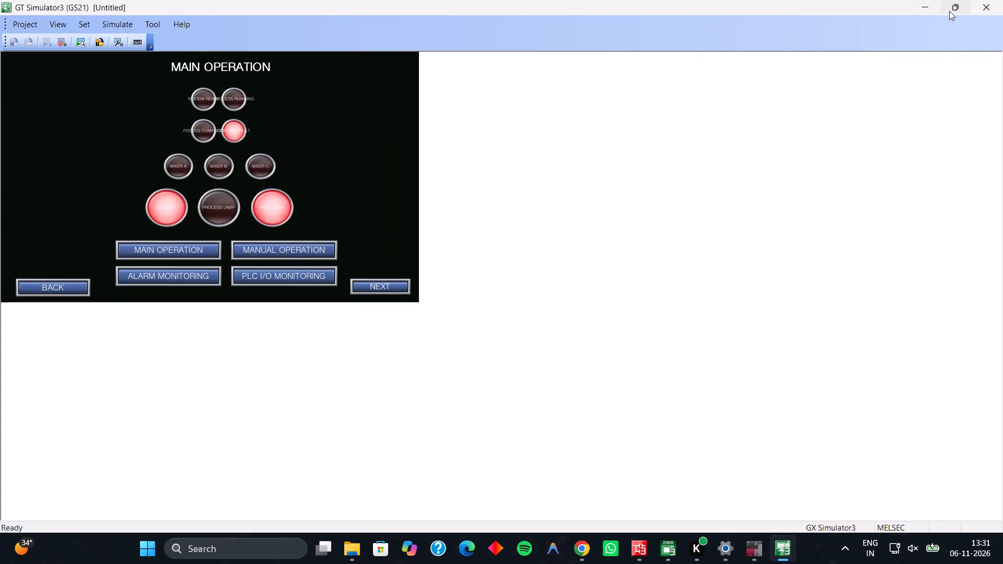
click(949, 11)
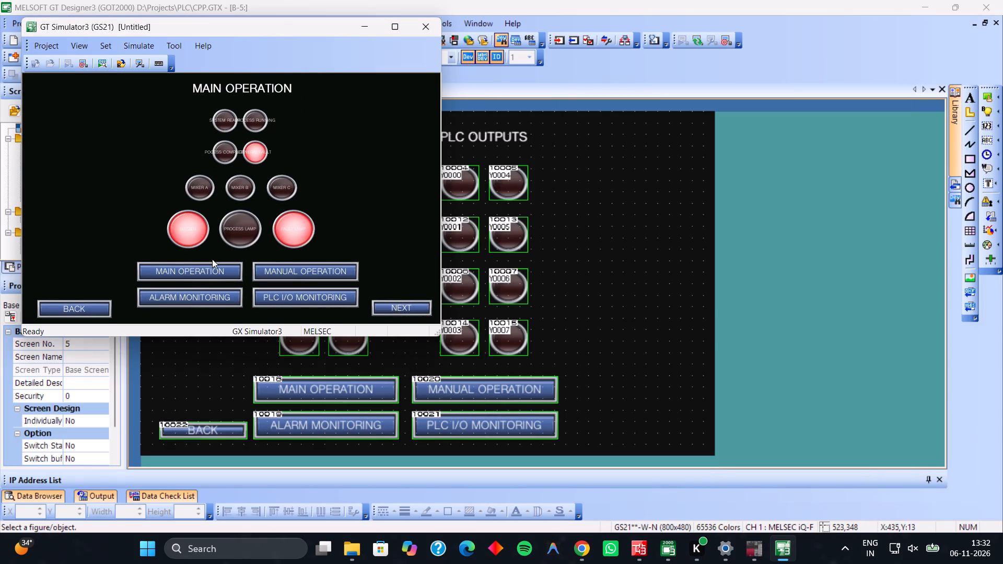
Check the navigation links between the MAIN OPERATION, manual operation, ALARM MONITORING and PLC I/O screens, ending on ALARM MONITORING.
click(218, 272)
click(263, 265)
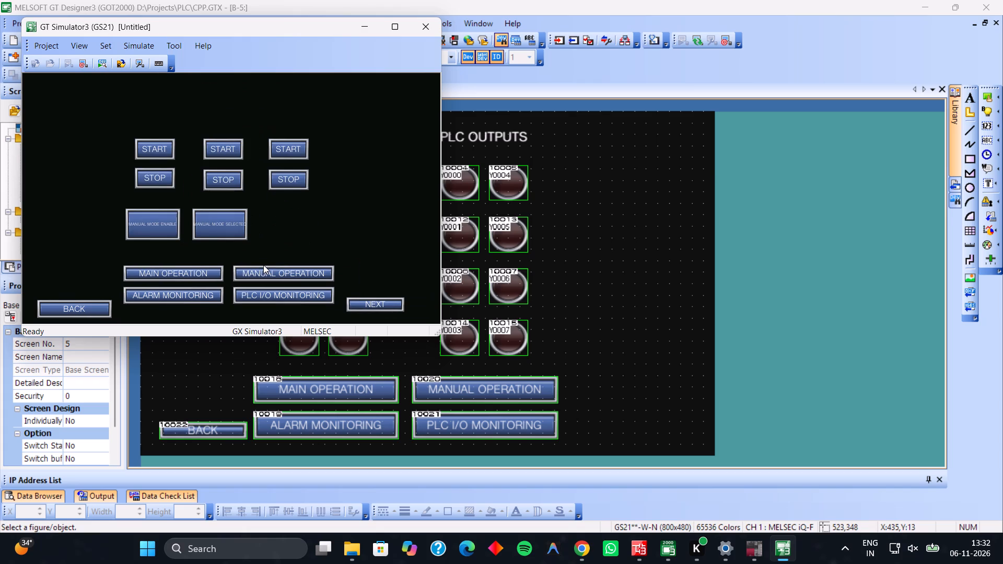
click(193, 297)
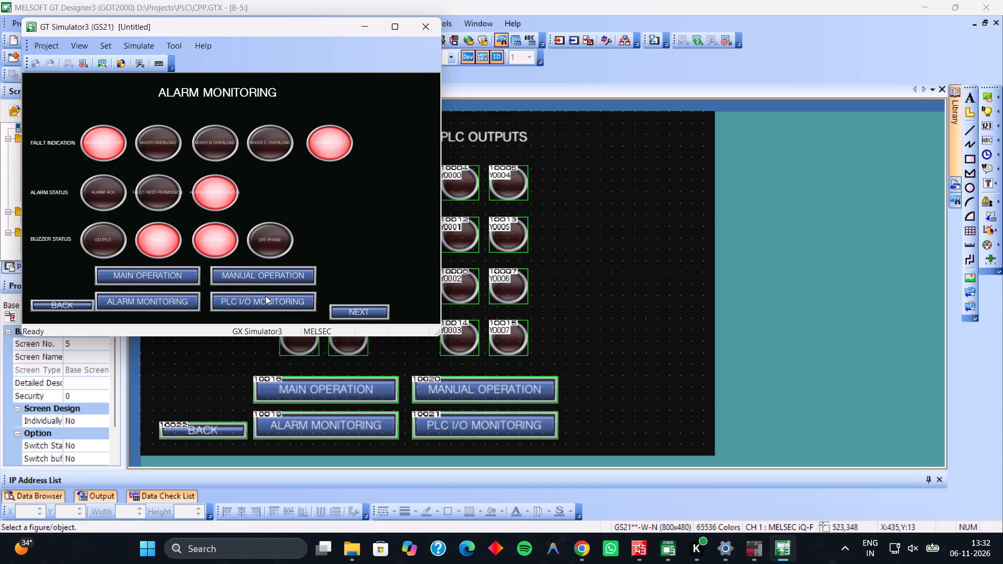
click(265, 296)
click(189, 296)
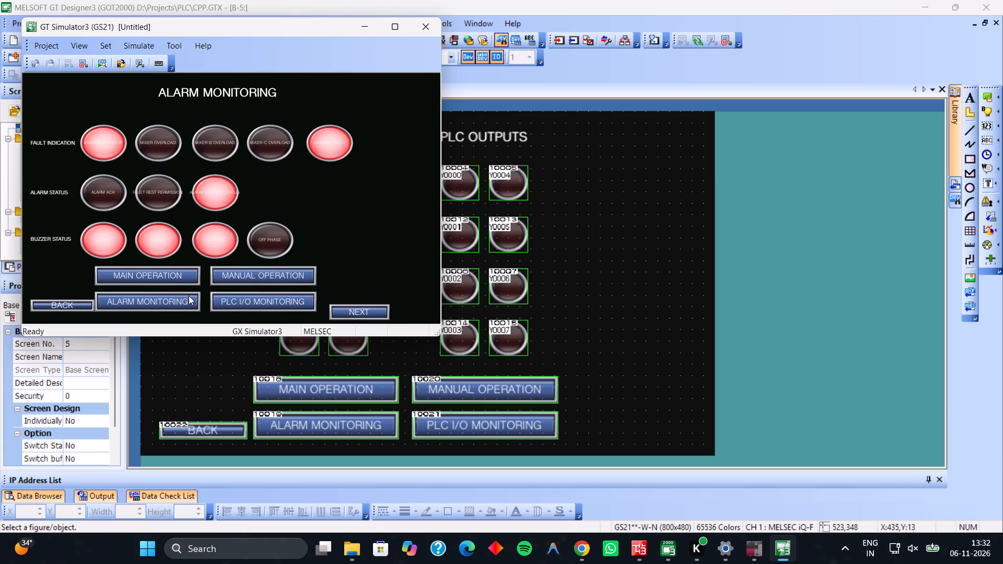
click(234, 300)
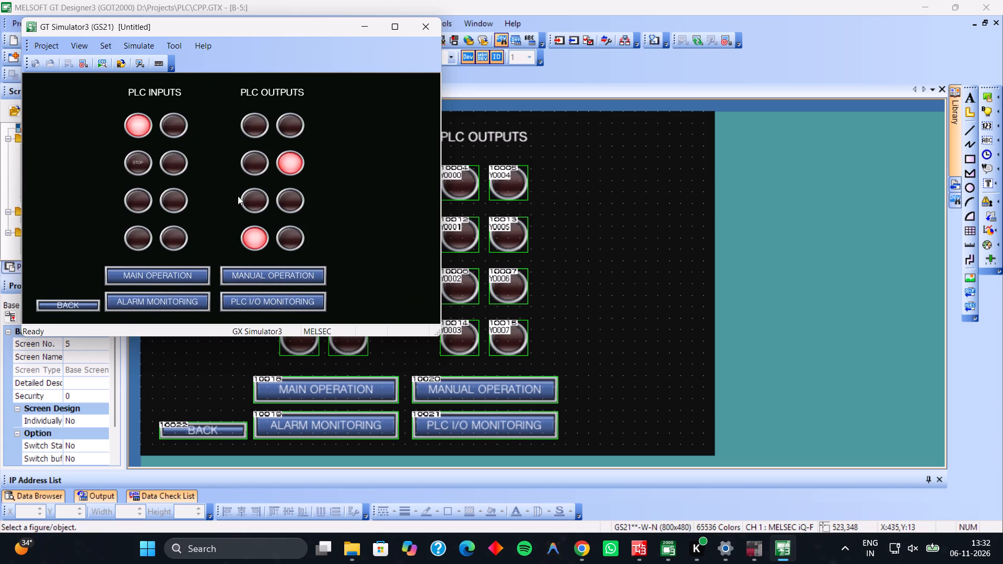
click(176, 294)
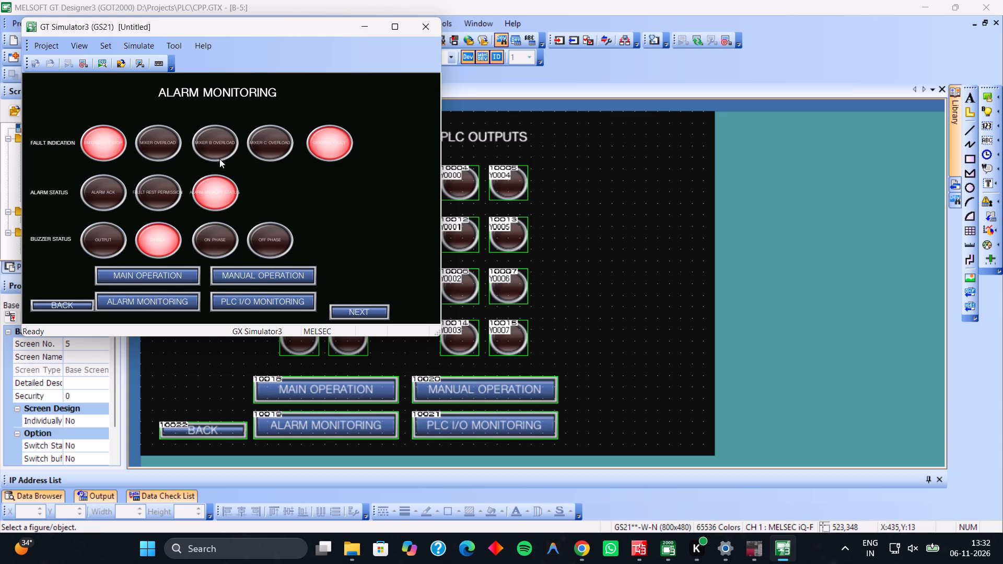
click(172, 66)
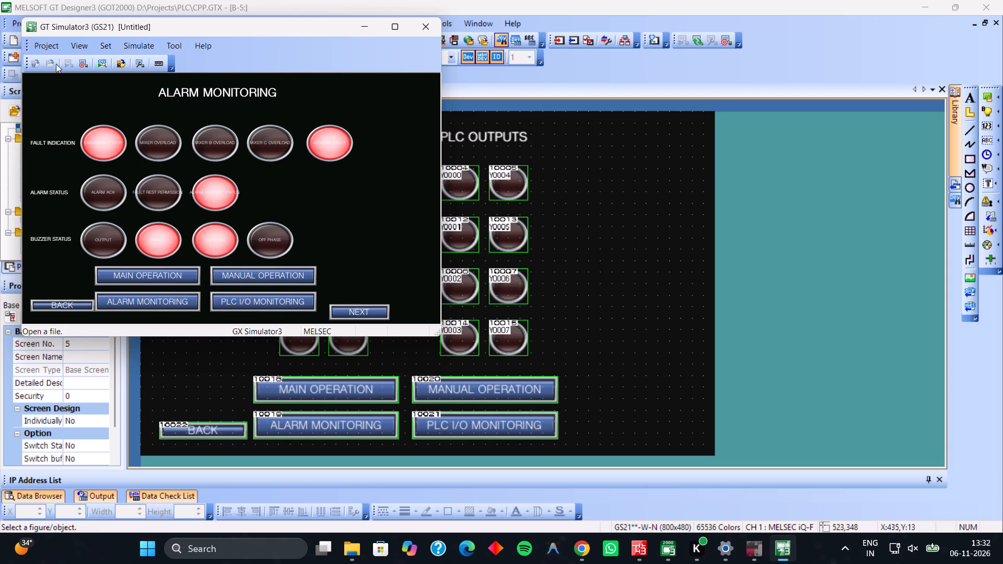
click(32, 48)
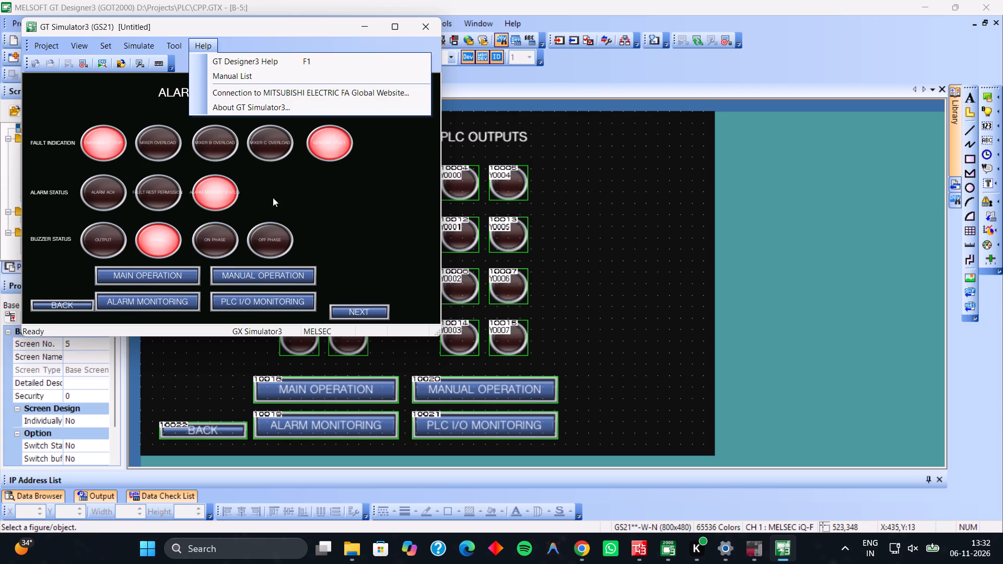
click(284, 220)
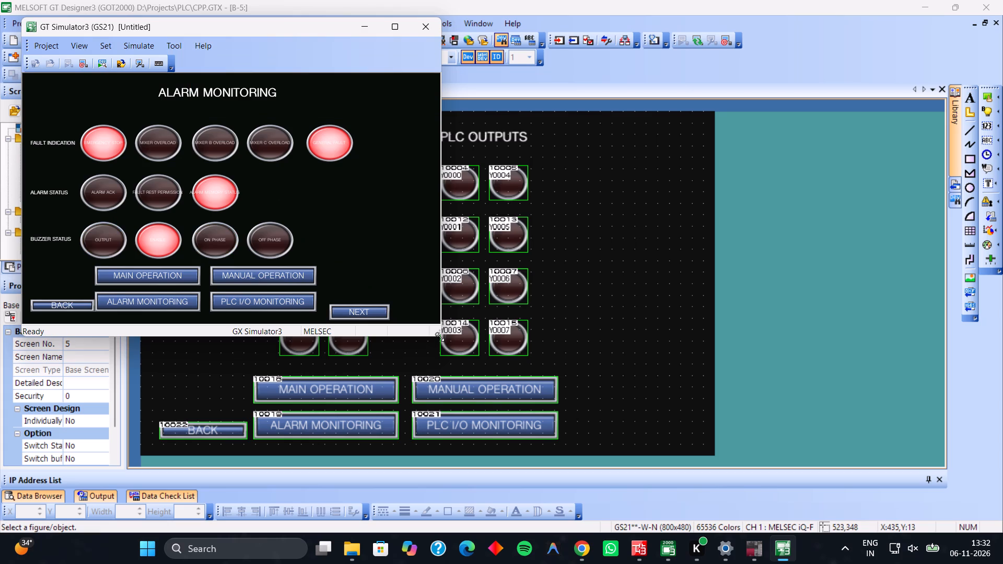
Resize the simulator window to fit closely around the whole ALARM MONITORING screen.
drag(440, 337, 666, 447)
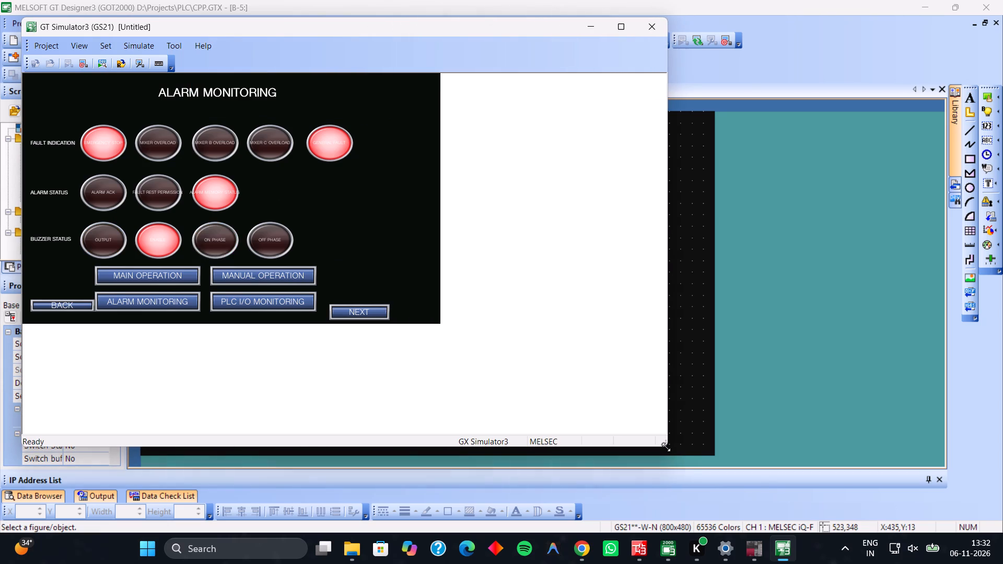
drag(666, 447, 666, 446)
drag(665, 445, 652, 437)
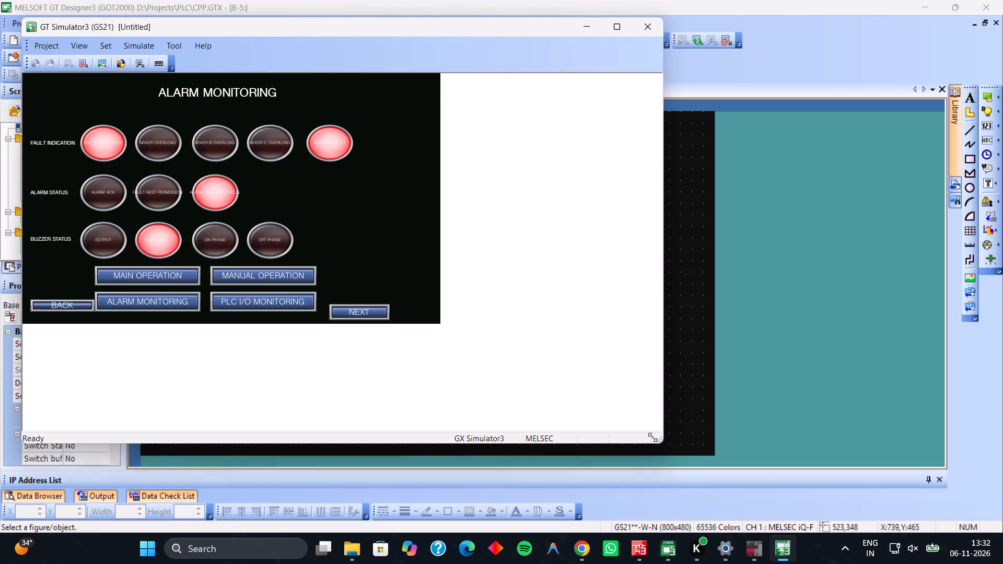
drag(652, 437, 446, 345)
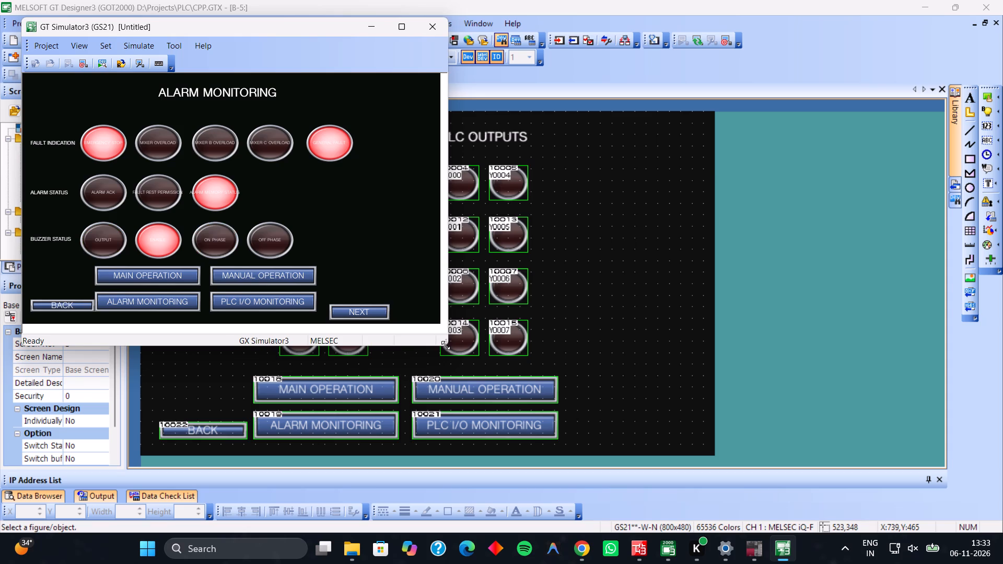
drag(446, 345, 442, 345)
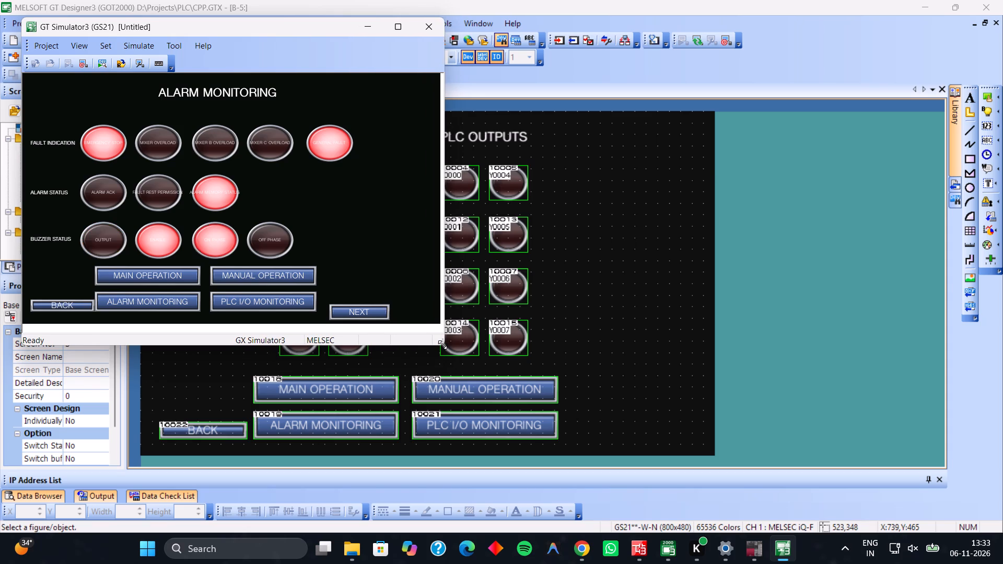
drag(442, 345, 442, 335)
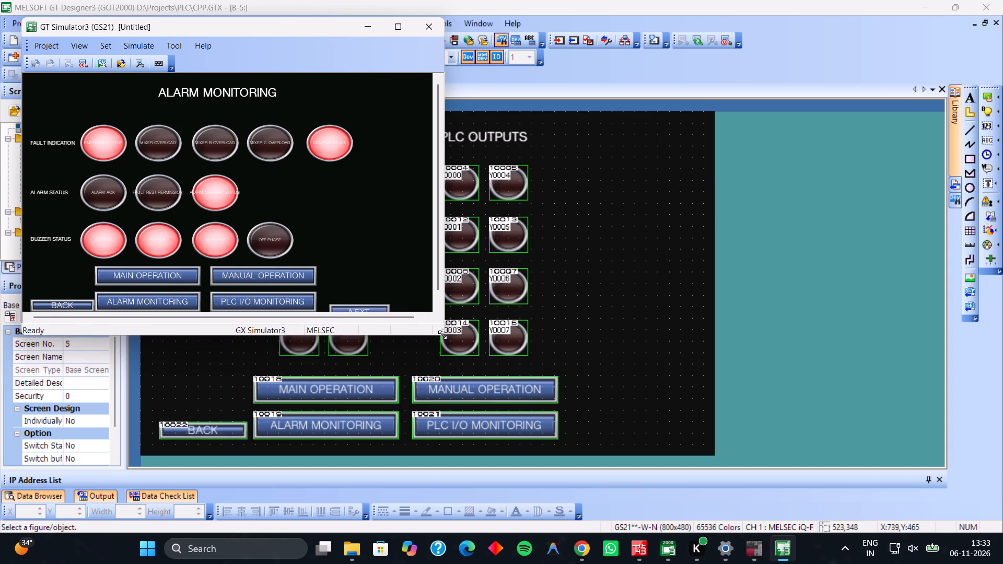
drag(442, 335, 442, 340)
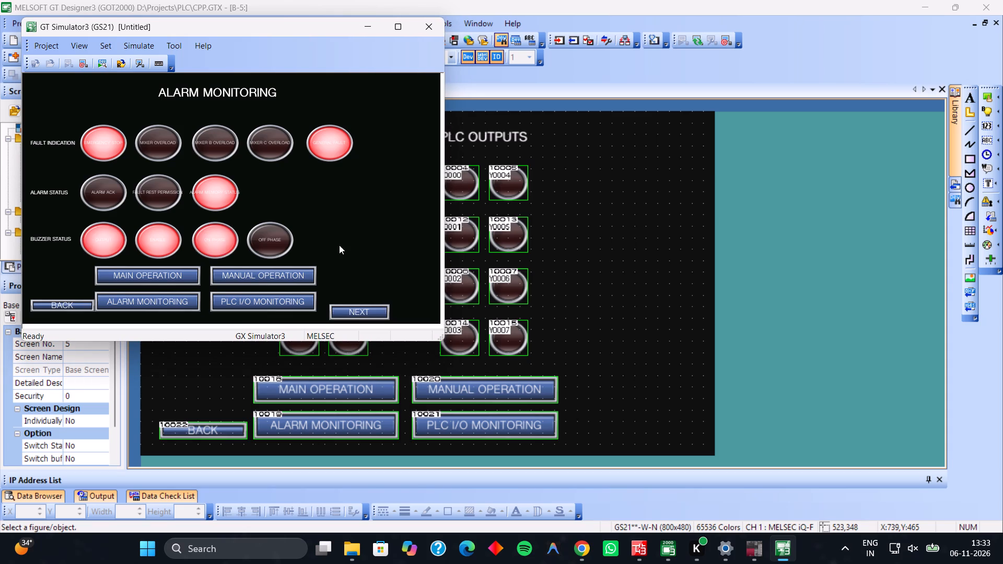
Move the simulator window clear of the PLC INPUTS lamps in the screen 5 design.
drag(276, 24, 544, 79)
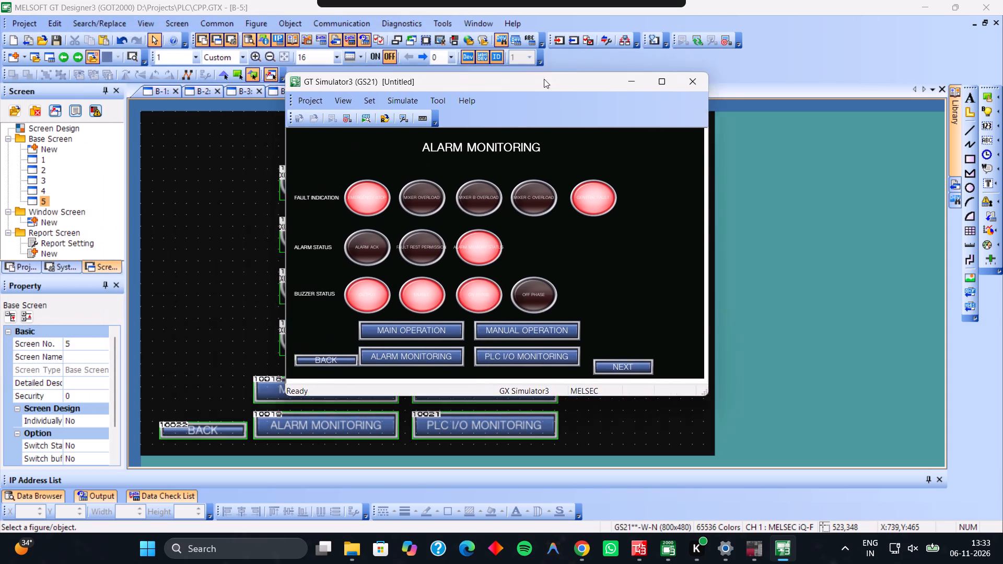
drag(544, 79, 690, 51)
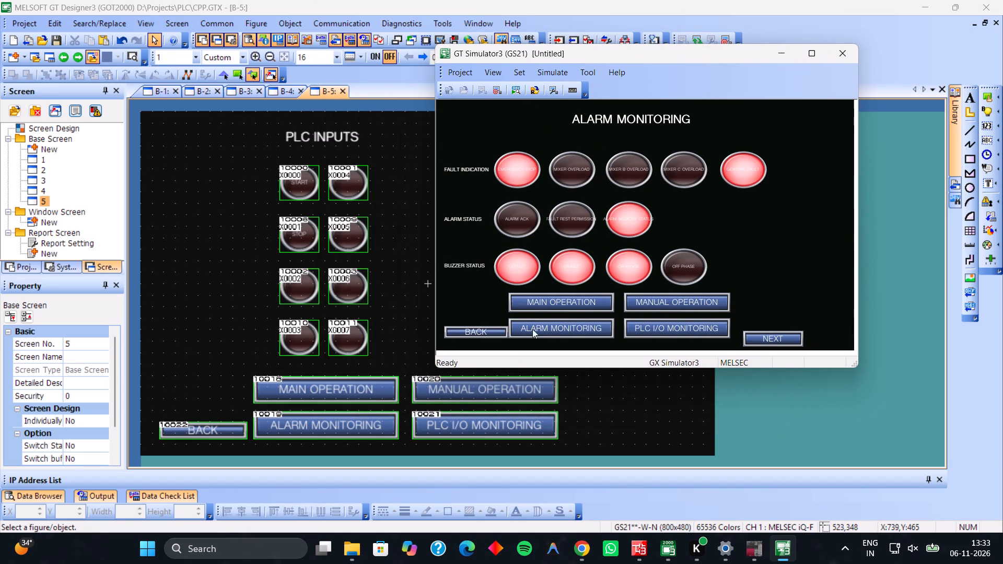
Go back through the simulated screens from ALARM MONITORING to MAIN OPERATION using the BACK links.
click(496, 334)
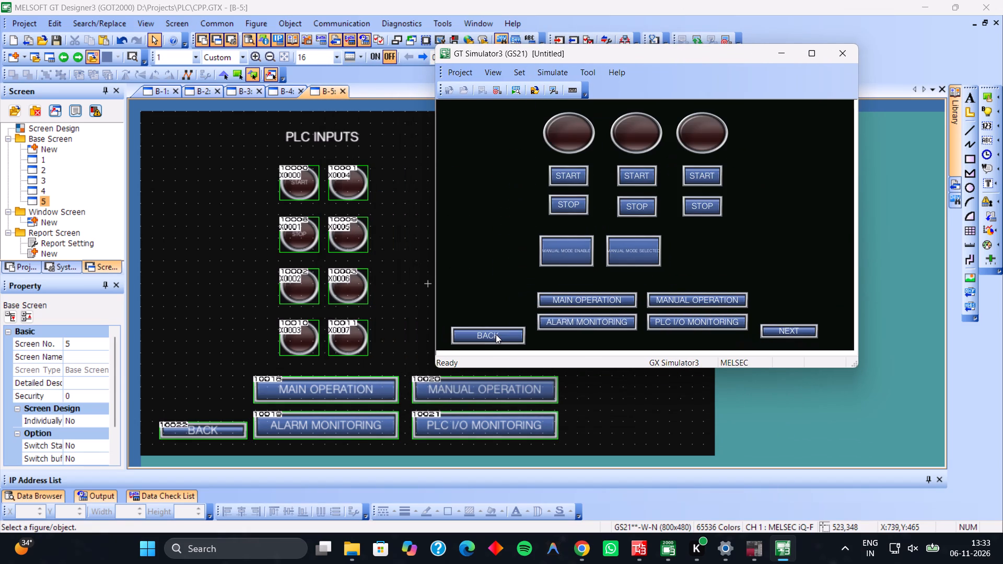
click(496, 334)
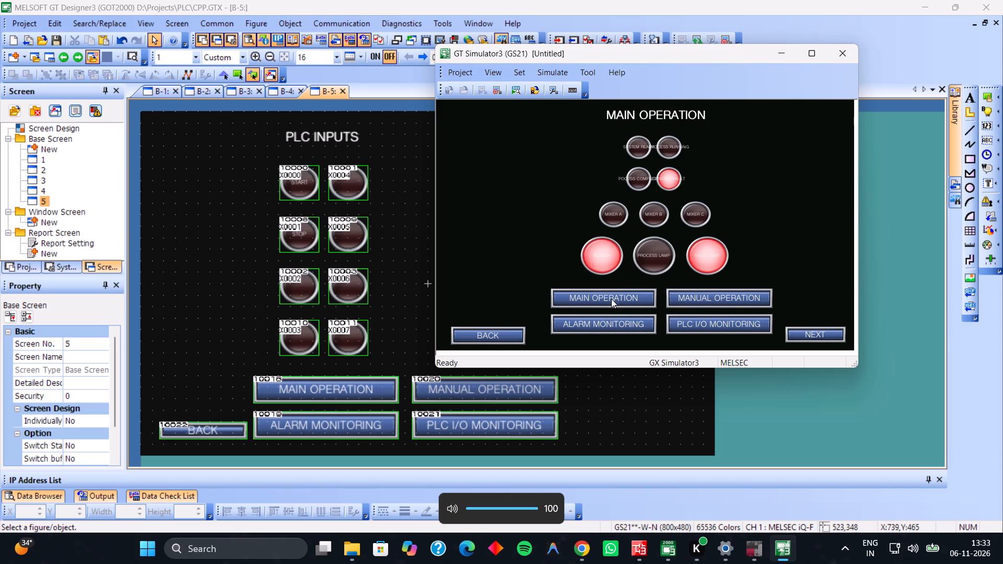
Check the MAIN OPERATION link on the simulated MAIN OPERATION screen and go to the manual operation screen.
click(612, 297)
click(612, 297)
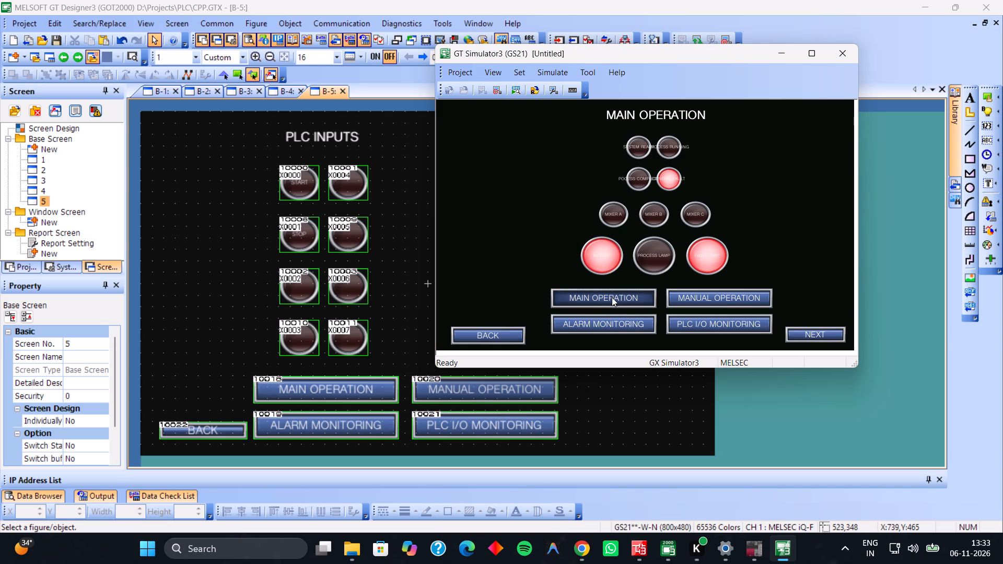
click(612, 297)
click(612, 297)
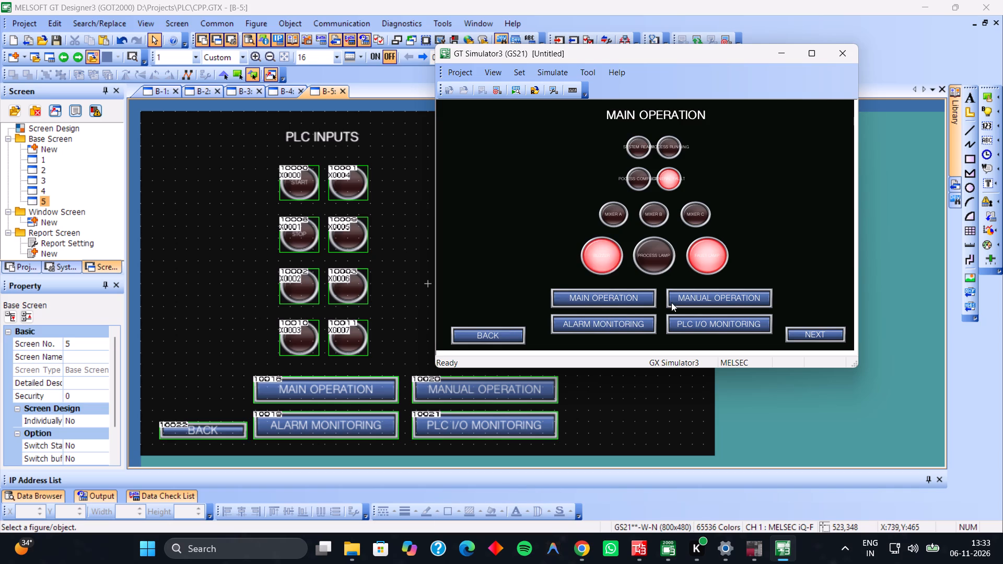
click(673, 303)
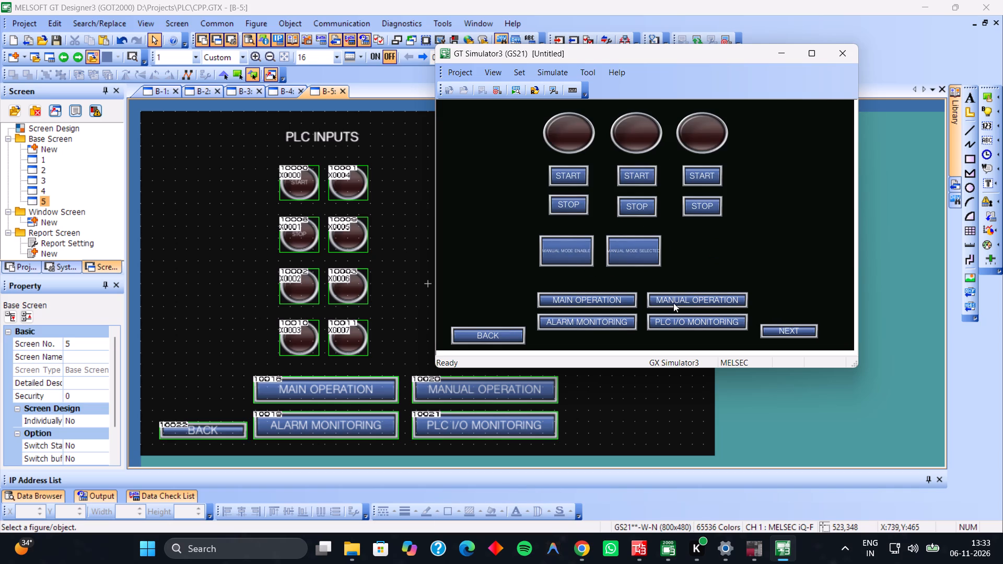
Test the MANUAL MODE SELECTED, MANUAL MODE ENABLE and first mixer STOP switches on the simulated manual operation screen.
click(634, 241)
click(580, 256)
click(571, 196)
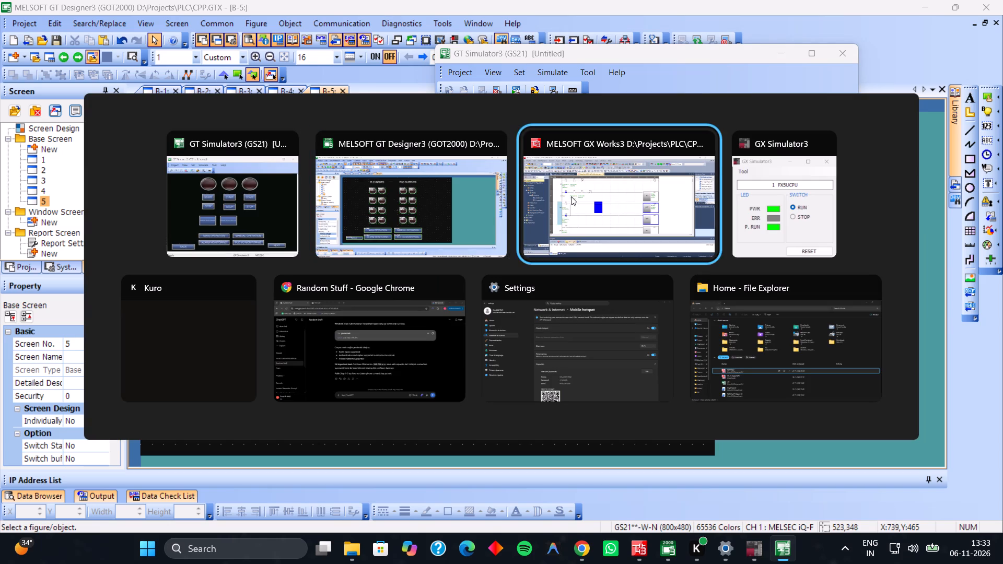
Switch to GX Works3 and examine the opening rungs of the monitored ProgPou ladder program.
scroll(482, 240, up, 1)
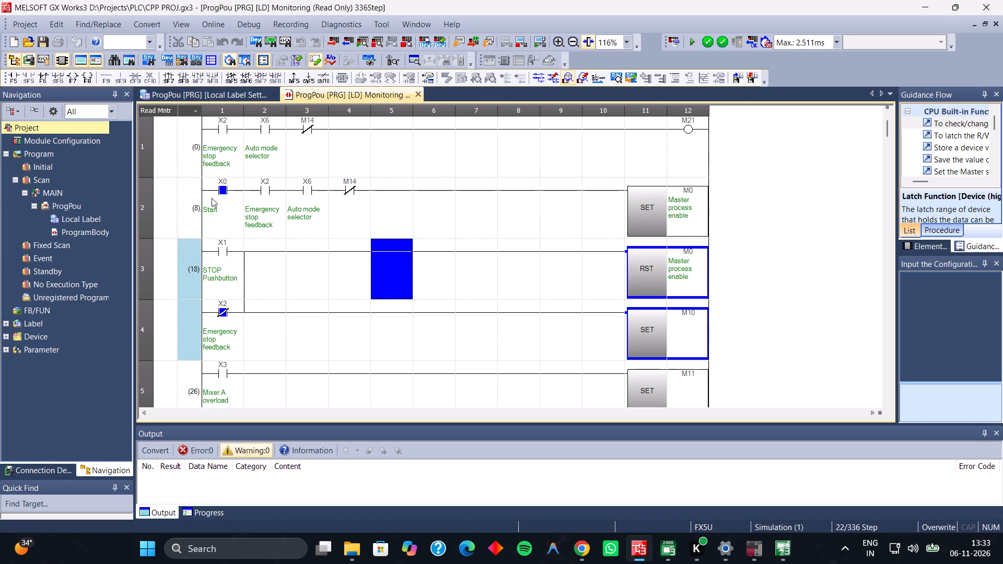
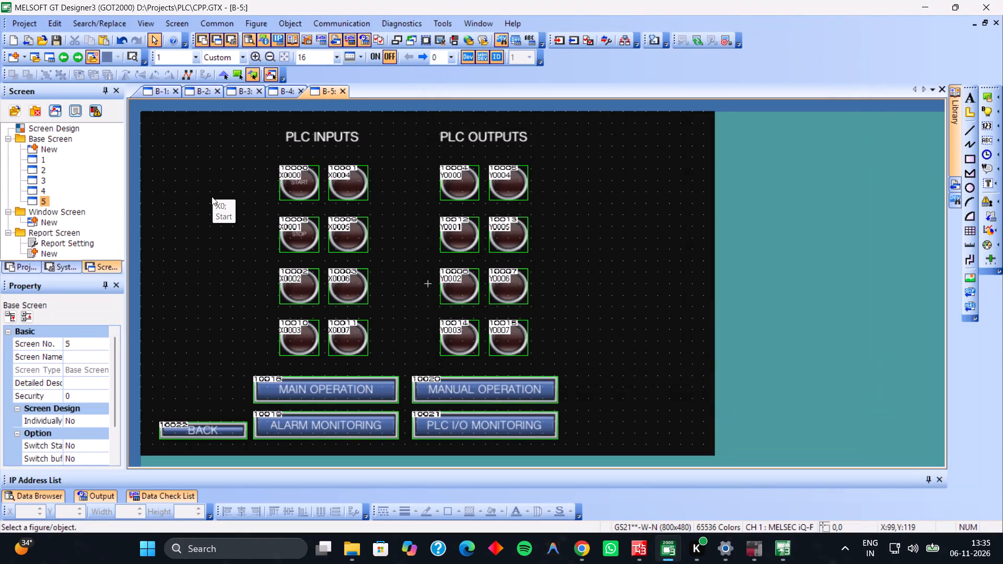
On base screen 3, space out the mode switches by moving MANUAL MODE SELECTED to about X 403 and MANUAL MODE ENABLE to about X 255.
click(295, 93)
click(238, 91)
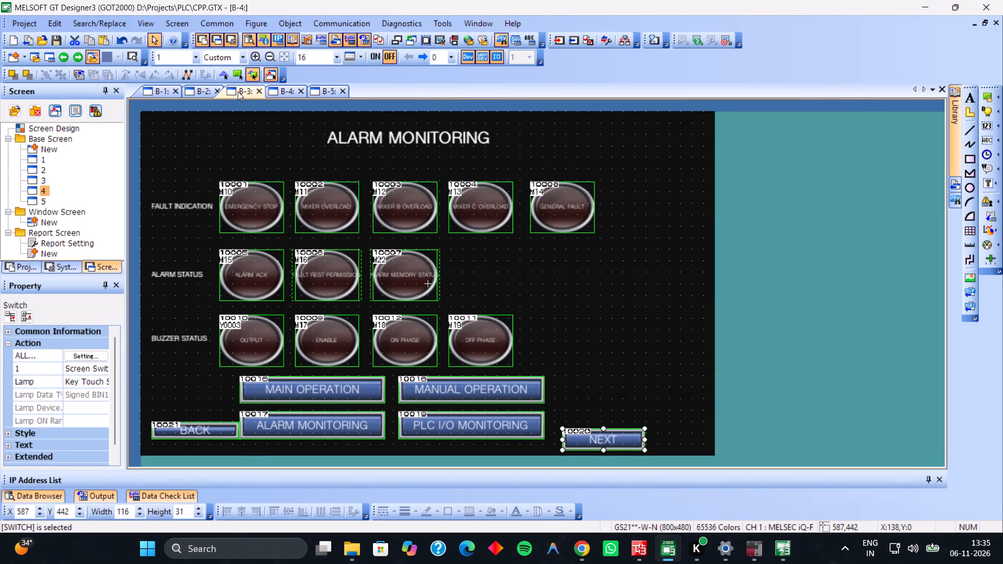
click(406, 316)
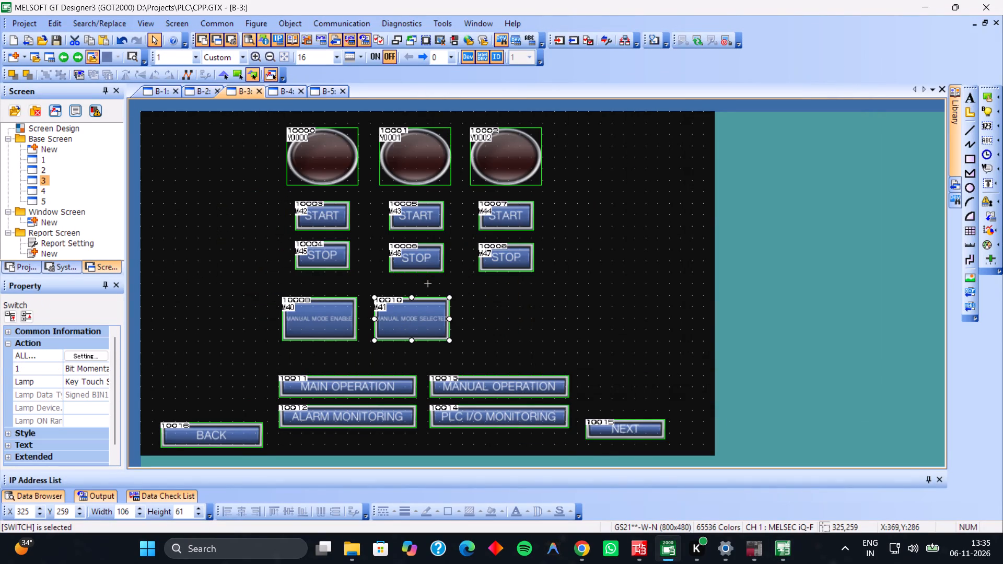
drag(406, 316, 462, 318)
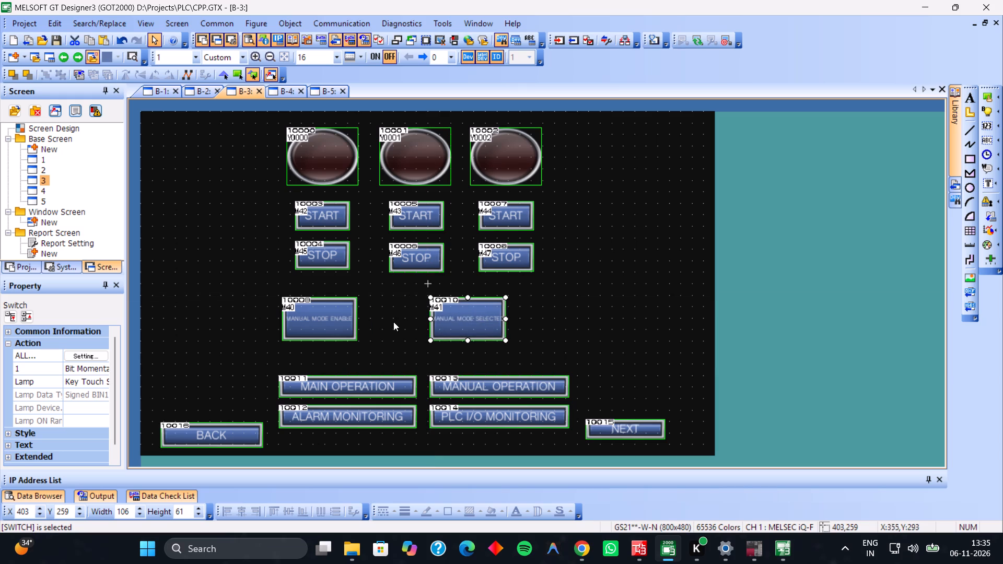
click(336, 316)
drag(336, 316, 369, 316)
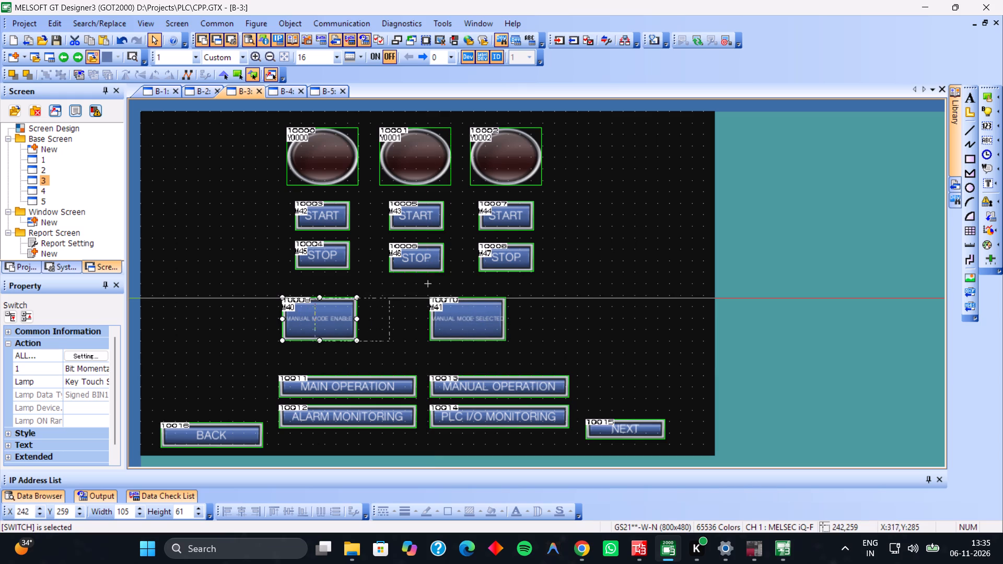
drag(369, 316, 377, 316)
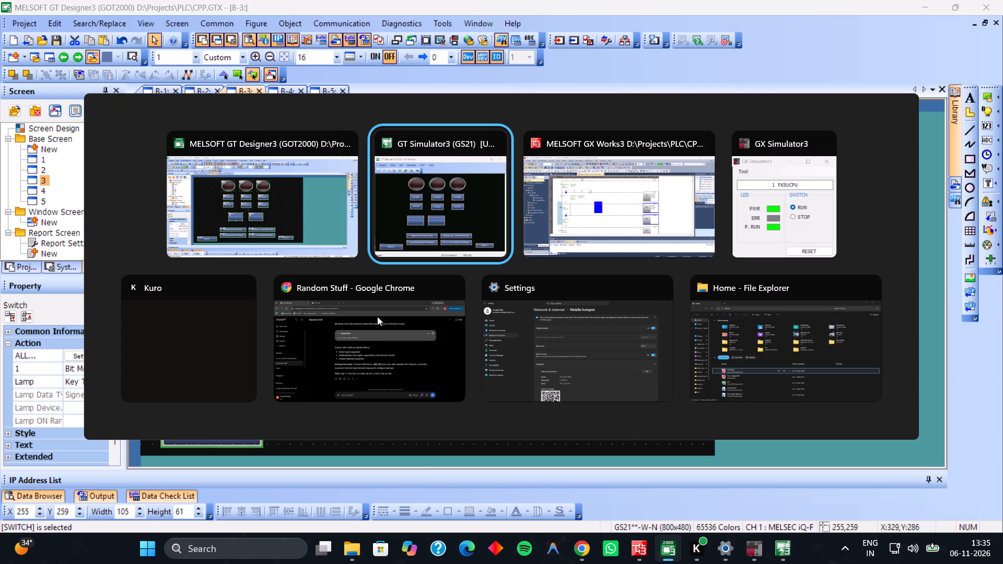
Close the running GT Simulator3 session and restart the simulation from GT Designer3 with the edited screen.
click(843, 53)
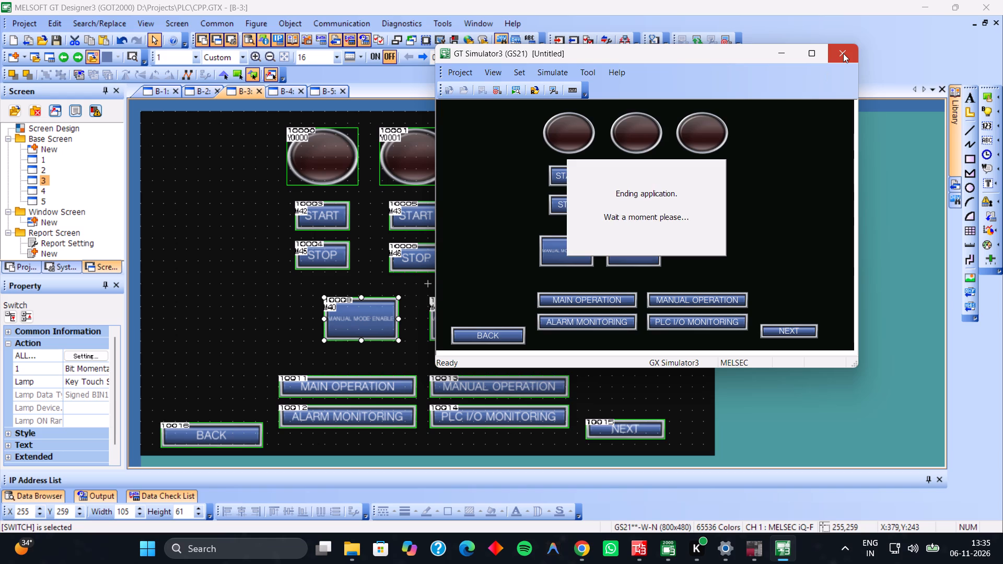
click(686, 39)
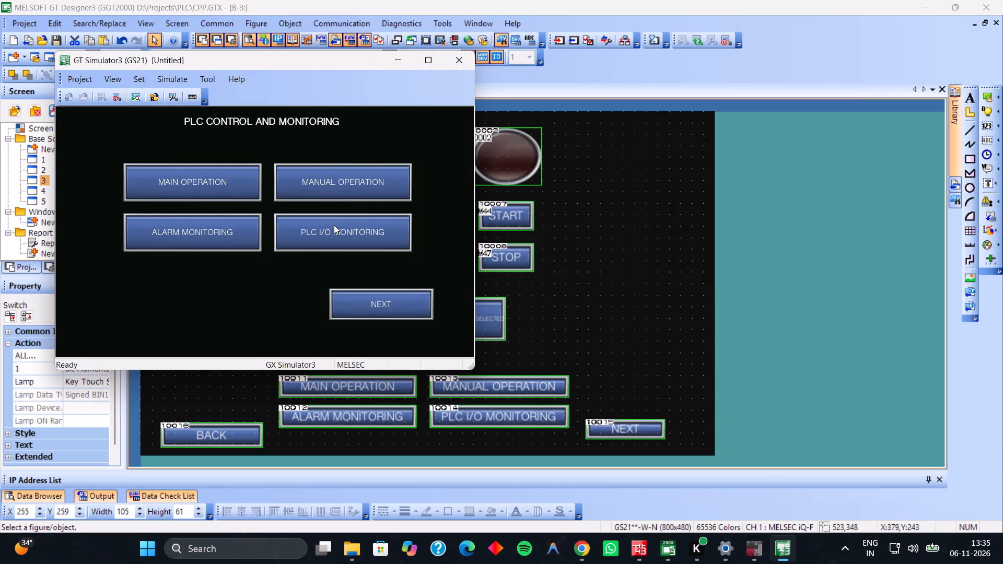
Go to the simulated manual operation screen and test the MANUAL MODE SELECTED and MANUAL MODE ENABLE switches.
click(333, 192)
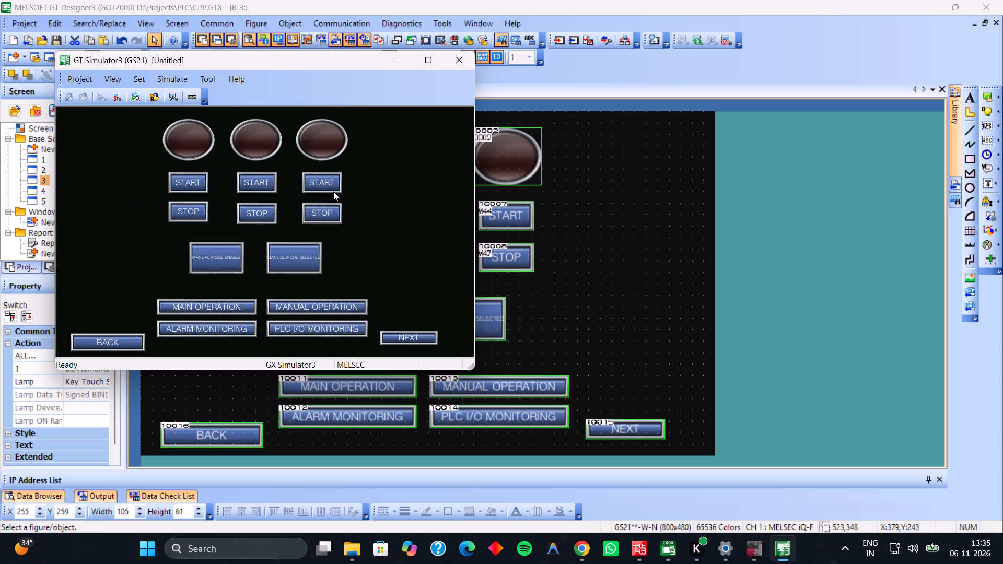
click(282, 268)
click(232, 266)
Check the NEXT link to ALARM MONITORING and return to the PLC CONTROL AND MONITORING start screen through the BACK links.
click(395, 334)
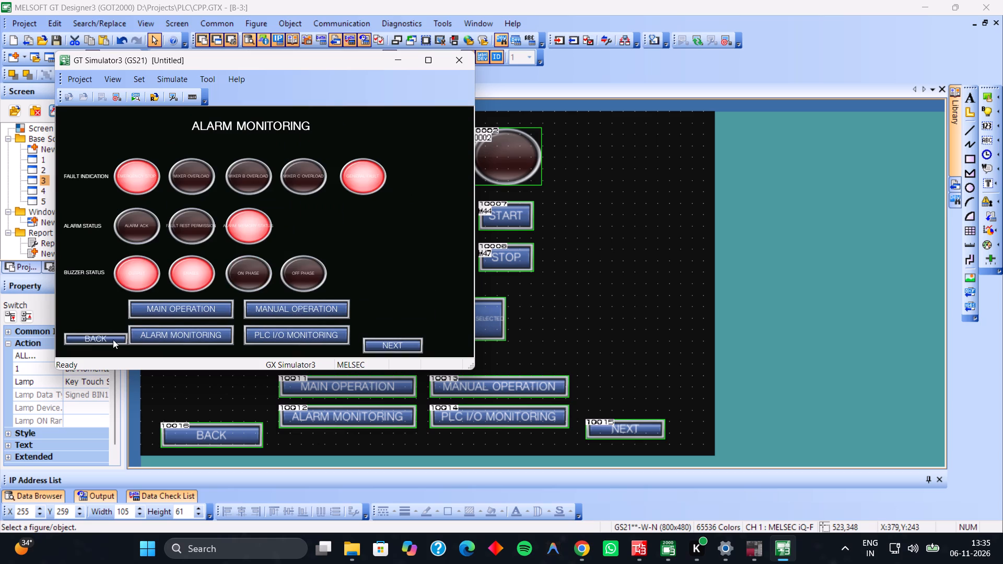
click(113, 339)
click(113, 339)
click(113, 339)
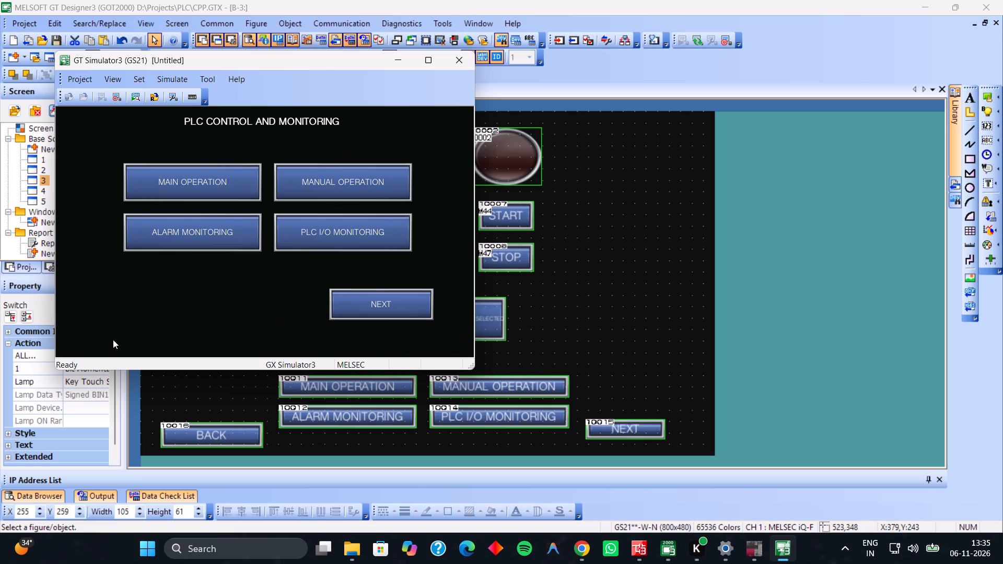
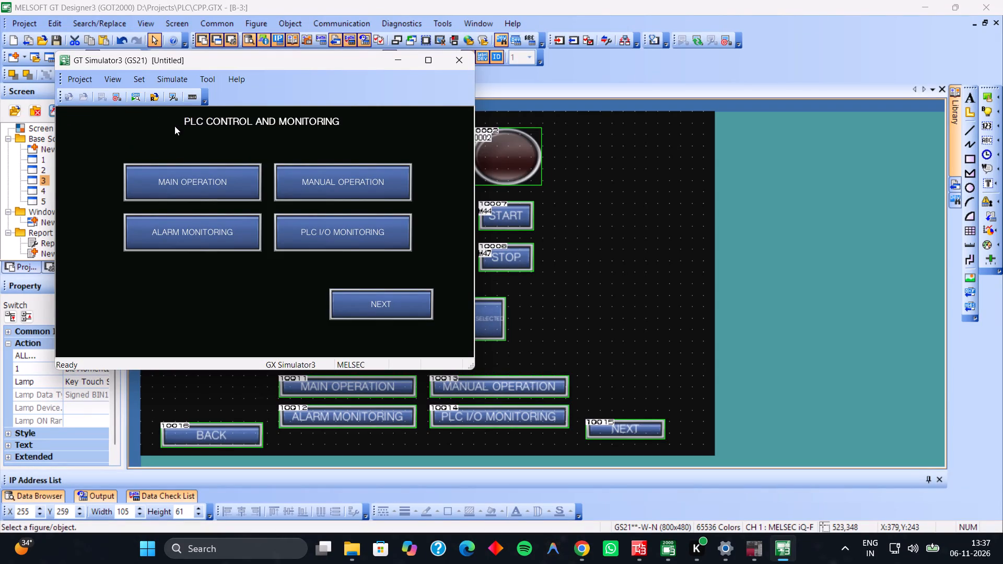
Examine the GT Simulator3 communication and action setup options and the simulated project's properties, leaving them as they are.
click(173, 102)
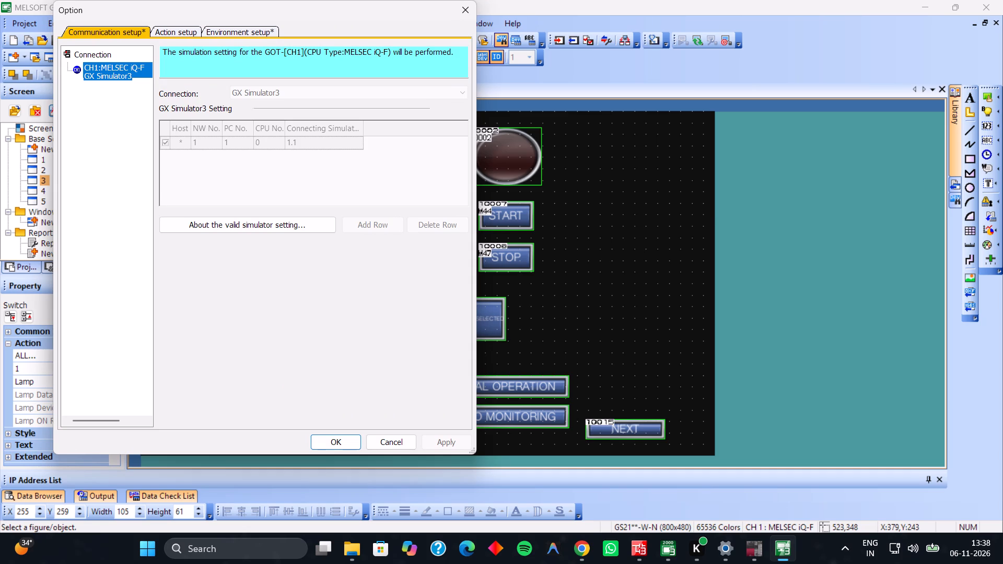
click(216, 27)
click(188, 27)
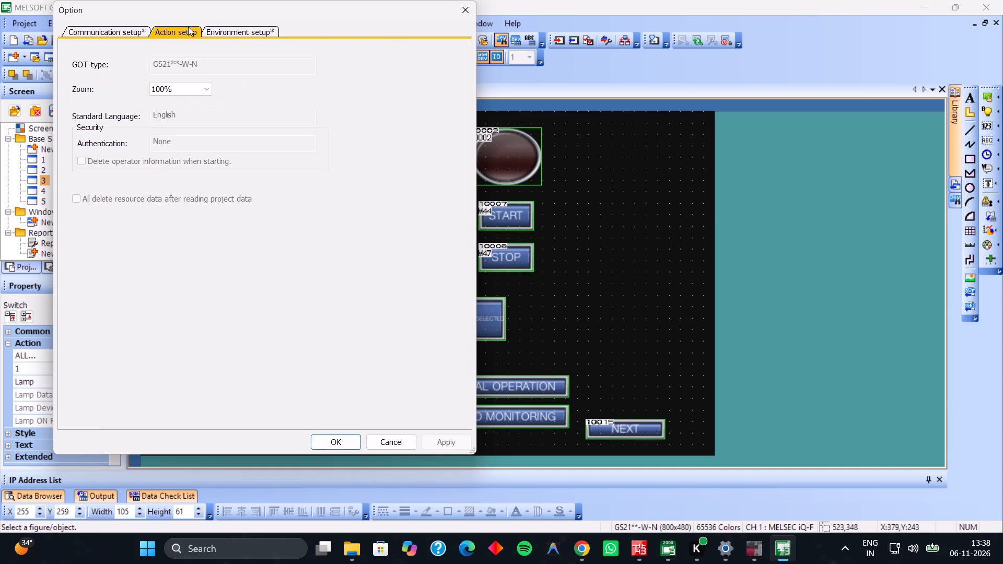
click(454, 13)
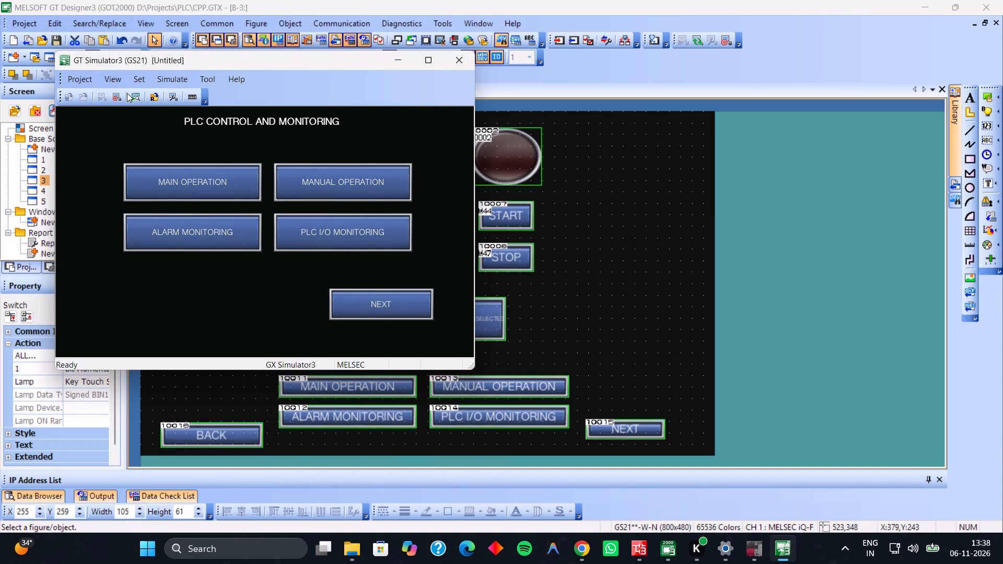
click(84, 83)
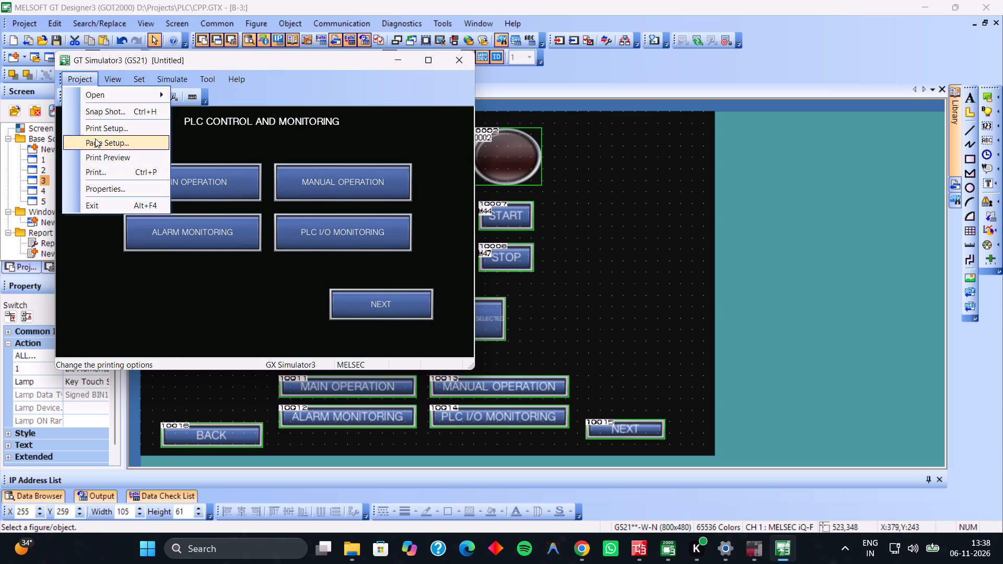
click(98, 192)
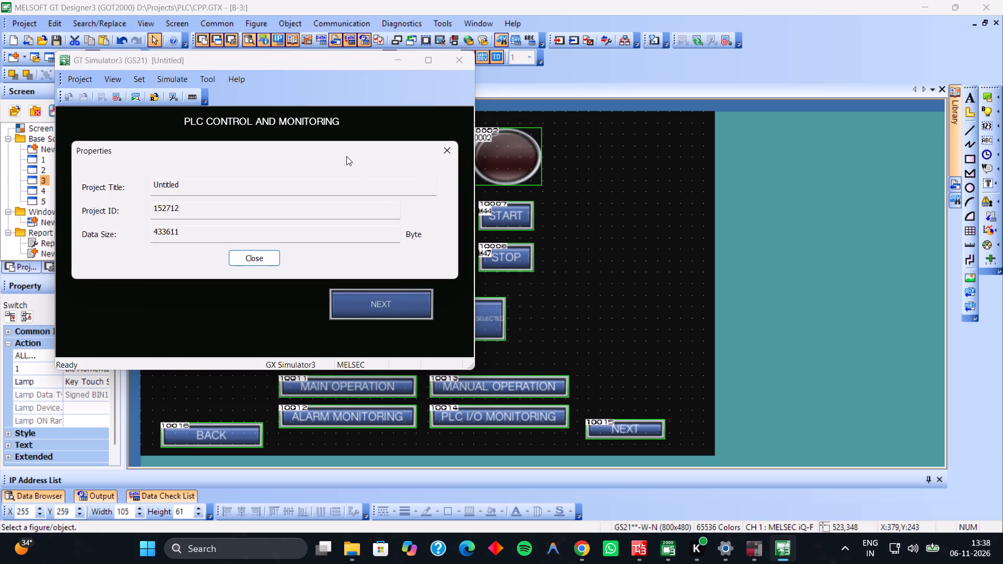
click(247, 253)
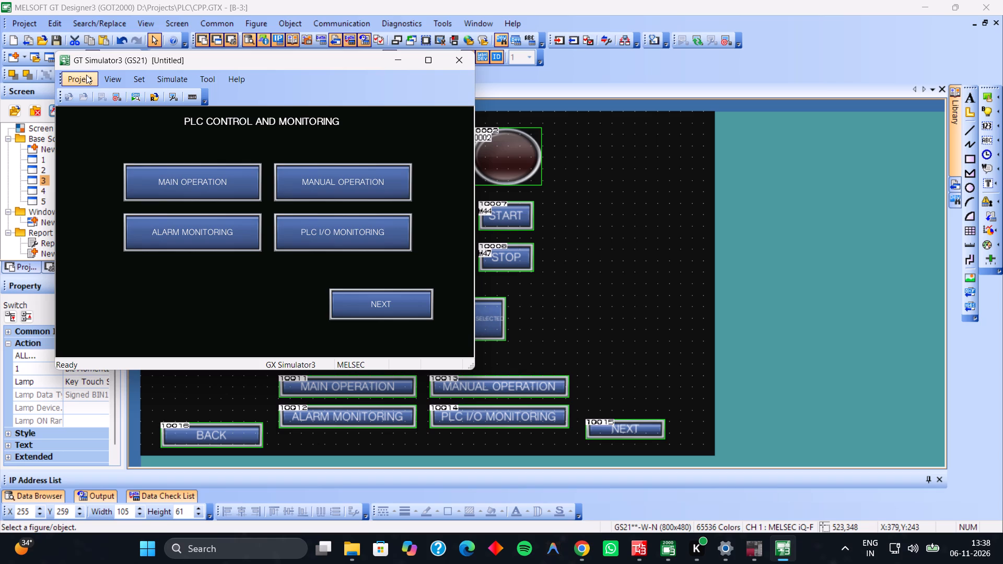
click(86, 75)
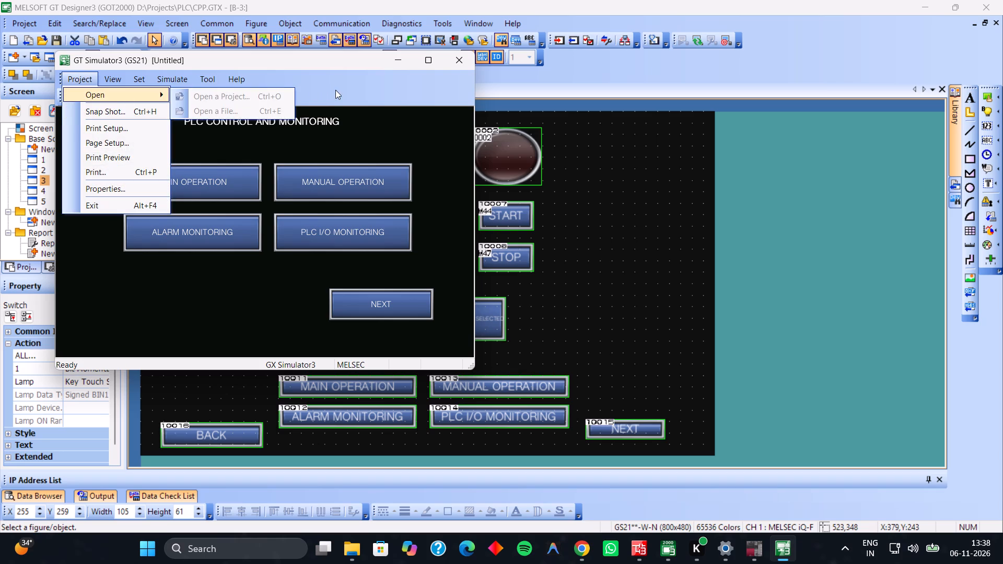
Switch back to GT Designer3 and save the CPP.GTX project.
click(384, 61)
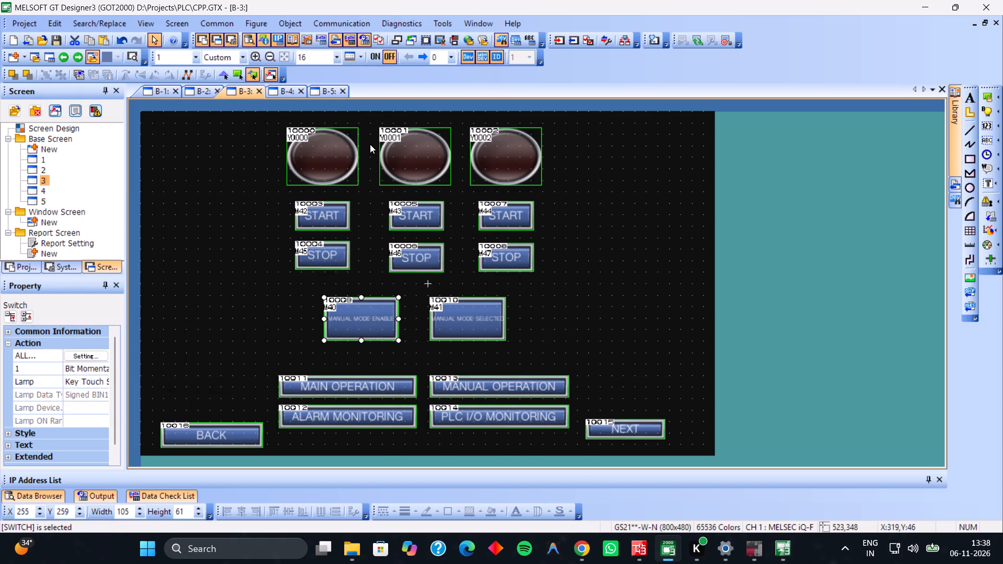
key(ctrl+s)
key(ctrl+s)
key(ctrl+s)
key(ctrl+s)
key(ctrl+s)
key(ctrl+s)
key(ctrl+s)
key(ctrl+s)
key(ctrl+s)
key(ctrl+s)
key(ctrl+s)
key(ctrl+s)
key(ctrl+s)
key(ctrl+s)
key(ctrl+s)
key(ctrl+s)
key(ctrl+s)
key(ctrl+s)
key(ctrl+s)
key(ctrl+s)
key(ctrl+s)
key(ctrl+s)
key(ctrl+s)
key(ctrl+s)
key(ctrl+s)
key(ctrl+s)
key(ctrl+s)
key(ctrl+s)
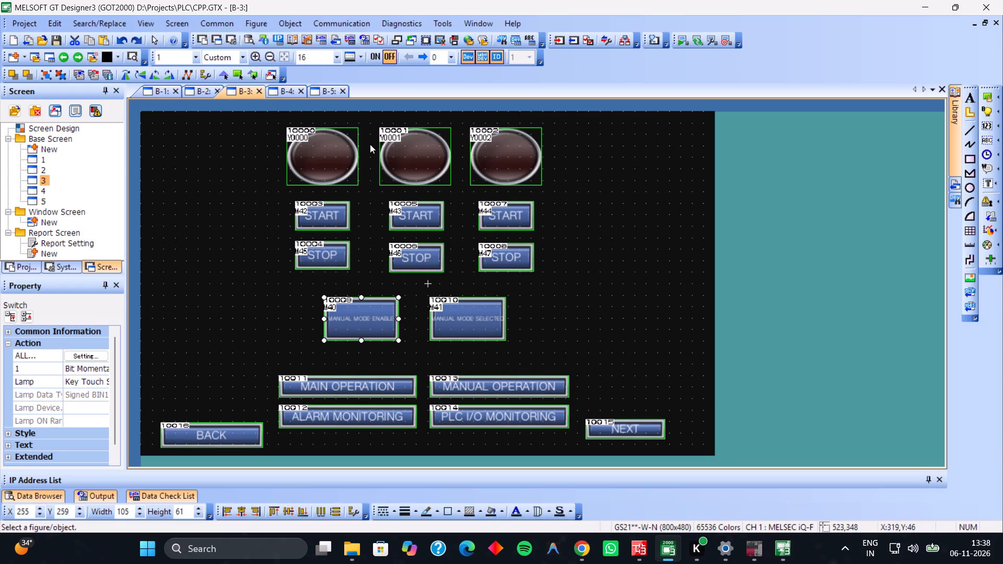
key(ctrl+s)
key(ctrl+s)
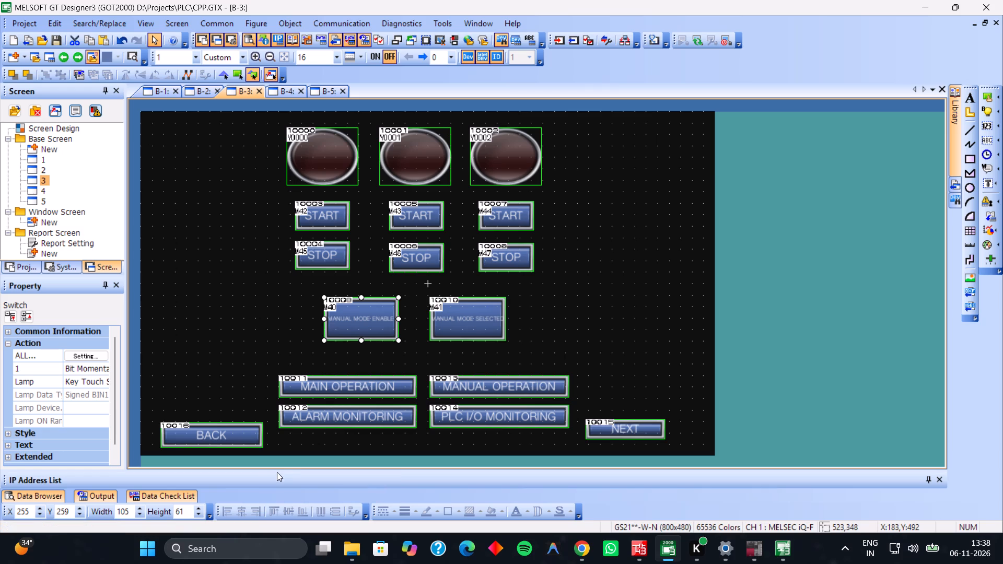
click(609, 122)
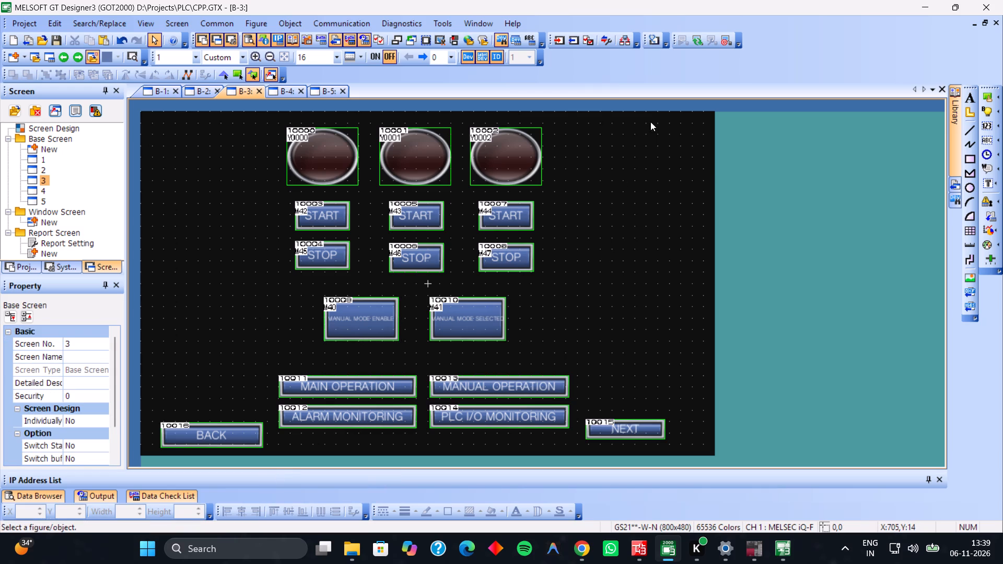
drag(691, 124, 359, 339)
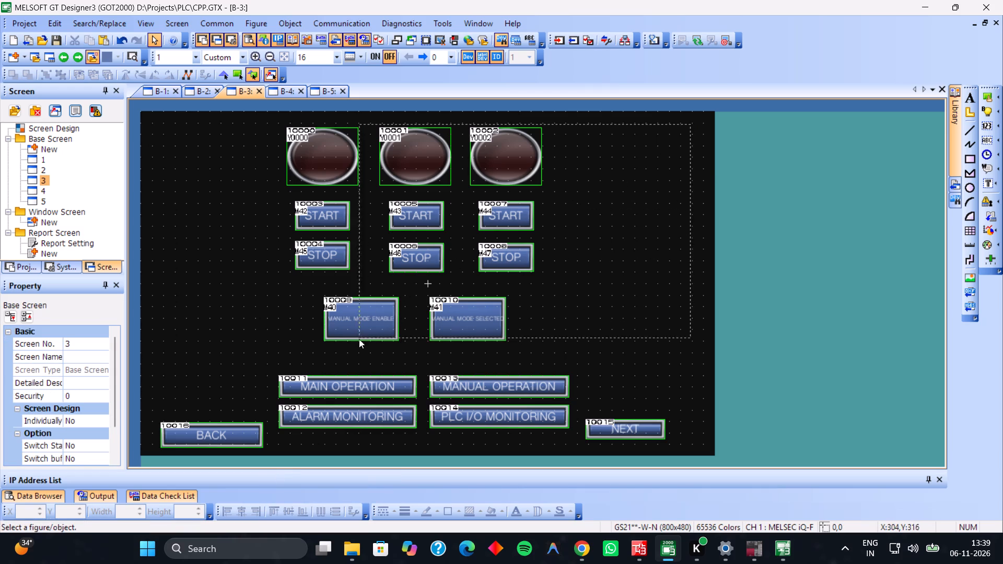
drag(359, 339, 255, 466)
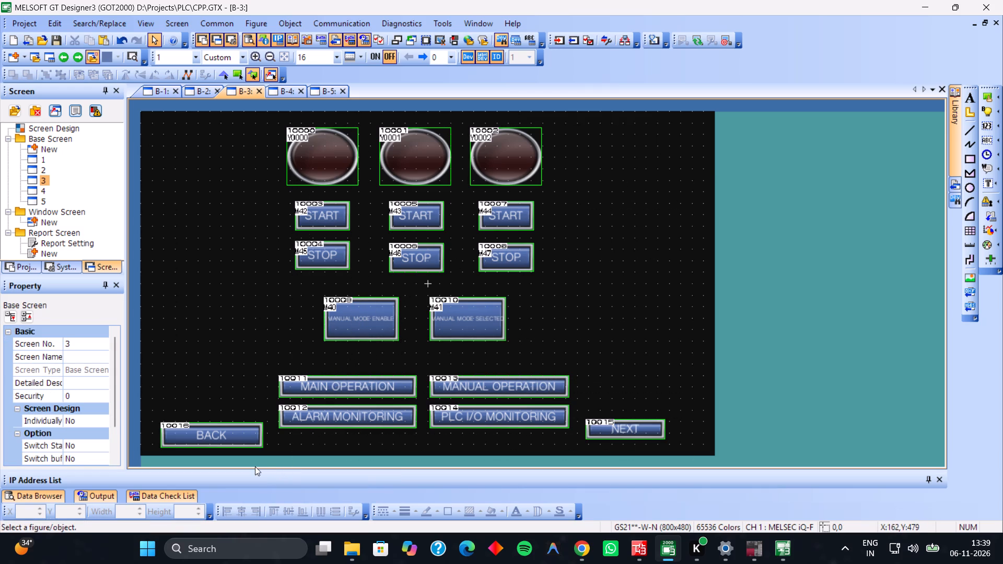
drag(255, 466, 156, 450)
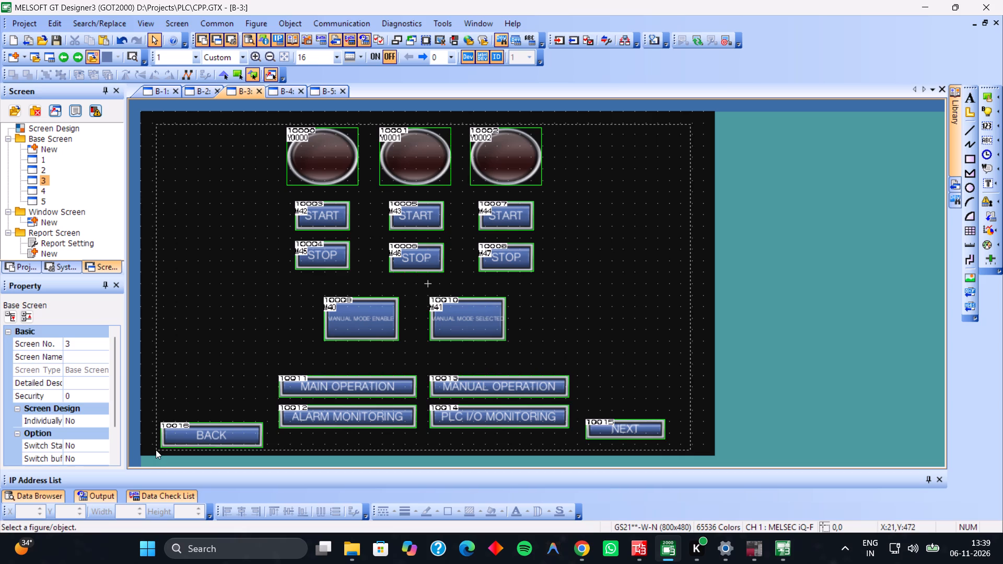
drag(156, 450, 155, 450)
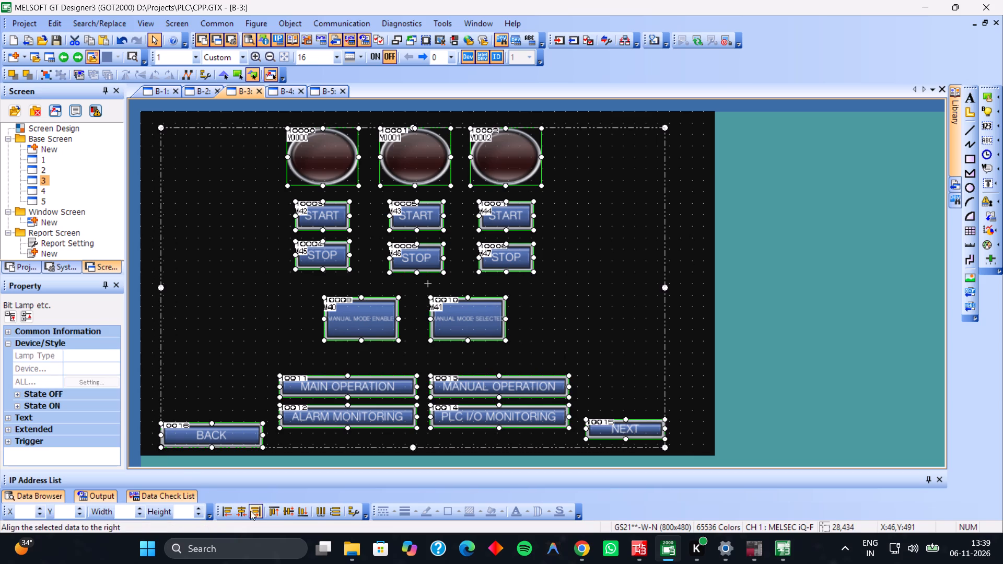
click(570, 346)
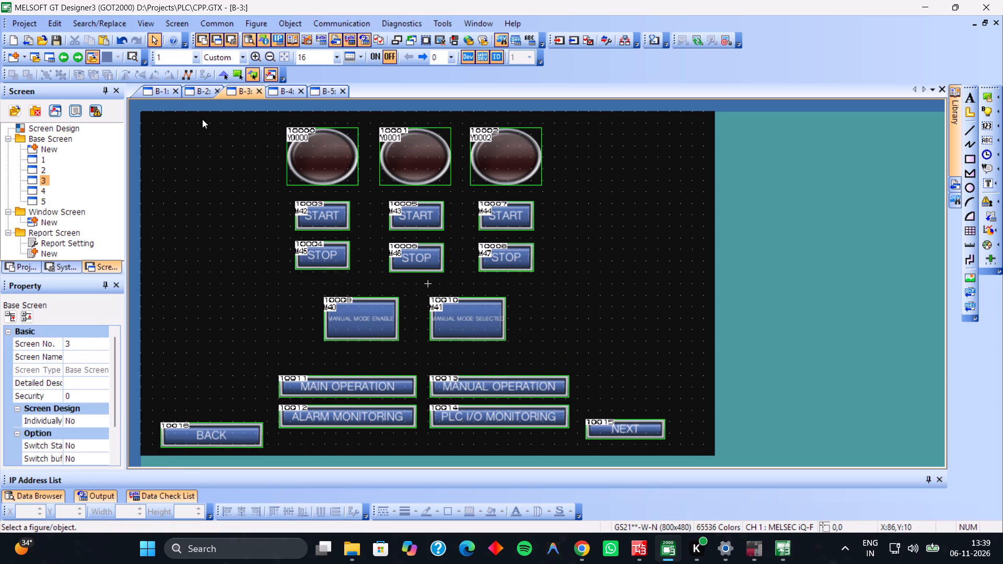
Open base screen 1 and look over its PLC CONTROL AND MONITORING title and navigation switches.
click(155, 97)
click(372, 125)
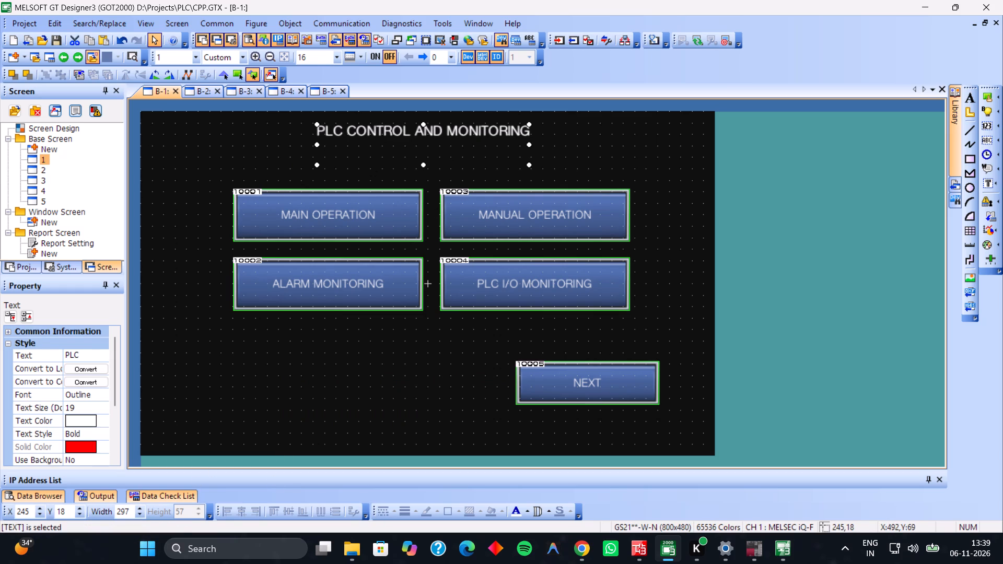
click(622, 146)
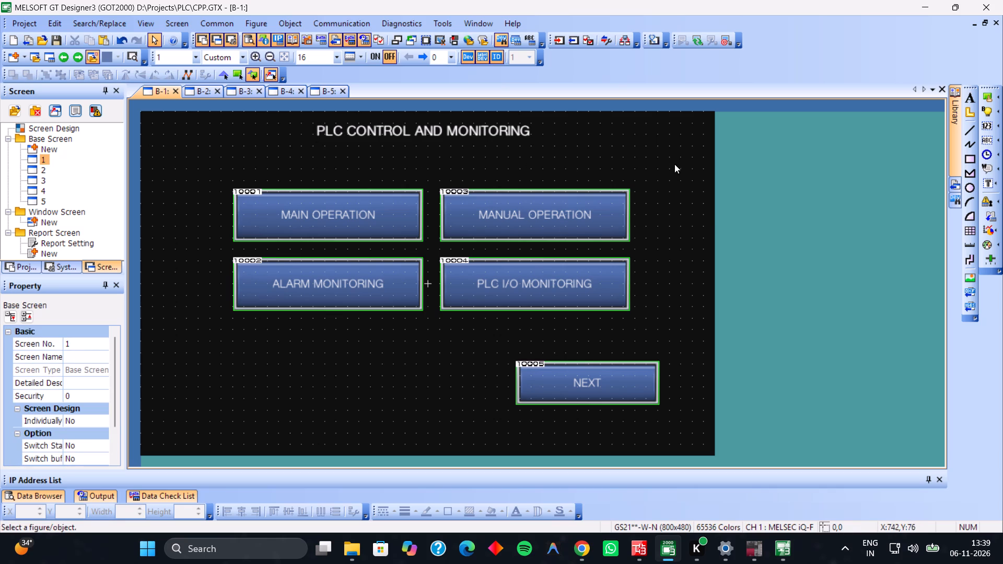
drag(674, 162, 437, 320)
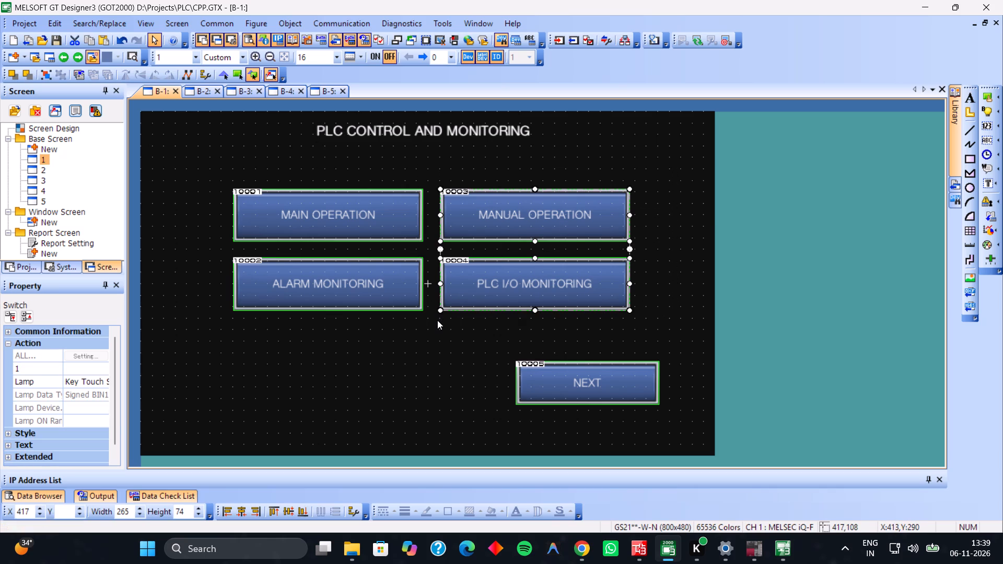
click(376, 370)
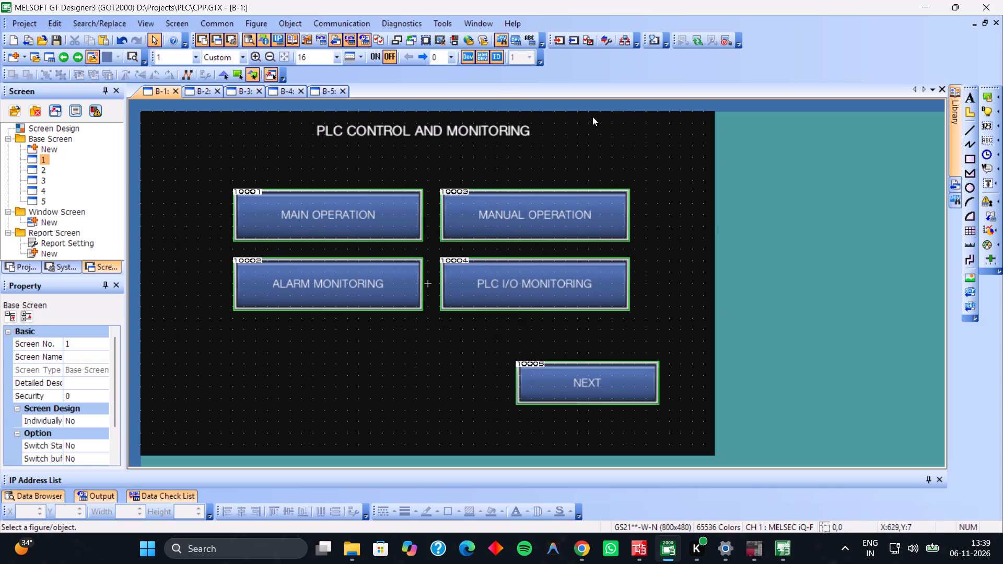
drag(592, 116, 246, 161)
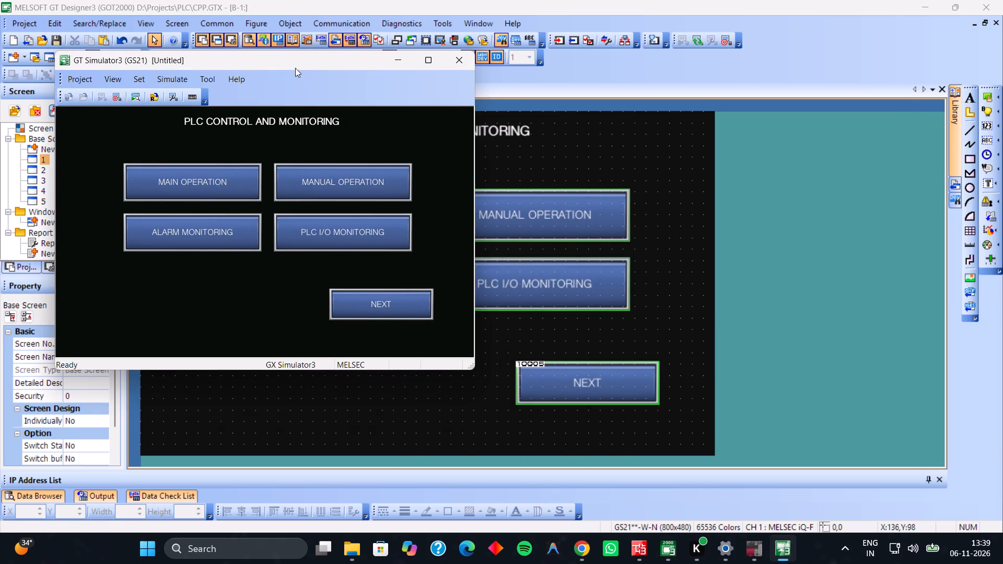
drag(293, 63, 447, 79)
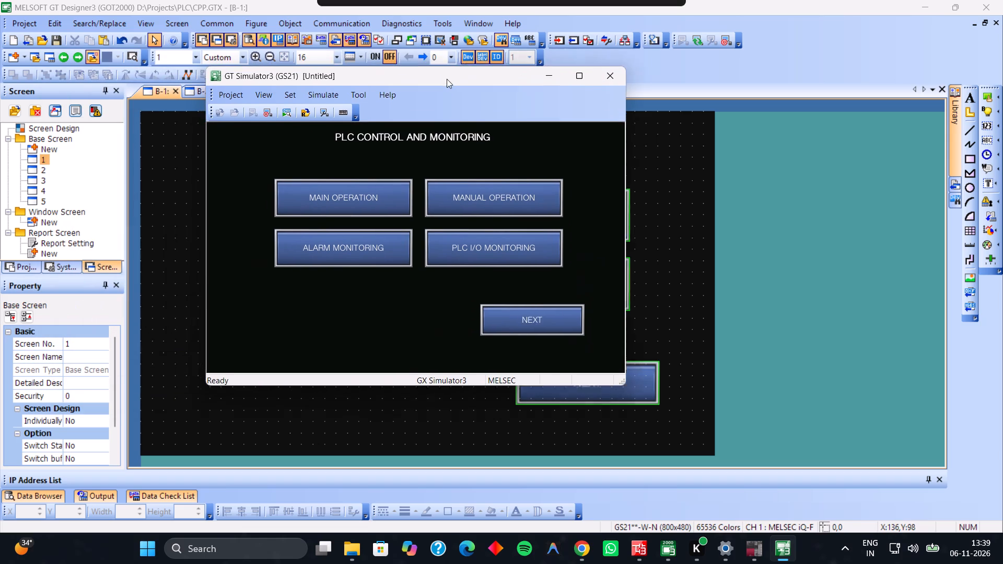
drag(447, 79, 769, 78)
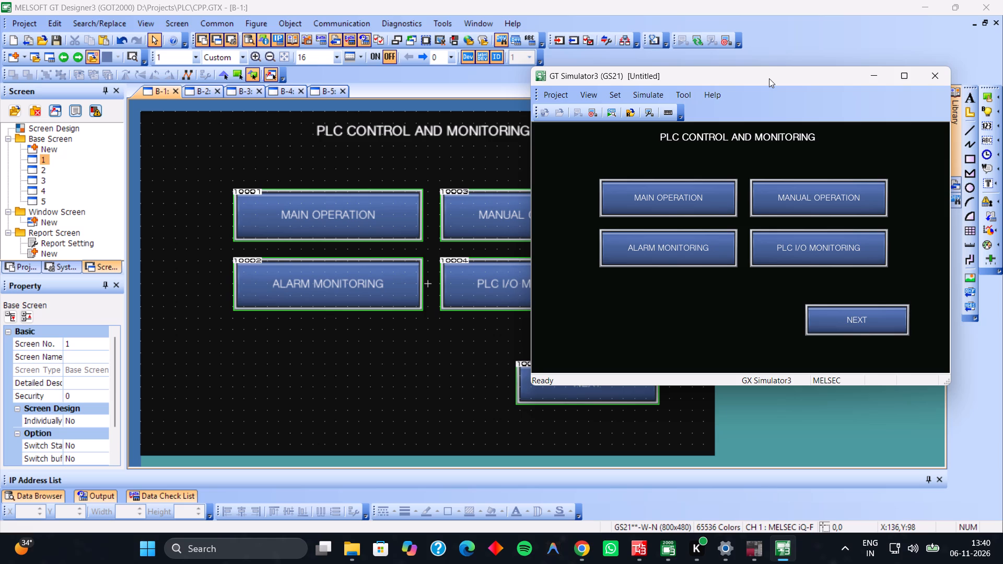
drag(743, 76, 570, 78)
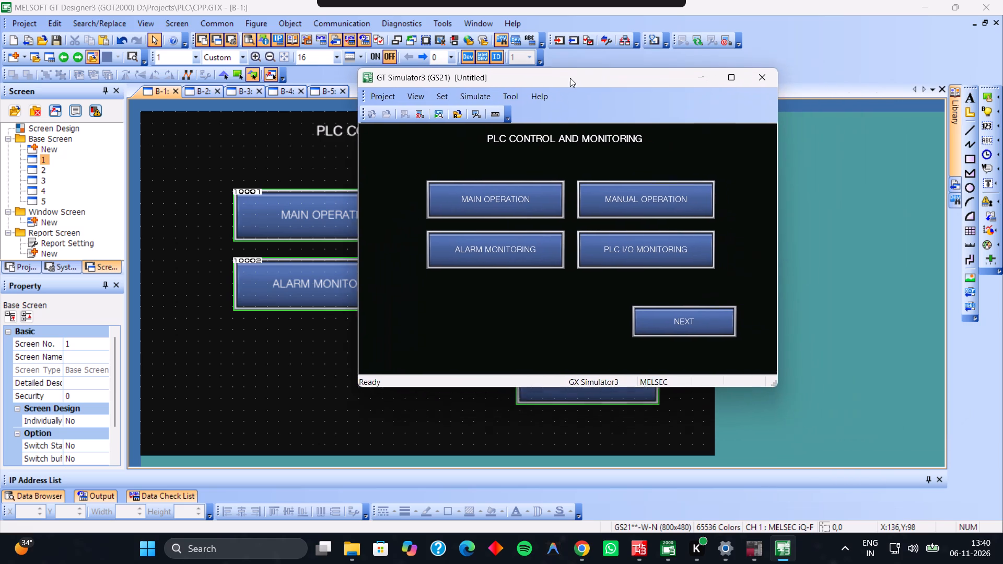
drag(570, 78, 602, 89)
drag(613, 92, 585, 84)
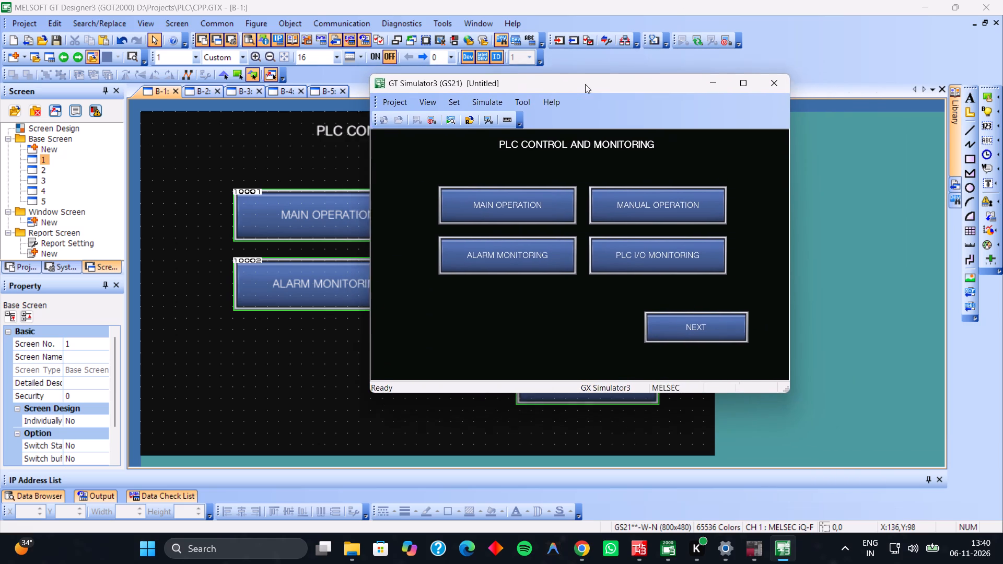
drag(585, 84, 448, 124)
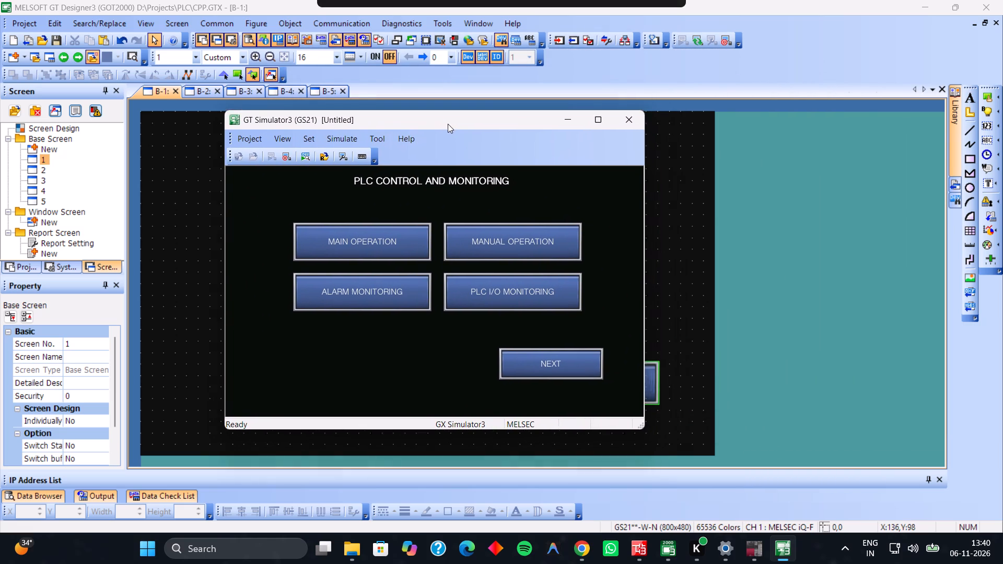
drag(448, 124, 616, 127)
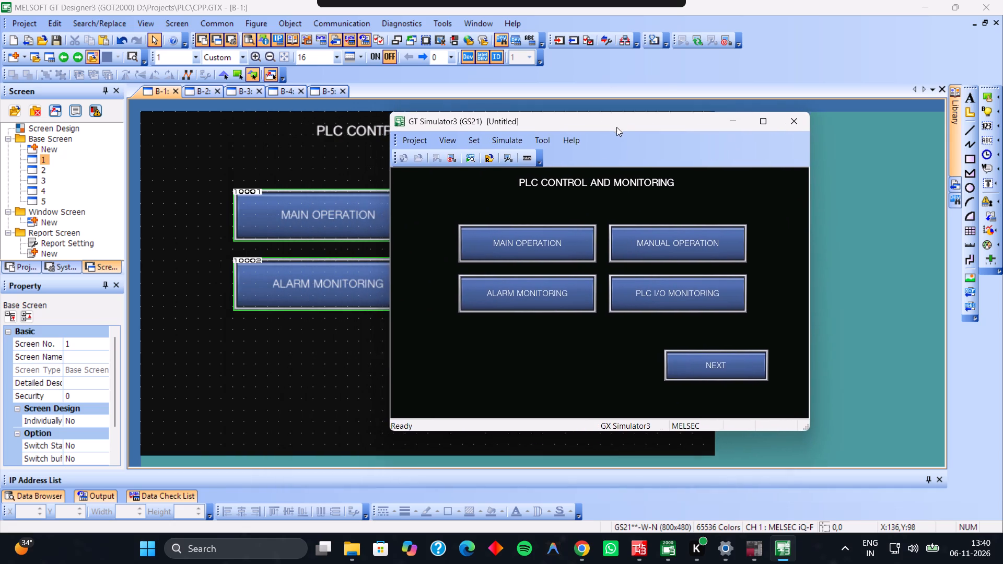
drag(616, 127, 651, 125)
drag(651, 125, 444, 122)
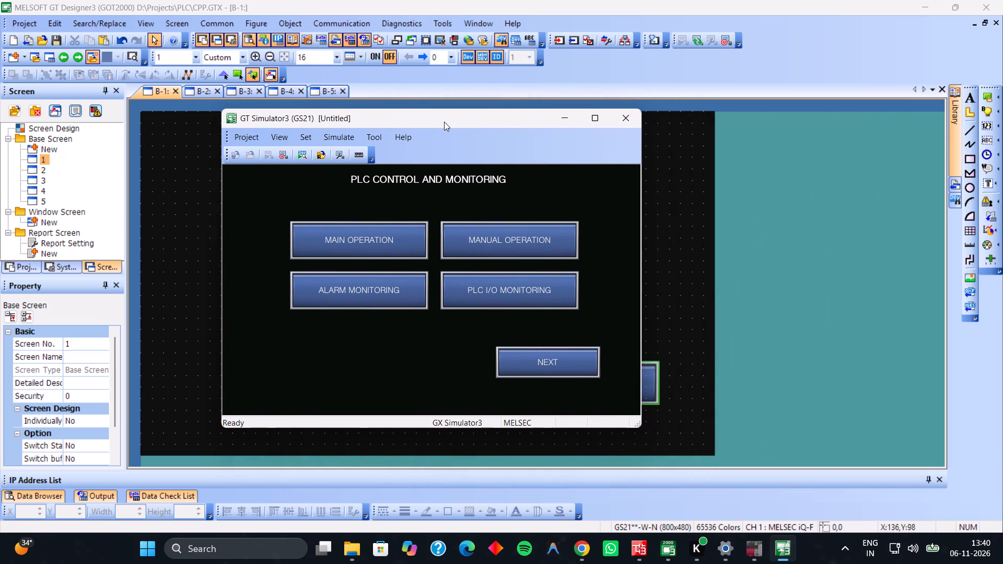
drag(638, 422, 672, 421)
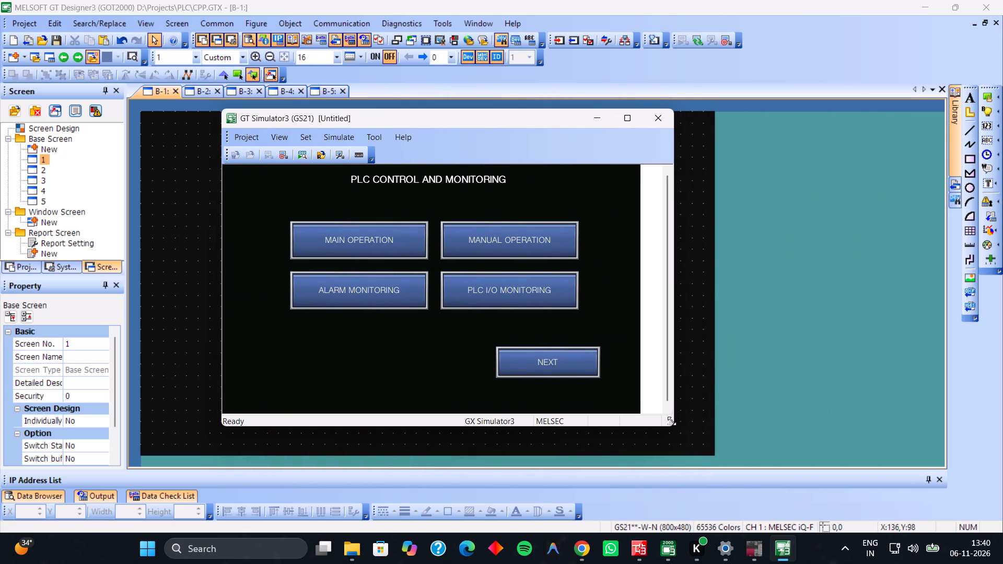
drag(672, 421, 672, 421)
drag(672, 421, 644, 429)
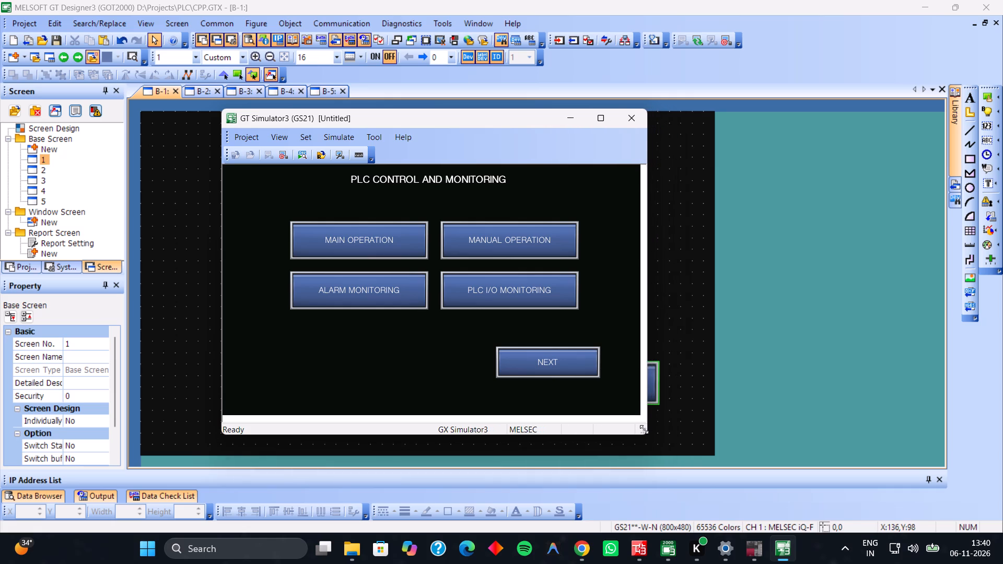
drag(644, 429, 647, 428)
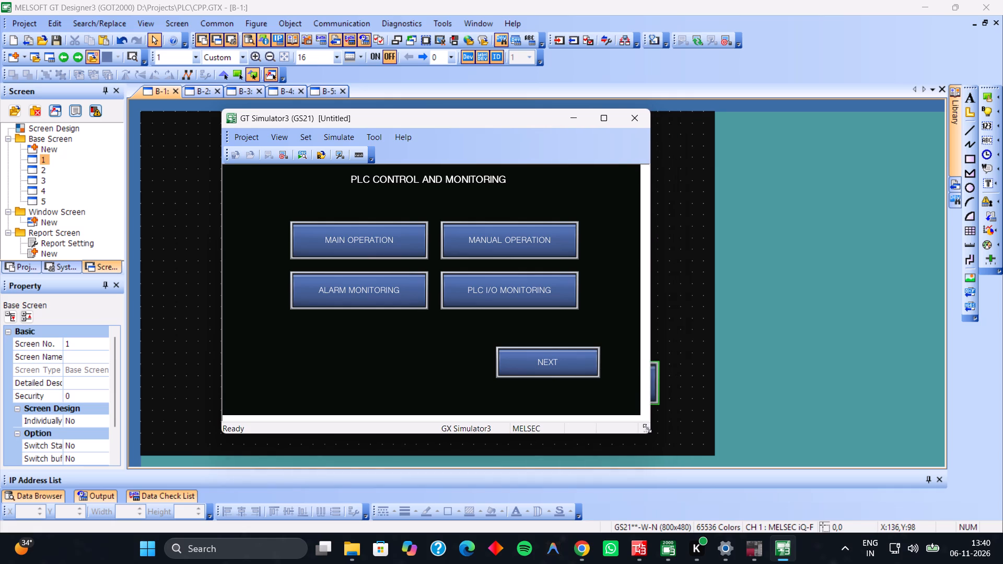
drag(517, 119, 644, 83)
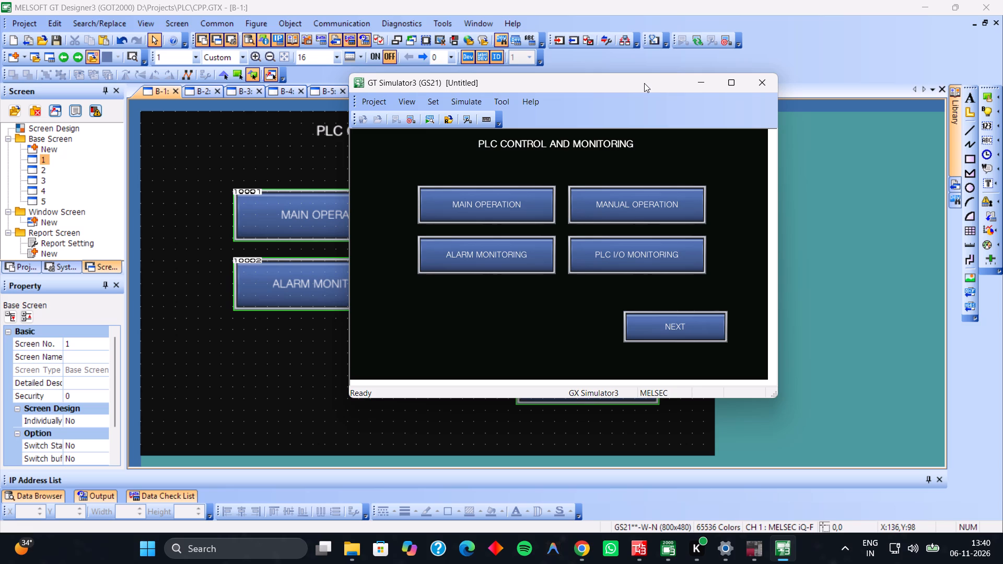
In GT Simulator3, open MAIN OPERATION from the start screen, try its own navigation switch, and follow NEXT to the manual operation screen.
click(460, 178)
click(459, 220)
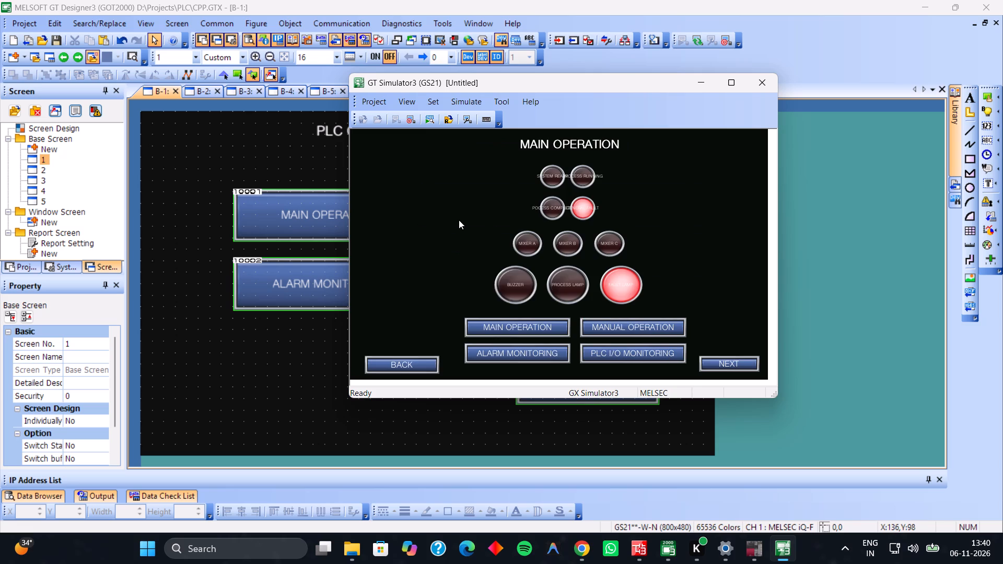
click(552, 324)
triple_click(552, 324)
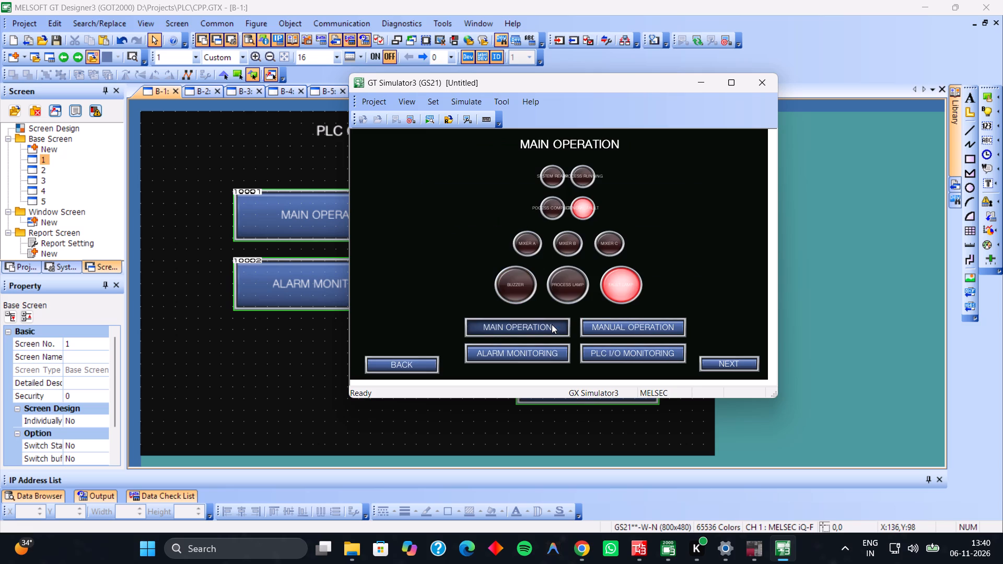
triple_click(552, 324)
click(723, 362)
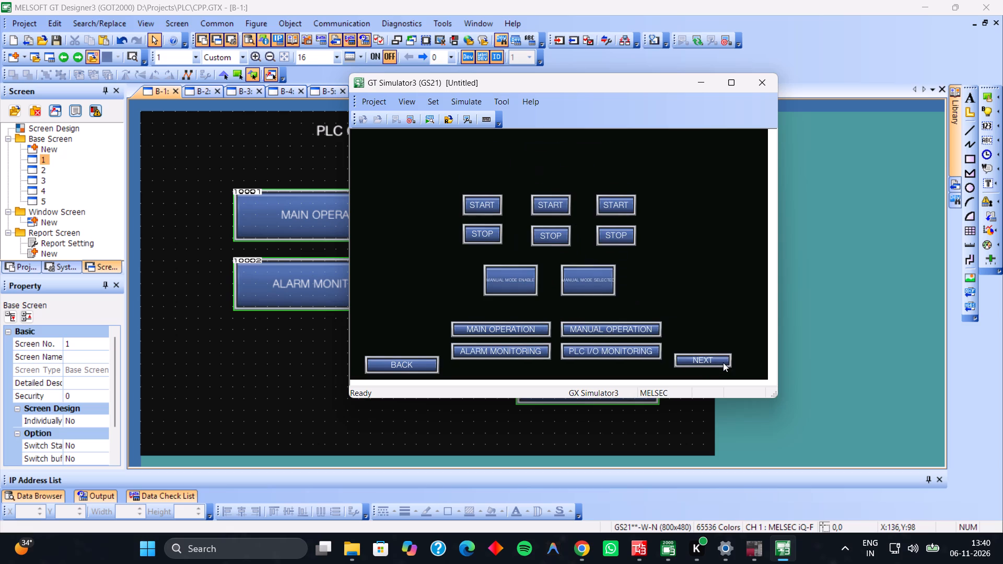
Test the first mixer's START and STOP switches and the MANUAL MODE ENABLE and MANUAL MODE SELECTED switches.
click(486, 200)
click(481, 230)
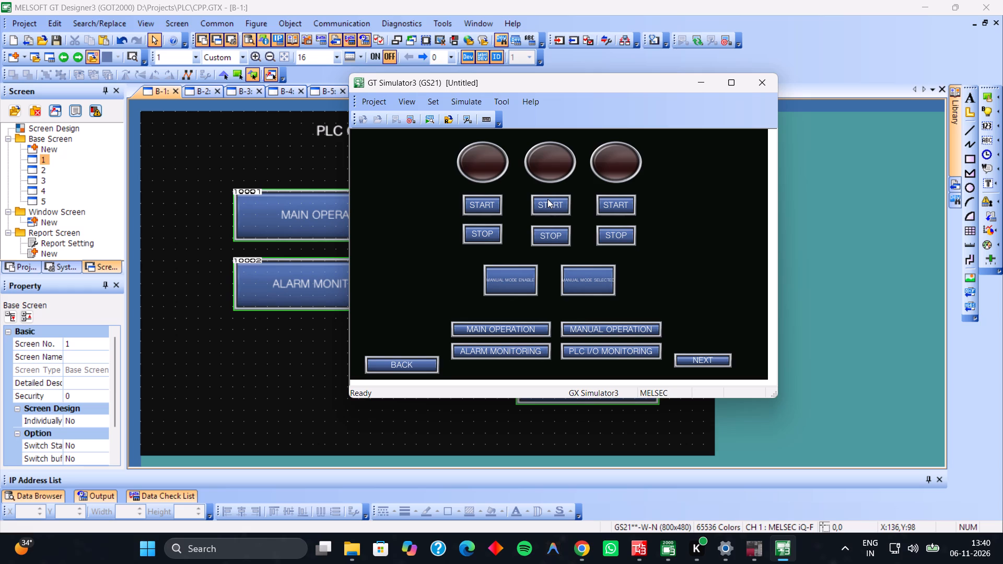
click(500, 276)
click(604, 283)
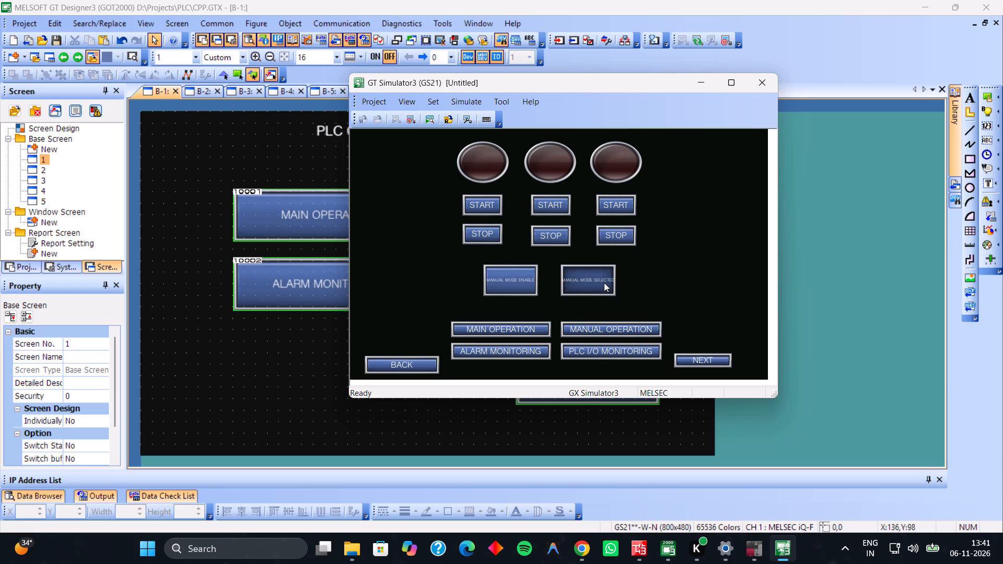
Check the manual screen's link to PLC I/O MONITORING and return through its MANUAL OPERATION link.
click(592, 331)
click(590, 349)
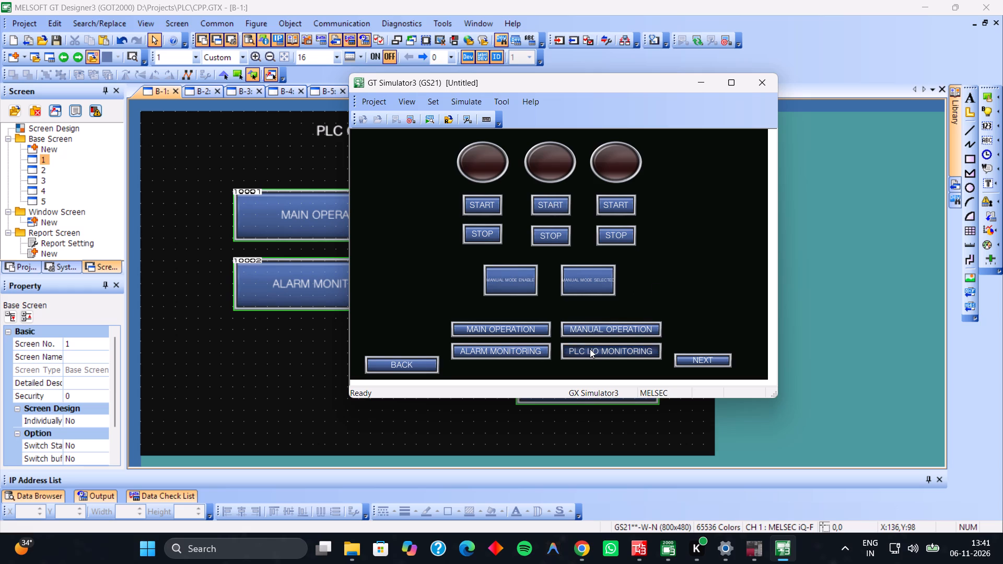
click(570, 325)
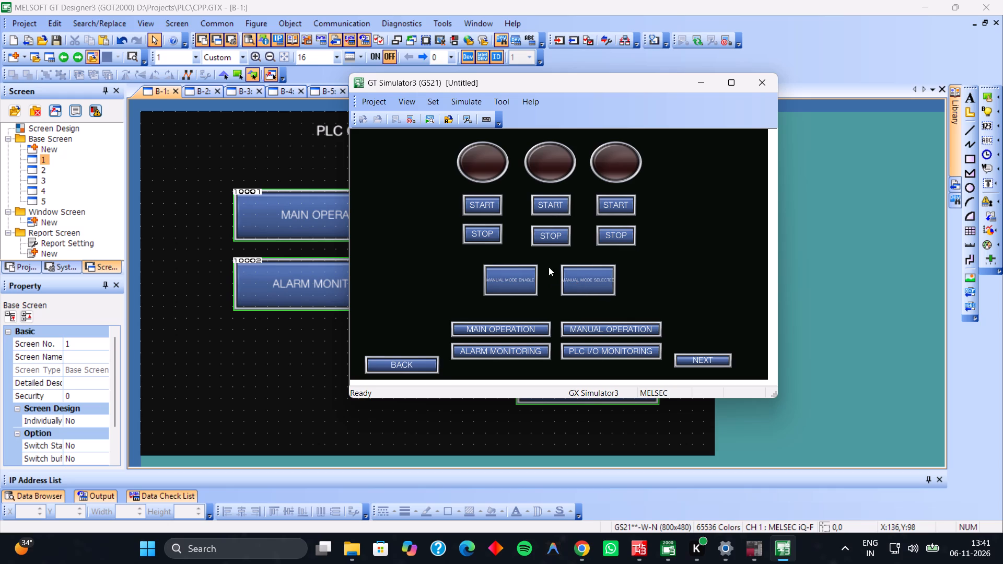
Test the MANUAL MODE ENABLE switch and the first mixer's START switch again.
click(523, 271)
click(483, 205)
Alternate between MAIN OPERATION and MANUAL OPERATION to check the links and the main screen's lamps, ending on MAIN OPERATION.
click(476, 336)
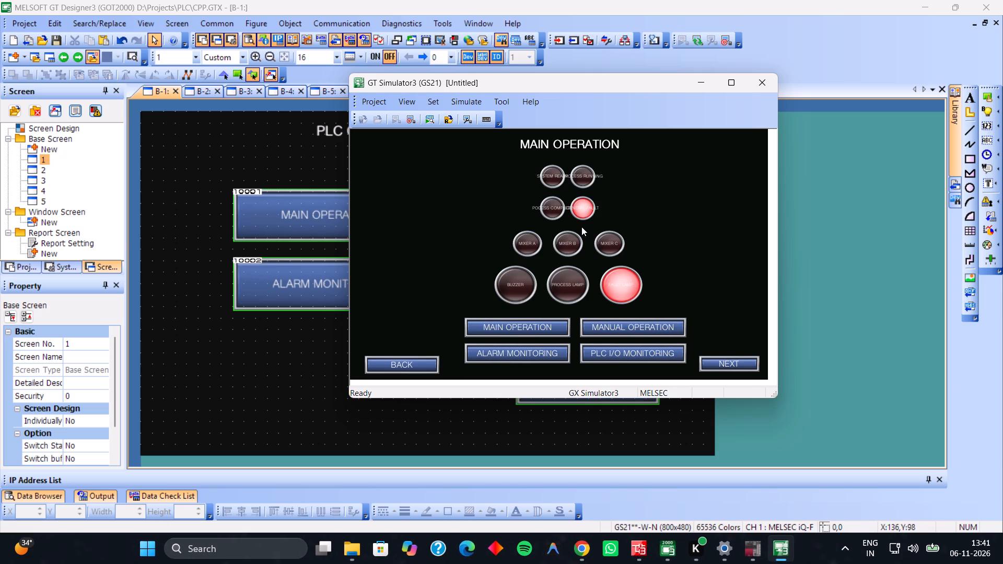
click(605, 327)
click(549, 332)
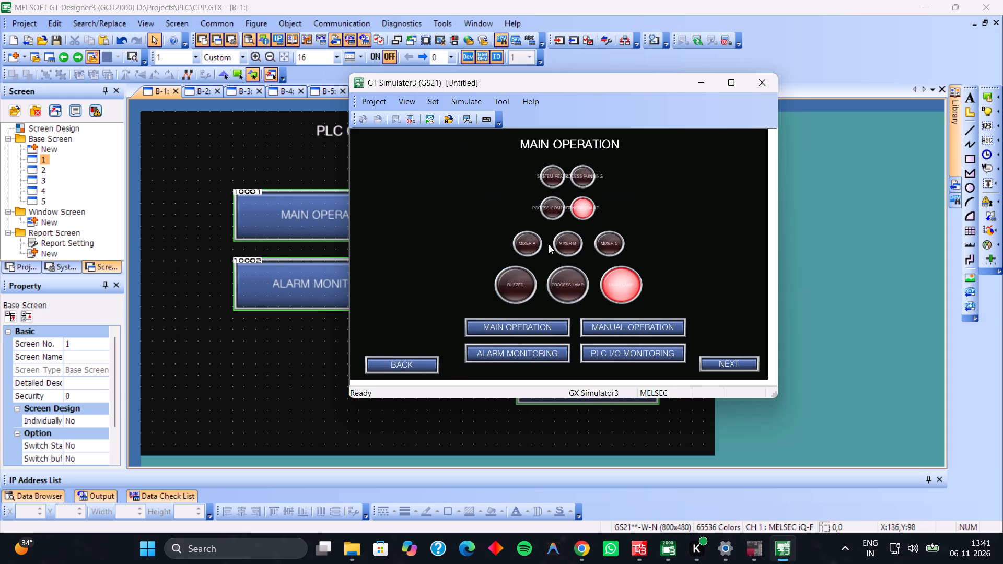
drag(516, 229, 488, 248)
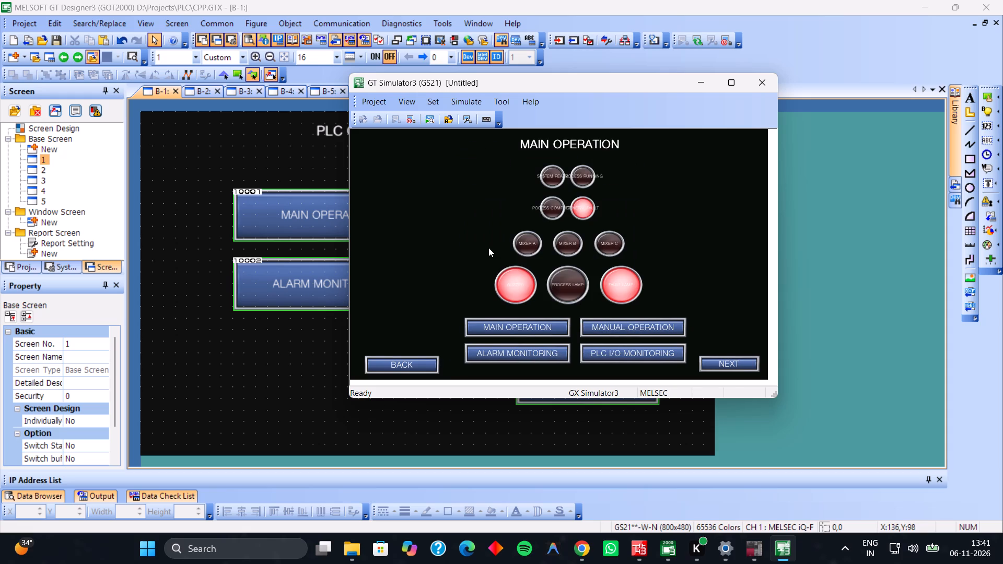
drag(488, 248, 522, 245)
click(603, 333)
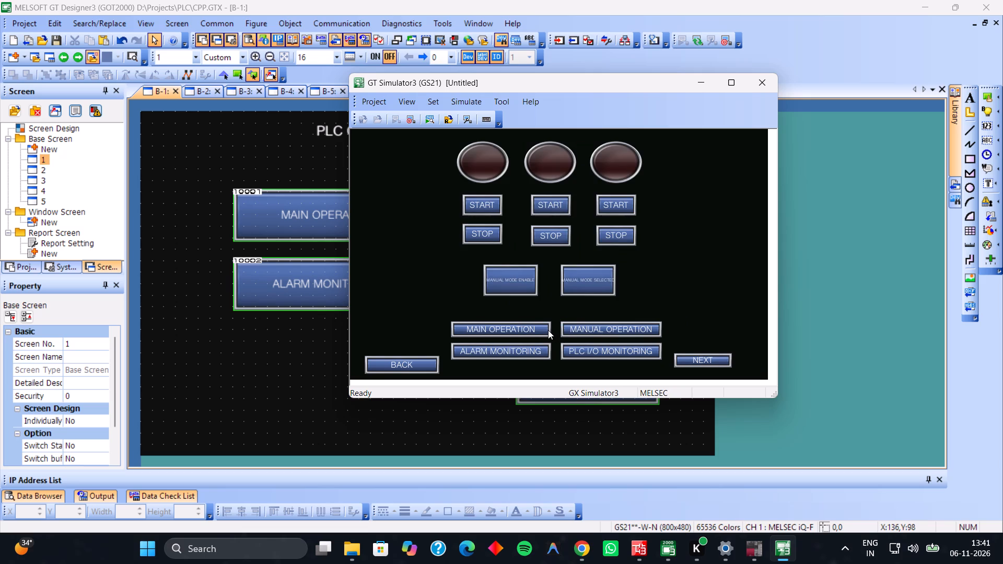
click(538, 329)
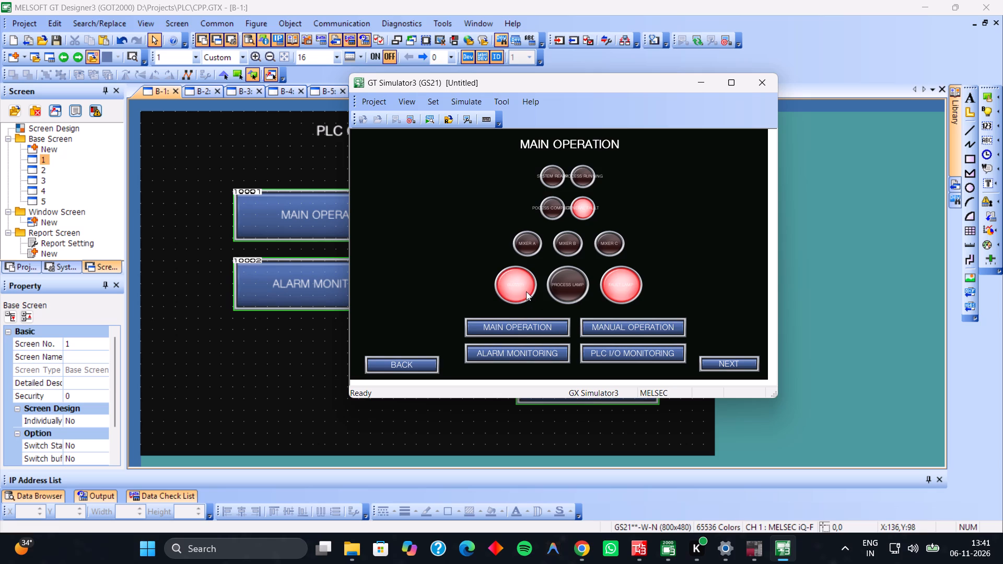
Switch to GX Works3 and examine the monitored ladder's HMI status rungs from the final END rung up to the Y0 mixer A rung.
click(633, 551)
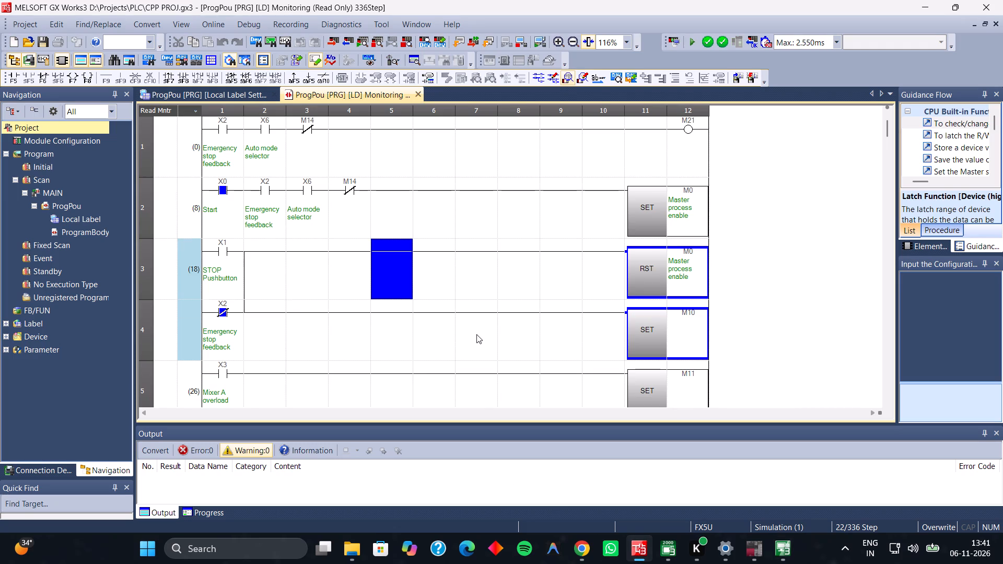
scroll(476, 334, down, 2)
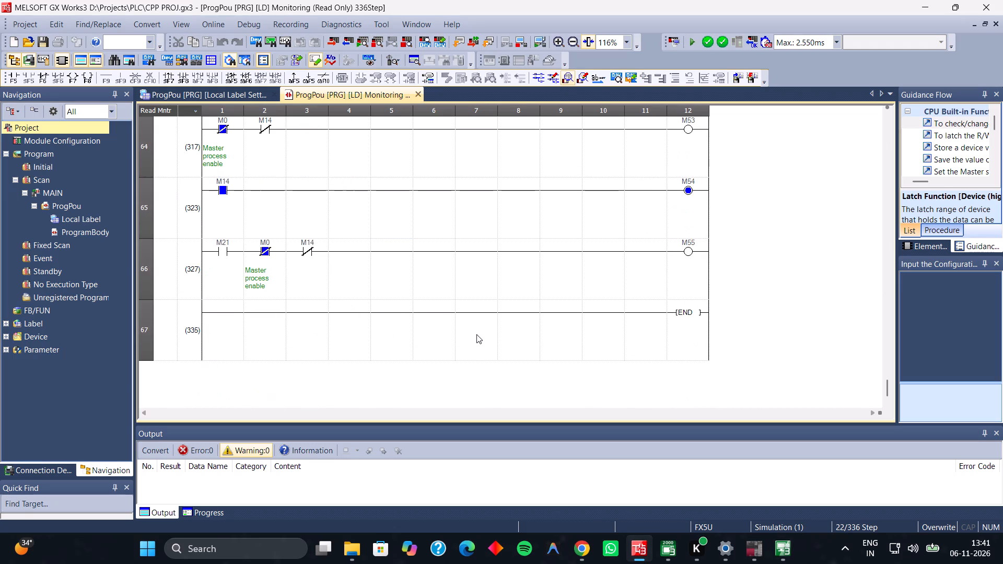
scroll(476, 334, up, 1)
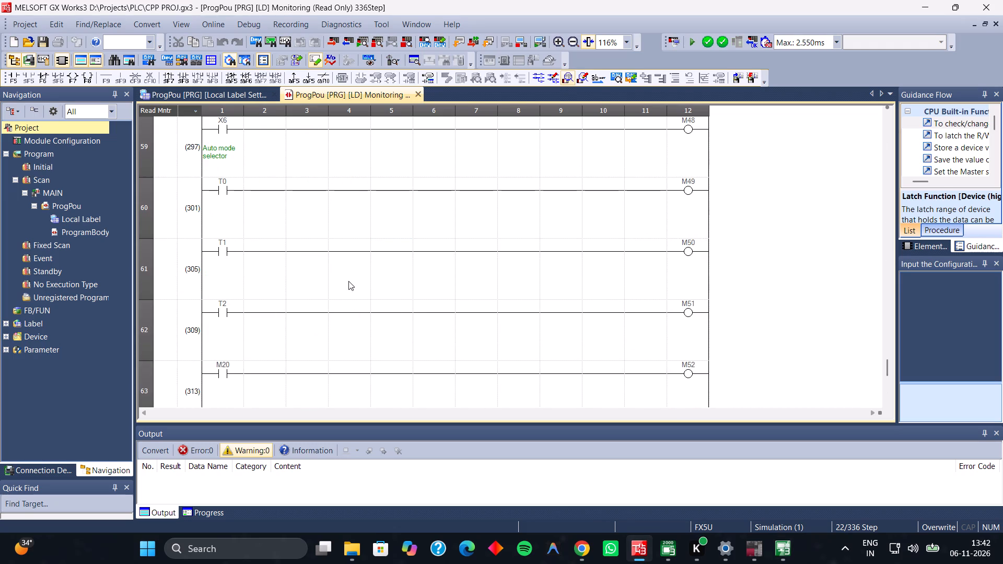
click(220, 246)
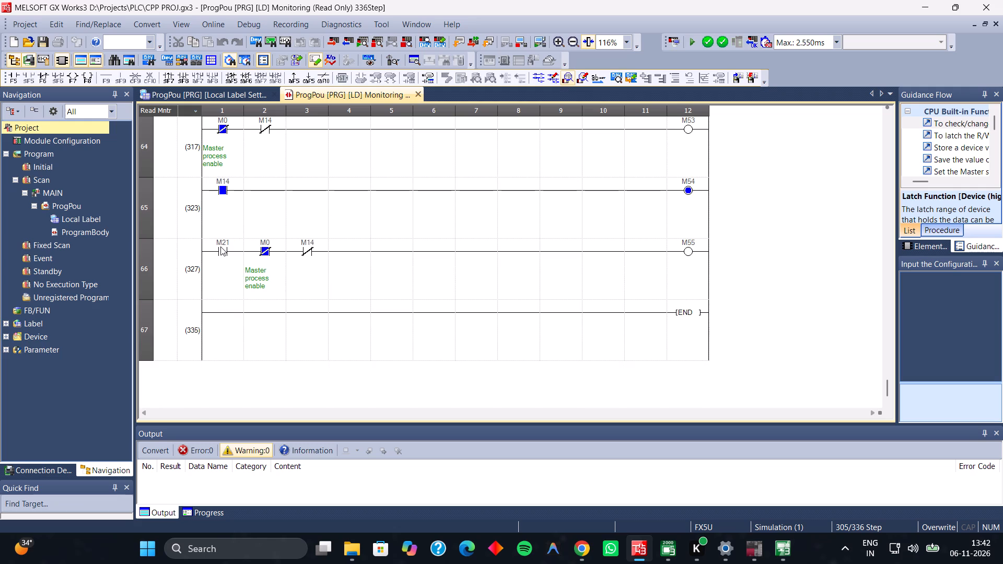
key(Down)
key(Down)
key(Down)
key(Down)
key(Down)
key(Down)
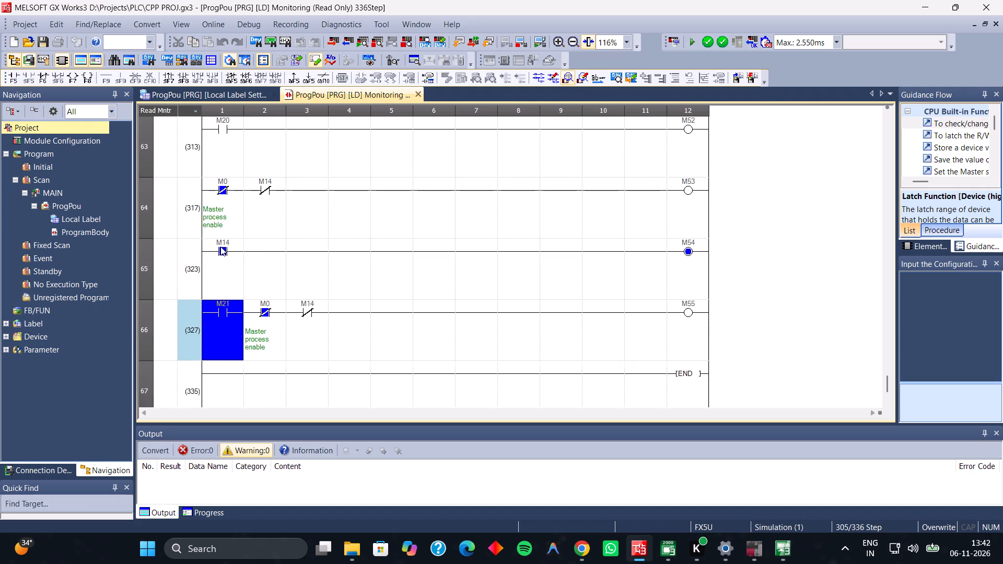
key(Down)
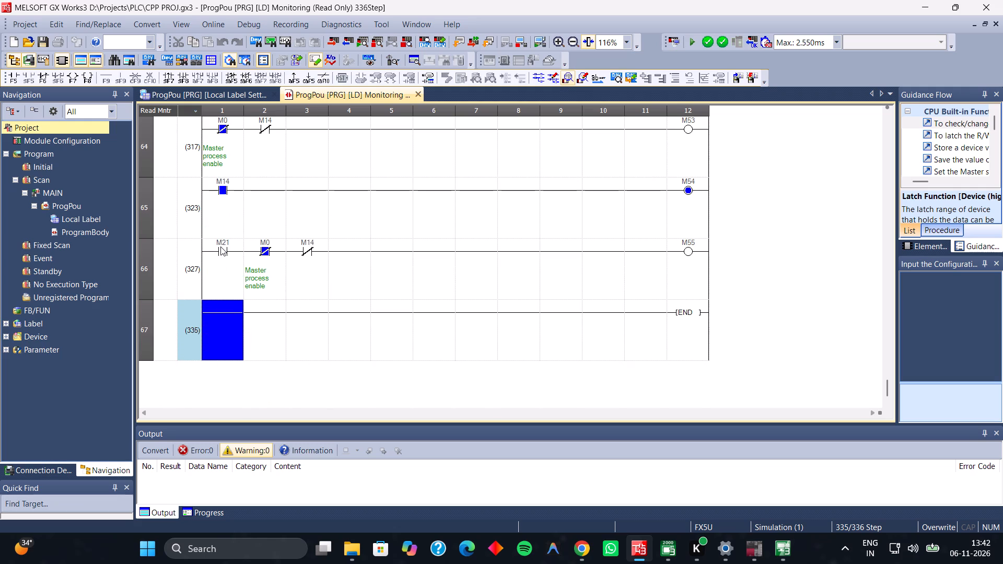
key(Up)
key(Up)
key(Up)
key(Up)
key(Up)
key(Up)
key(Up)
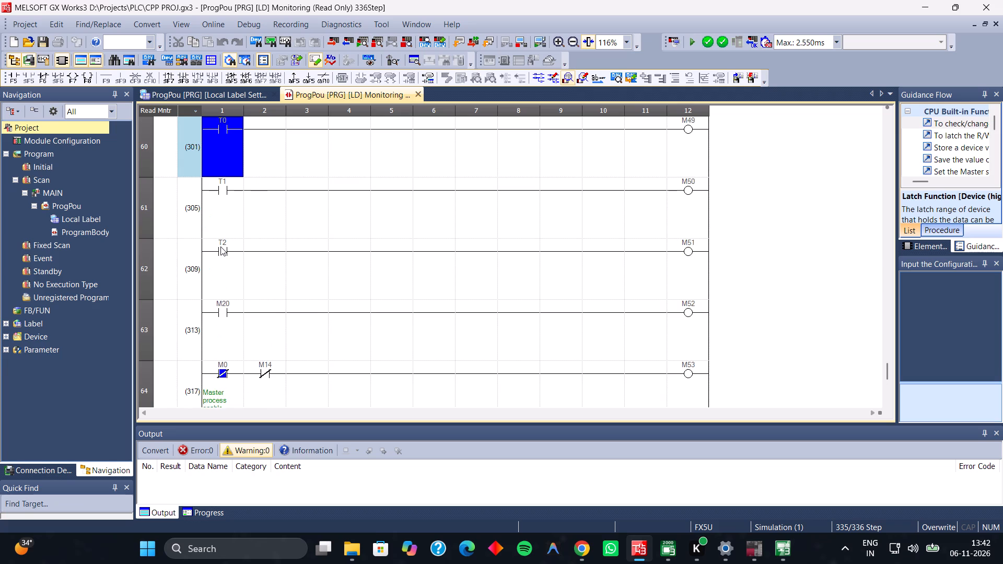
key(Up)
key(Up)
key(Up)
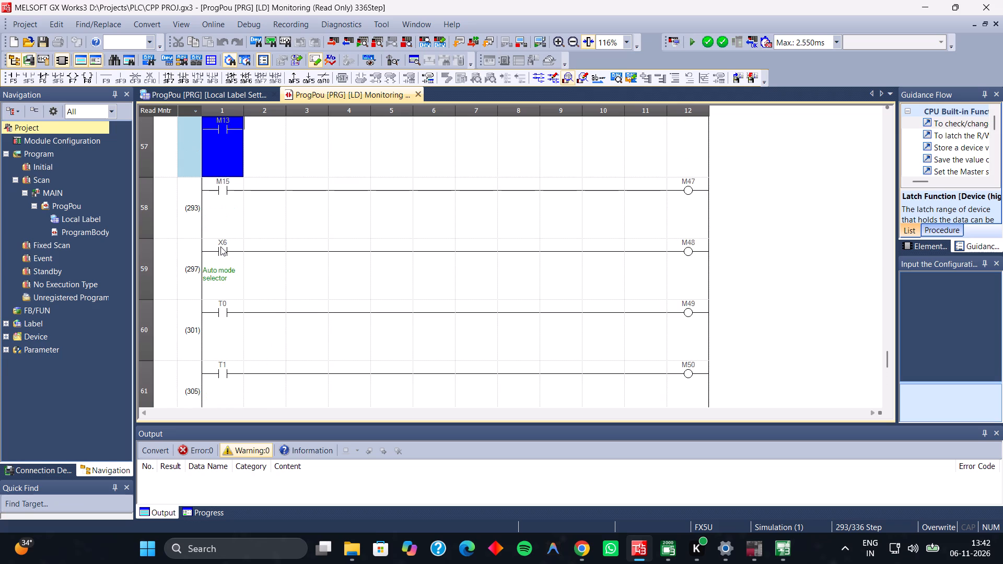
key(Up)
key(Up)
key(Up)
key(Up)
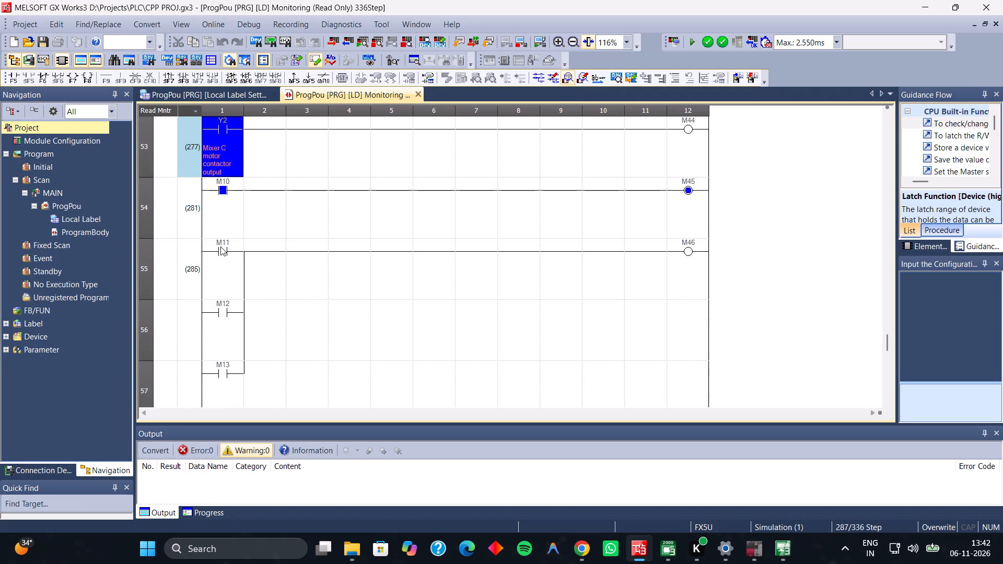
key(Up)
key(Up)
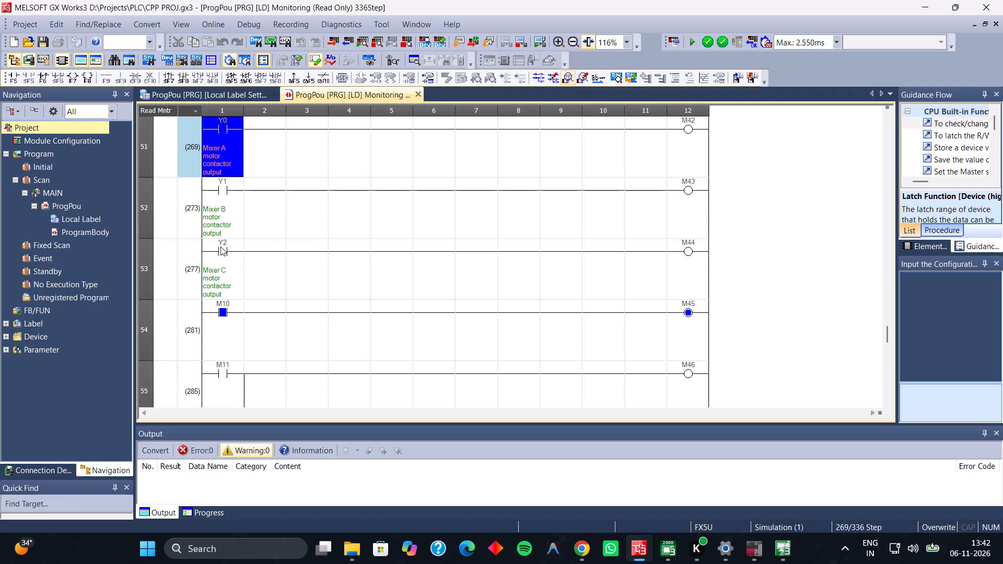
Try to toggle the Y0, Y1, M0 and M21 contacts in the rungs driving M42, M43, M41 and M40.
key(shift+Return)
key(Down)
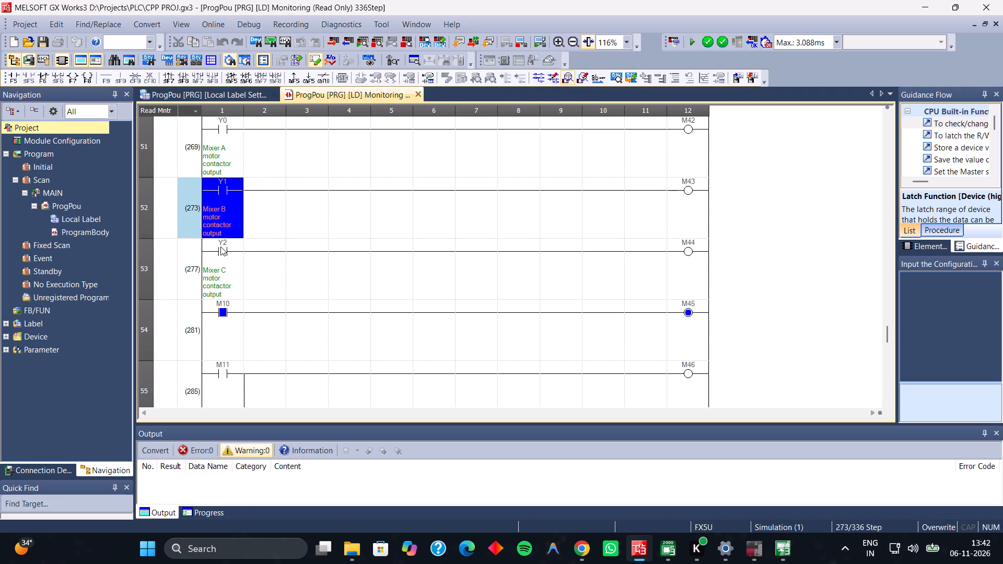
key(shift+Return)
key(Up)
key(Up)
key(Up)
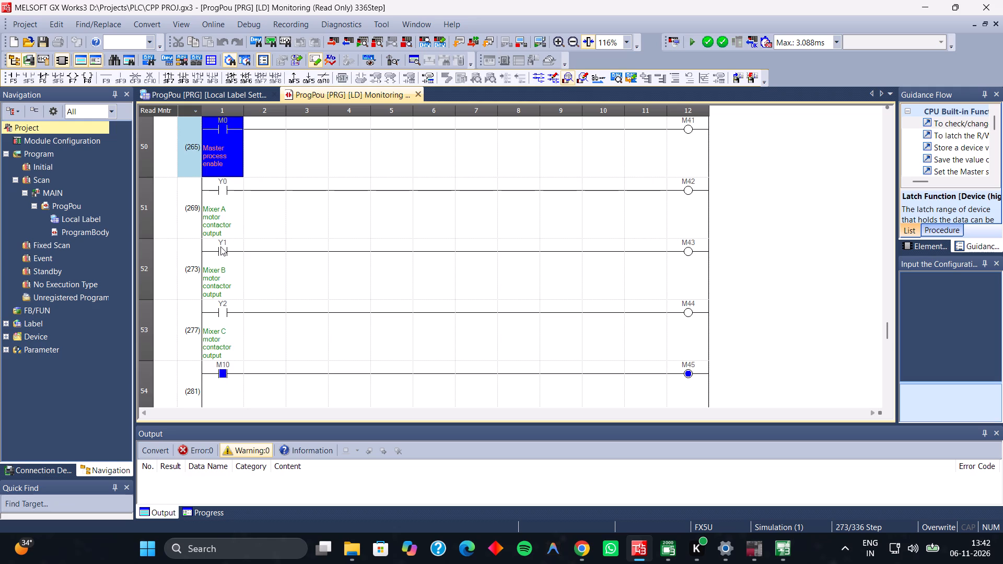
key(Down)
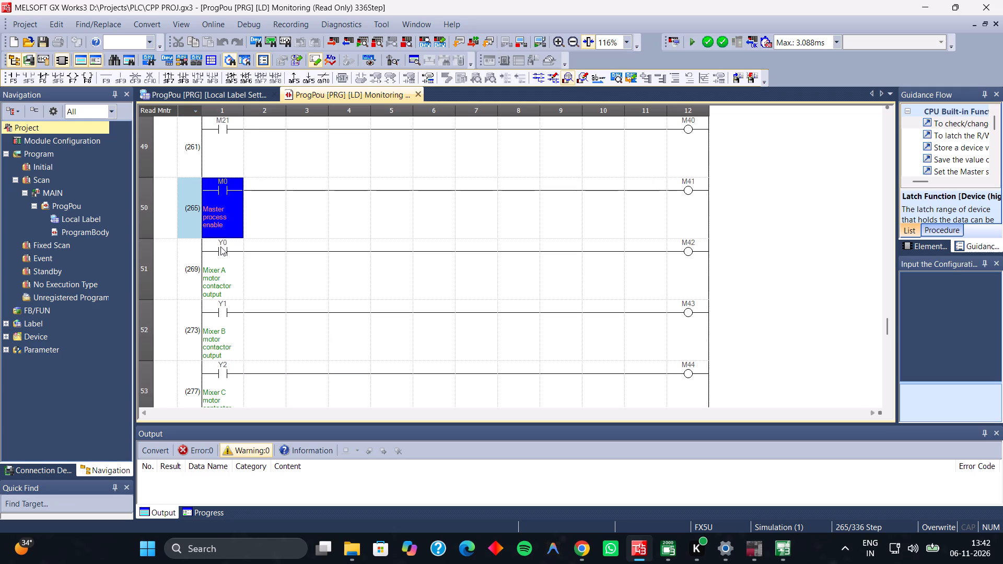
key(shift+Return)
key(Up)
key(Up)
key(Down)
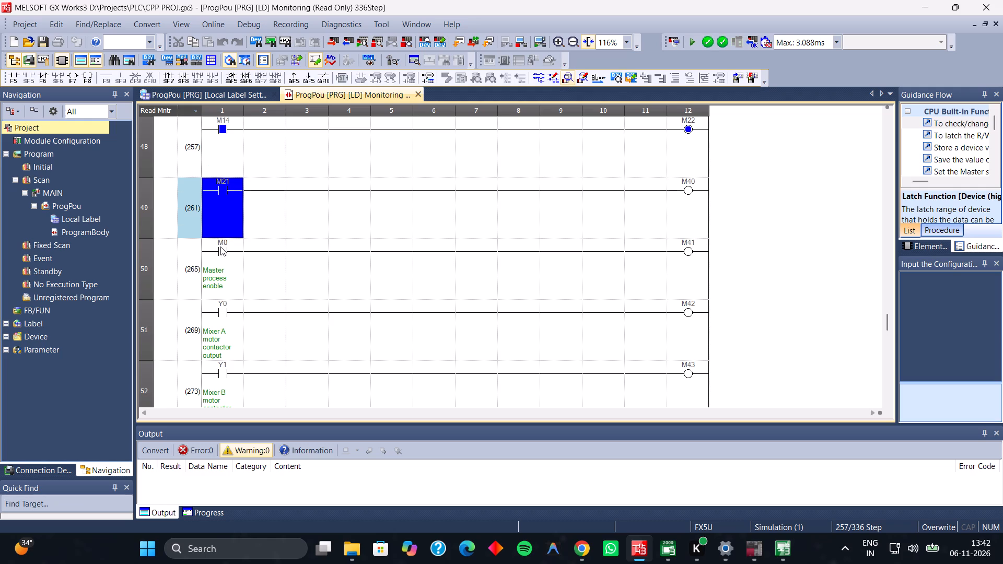
key(shift+Return)
Try to toggle the T4 contact in the rung setting M18 and the T3 contact in the rung resetting M18.
key(Up)
key(Up)
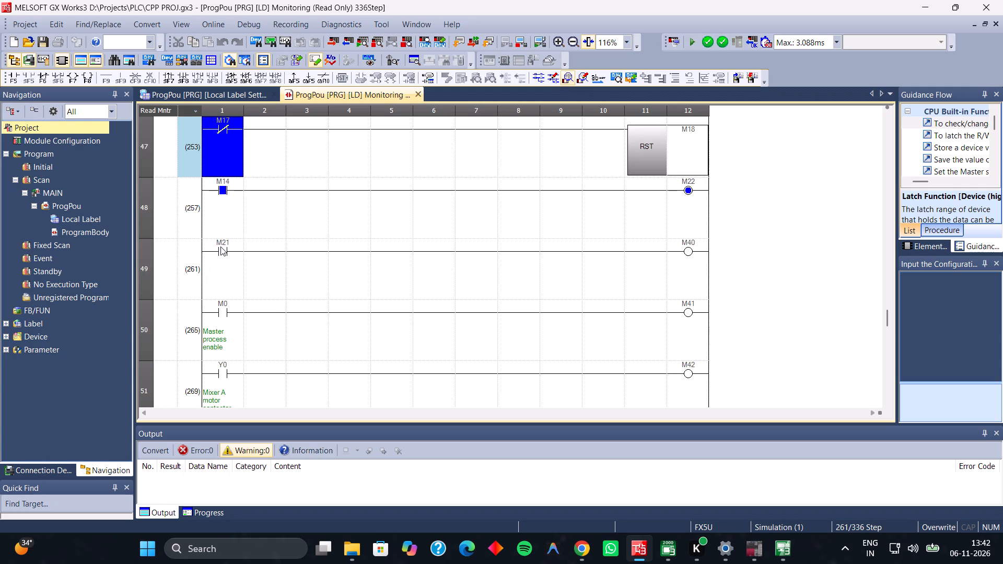
key(Up)
key(Up)
key(Down)
key(Down)
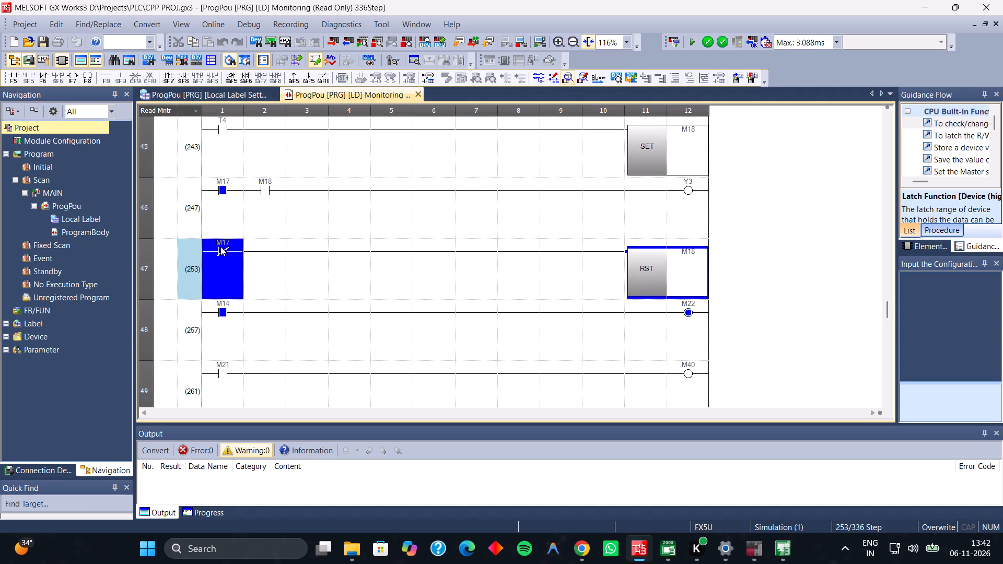
key(Up)
key(Up)
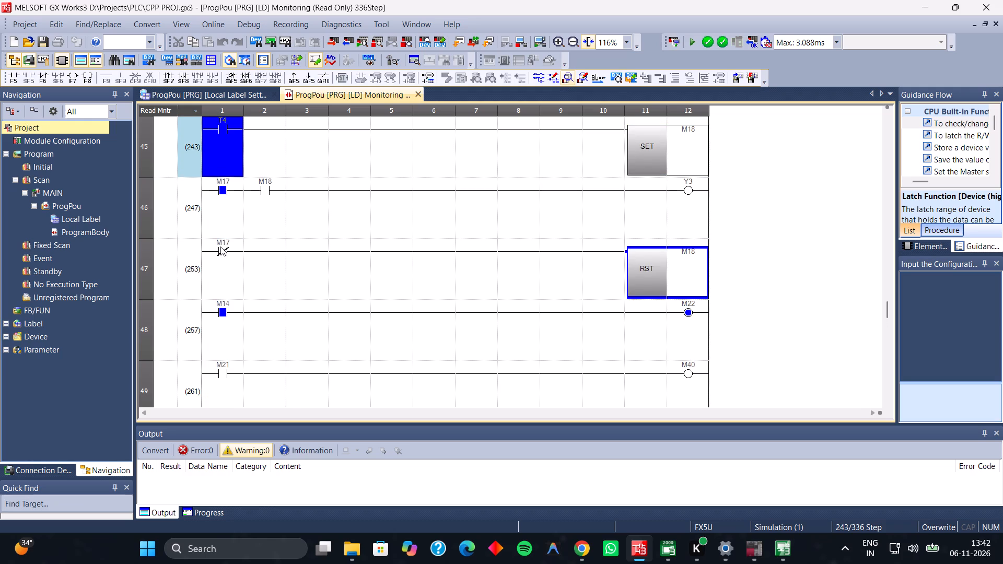
key(shift+Return)
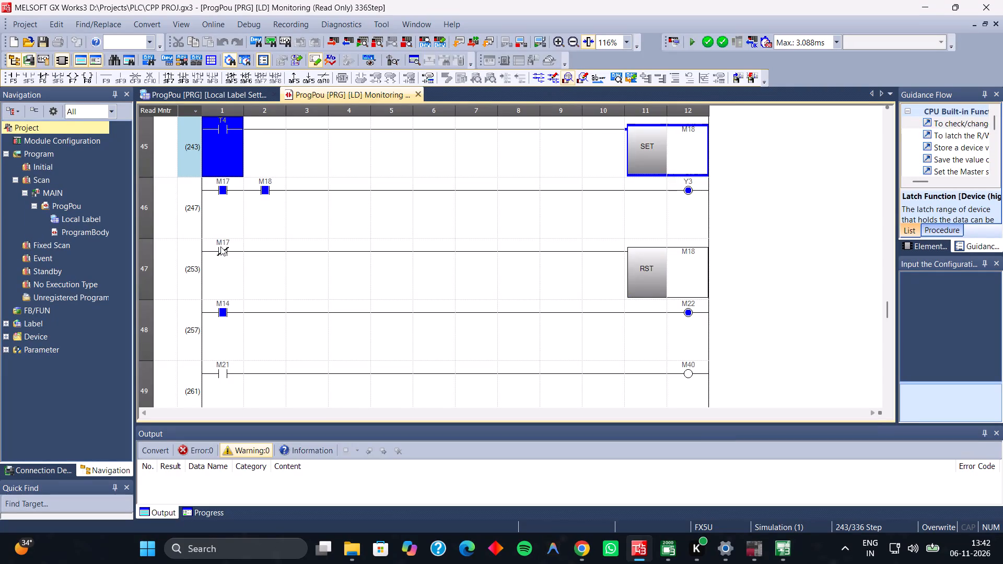
key(Up)
key(Up)
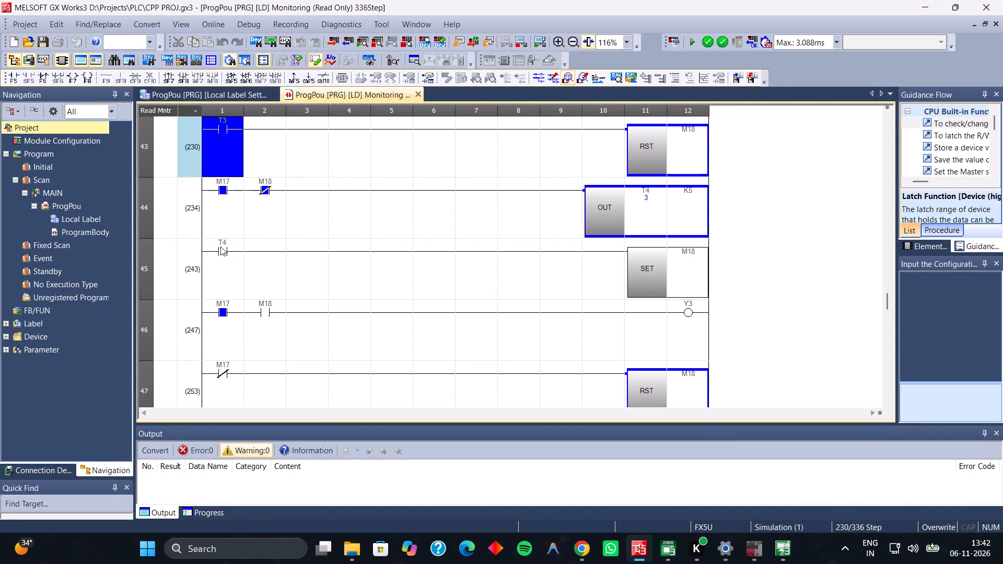
key(Up)
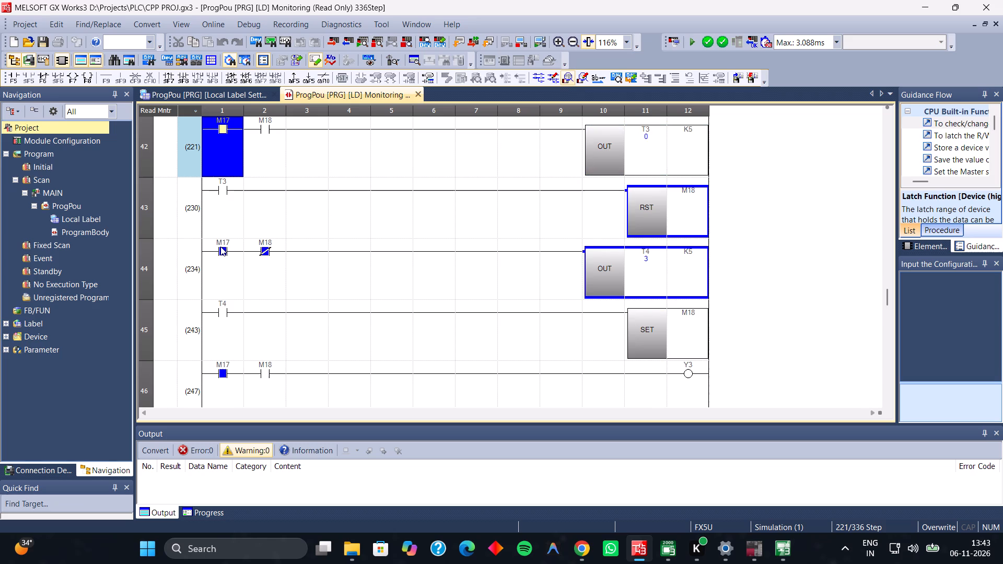
key(Down)
key(shift+Return)
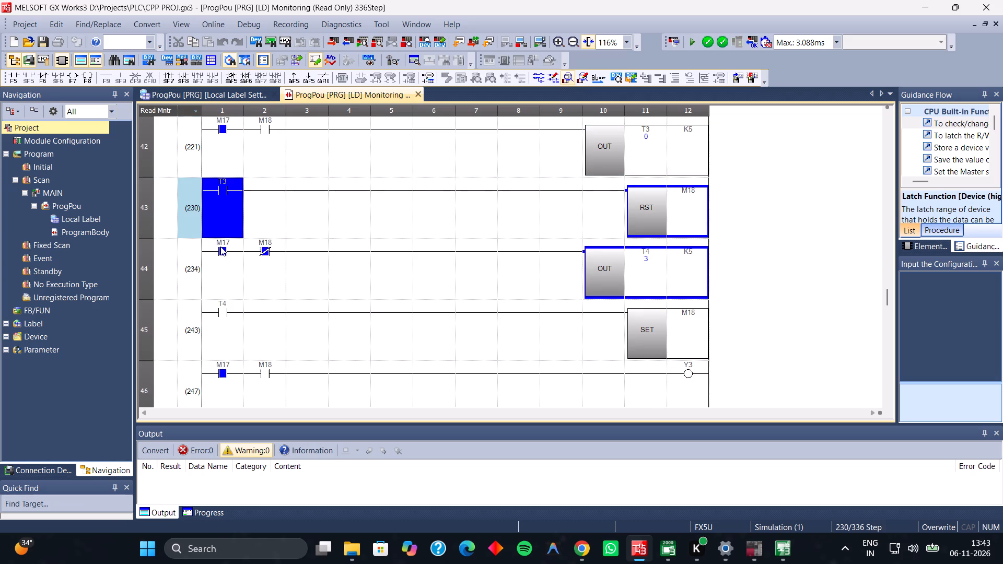
Try to toggle the M16 contact in the rung that resets M14.
key(Up)
key(Up)
key(Up)
key(Up)
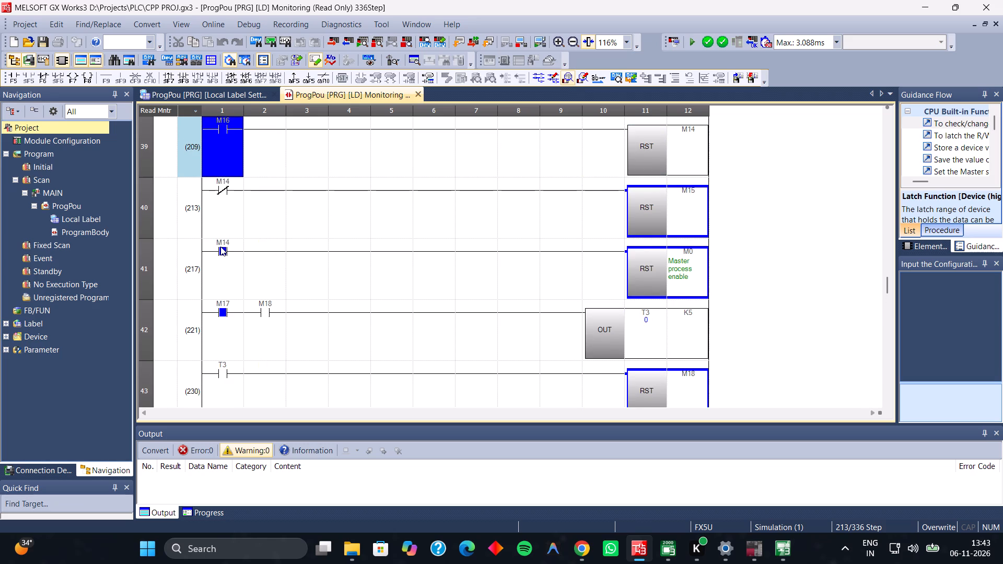
key(Up)
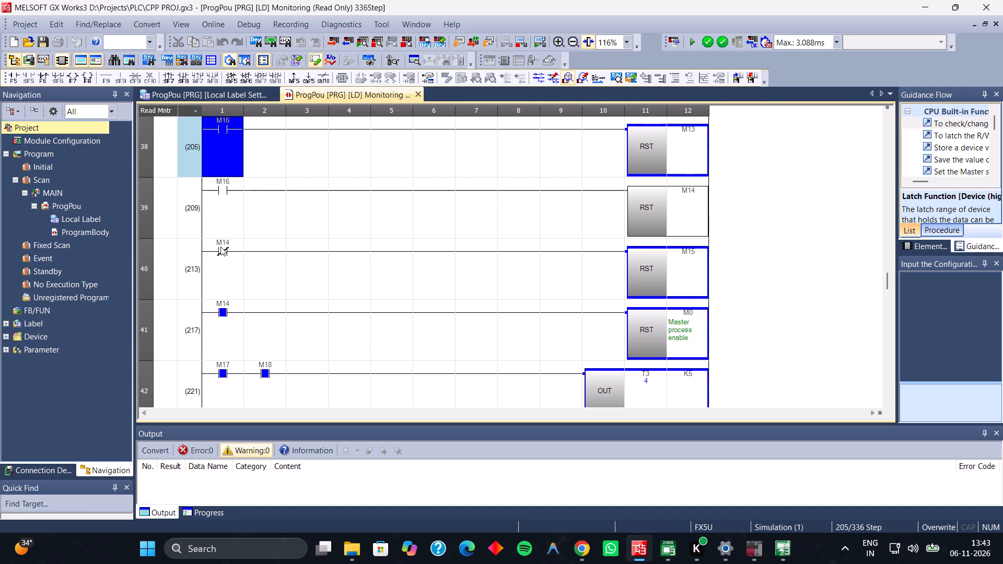
key(Down)
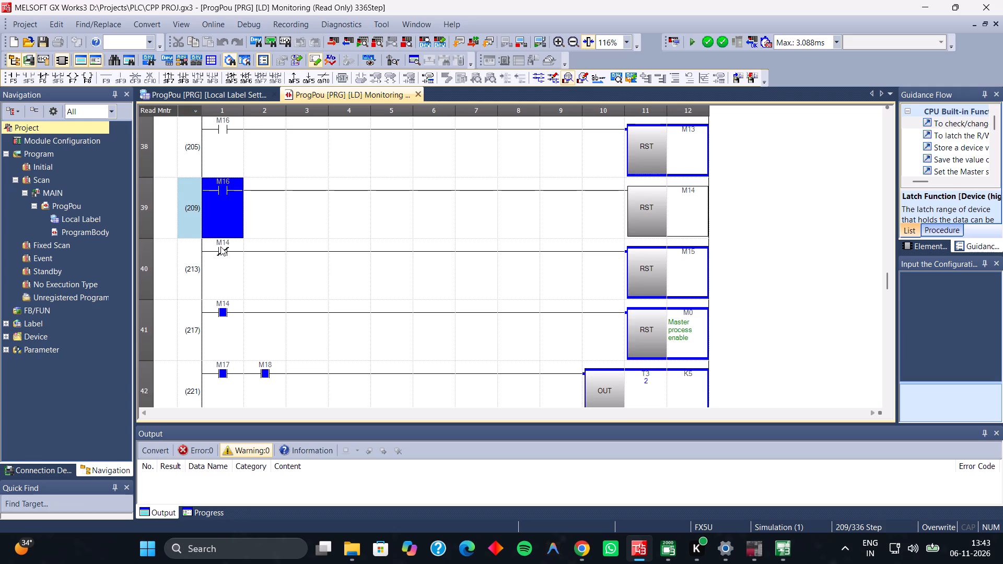
key(shift+Return)
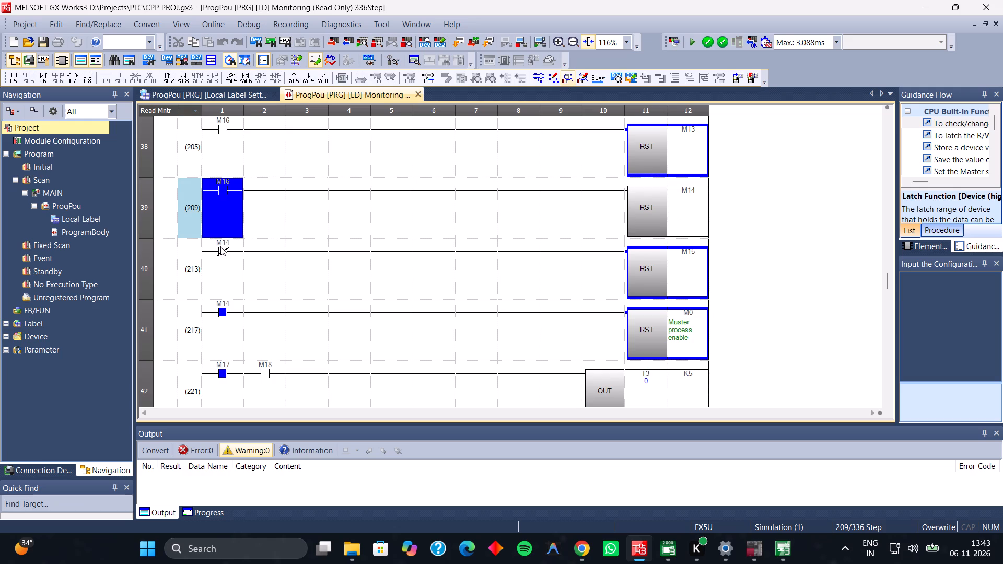
Examine the monitored ladder from the M16 reset rungs to the first rungs, and on to the final END rung.
key(Up)
key(Up)
key(Up)
key(Up)
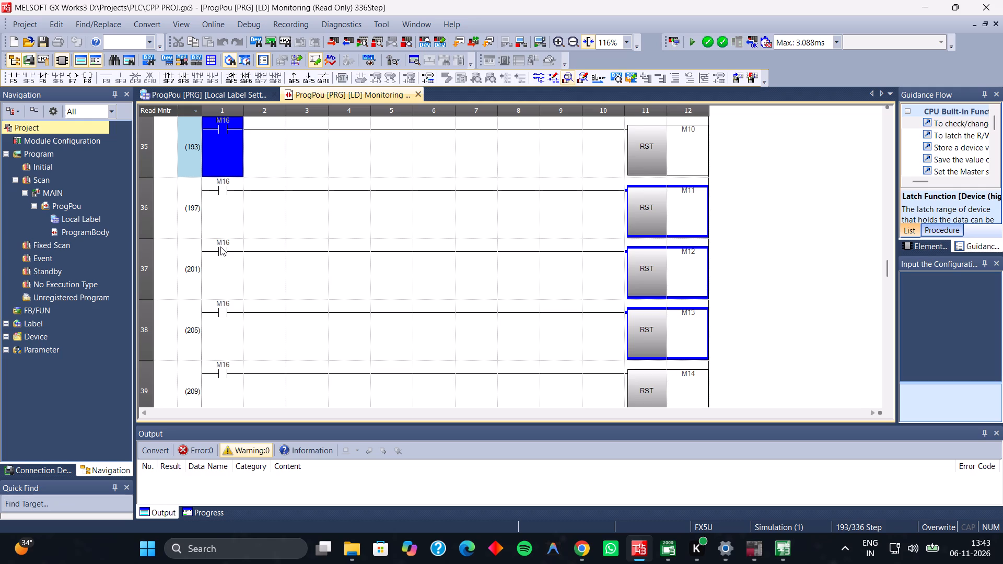
scroll(220, 246, up, 20)
scroll(220, 246, up, 2)
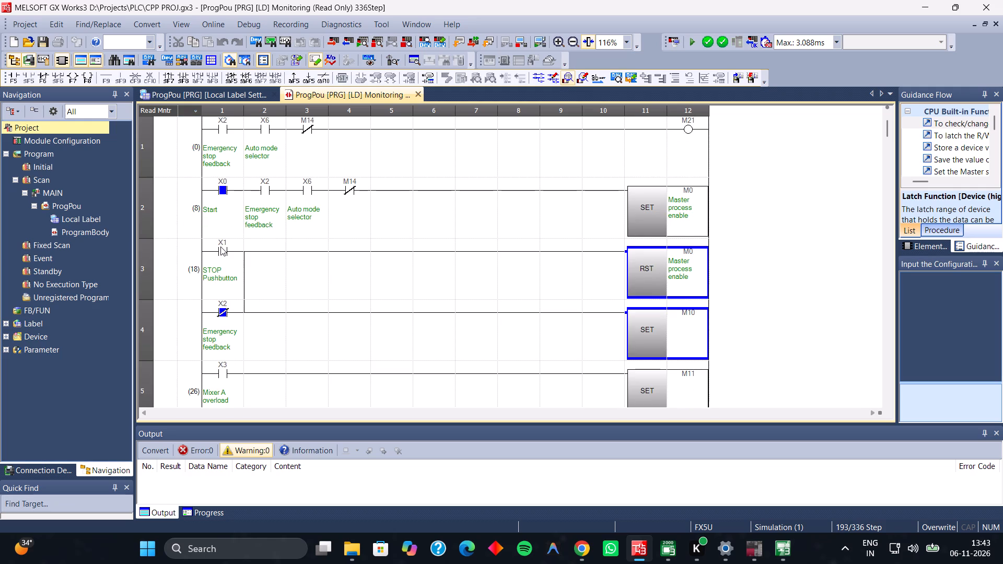
scroll(220, 246, up, 3)
scroll(236, 286, up, 2)
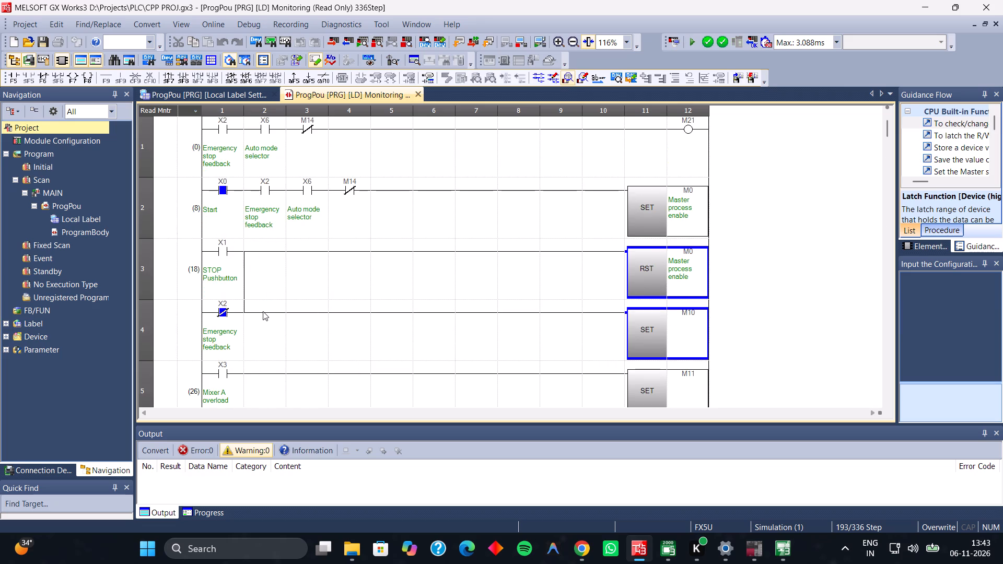
scroll(263, 308, down, 1)
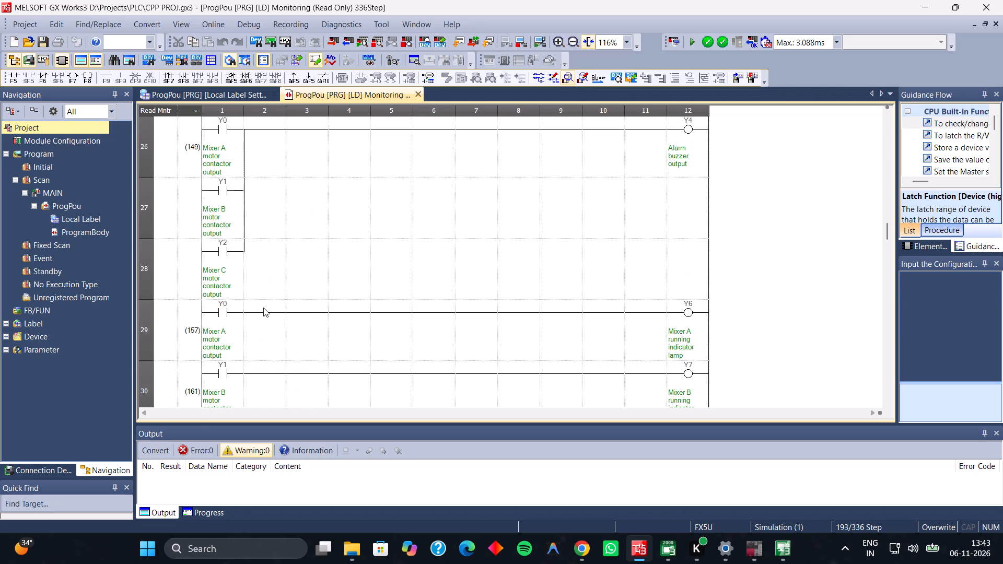
scroll(263, 308, down, 1)
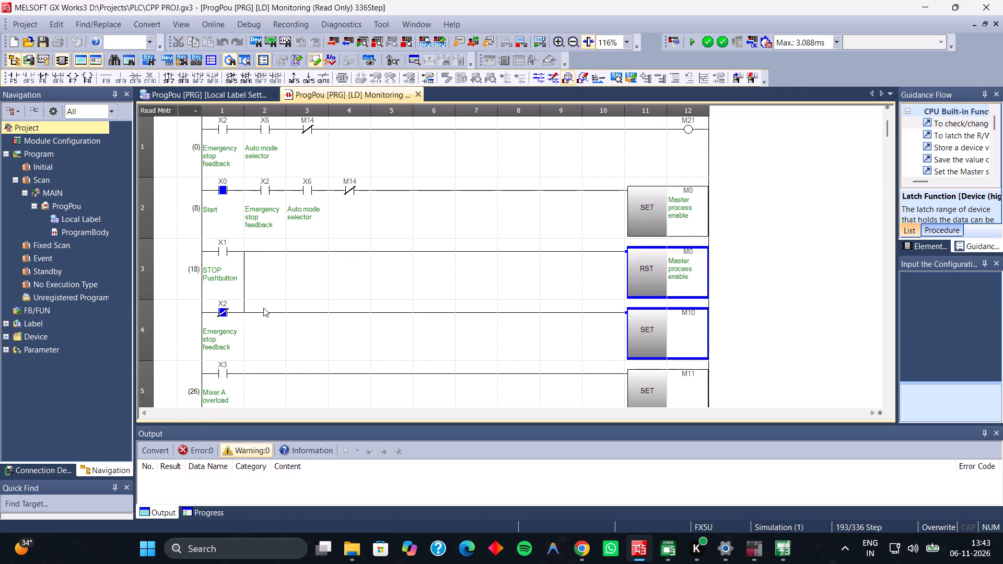
scroll(263, 308, down, 2)
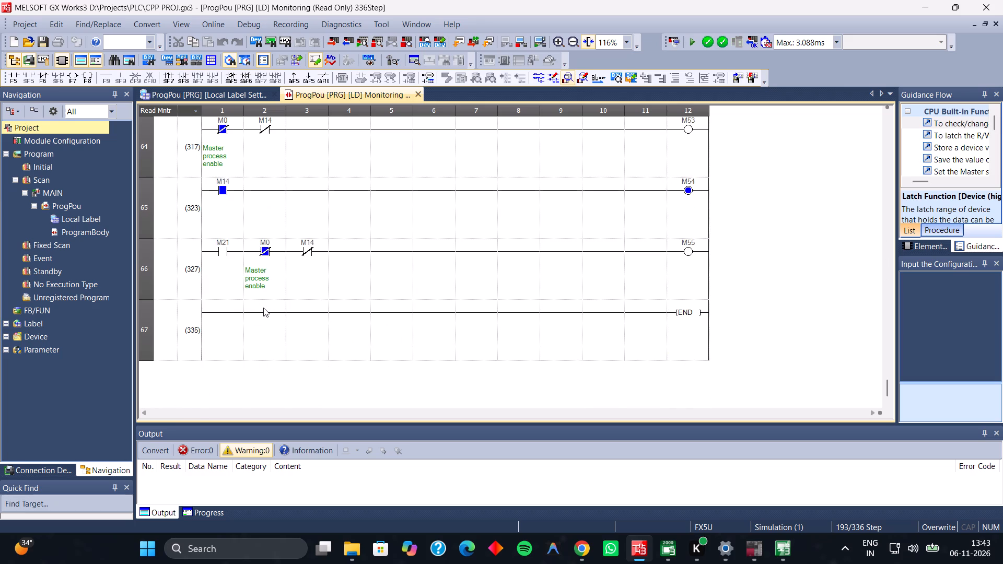
ctrl+scroll(263, 308, up, 3)
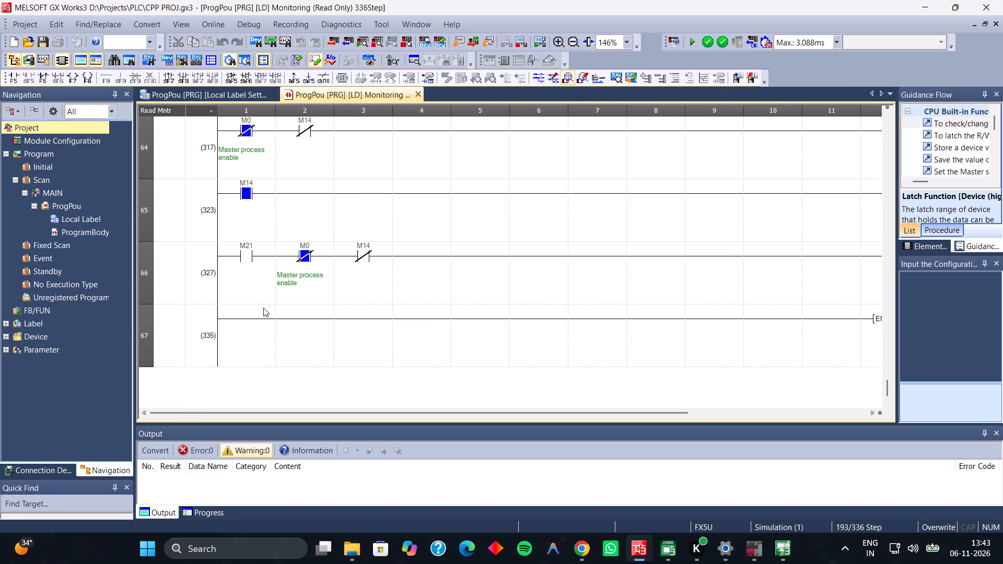
ctrl+scroll(263, 308, down, 1)
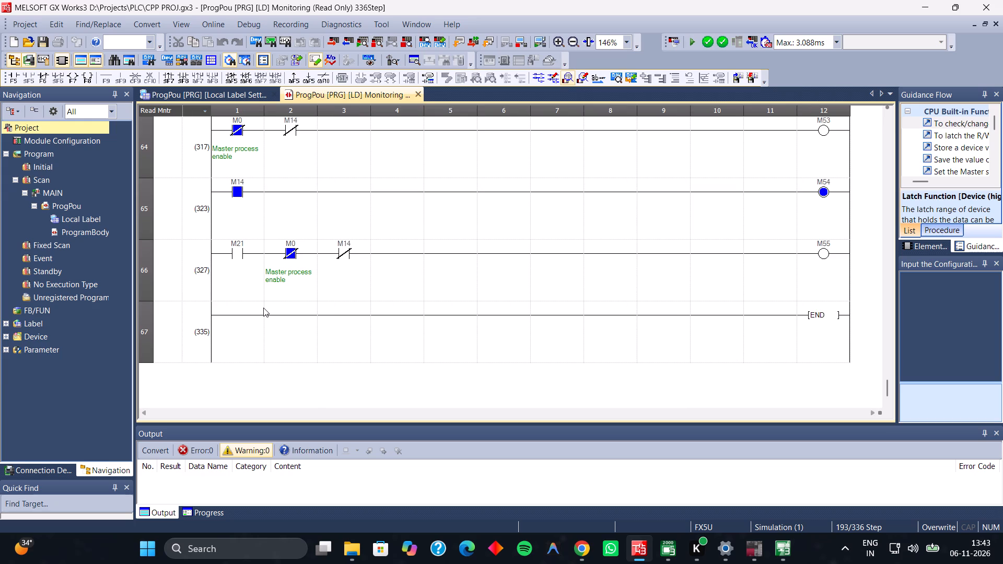
scroll(263, 308, up, 13)
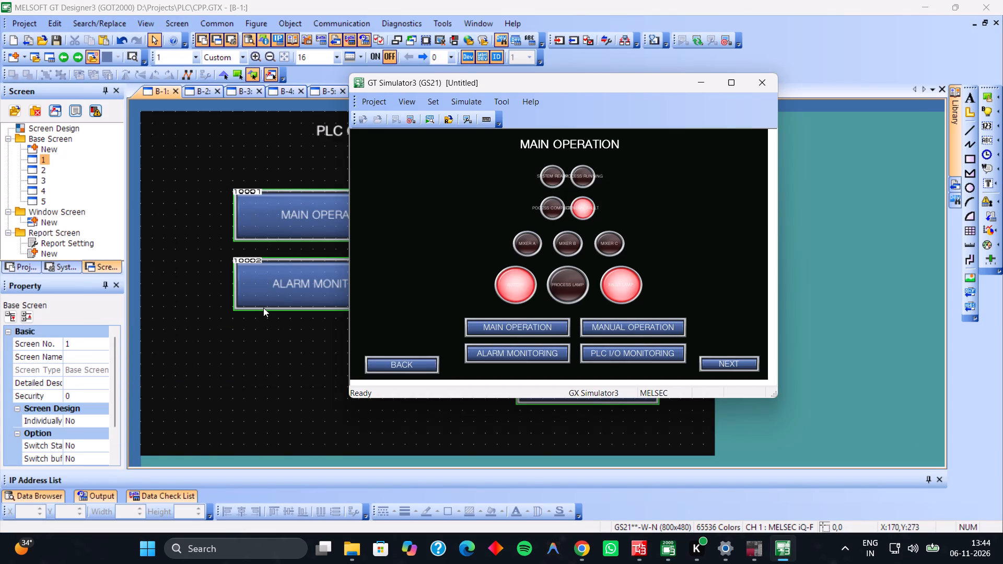
Switch to GT Simulator3, check navigation between MAIN OPERATION and the PLC CONTROL AND MONITORING screen, and close the simulator.
click(479, 325)
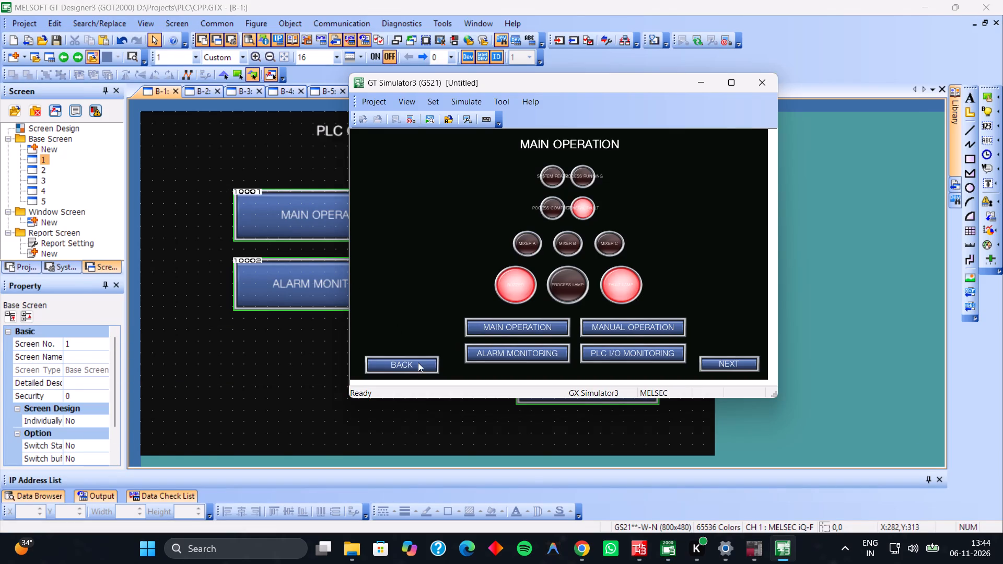
click(411, 362)
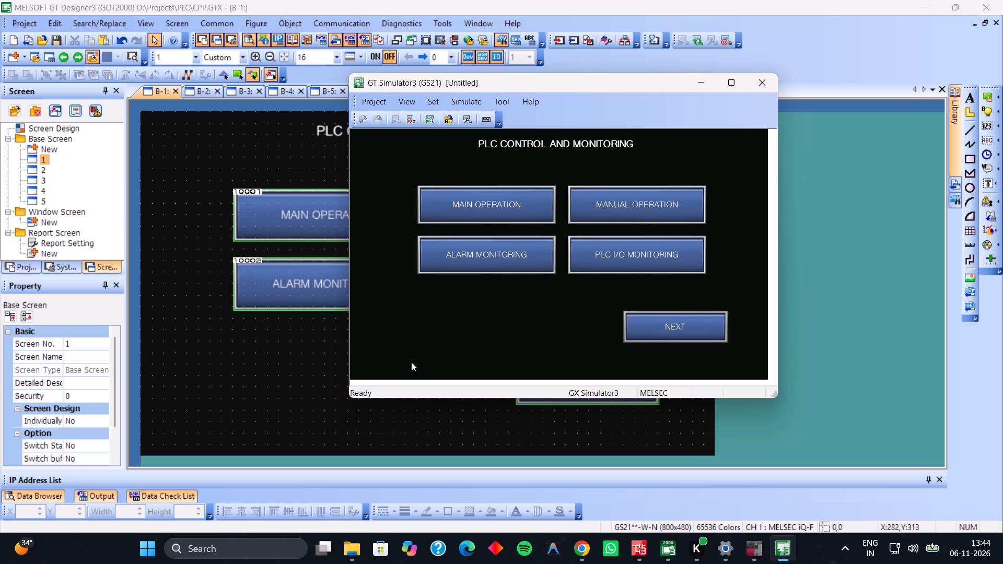
click(524, 204)
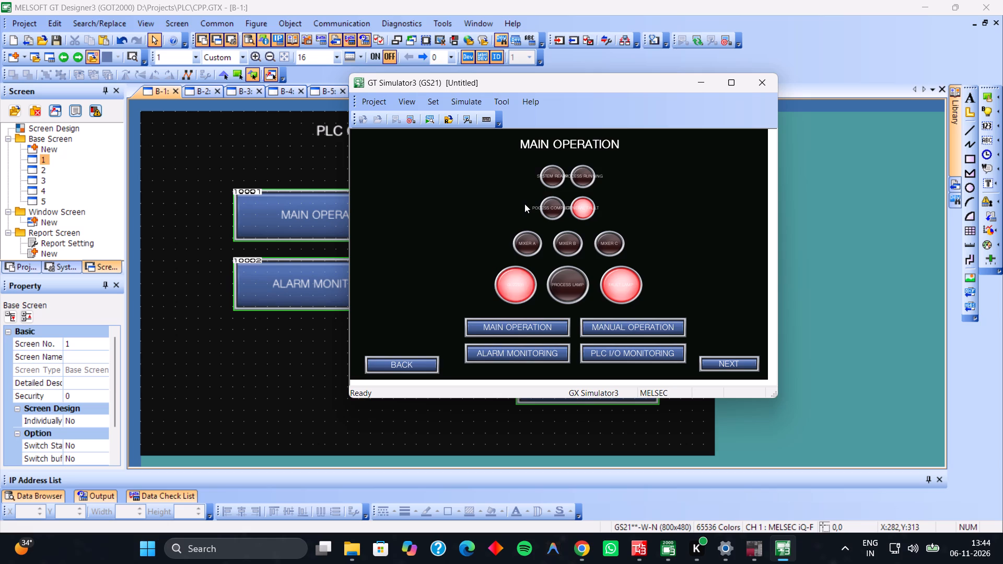
click(406, 373)
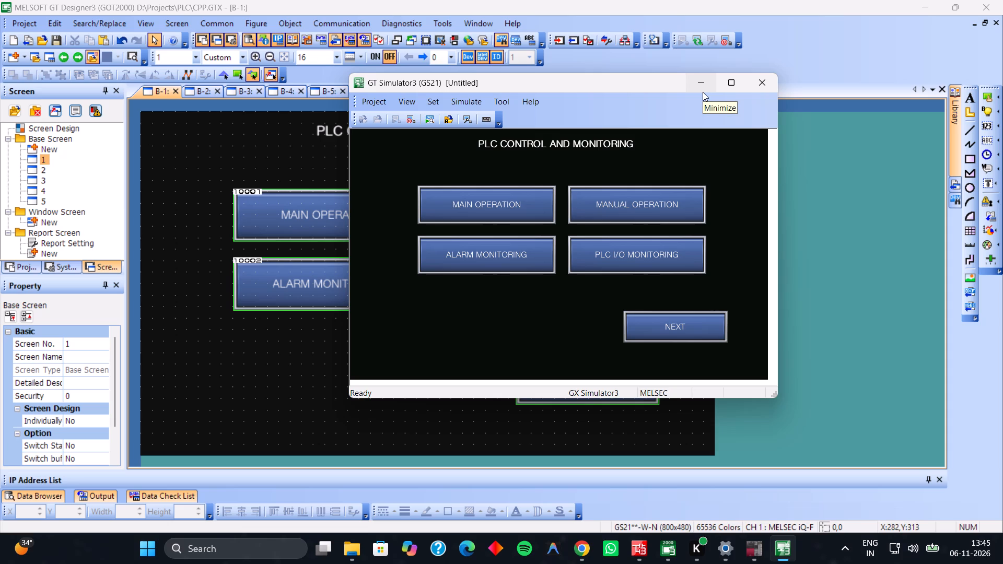
click(757, 88)
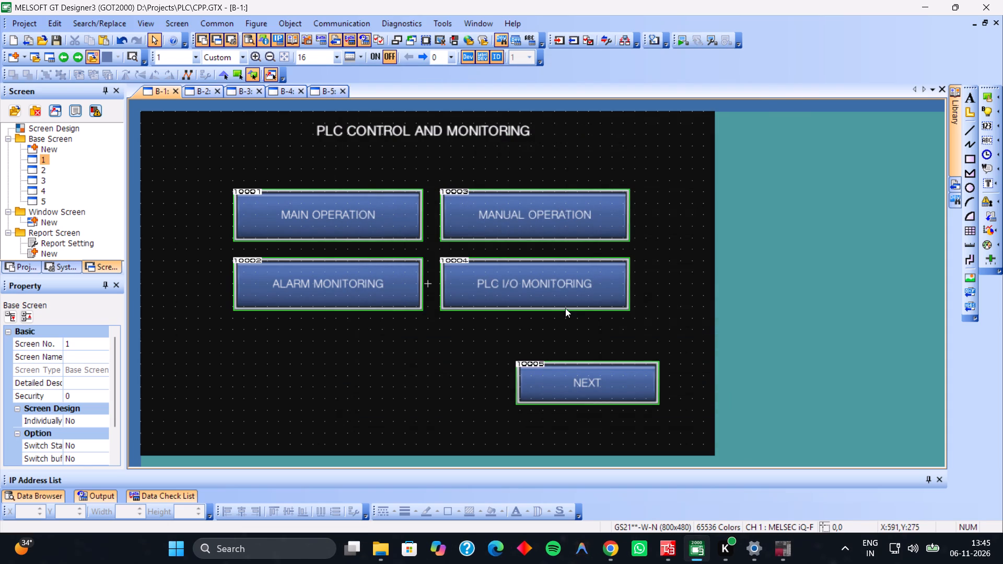
In GT Designer3's custom screen design, give base screens a horizontal gradation background from light beige-grey at the top to black.
click(179, 29)
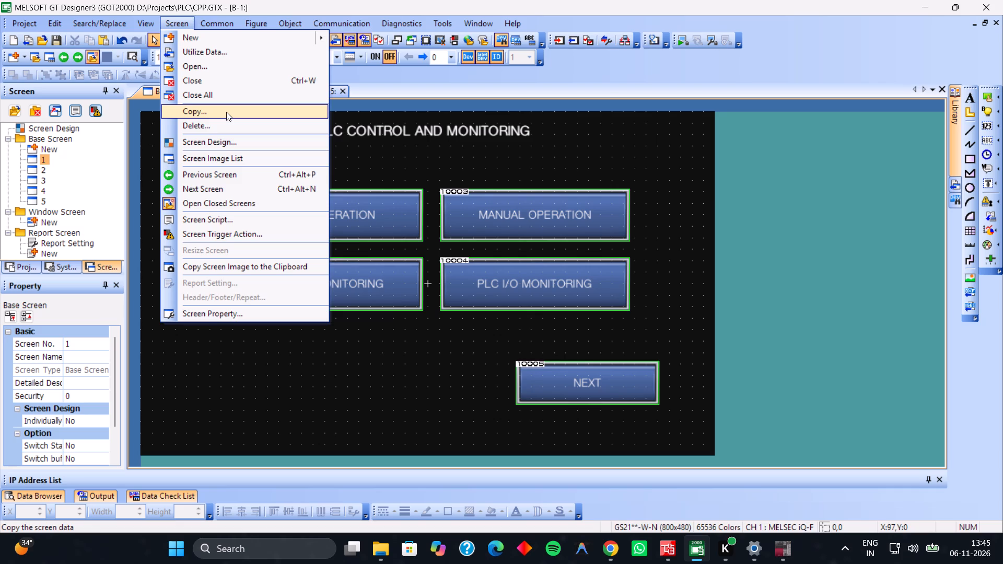
click(212, 140)
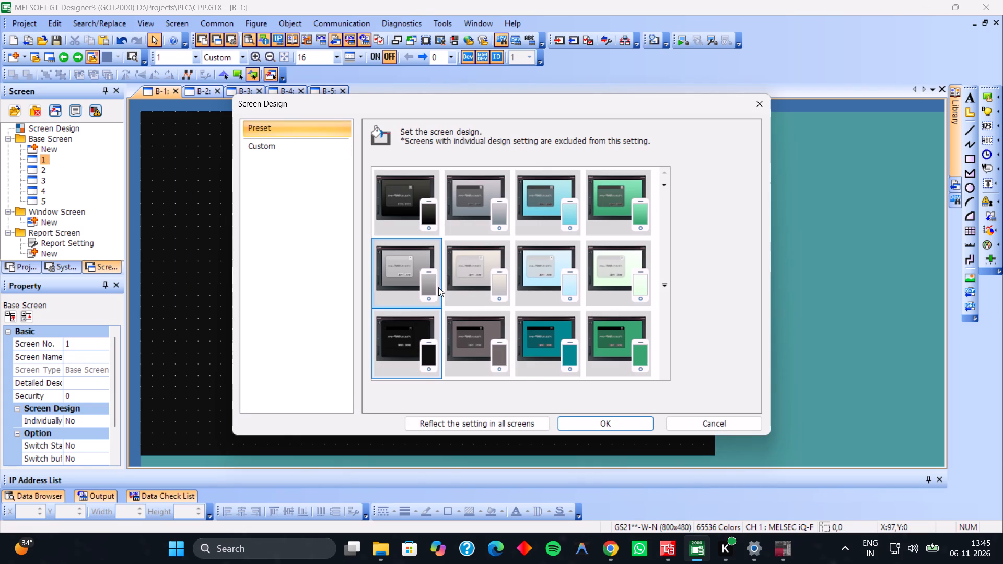
click(281, 151)
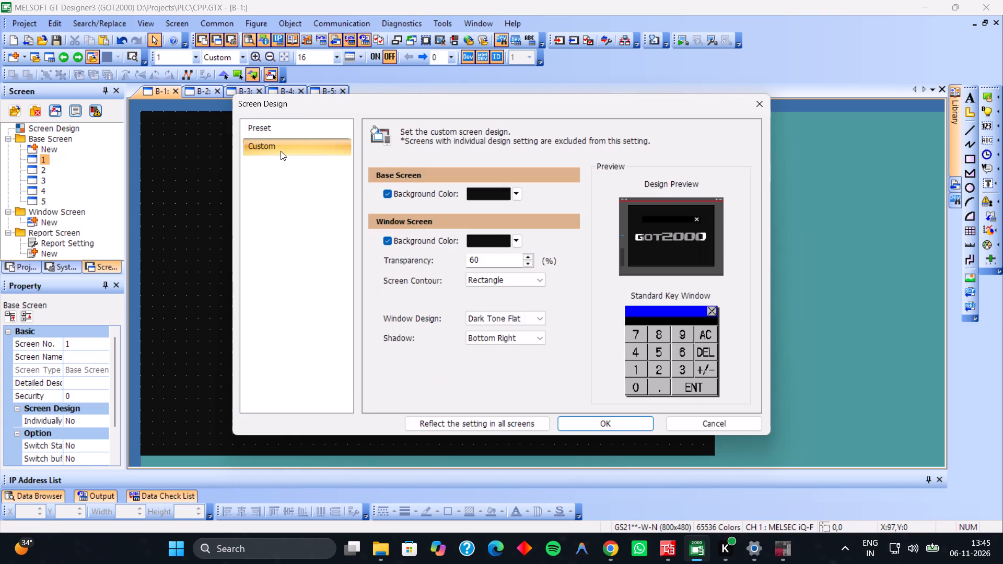
click(511, 196)
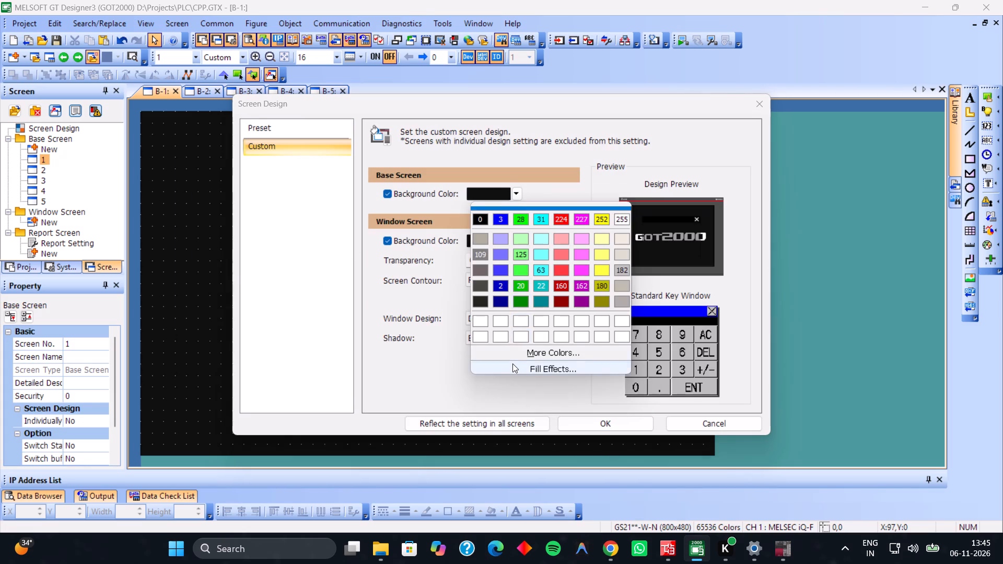
click(512, 363)
click(512, 210)
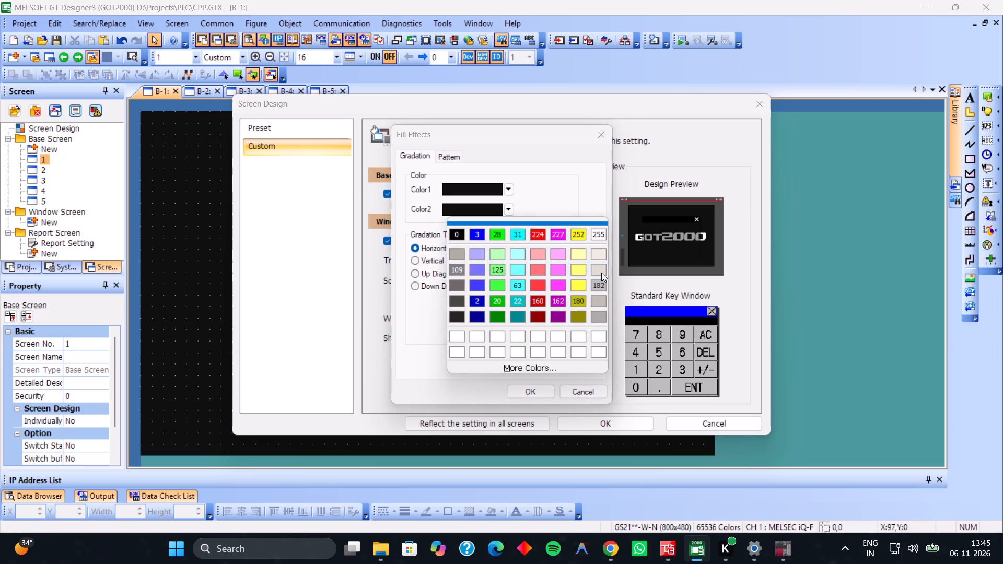
click(601, 273)
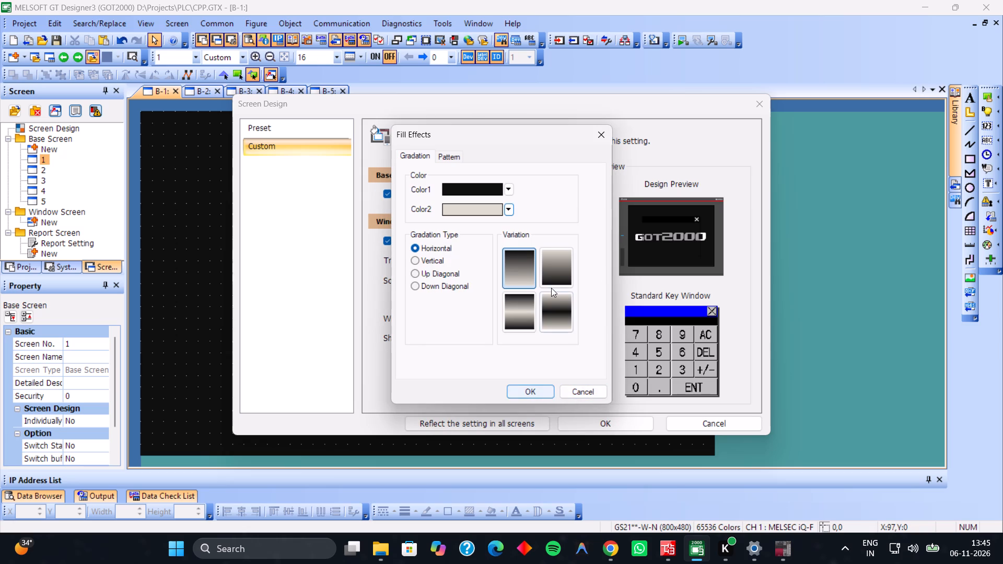
click(552, 284)
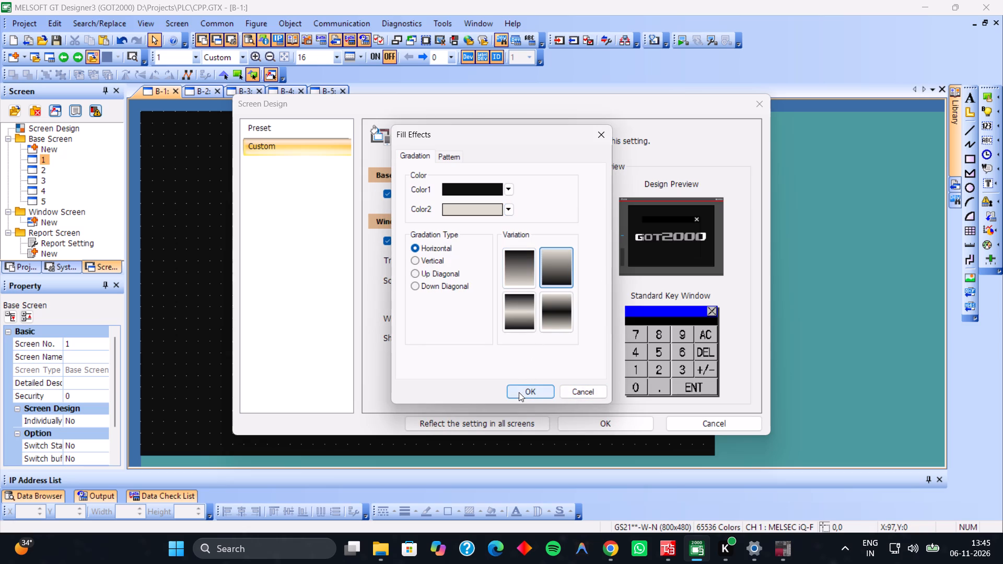
click(519, 392)
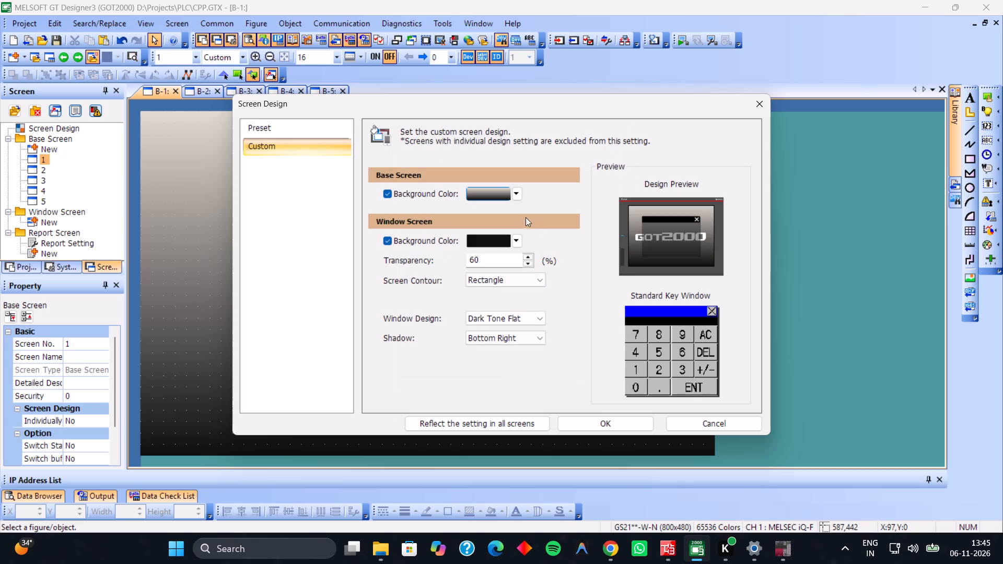
Change the base screen gradation variation to black at the top fading to light at the bottom, and apply the screen design.
click(517, 200)
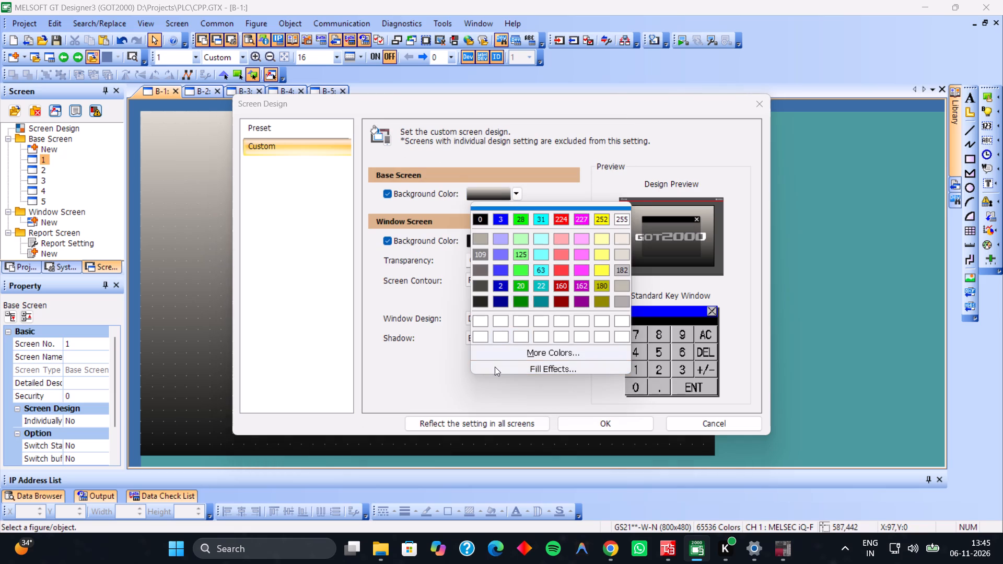
click(495, 367)
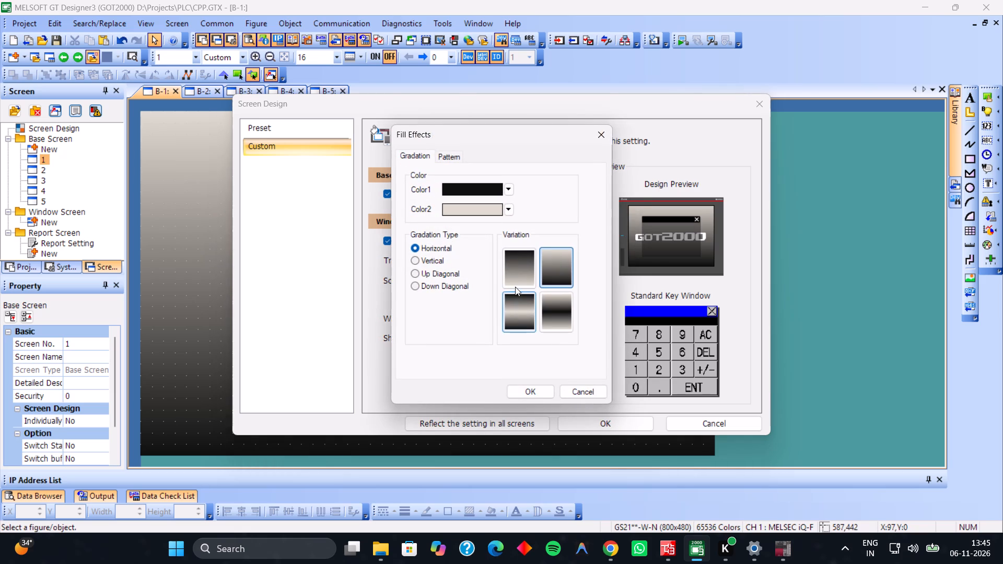
click(521, 275)
click(516, 389)
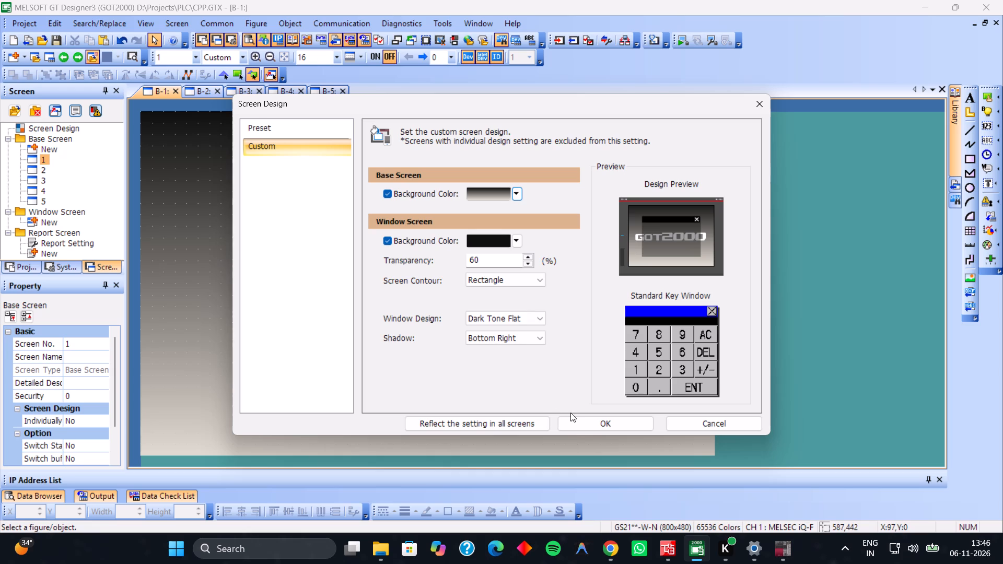
click(584, 425)
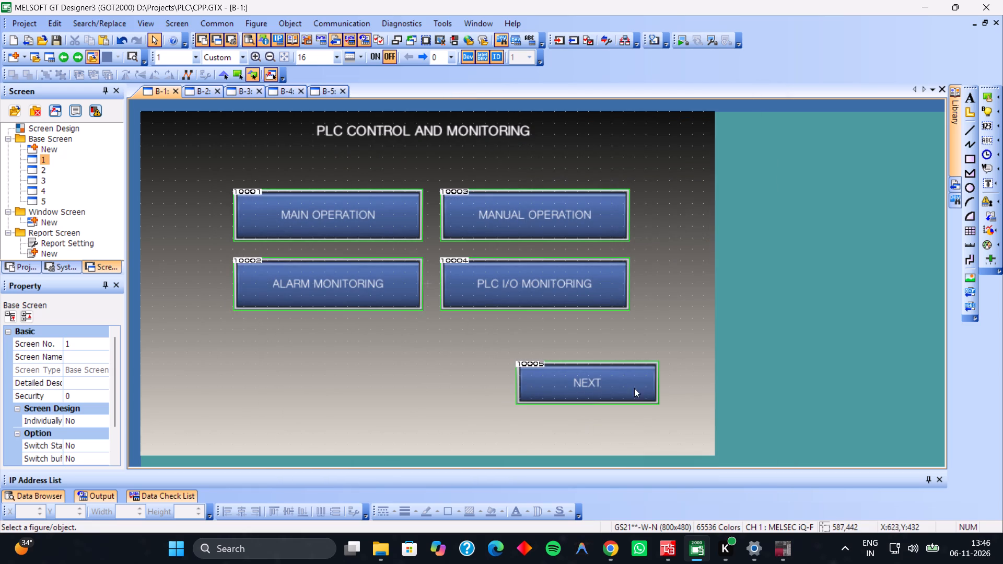
click(723, 313)
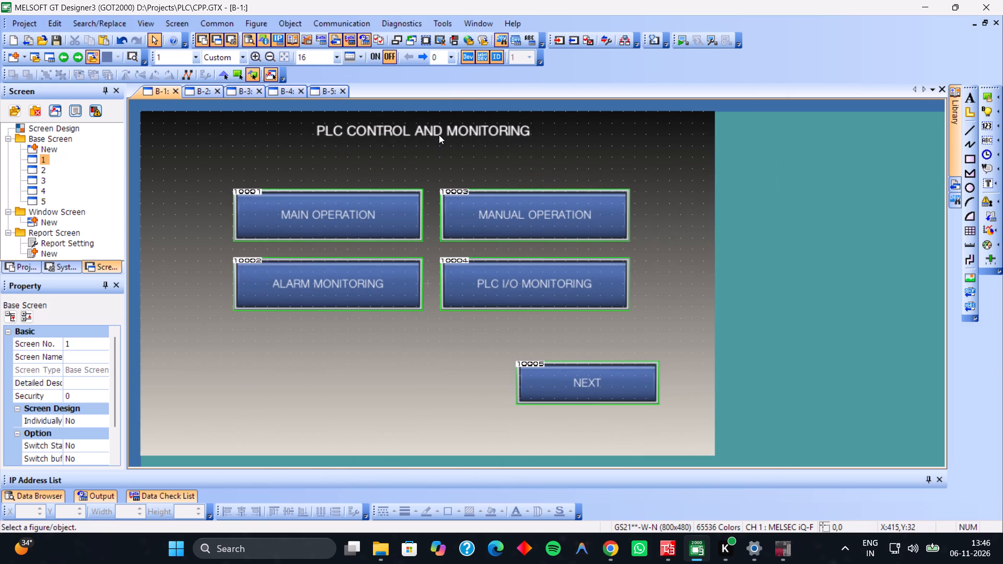
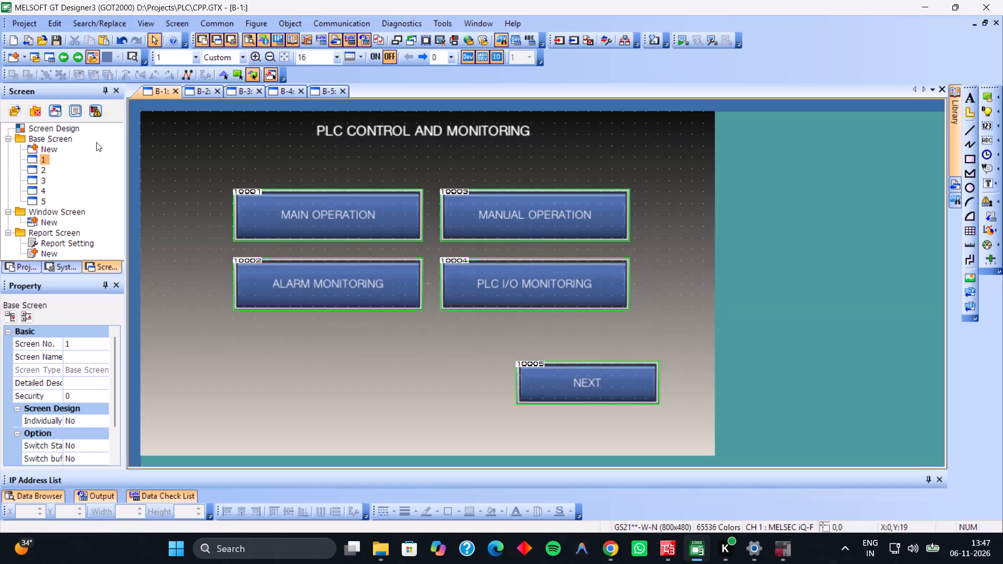
Examine the new gradation background on base screens 1 to 5, going through them repeatedly and ending on the PLC inputs and outputs screen.
double_click(42, 172)
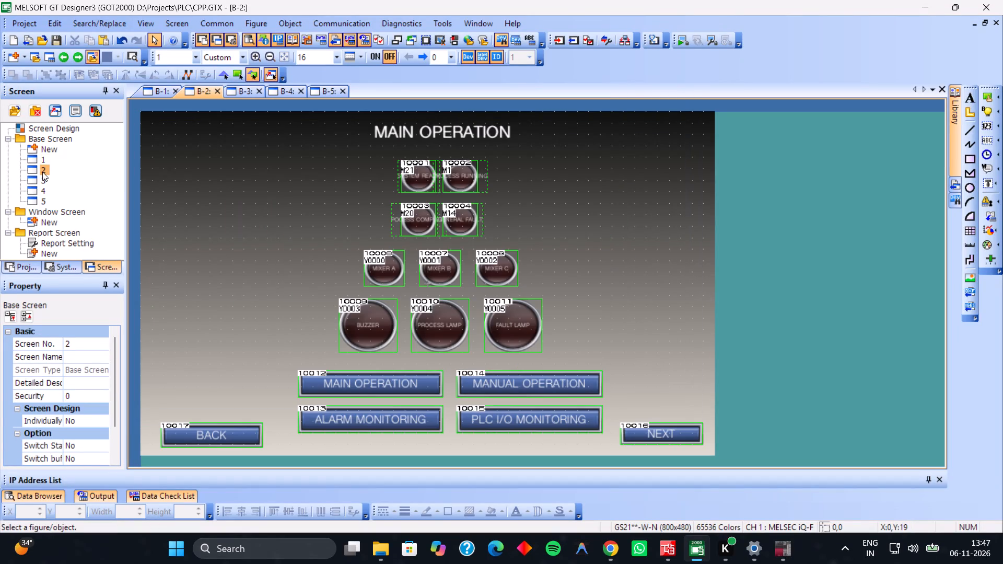
double_click(38, 180)
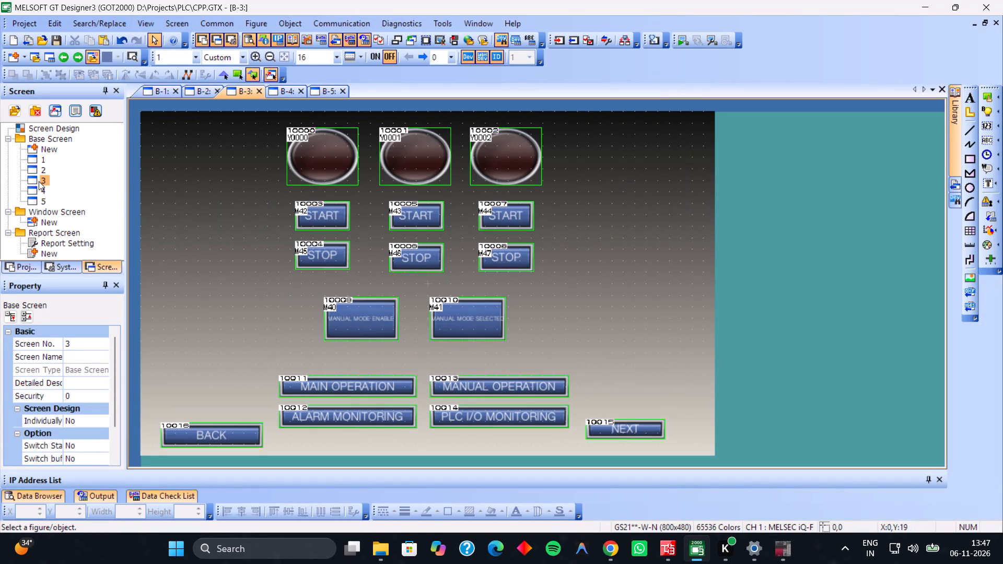
double_click(40, 191)
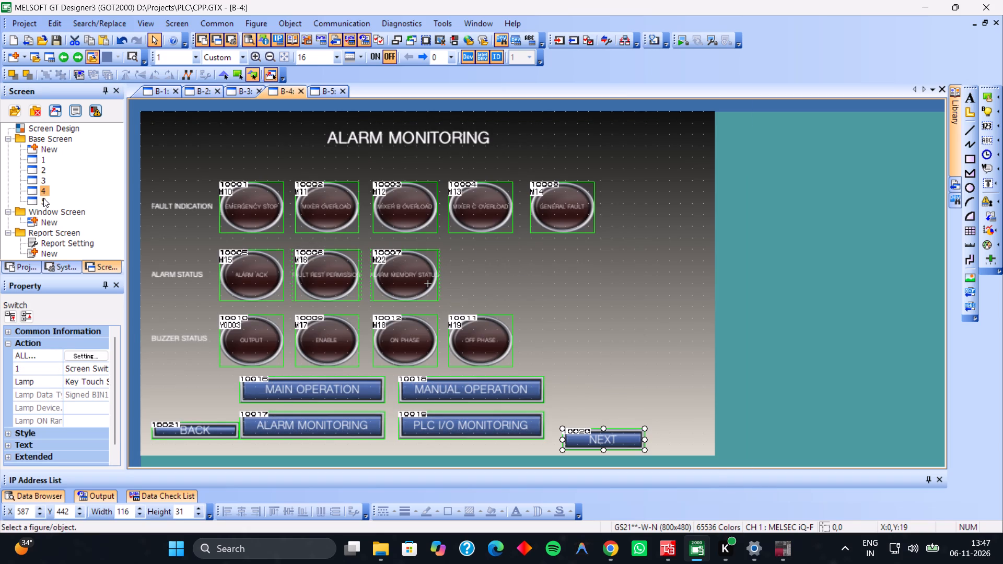
double_click(43, 198)
double_click(43, 192)
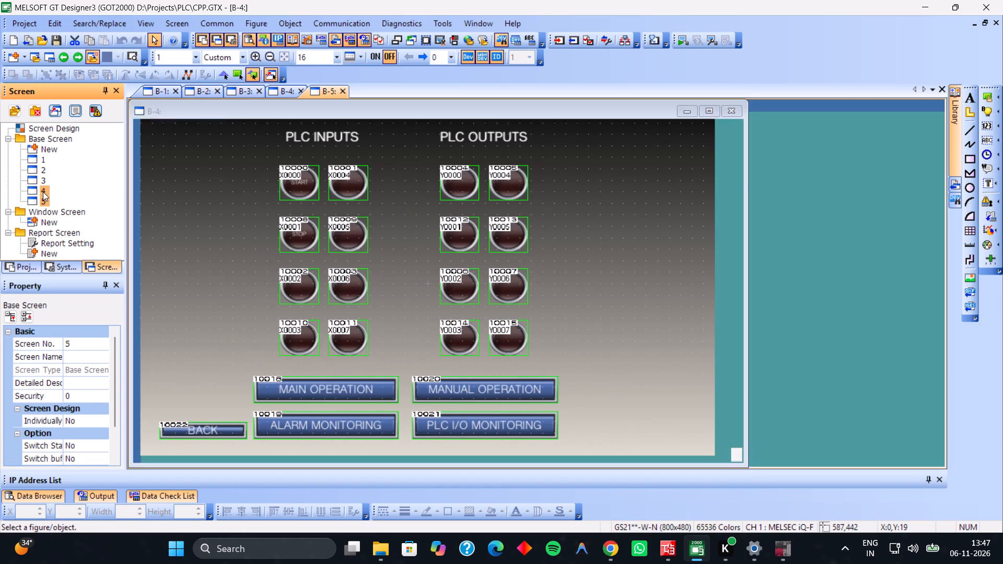
double_click(44, 181)
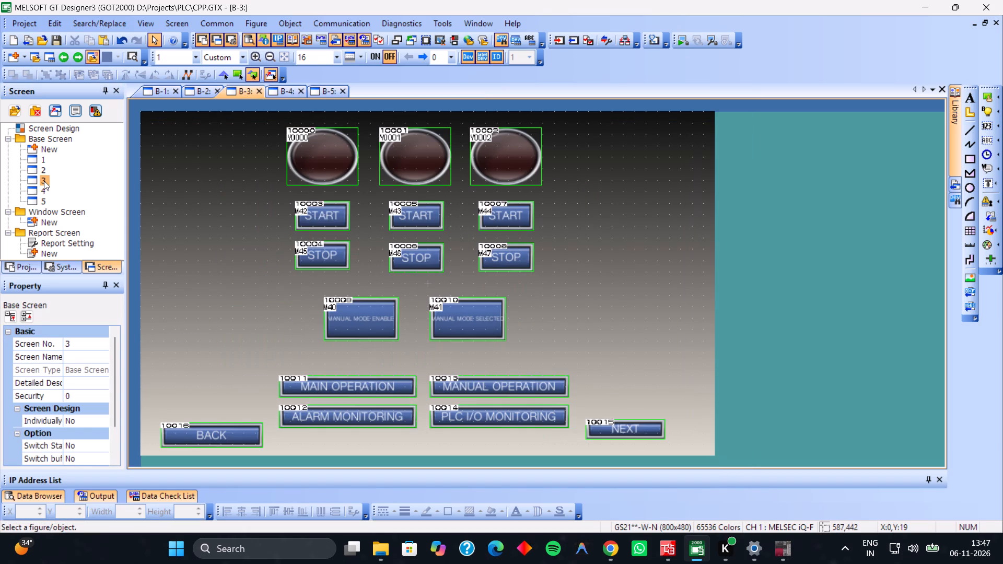
double_click(44, 172)
double_click(44, 158)
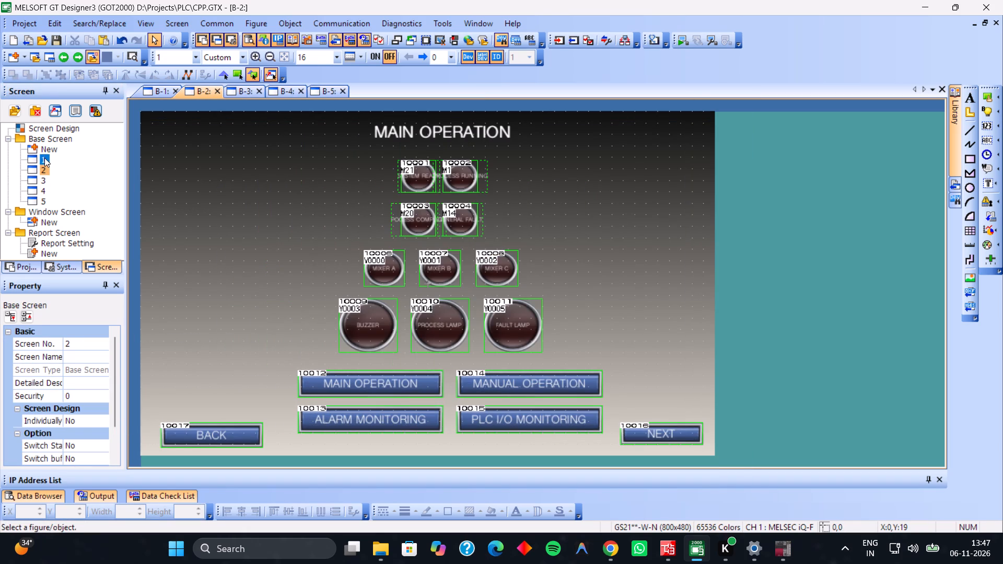
double_click(44, 168)
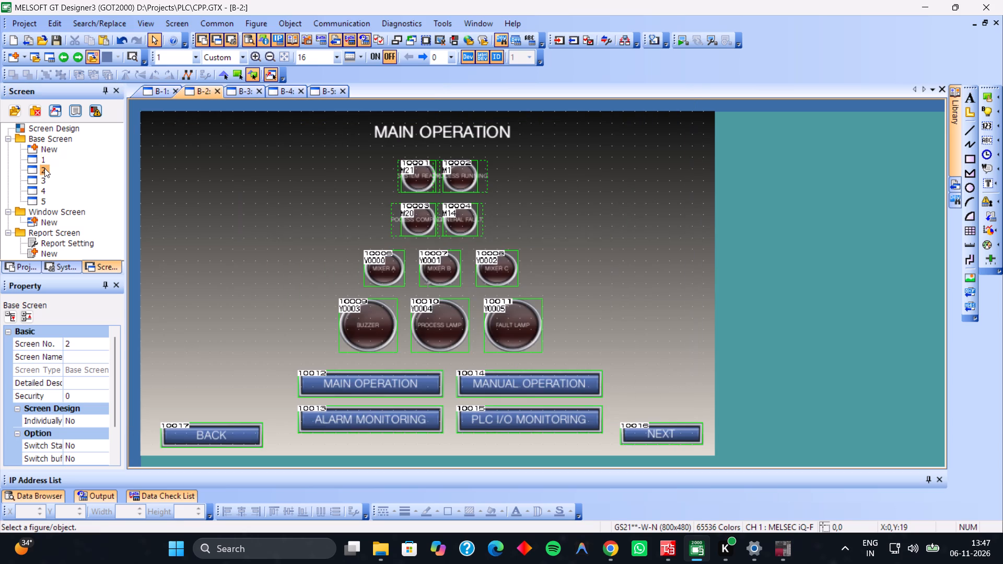
double_click(44, 178)
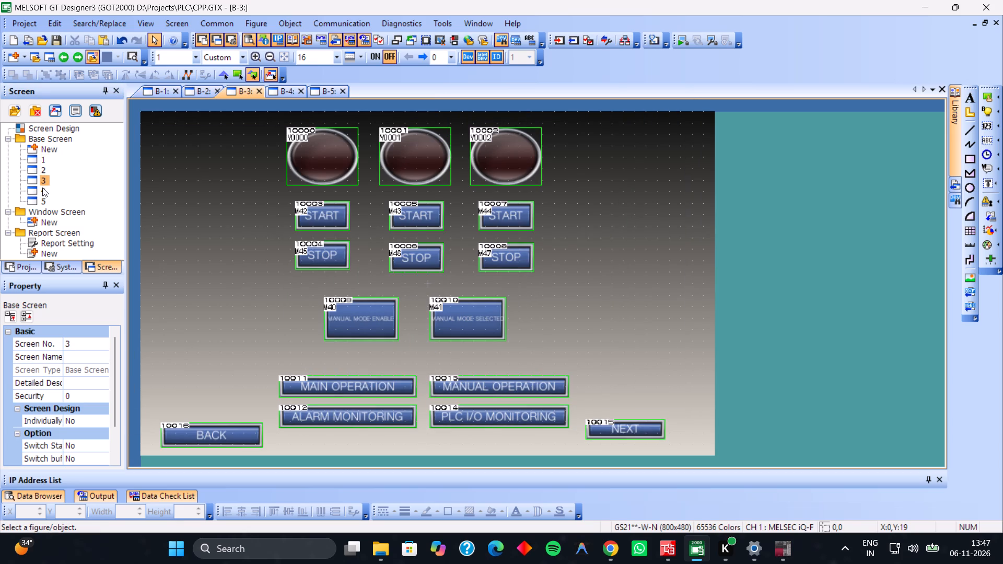
double_click(42, 188)
double_click(42, 201)
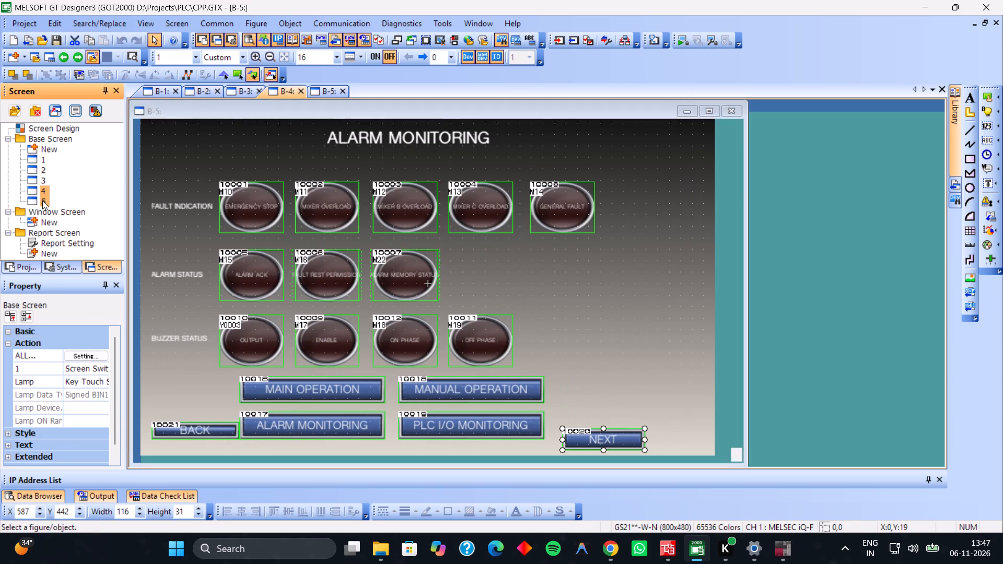
double_click(42, 192)
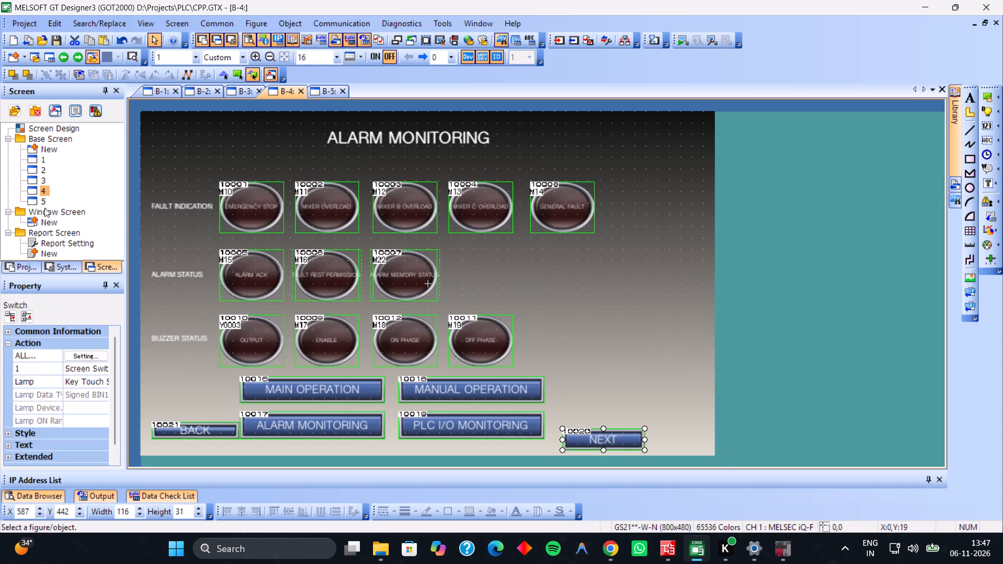
double_click(44, 205)
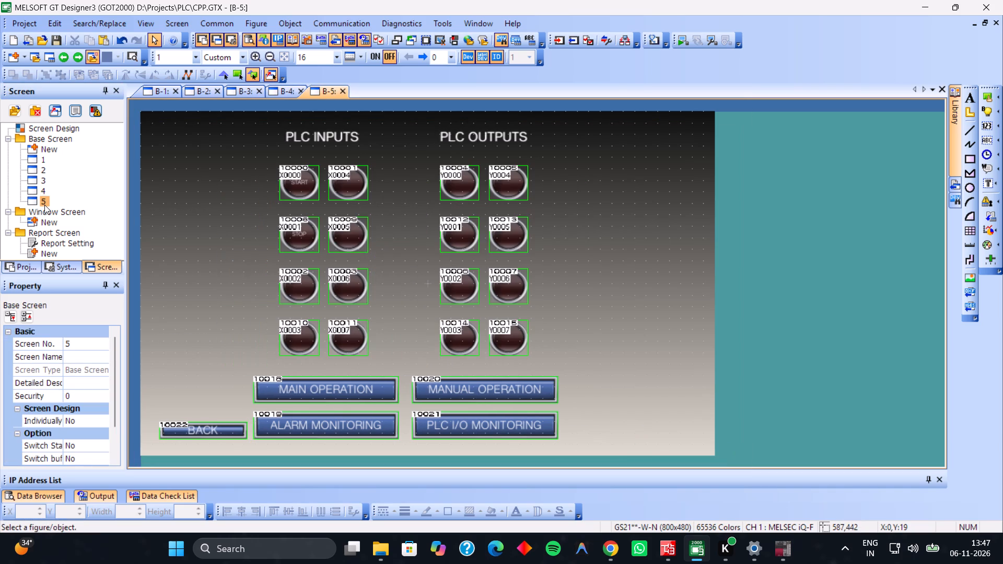
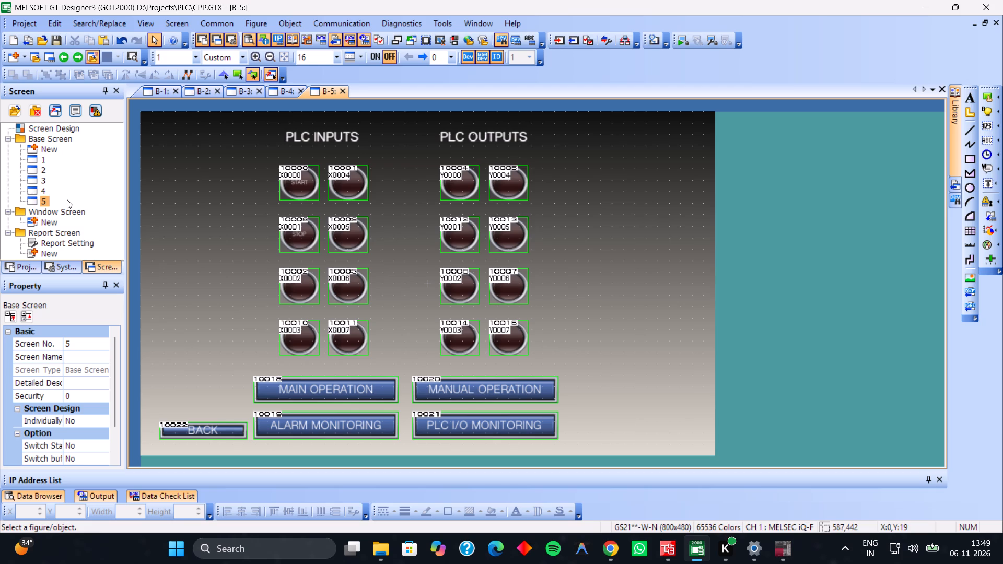
Open base screens 1 and 2 again to review the layout of the PLC control menu and the main operation screen.
double_click(31, 160)
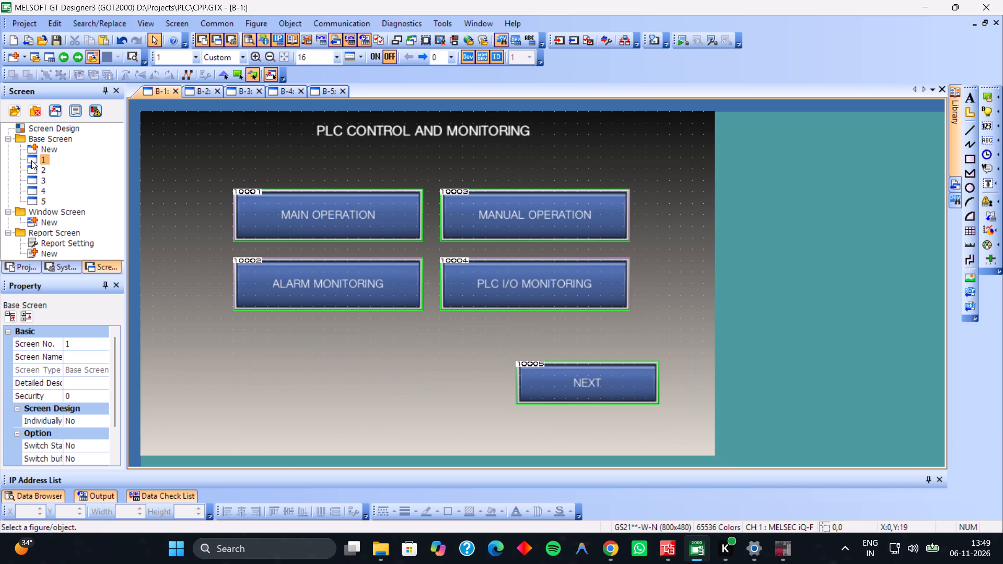
double_click(38, 172)
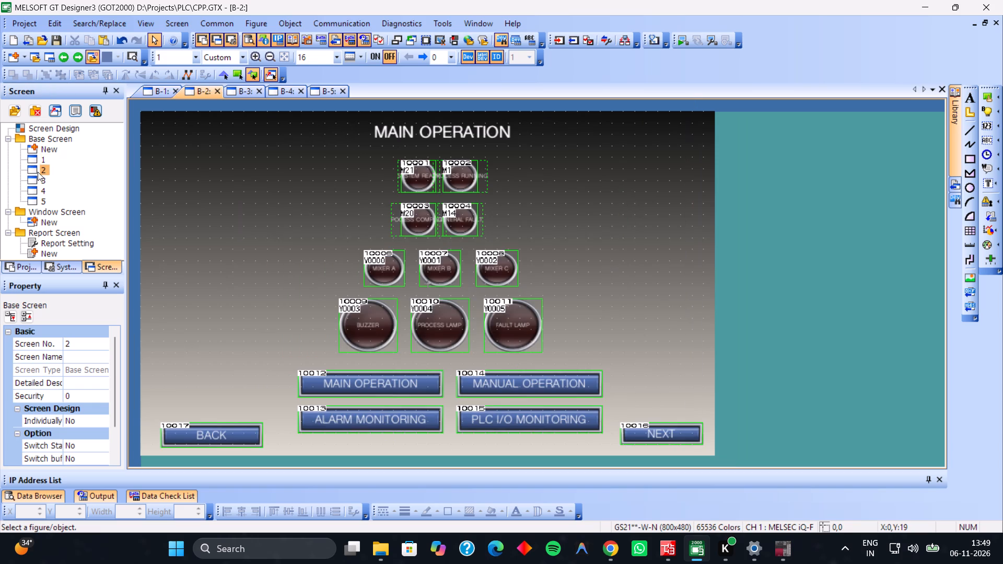
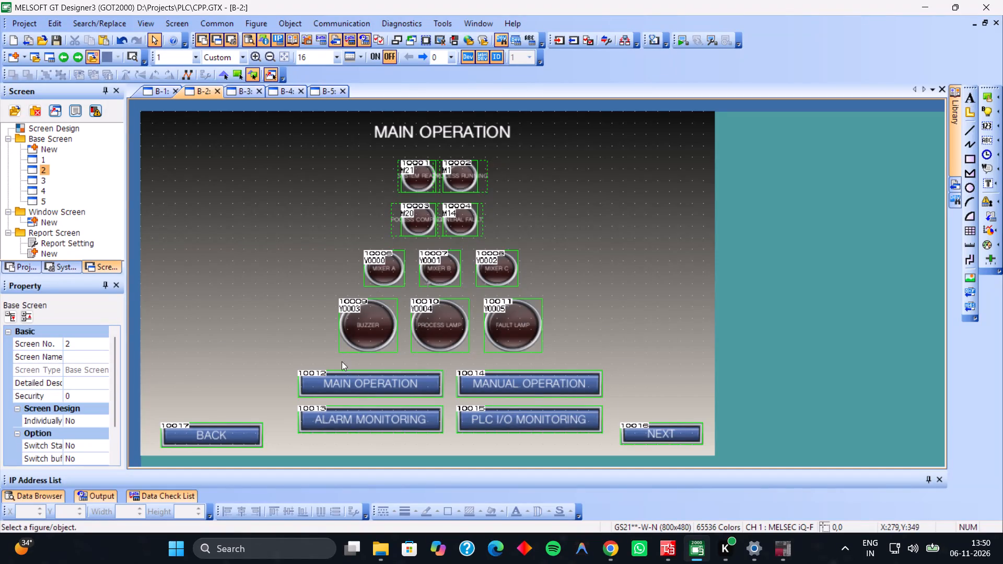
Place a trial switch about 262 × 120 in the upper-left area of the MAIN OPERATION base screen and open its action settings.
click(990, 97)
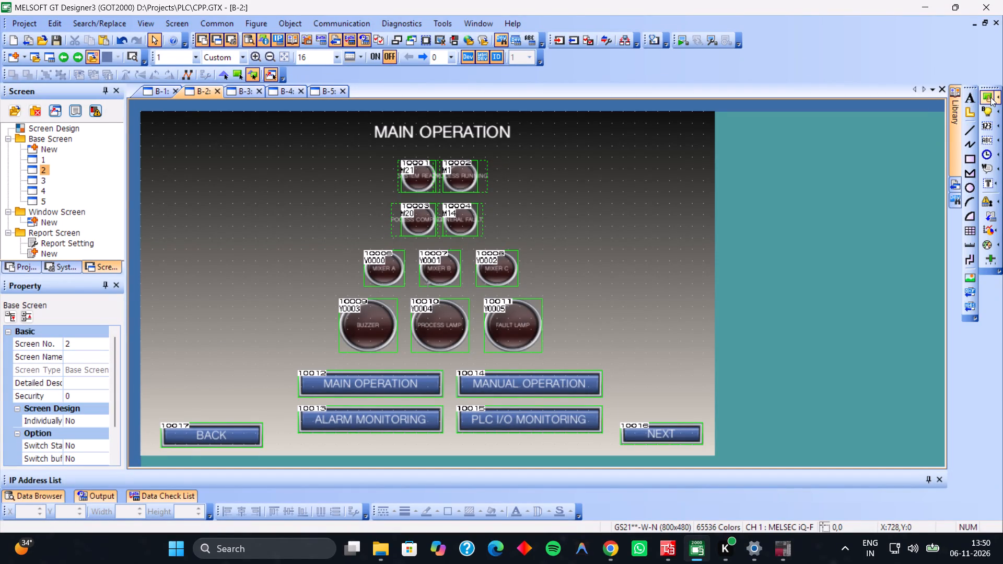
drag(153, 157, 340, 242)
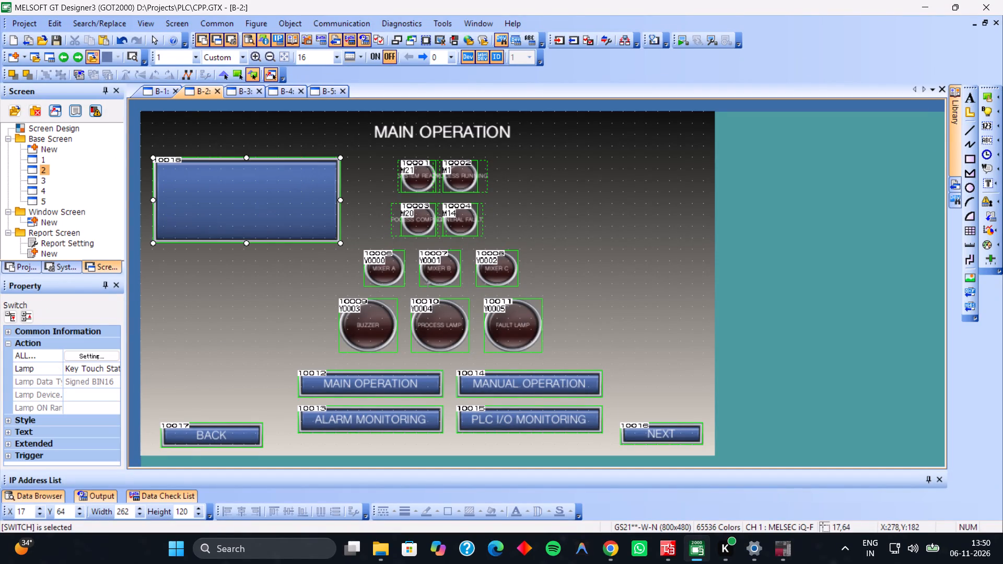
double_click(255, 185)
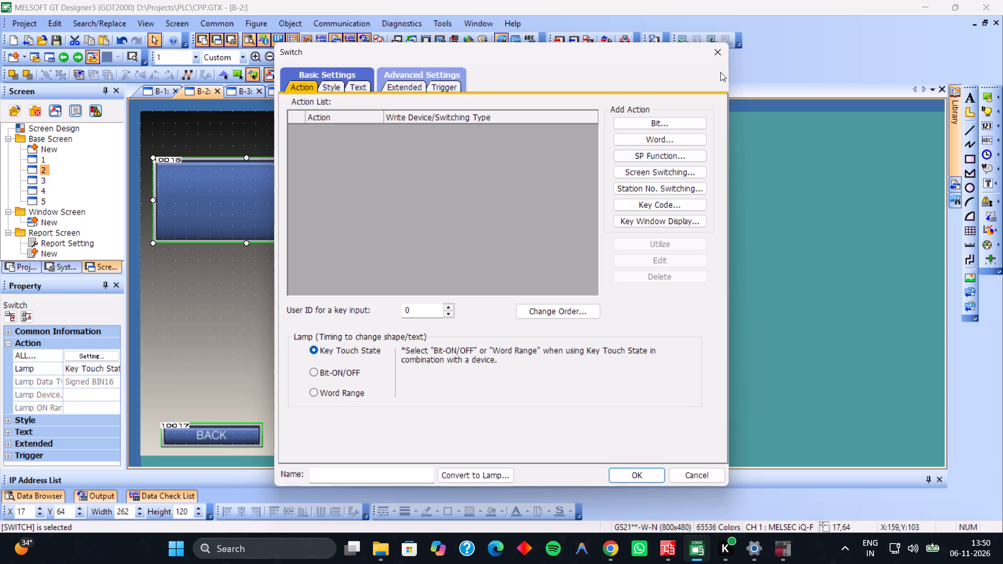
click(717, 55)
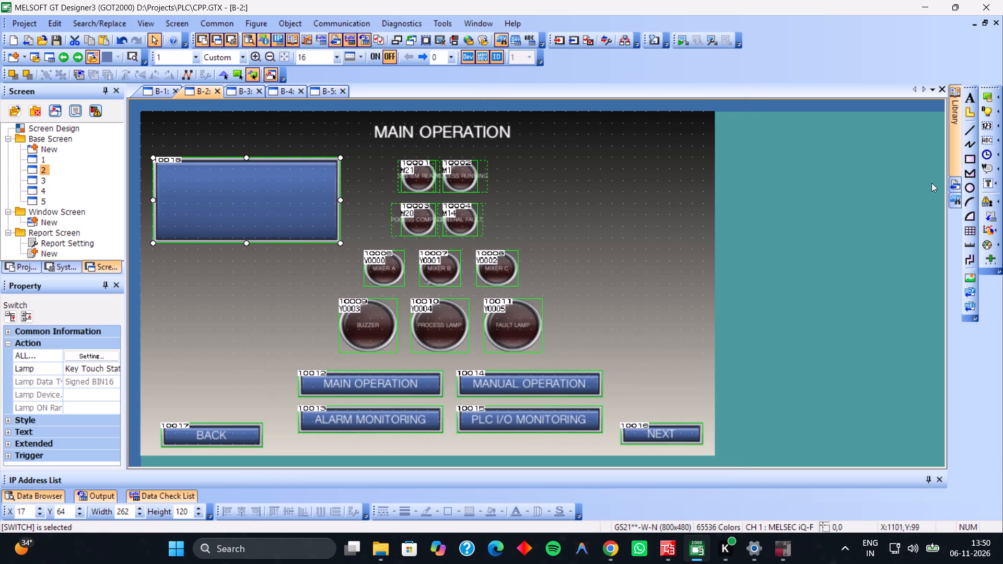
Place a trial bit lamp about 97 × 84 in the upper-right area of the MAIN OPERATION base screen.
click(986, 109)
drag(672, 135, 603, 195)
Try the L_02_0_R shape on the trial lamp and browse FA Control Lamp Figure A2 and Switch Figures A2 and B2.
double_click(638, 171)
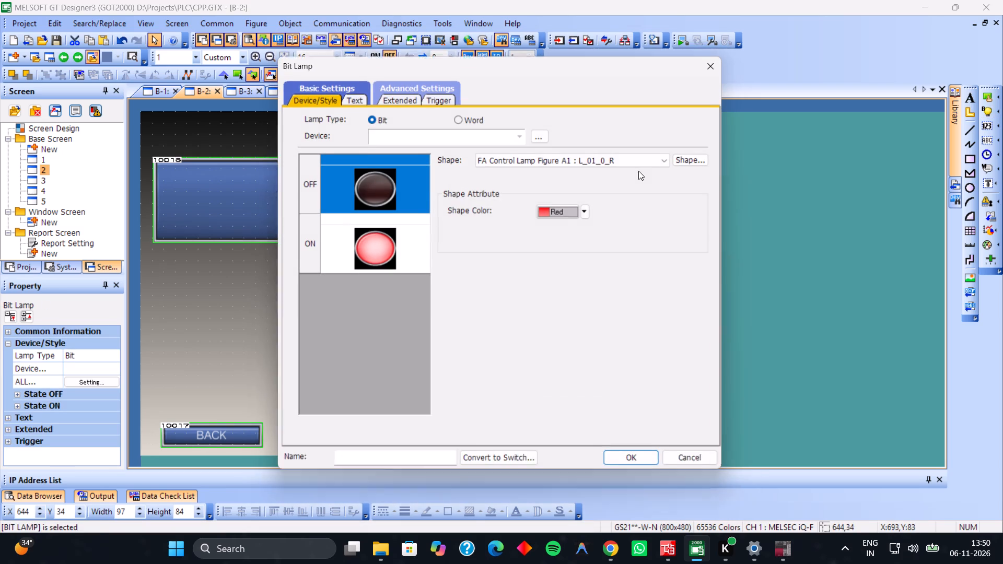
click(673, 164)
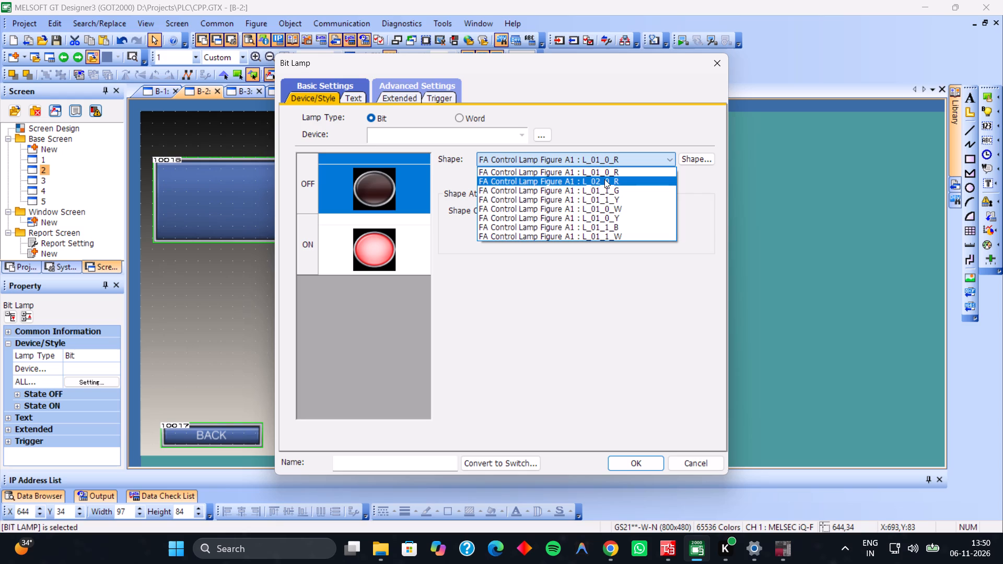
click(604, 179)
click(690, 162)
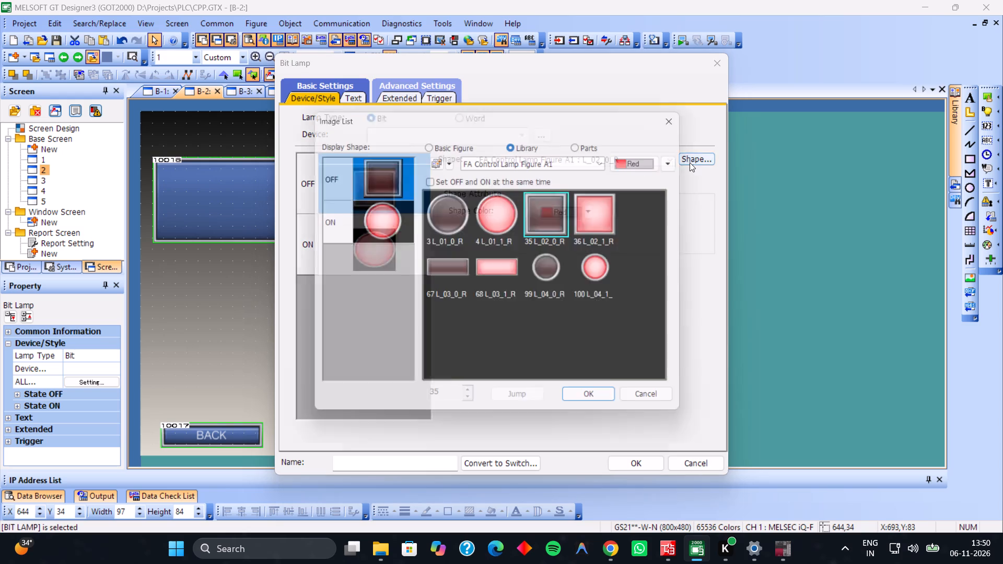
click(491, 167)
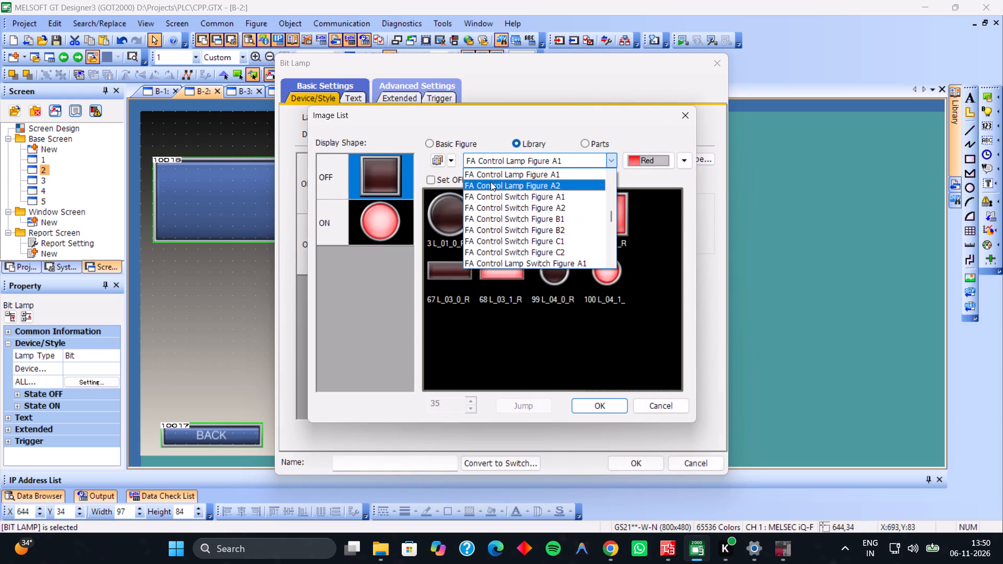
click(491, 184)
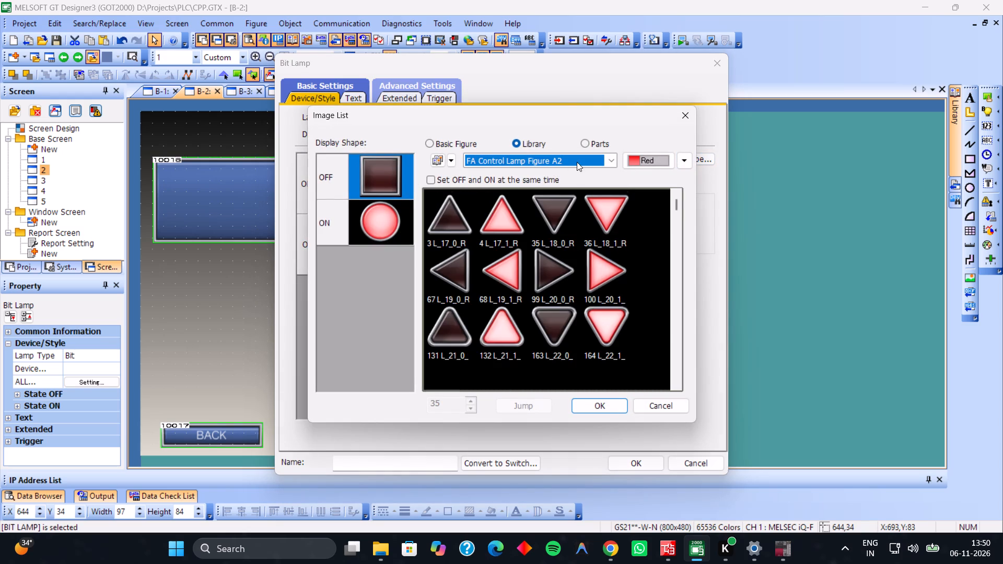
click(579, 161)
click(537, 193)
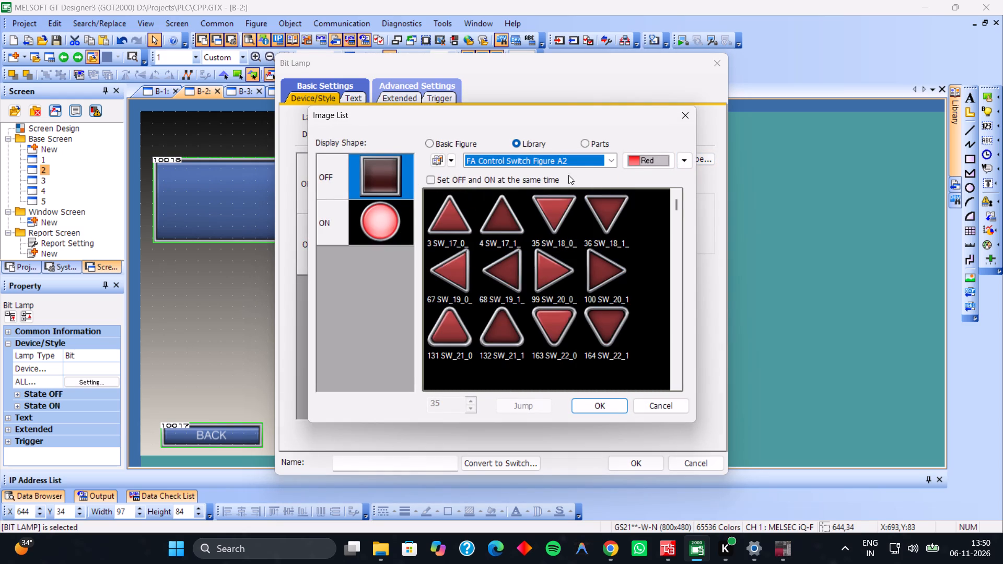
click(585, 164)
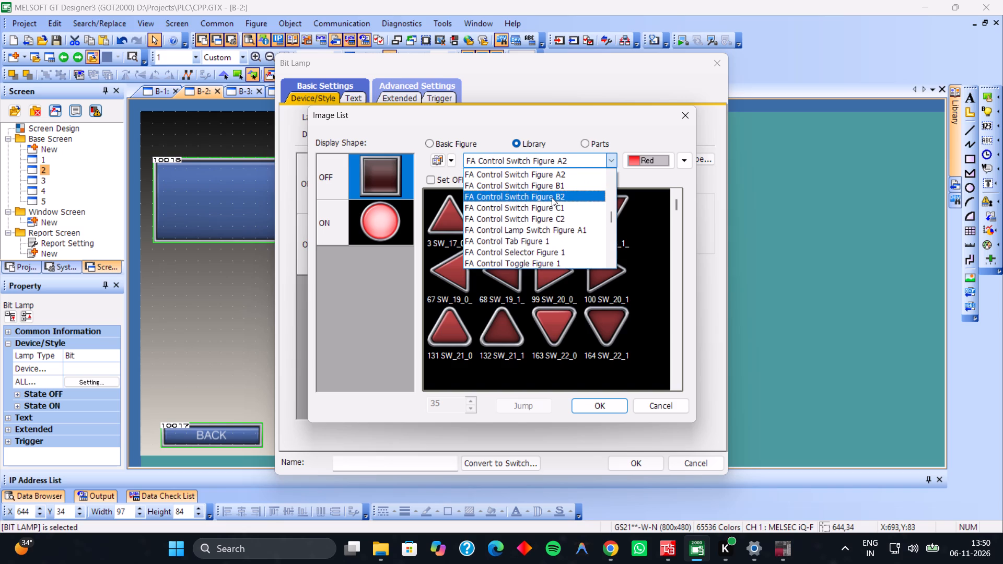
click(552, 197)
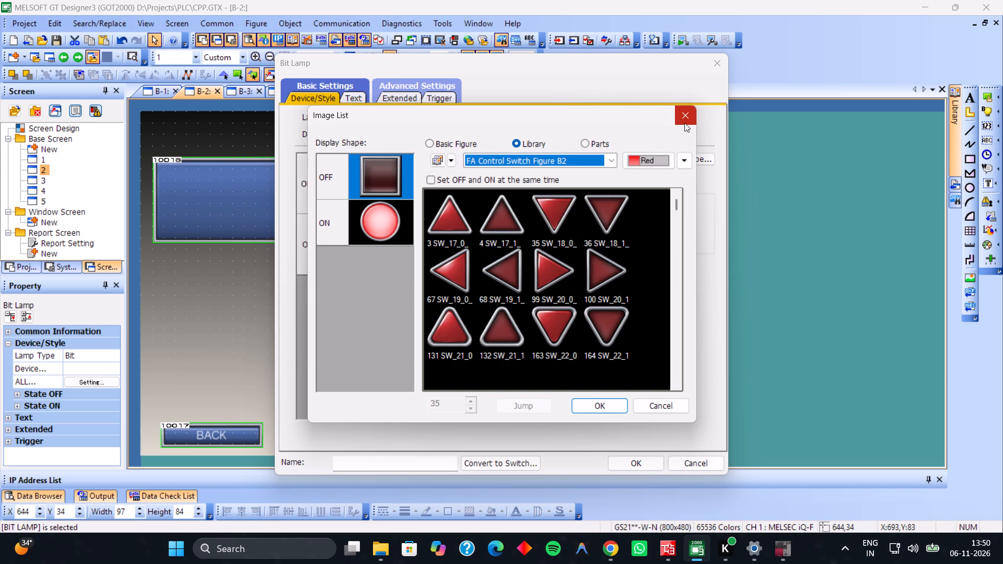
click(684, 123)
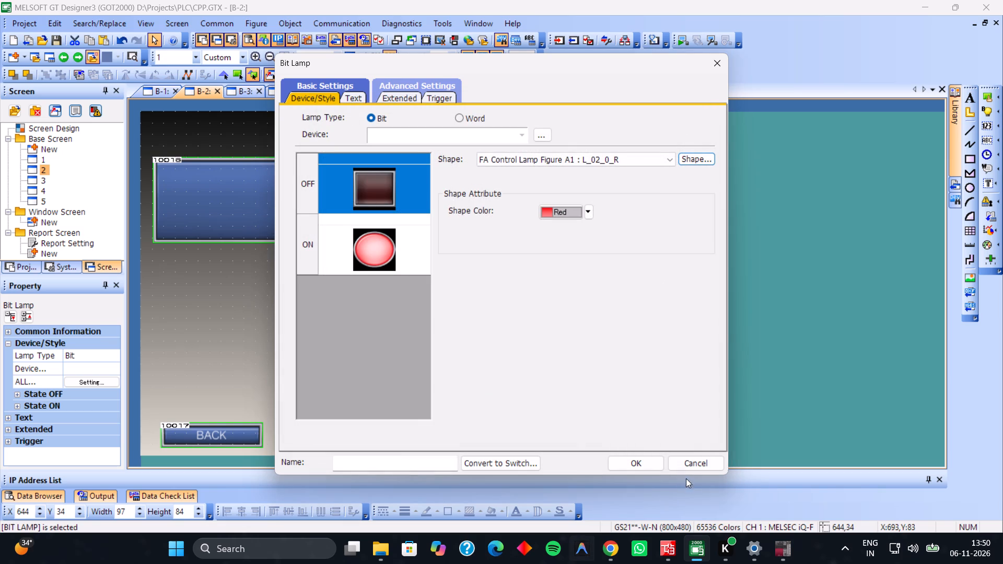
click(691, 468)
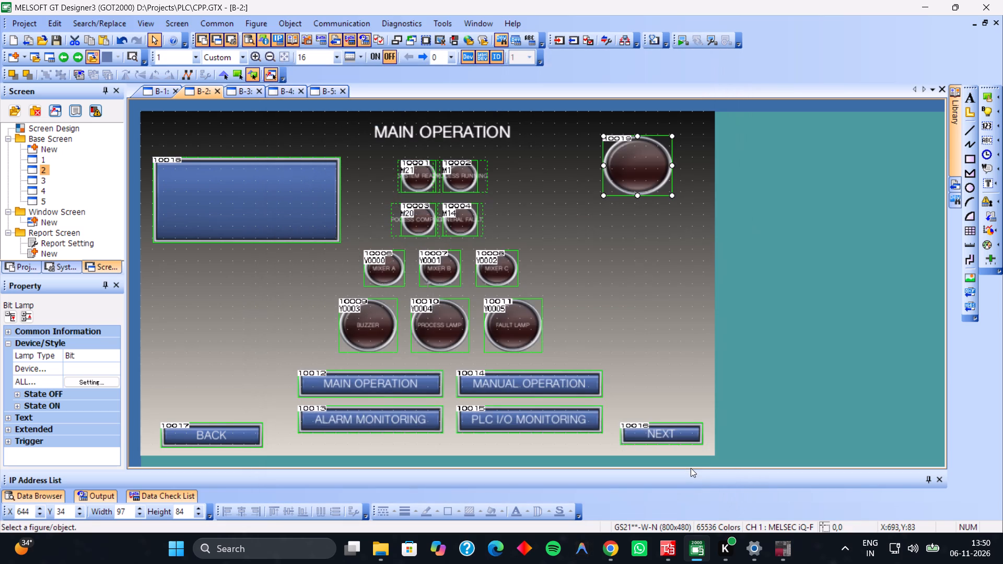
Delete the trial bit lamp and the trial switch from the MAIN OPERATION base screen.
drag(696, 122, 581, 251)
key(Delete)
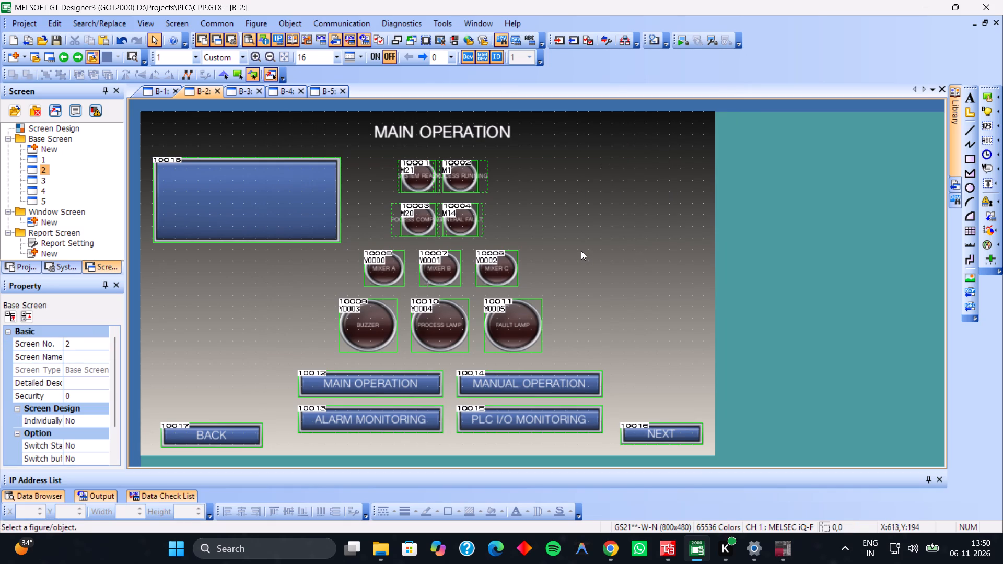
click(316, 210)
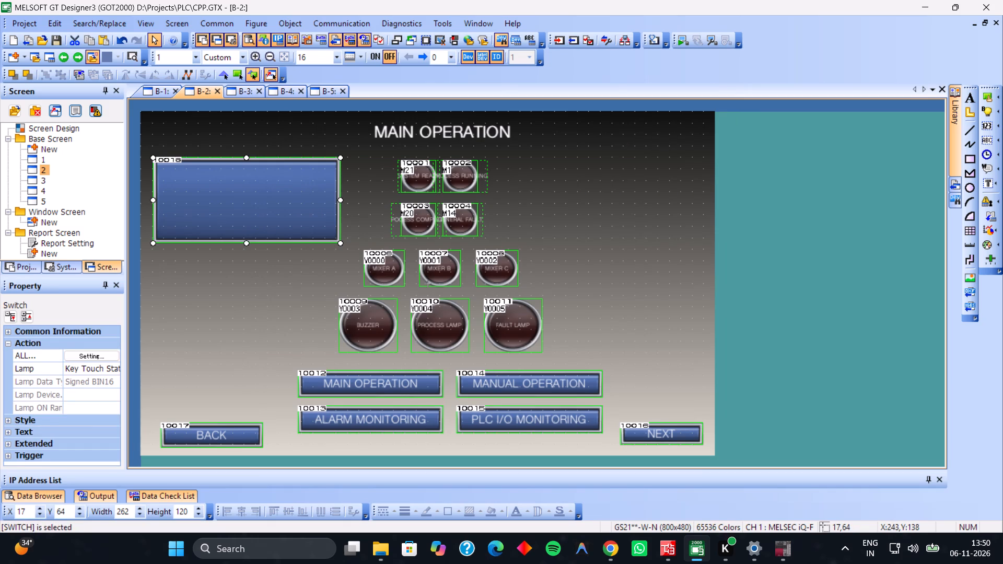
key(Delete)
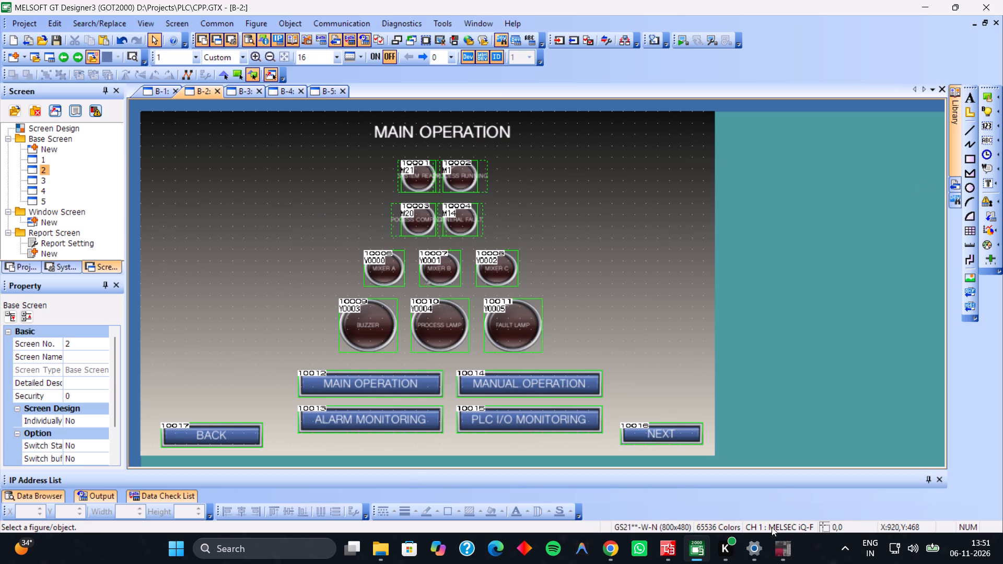
Start the GT Simulator3 simulation, open its MAIN OPERATION screen, and check its lamps alongside the GX Works3 ladder monitor.
click(684, 40)
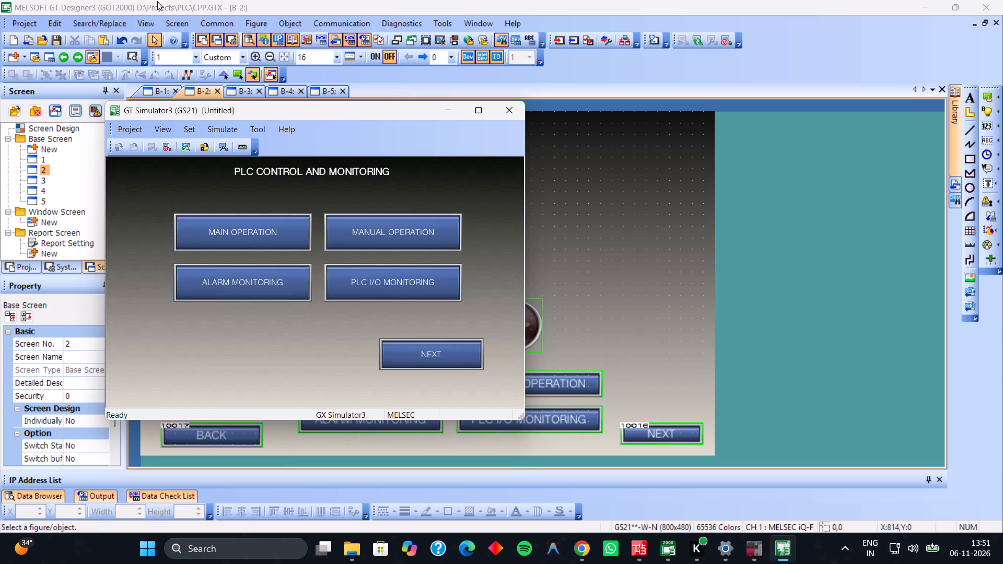
click(230, 227)
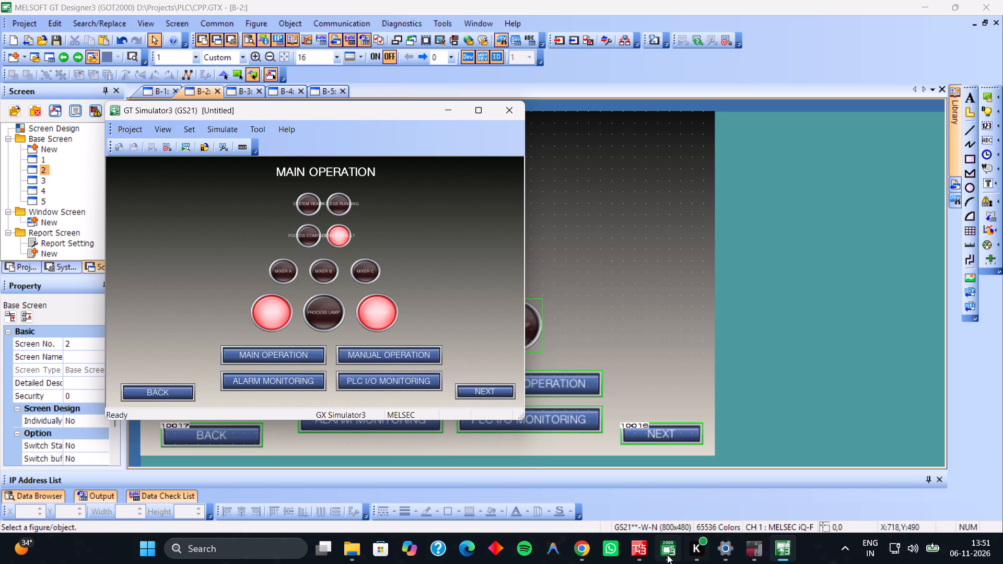
click(645, 555)
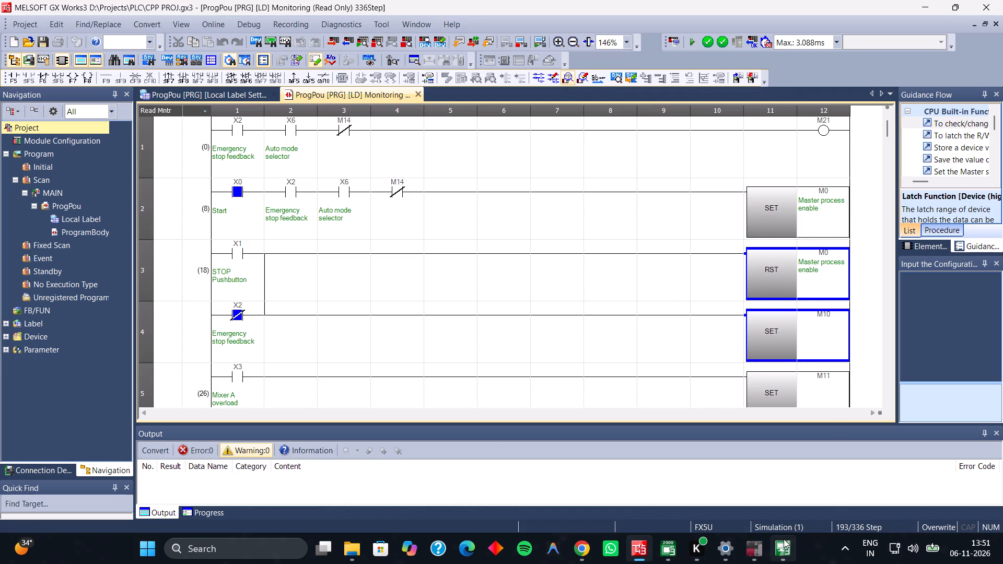
click(669, 546)
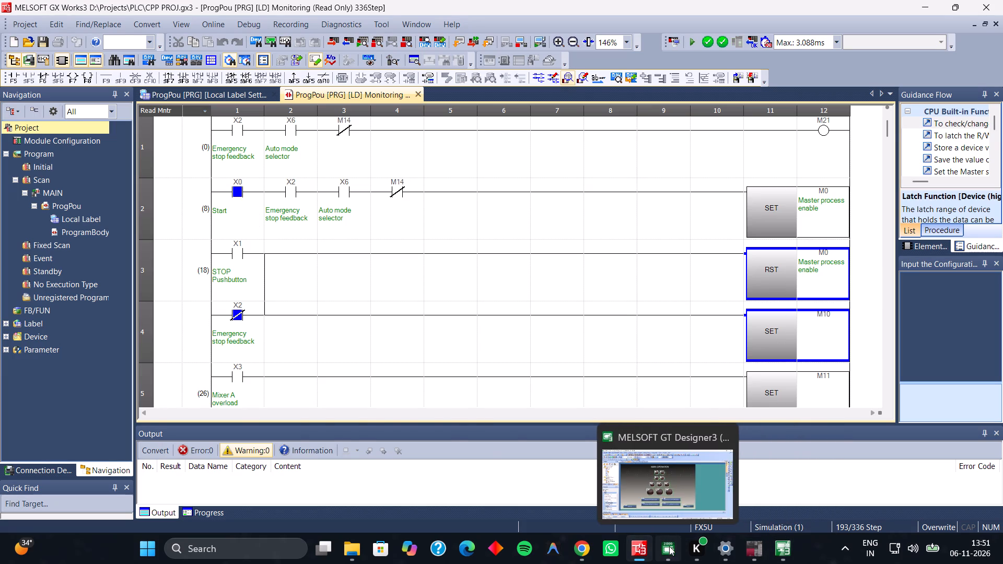
click(779, 545)
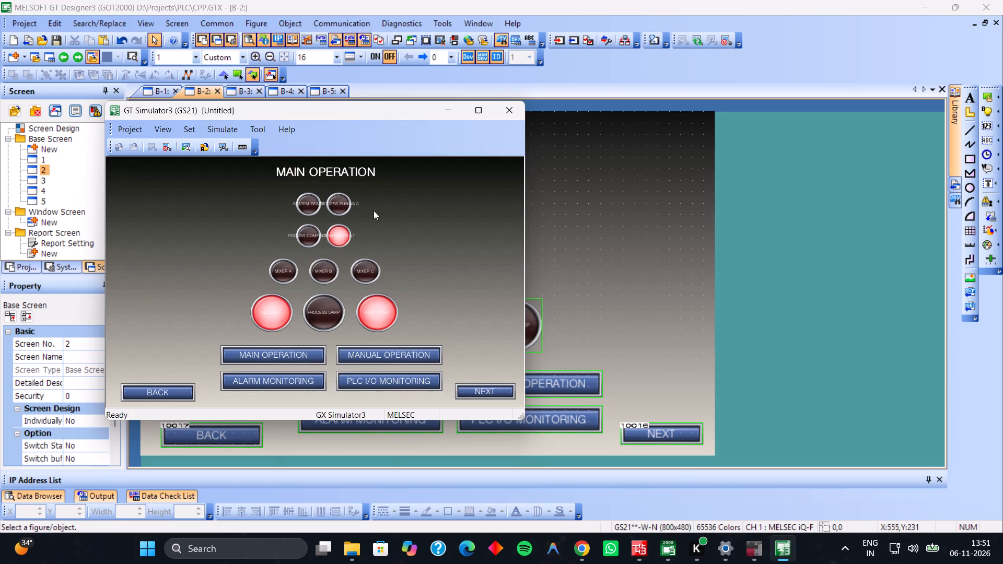
Open the manual operation screen in the simulator and test the START and STOP switches of the first two lamp columns.
click(348, 348)
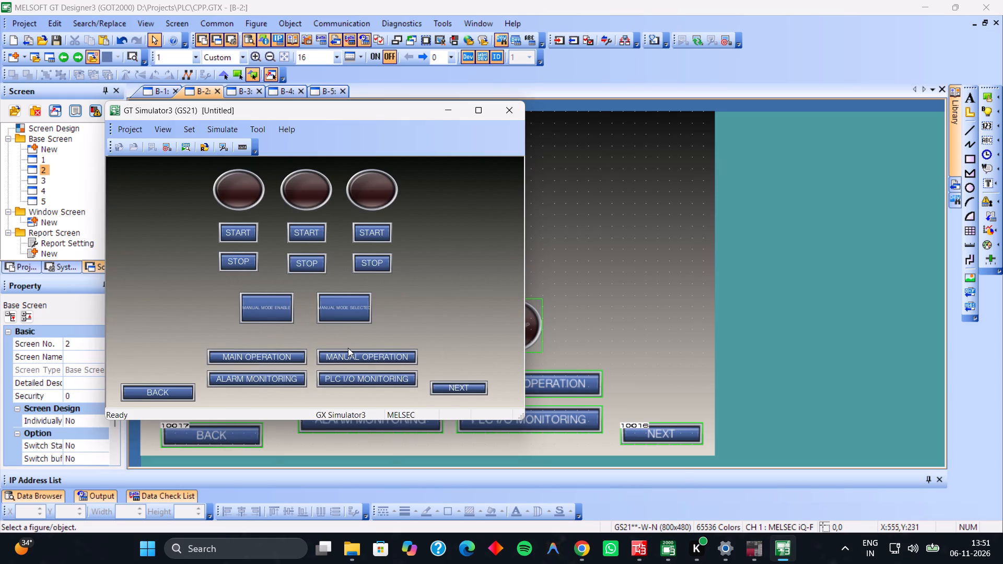
click(236, 230)
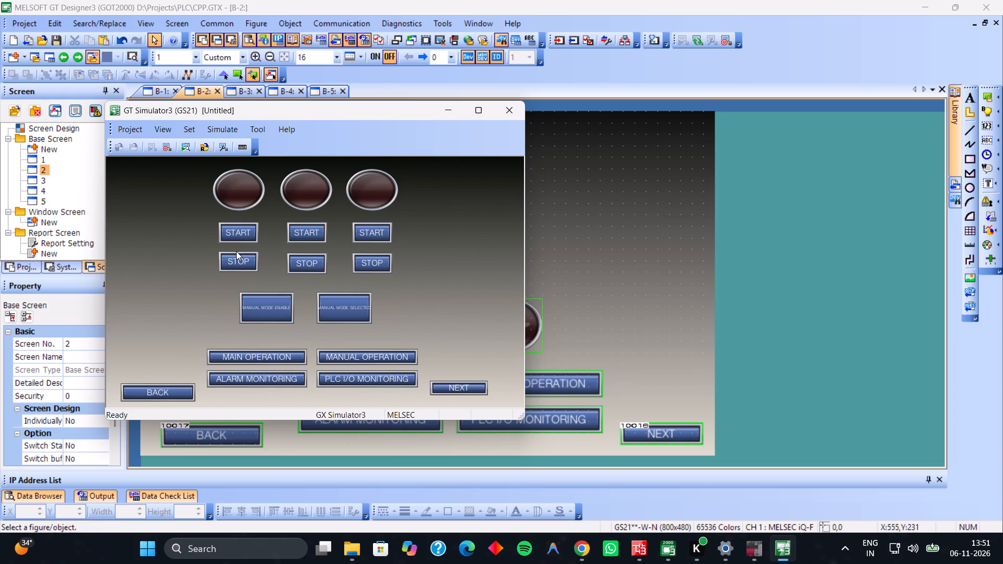
click(234, 257)
click(312, 230)
click(301, 260)
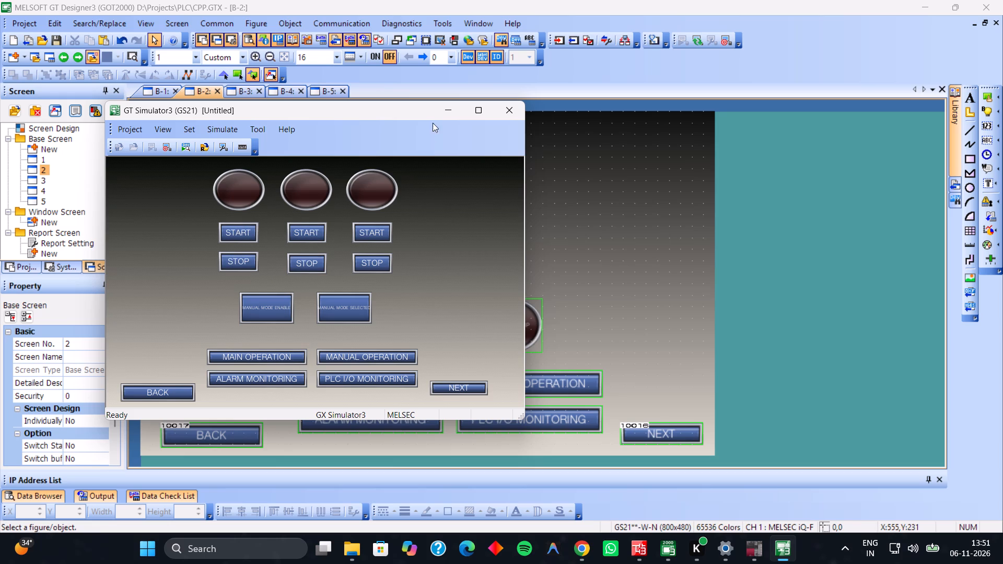
click(445, 113)
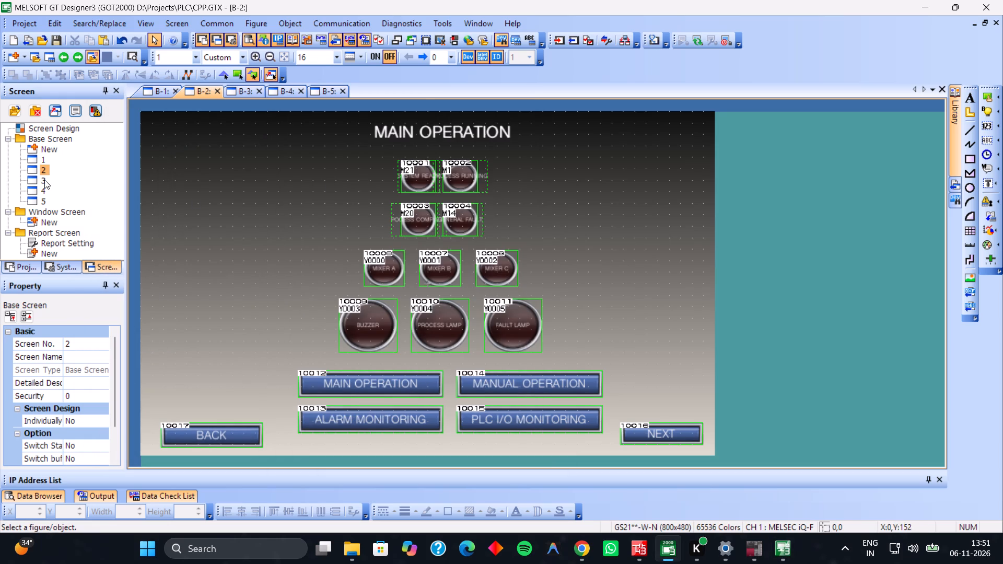
Open base screen 3 in GT Designer3 and inspect the action settings of the first START switch.
double_click(42, 178)
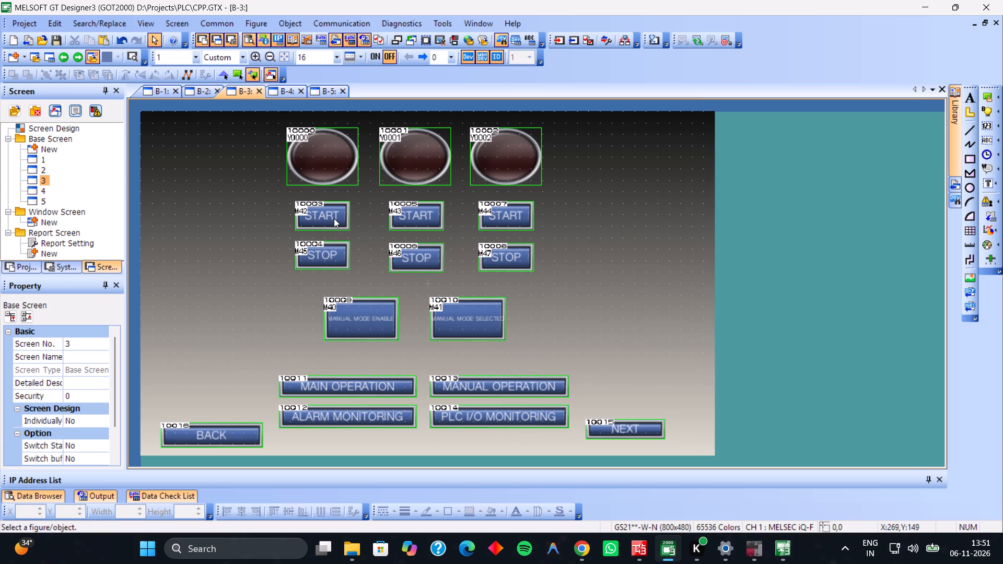
double_click(334, 218)
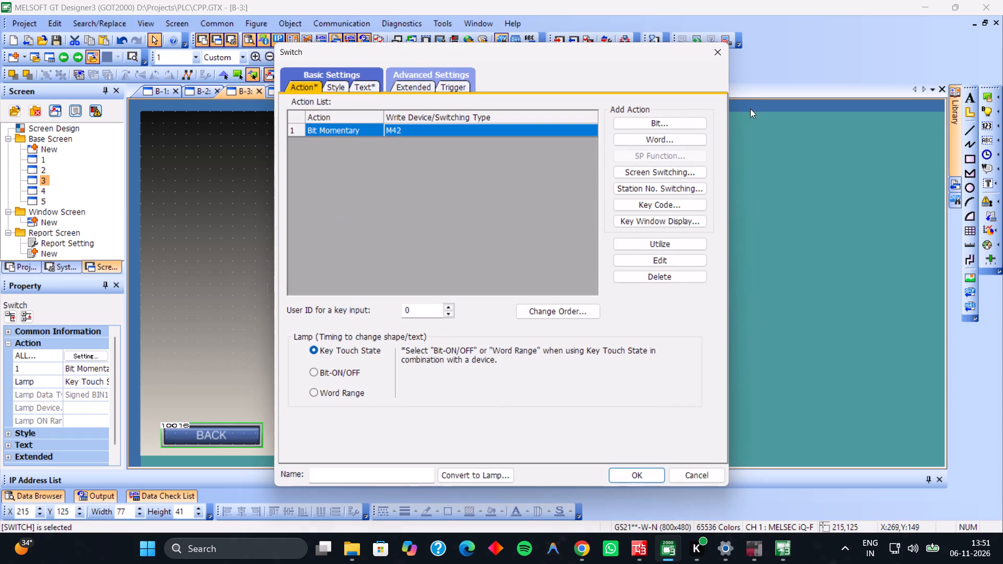
click(714, 55)
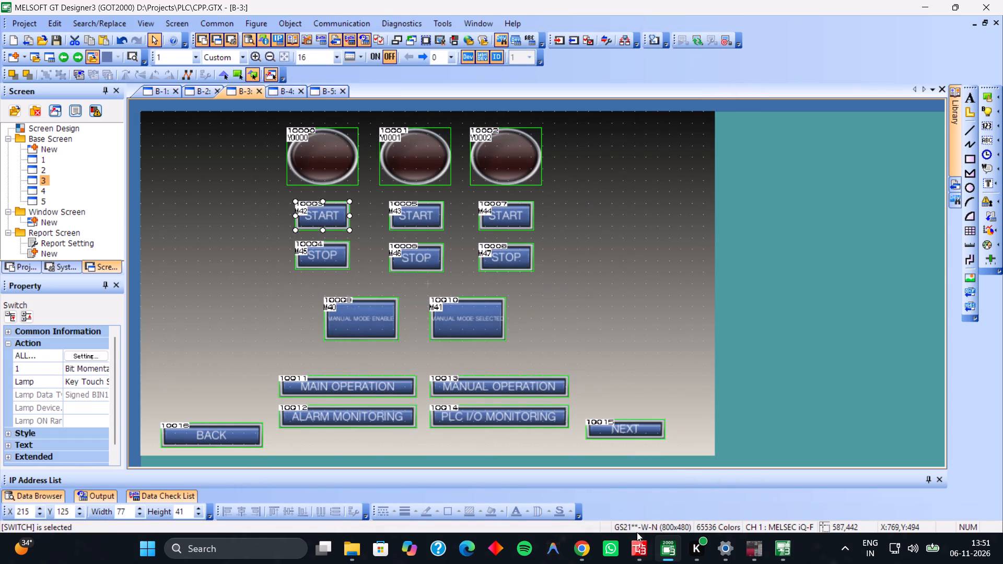
Switch to GX Works3 and examine the start and stop rungs in the ladder monitor and the online monitoring options.
click(636, 534)
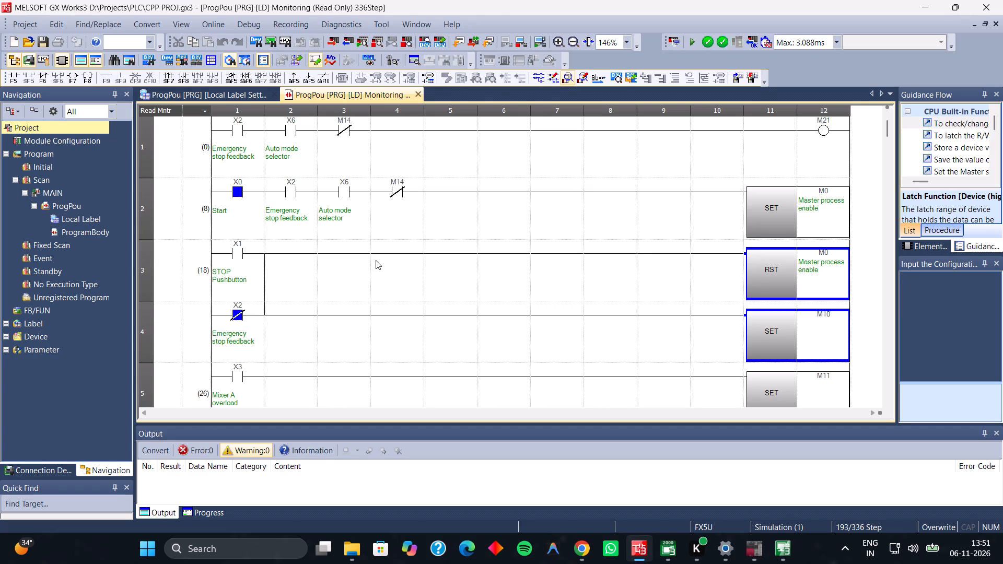
drag(376, 260, 332, 239)
key(Escape)
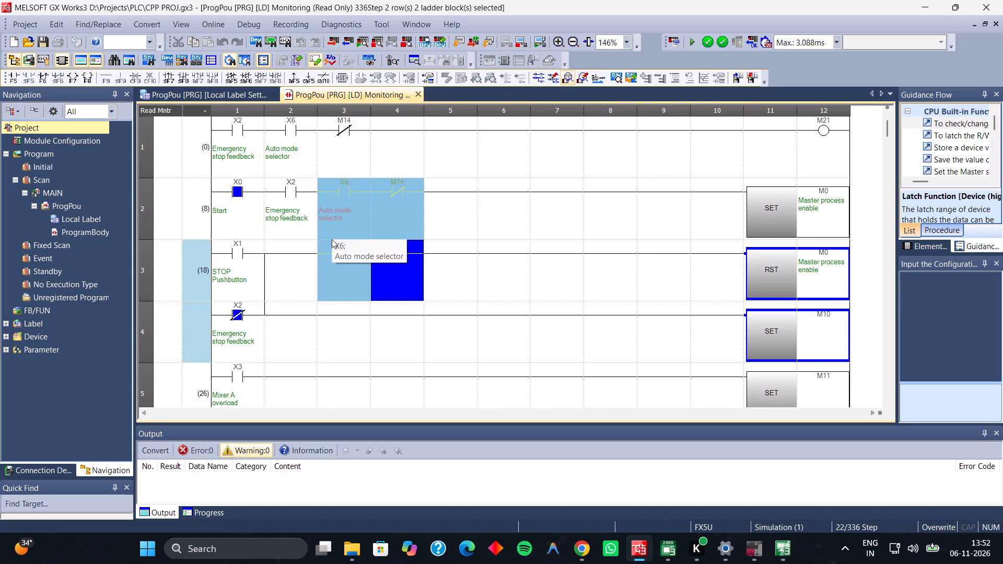
click(324, 334)
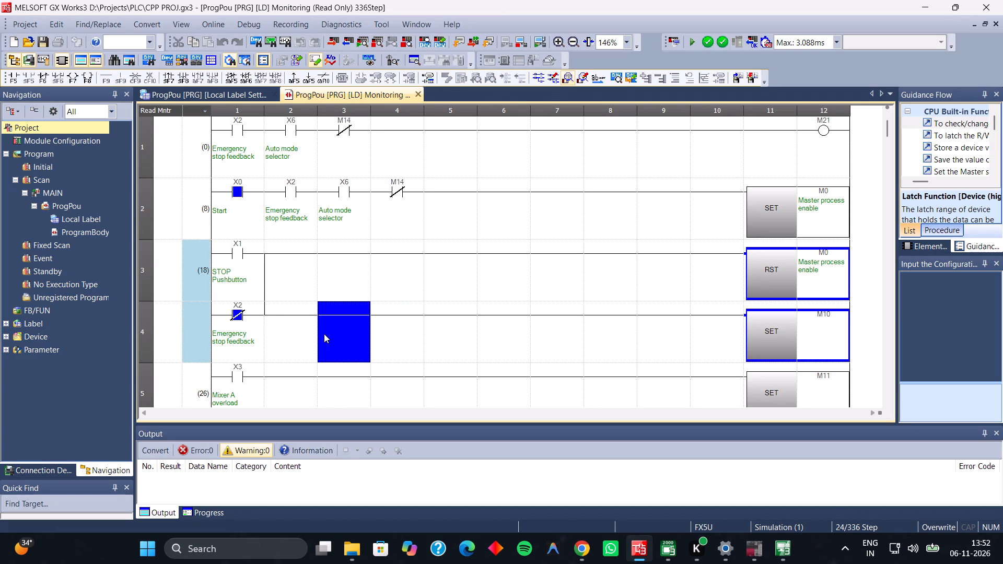
click(189, 25)
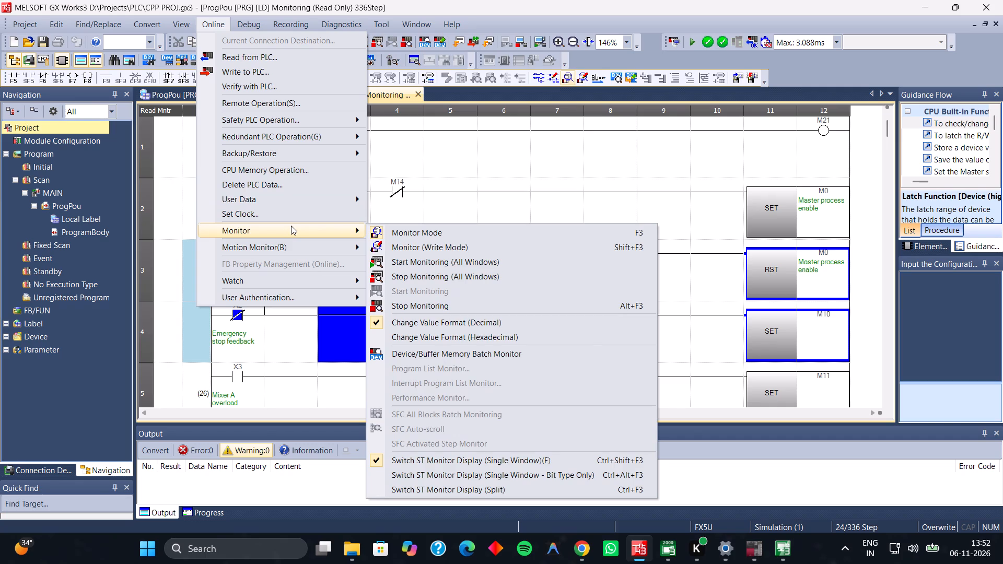
click(282, 321)
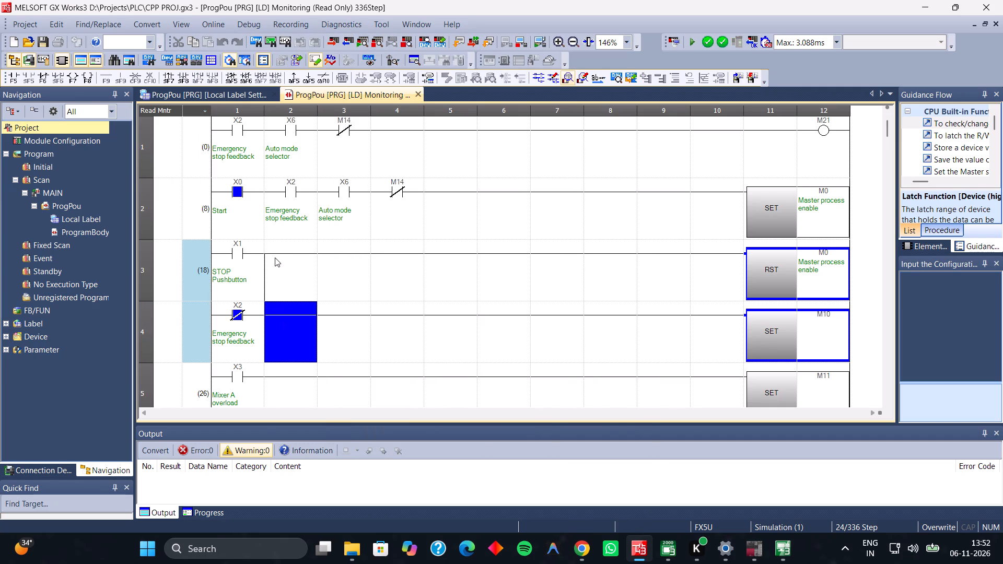
Read through the monitored ladder from the start rung through the mixer, lamp, fault-reset and timer rungs, and return to the first rung.
click(338, 204)
key(Down)
key(Down)
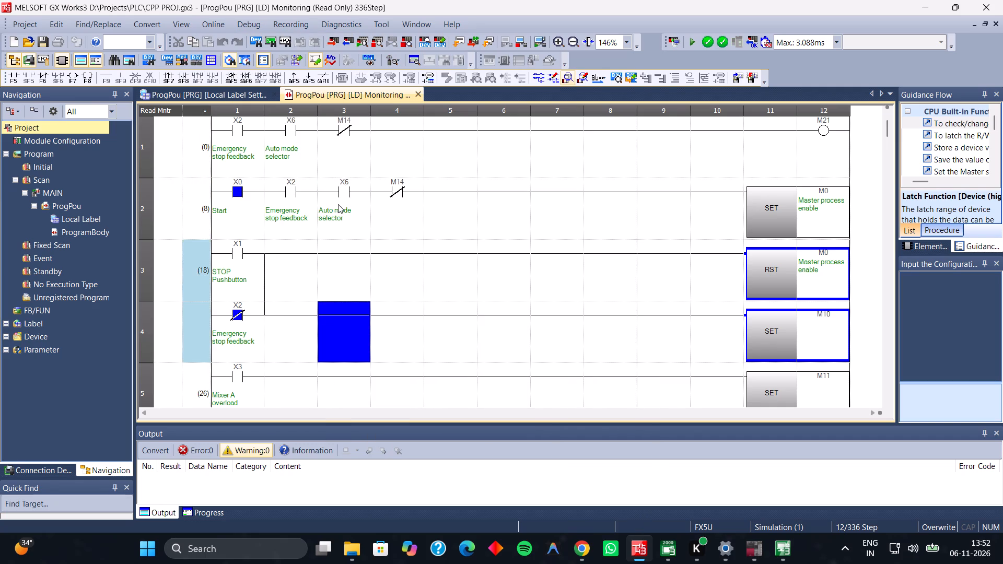
key(Down)
key(Down)
key(Down)
key(Down)
key(Down)
key(Down)
key(Down)
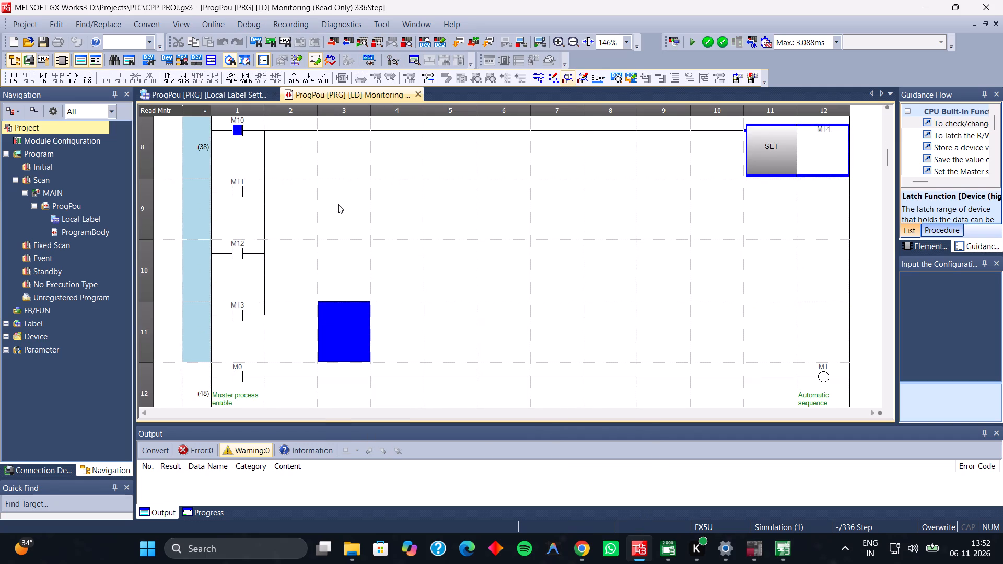
key(Down)
key(Down)
key(Down)
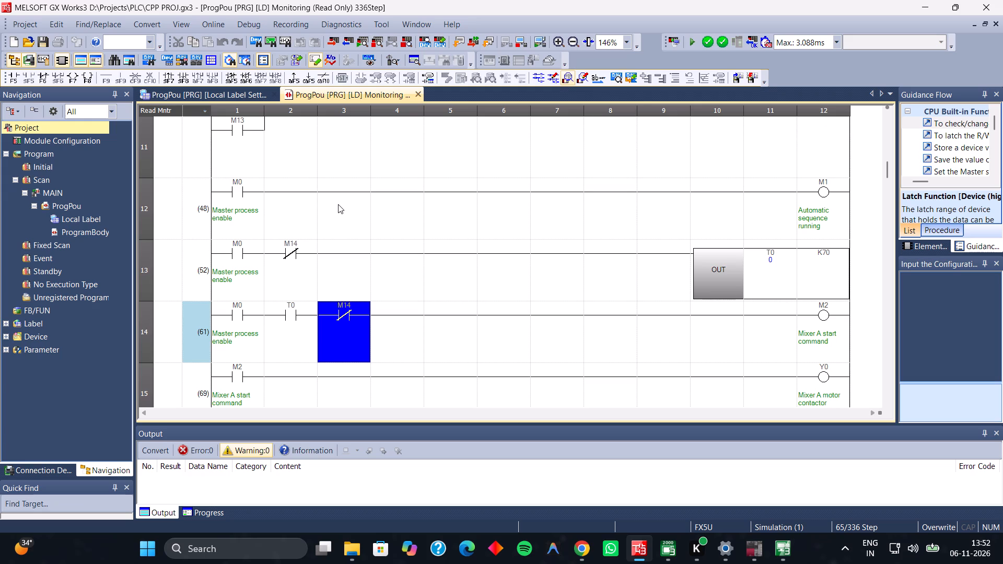
key(Down)
key(Down)
key(Down)
key(Down)
key(Down)
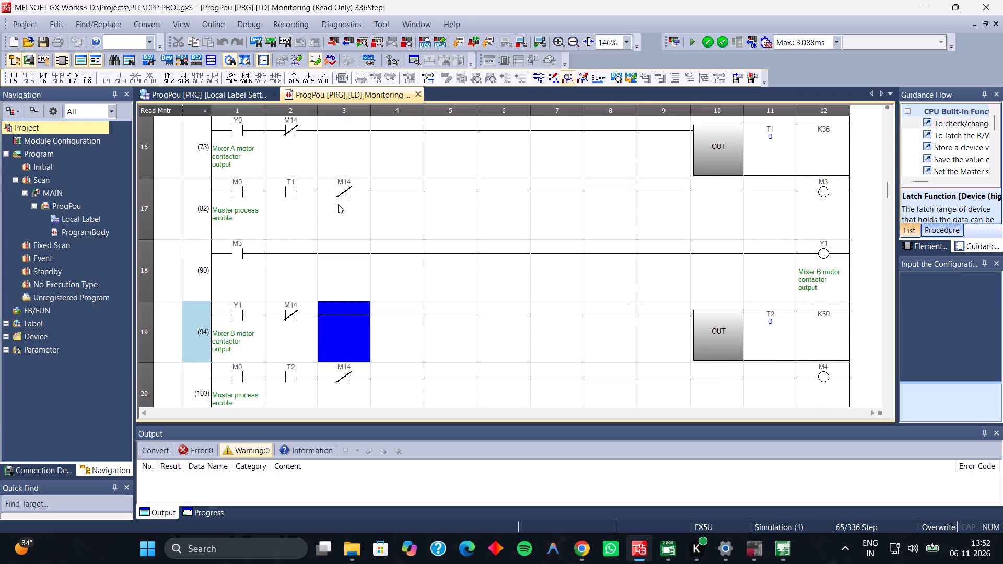
key(Down)
key(Down)
key(Down)
key(Down)
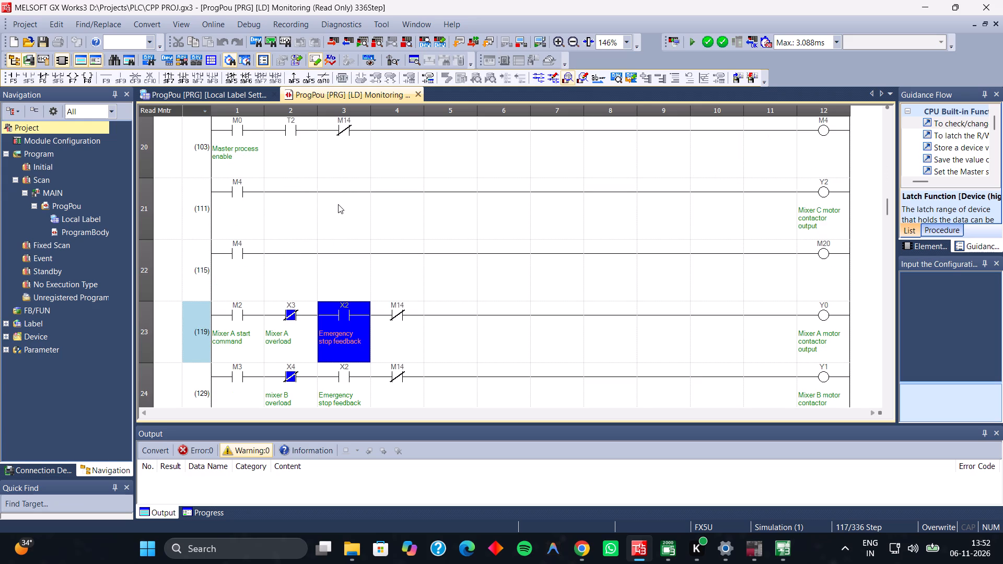
key(Down)
key(Down)
key(Down)
key(Down)
key(Down)
key(Down)
key(Down)
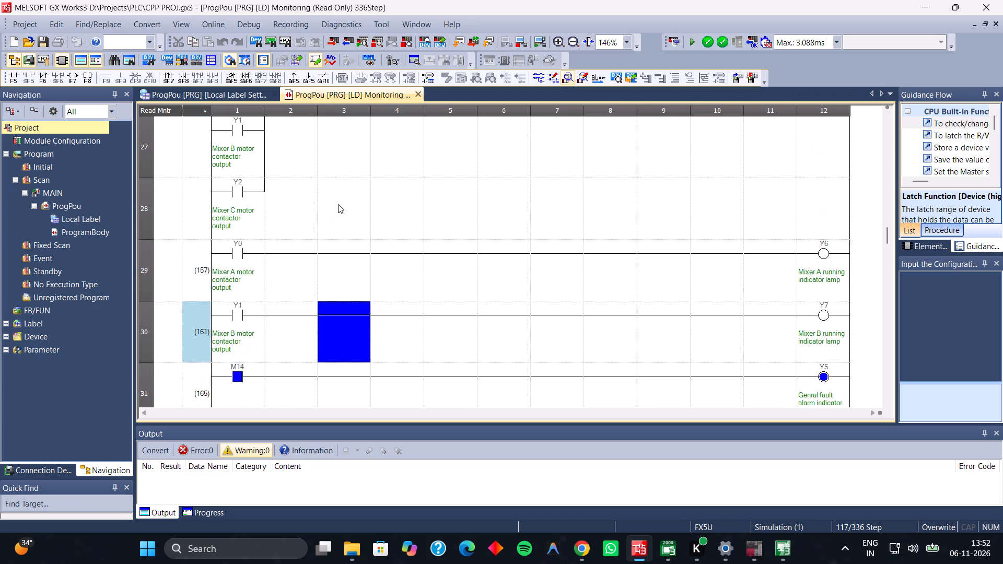
key(Down)
key(Down)
key(Down)
key(Down)
key(Down)
key(Down)
key(Down)
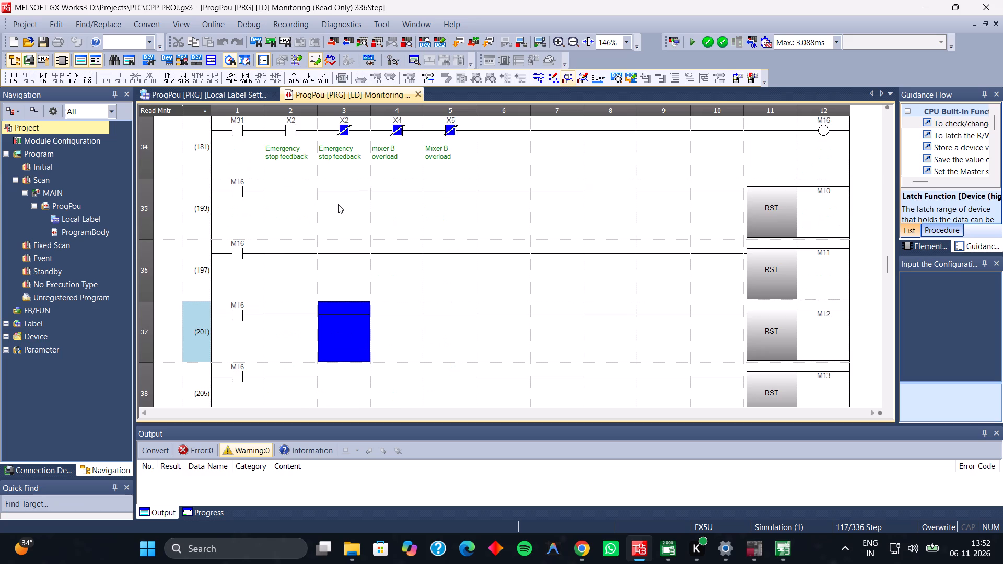
key(Down)
key(Down)
key(Down)
key(Down)
key(Down)
key(Down)
key(Down)
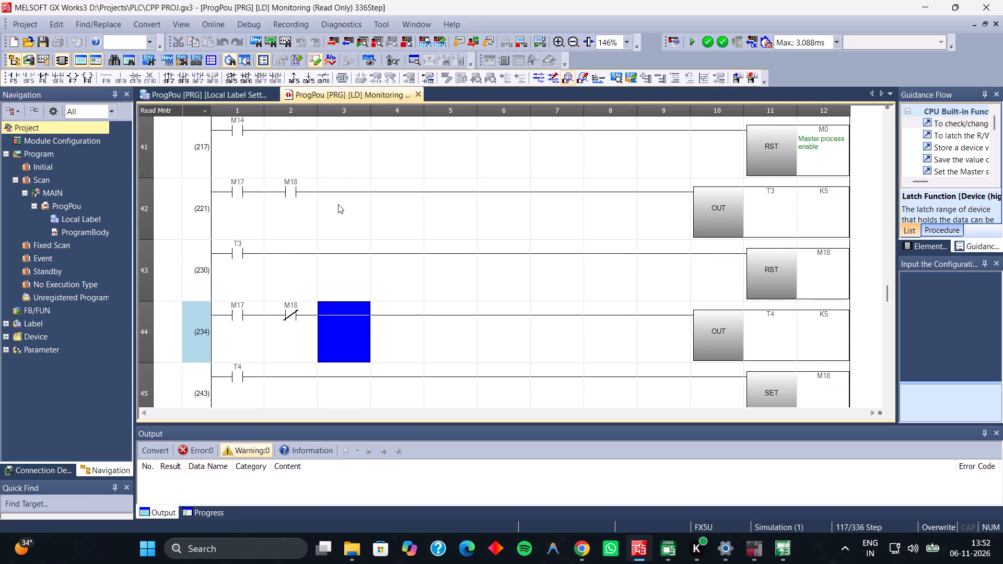
key(Down)
key(Down)
key(Down)
key(Up)
key(Up)
key(Up)
key(Up)
key(Up)
key(Up)
key(Up)
key(Up)
key(Up)
key(Up)
key(Up)
key(Up)
key(Up)
key(Up)
key(Up)
key(Up)
key(Up)
key(Up)
key(Up)
key(Up)
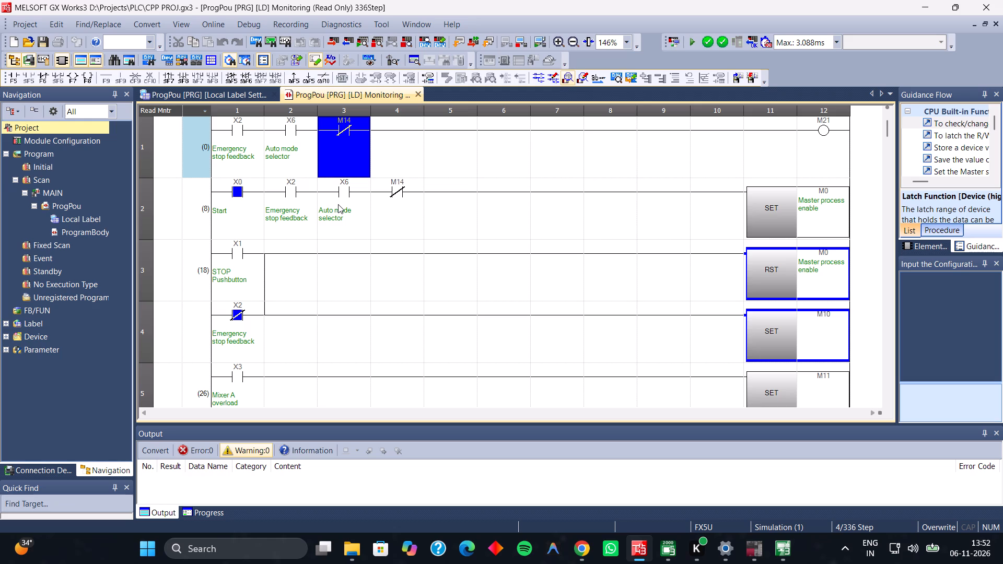
Examine the X2, X6 and M14 conditions of the M0 start rung and the stop and overload rungs below it.
key(Down)
key(Left)
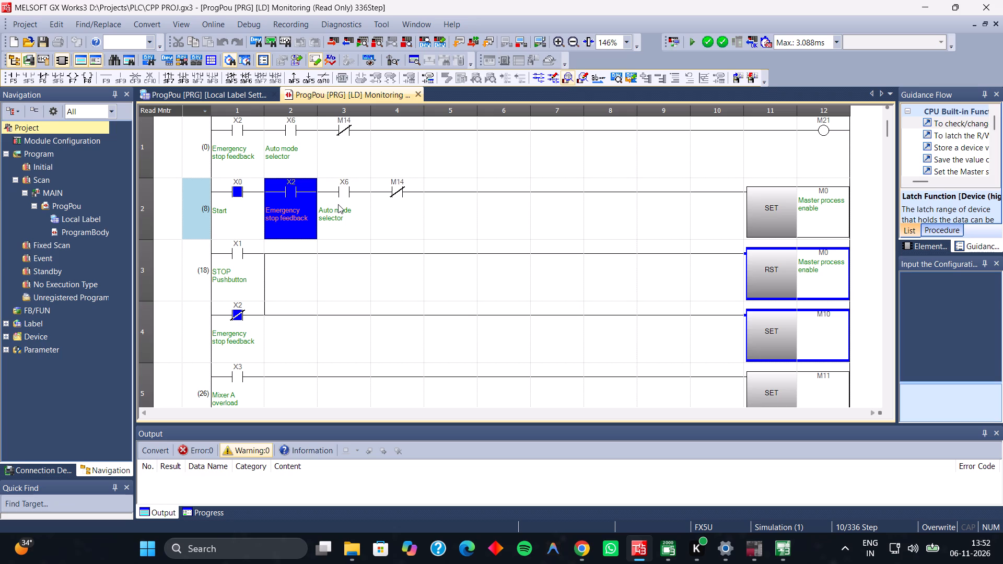
key(Right)
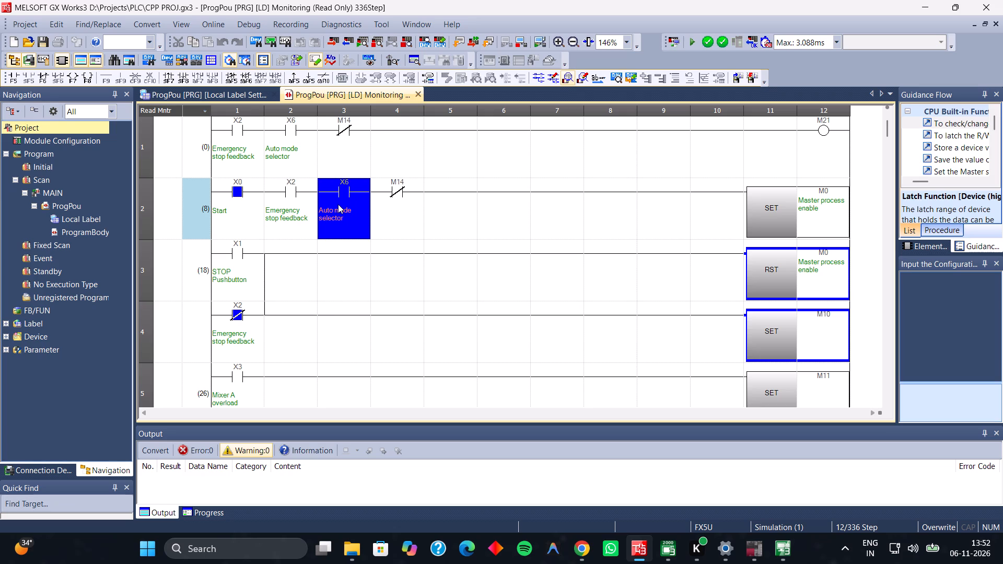
key(Right)
key(Right)
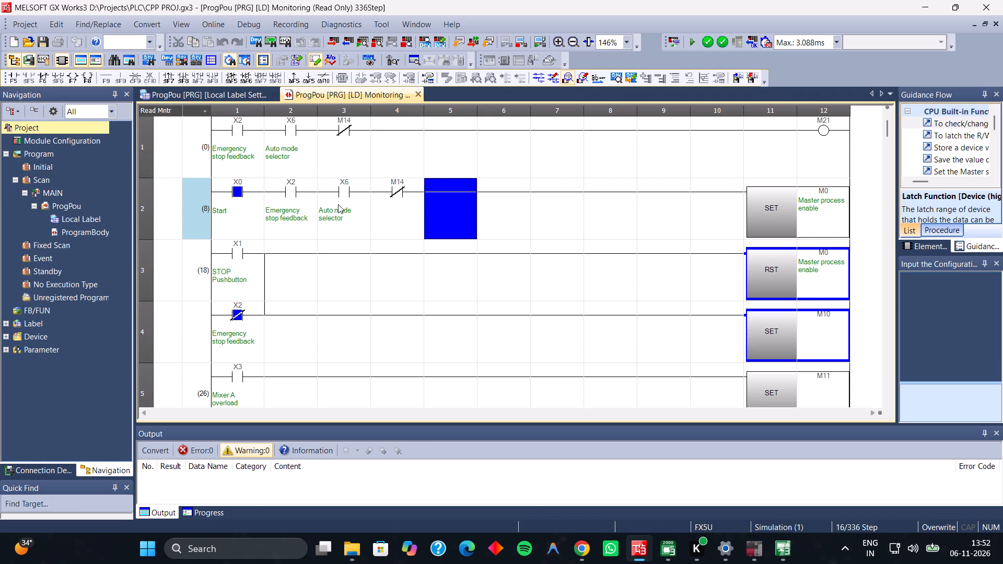
key(Down)
key(Down)
key(Down)
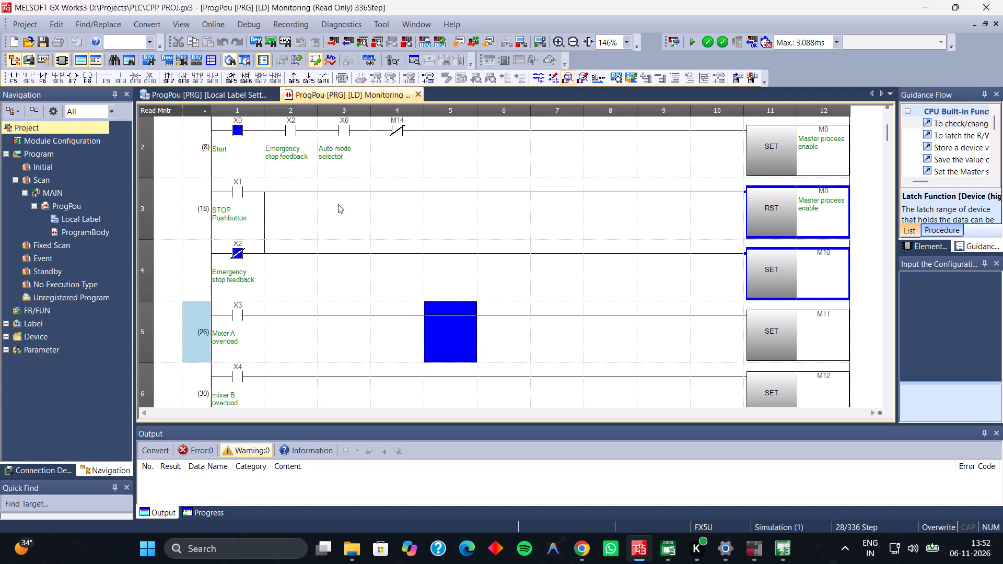
key(Down)
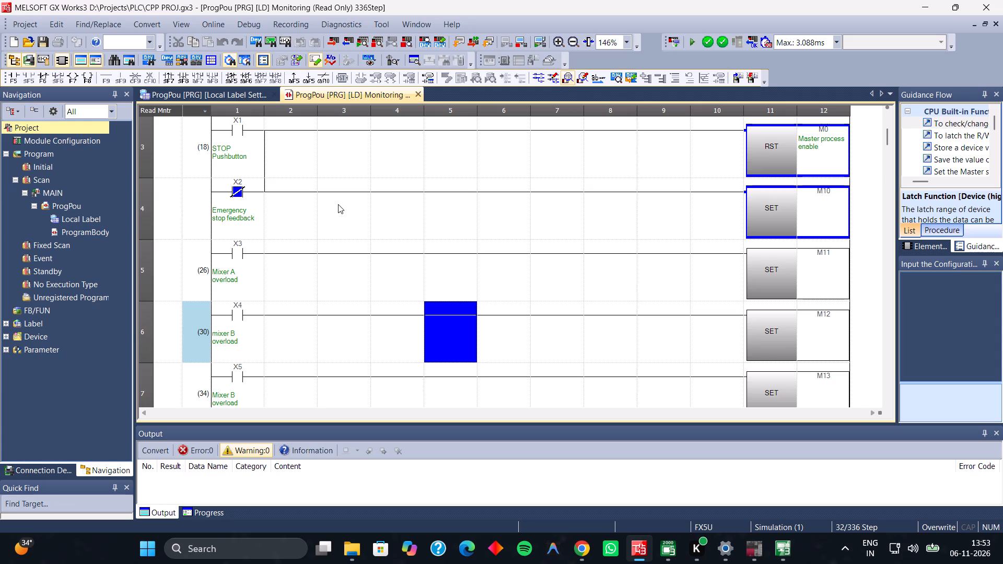
click(338, 204)
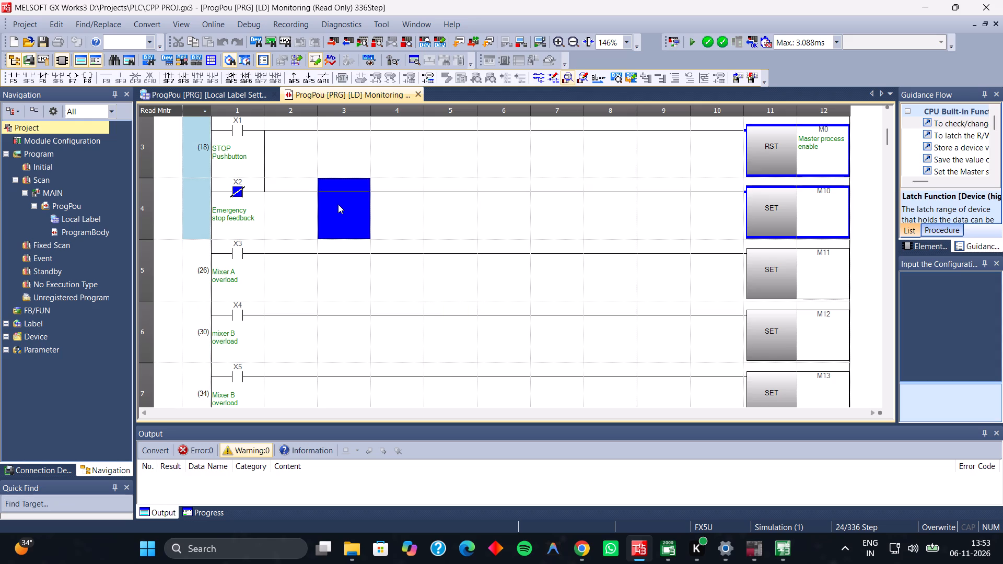